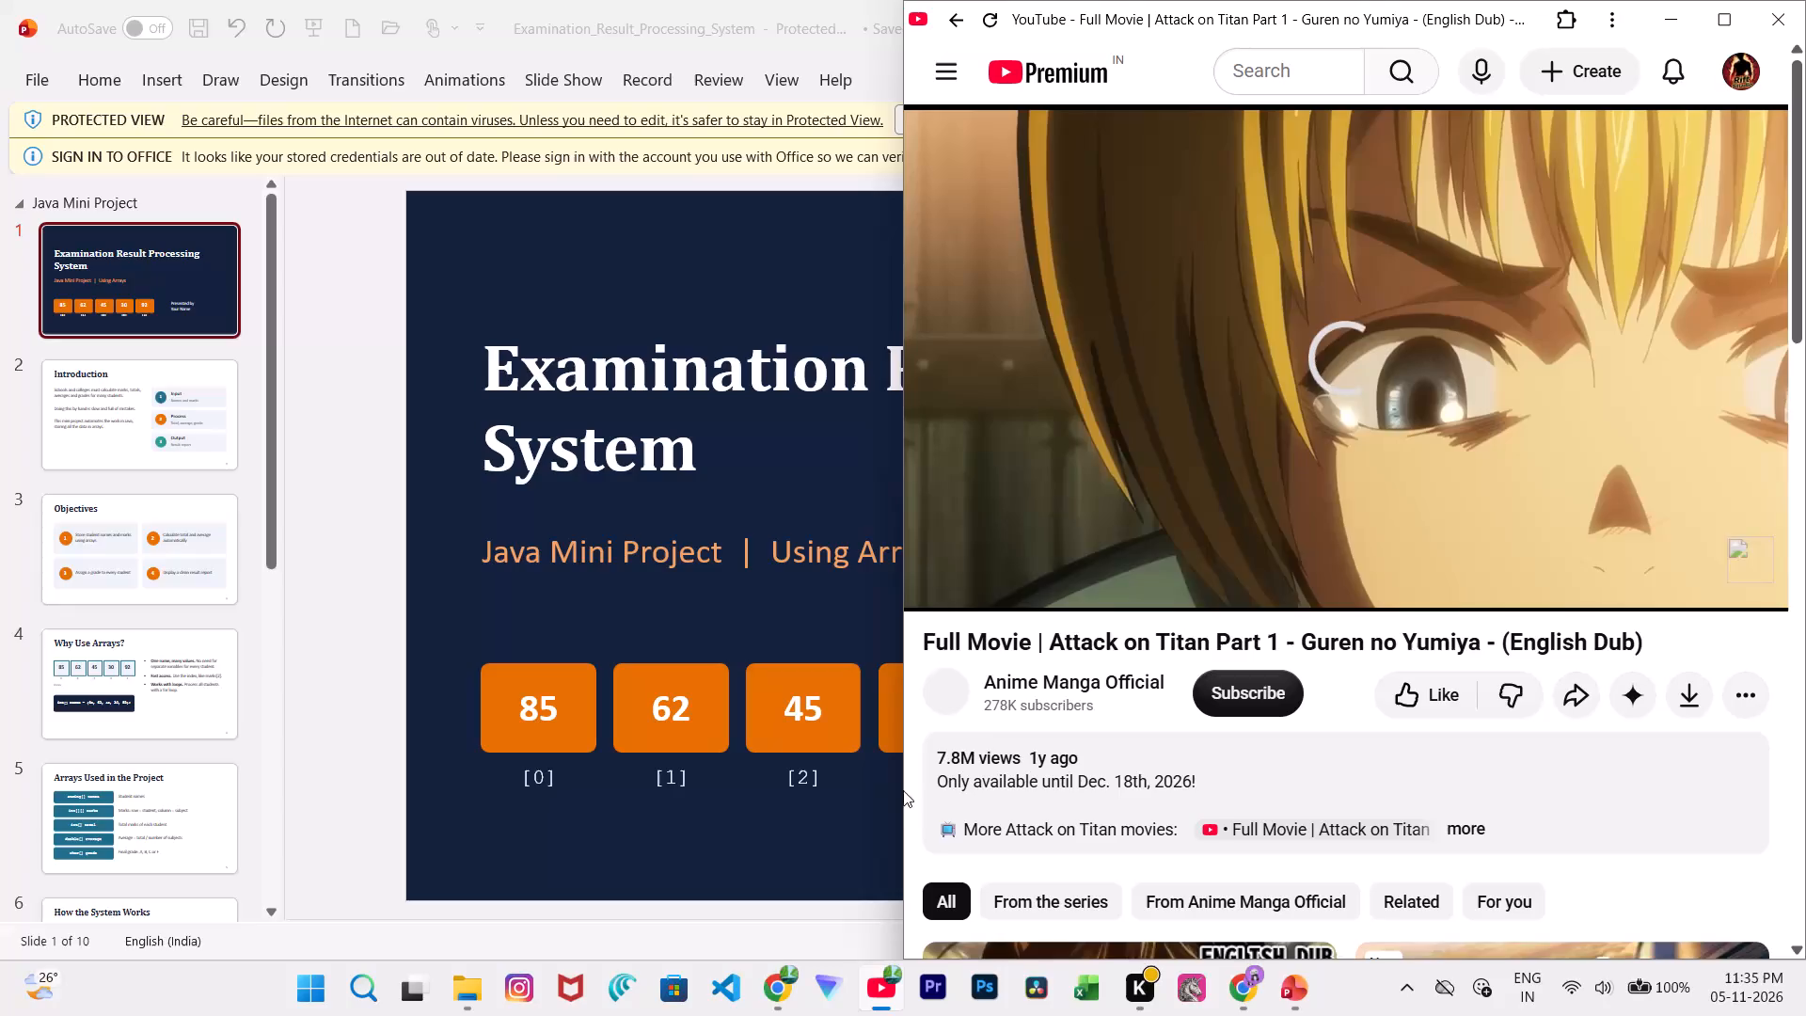
View the Attack on Titan video in full screen, skip ahead to 20:37, and return to the windowed view.
scroll(1435, 368, "down", 9)
scroll(1355, 429, "up", 5)
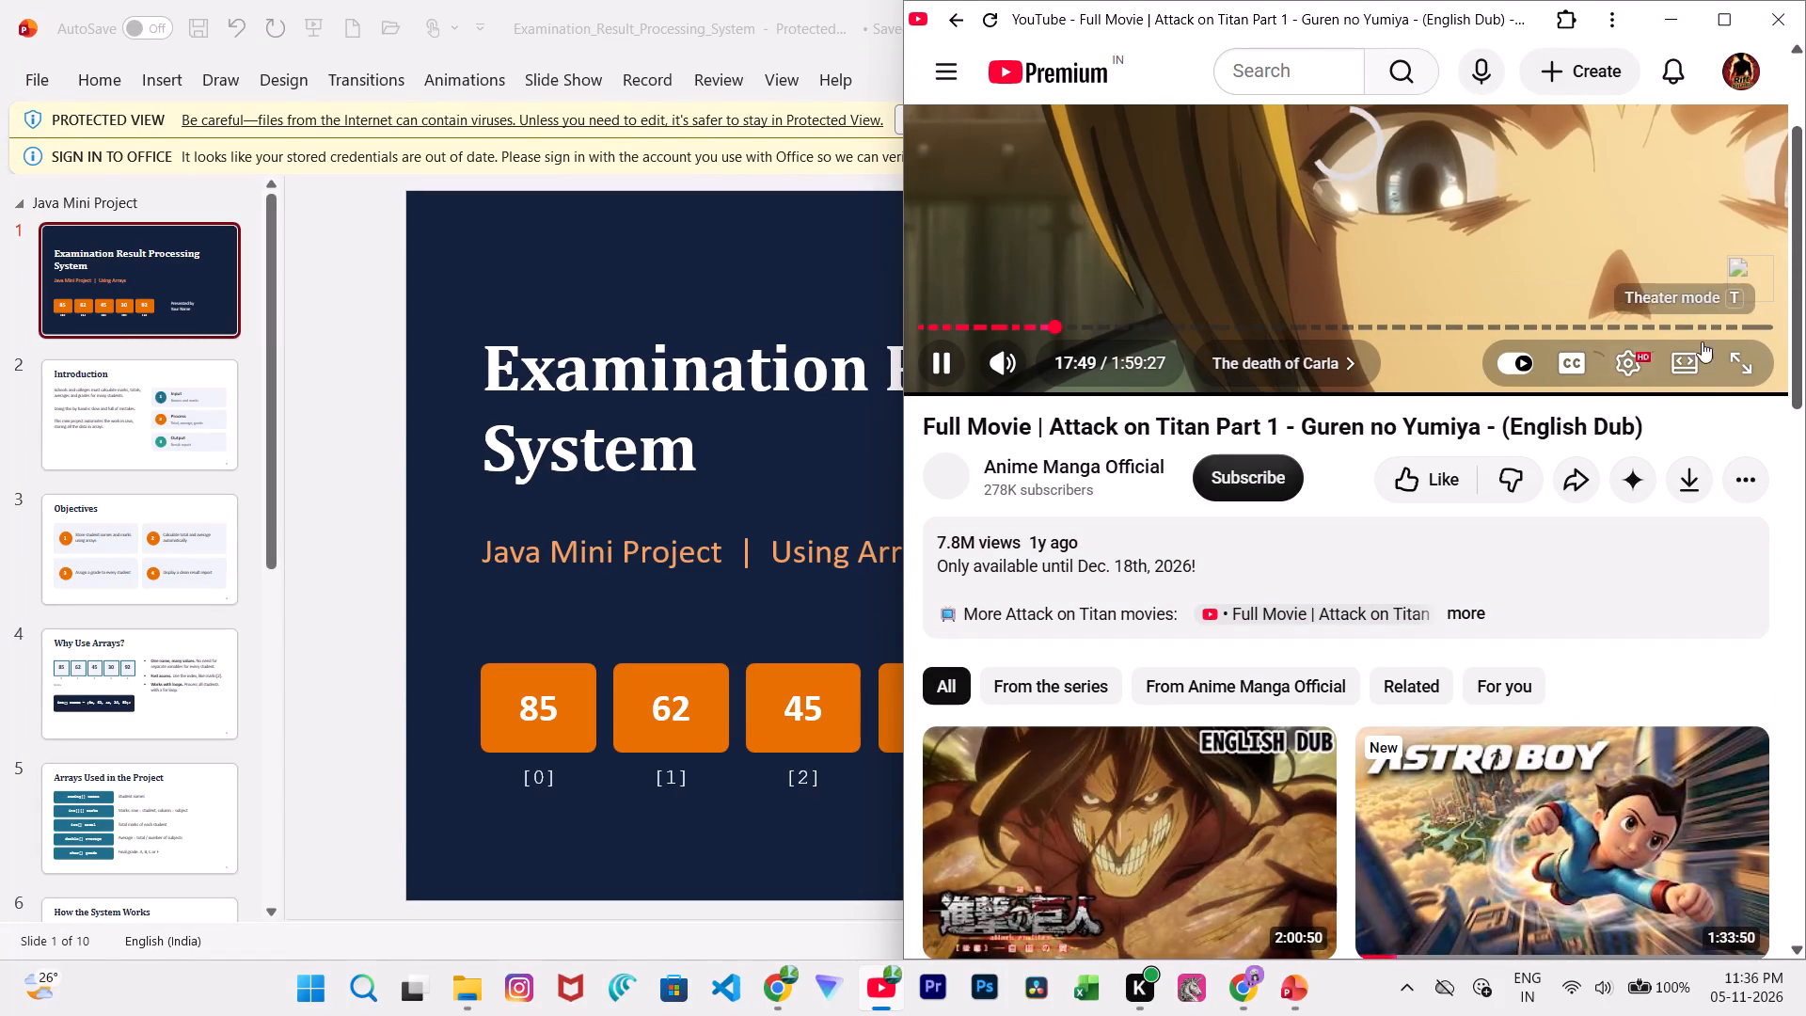
left_click(1748, 359)
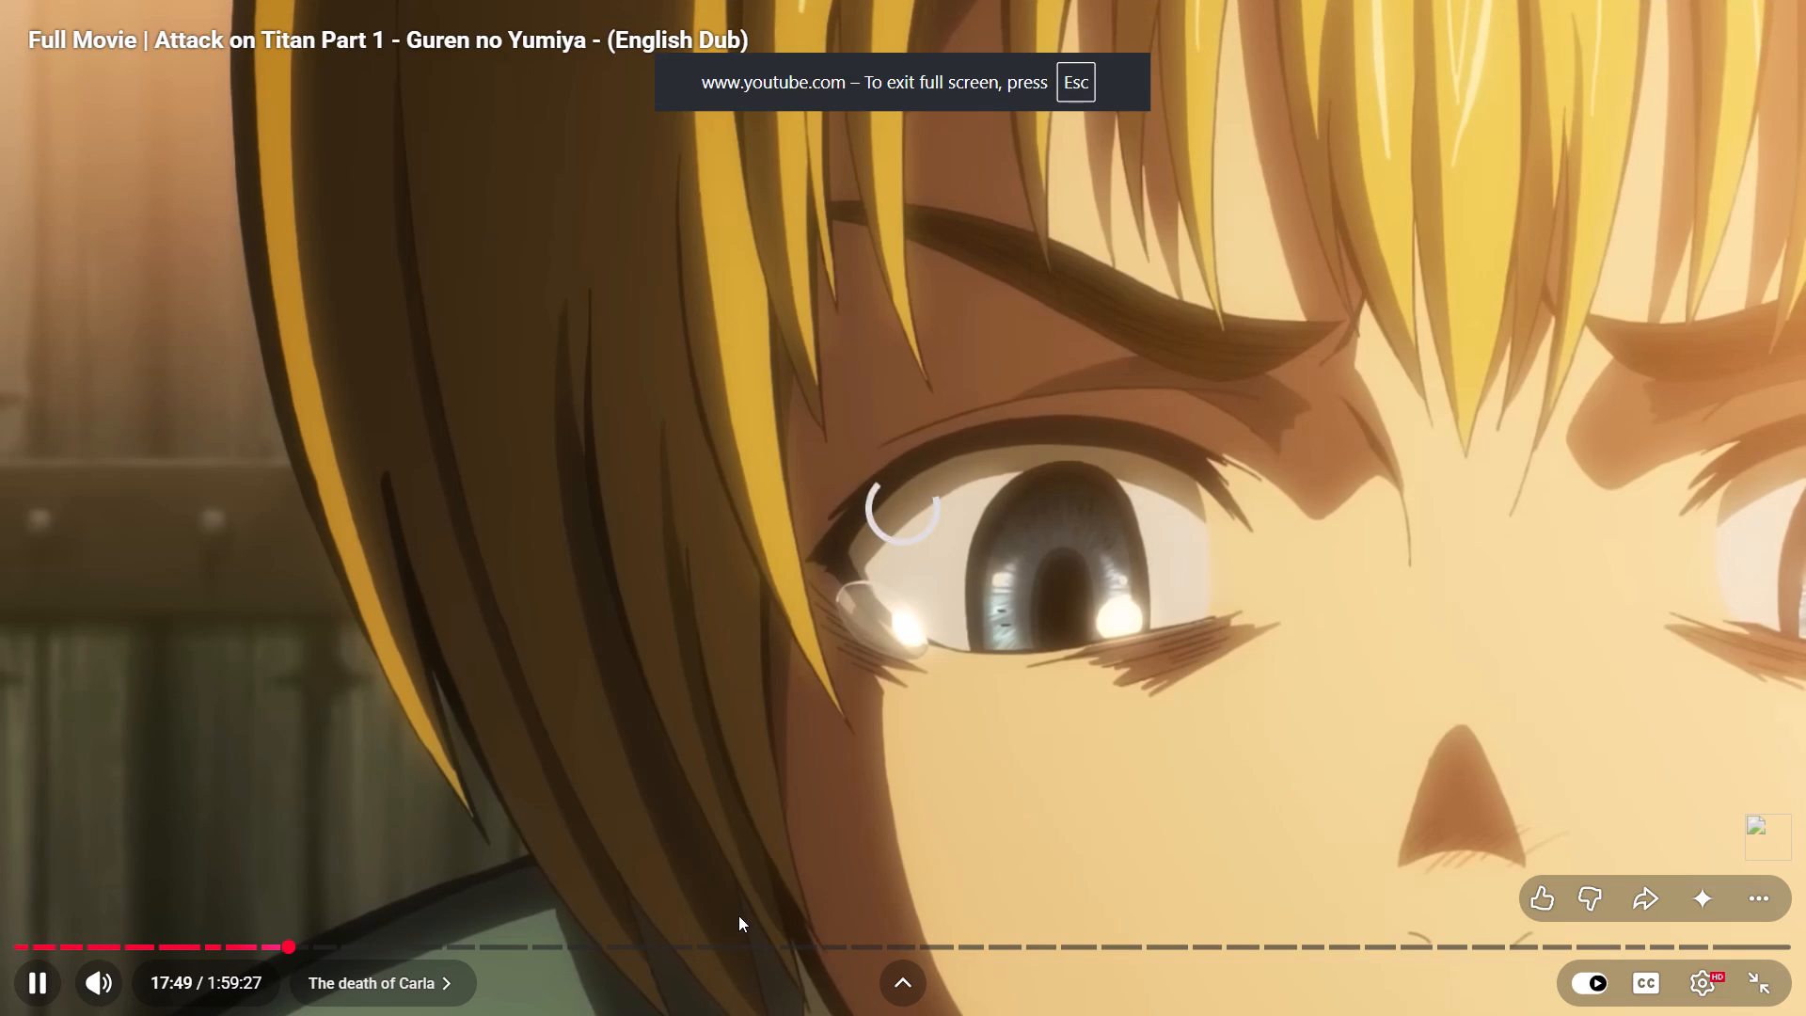
left_click(311, 943)
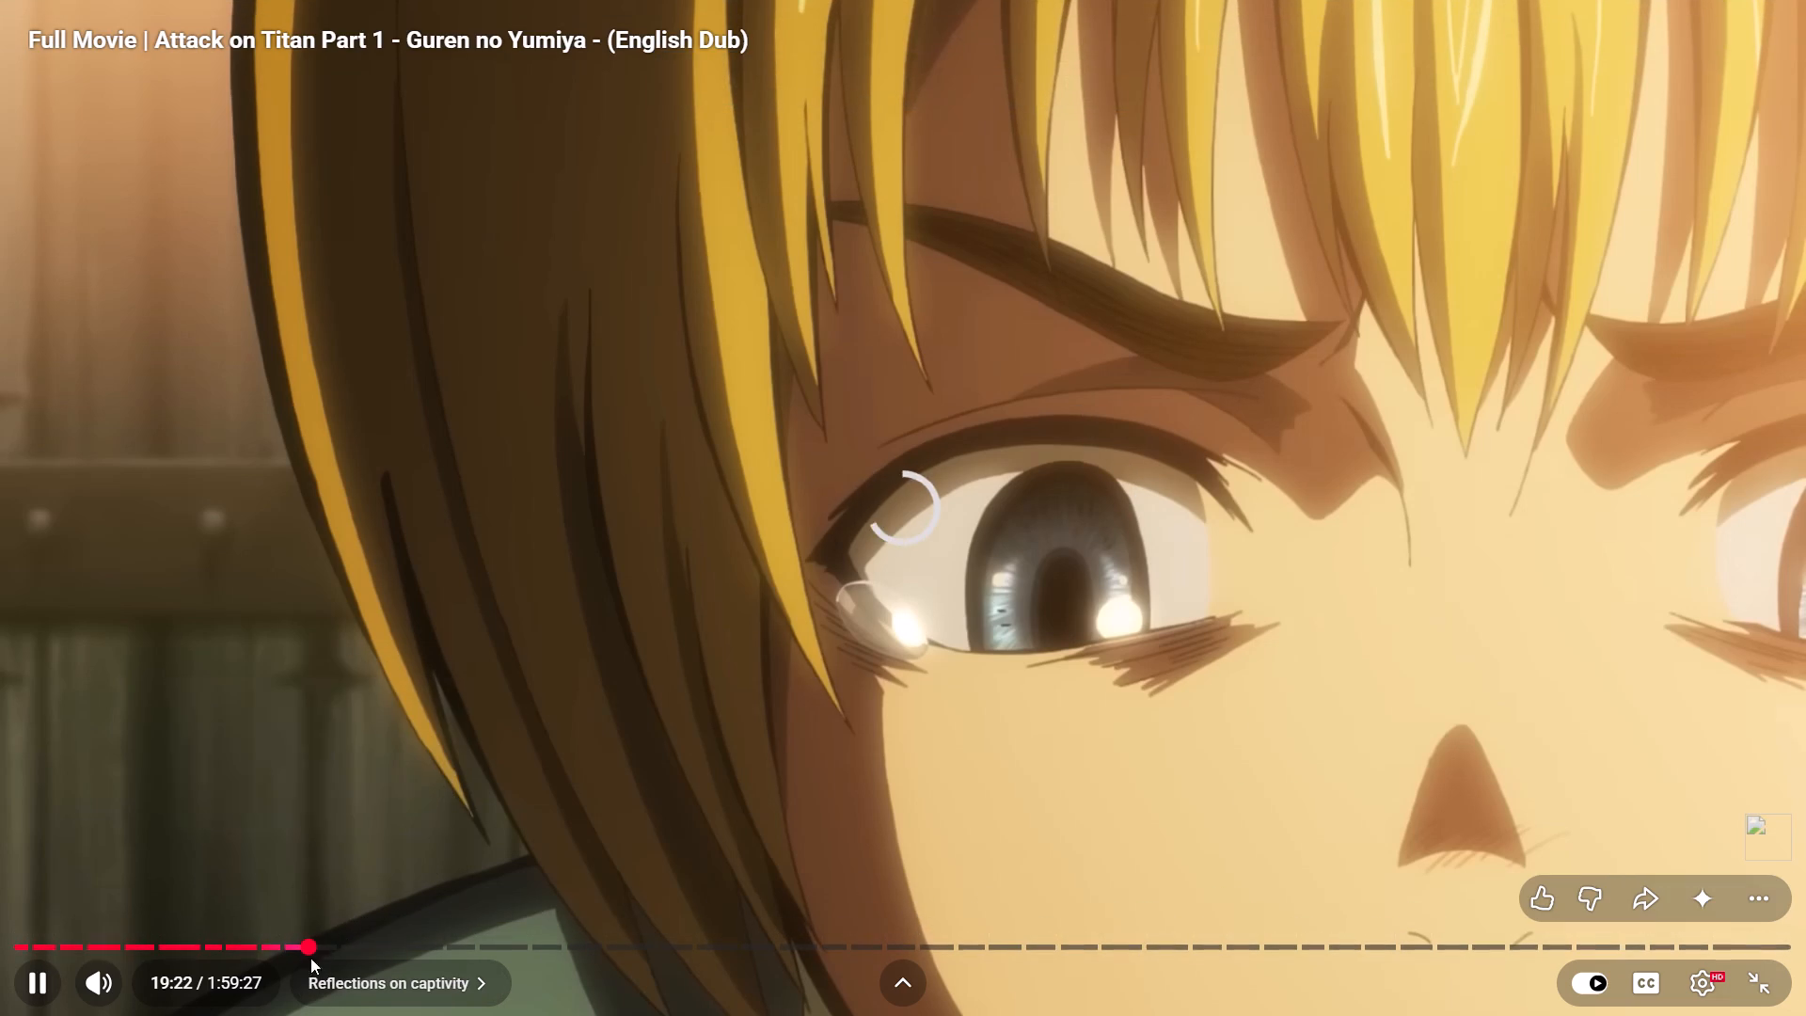
left_click(329, 940)
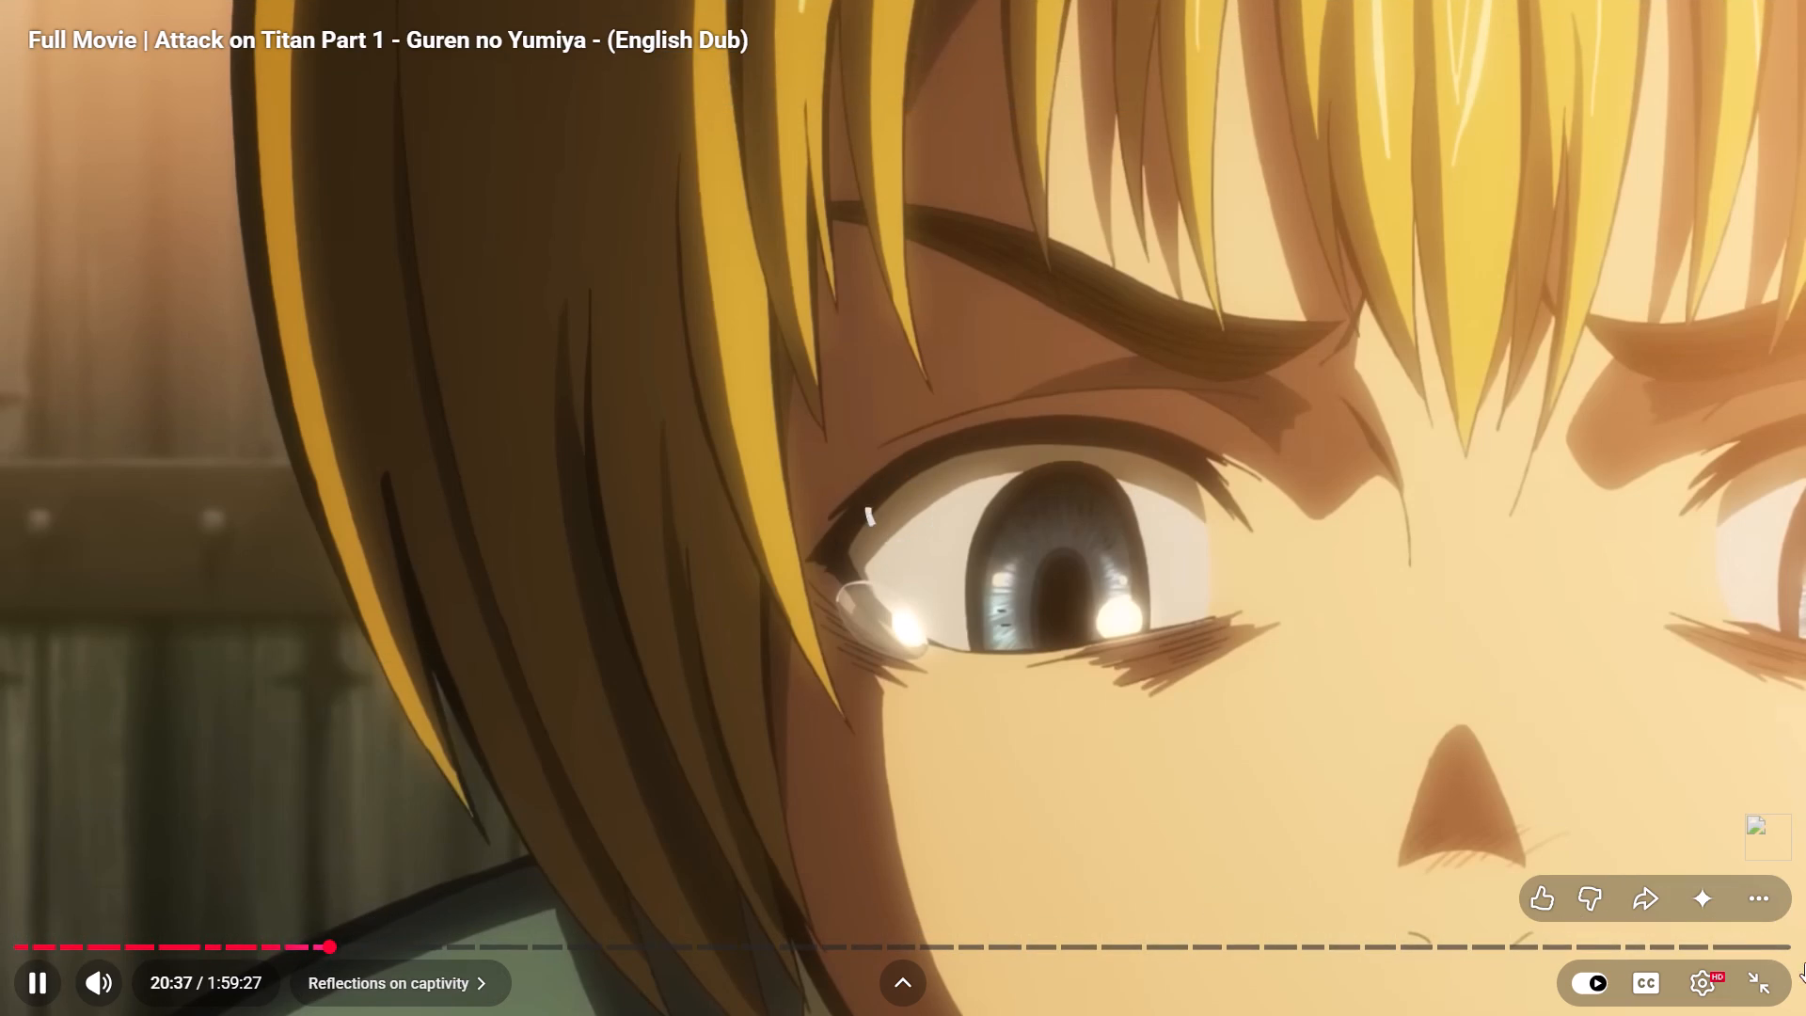
left_click(1741, 973)
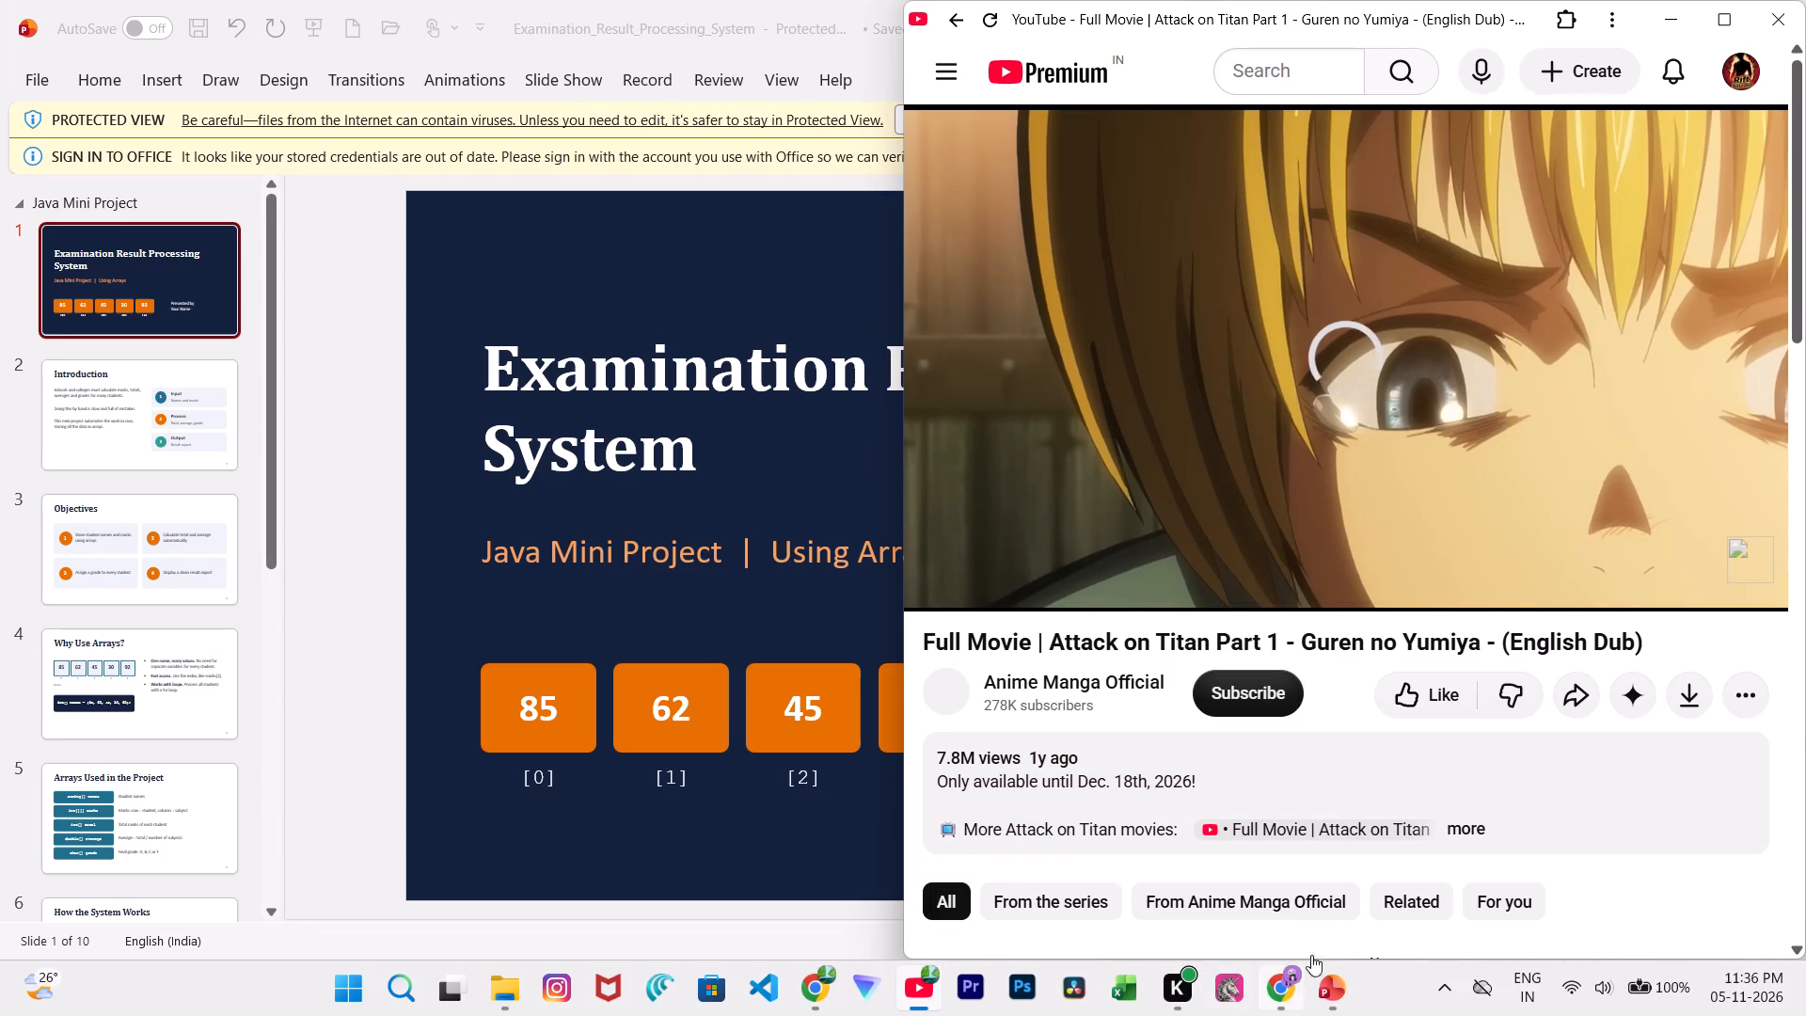
left_click(1305, 475)
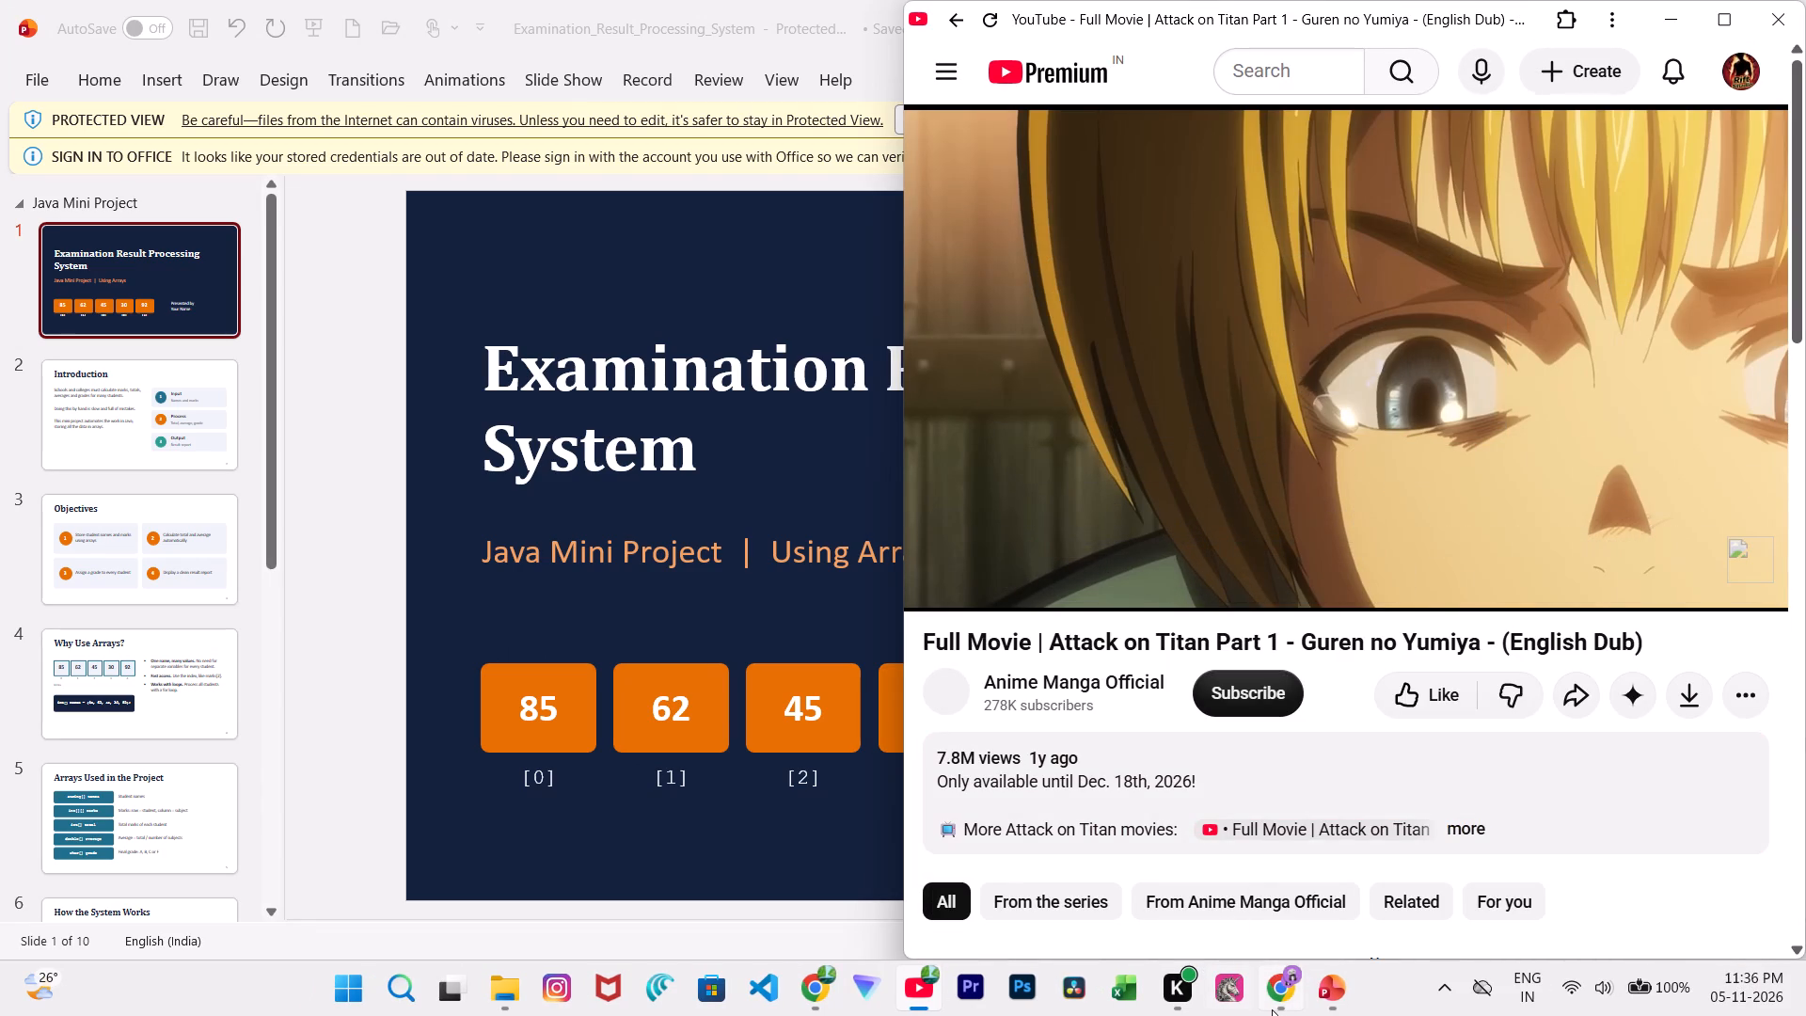
Switch to the main Chrome window and reload the AliExpress page.
left_click(1273, 984)
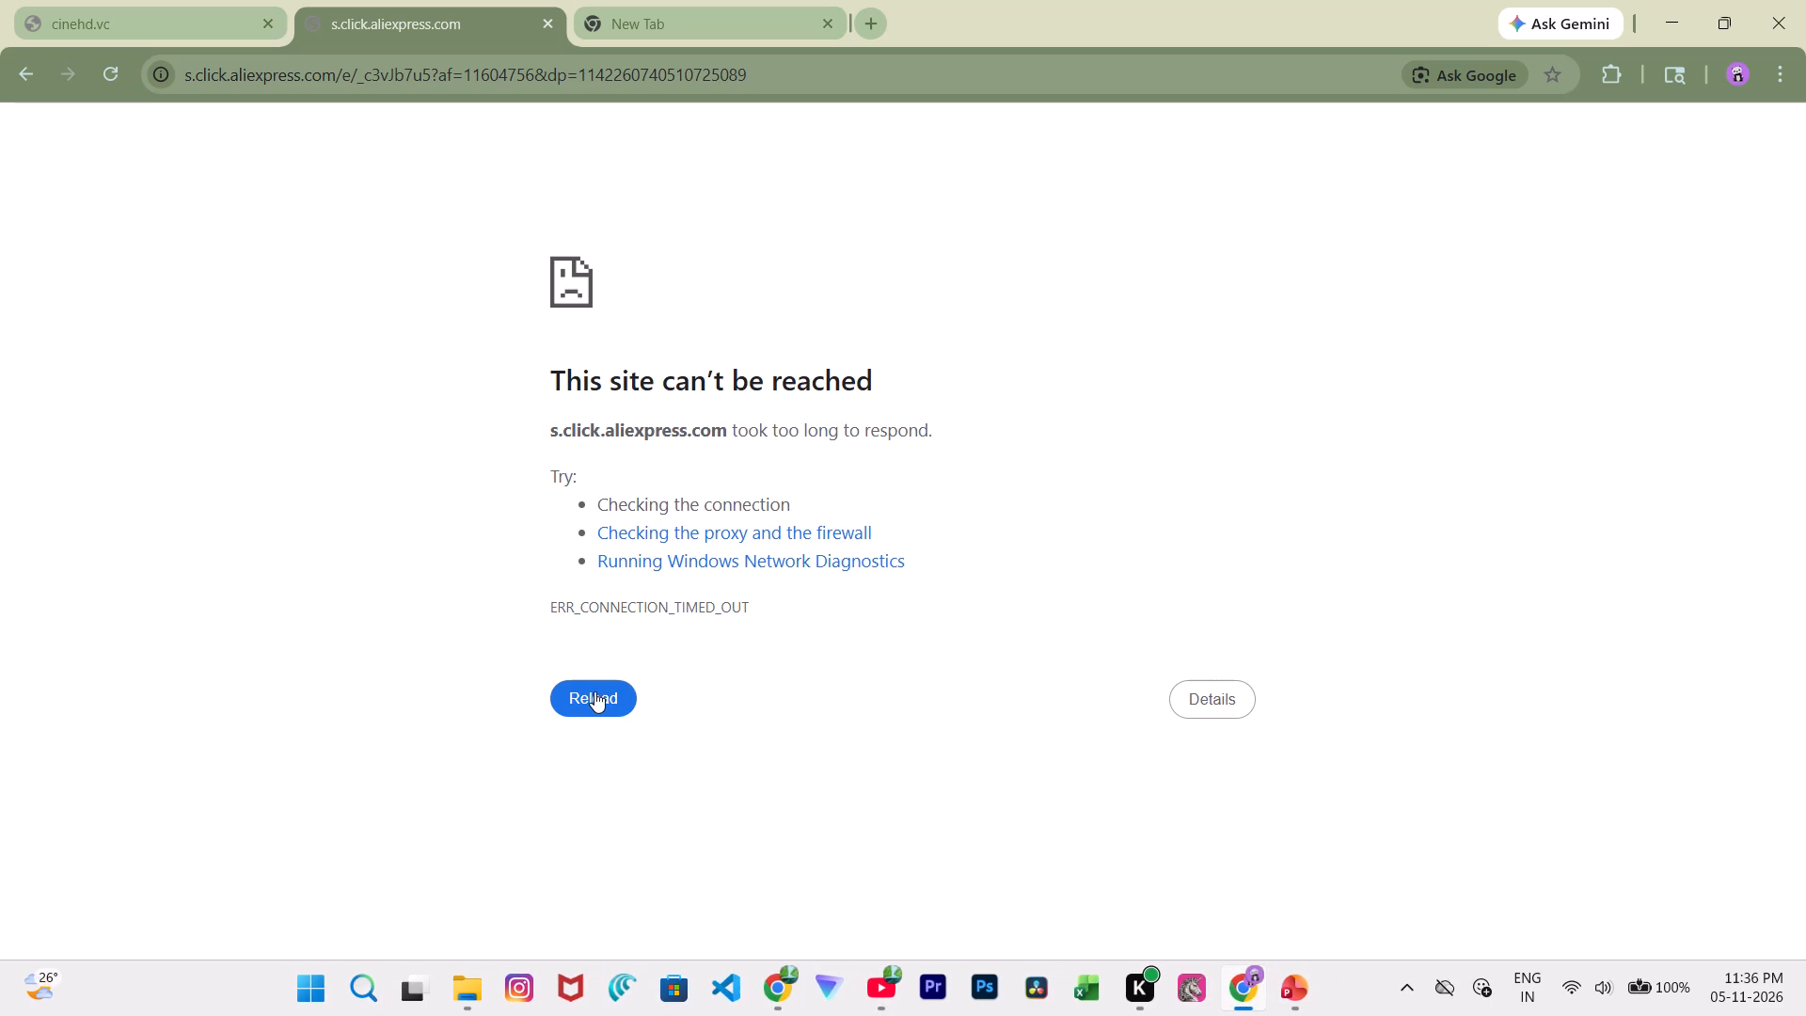
left_click(594, 691)
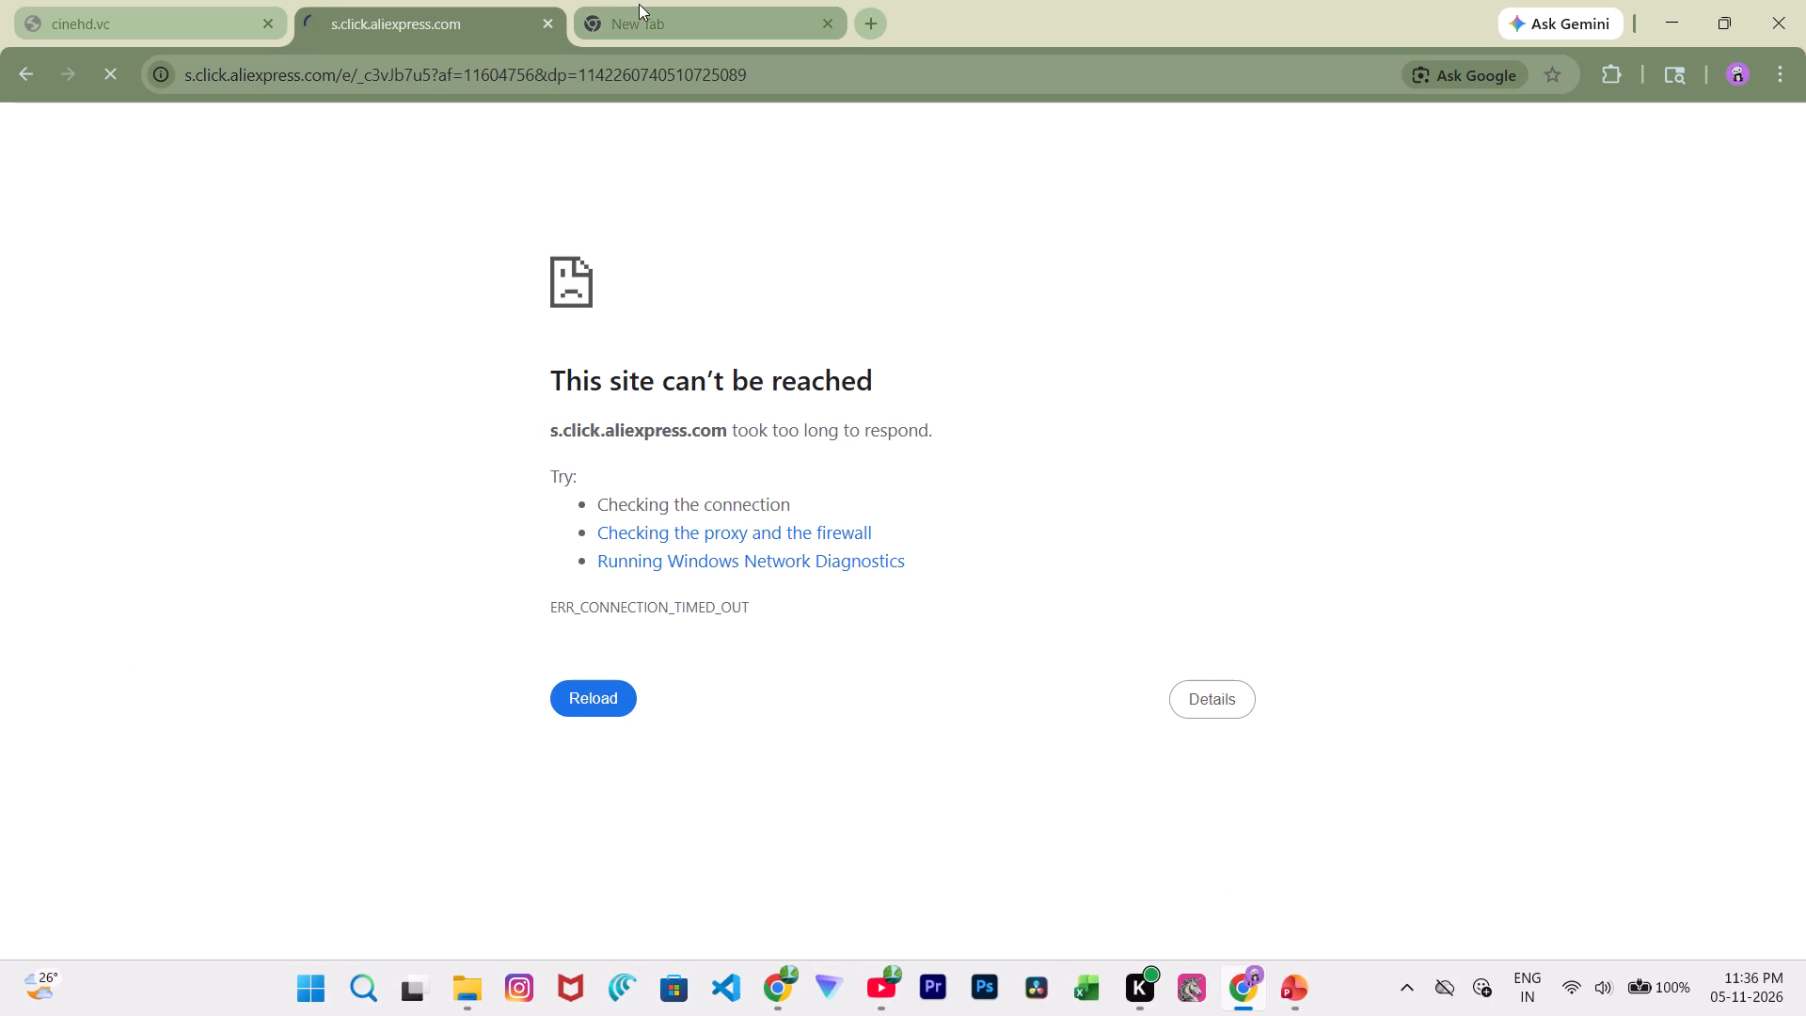
Search Google for anikoto from the new tab, open anikoto.cz and request its home page.
left_click(642, 8)
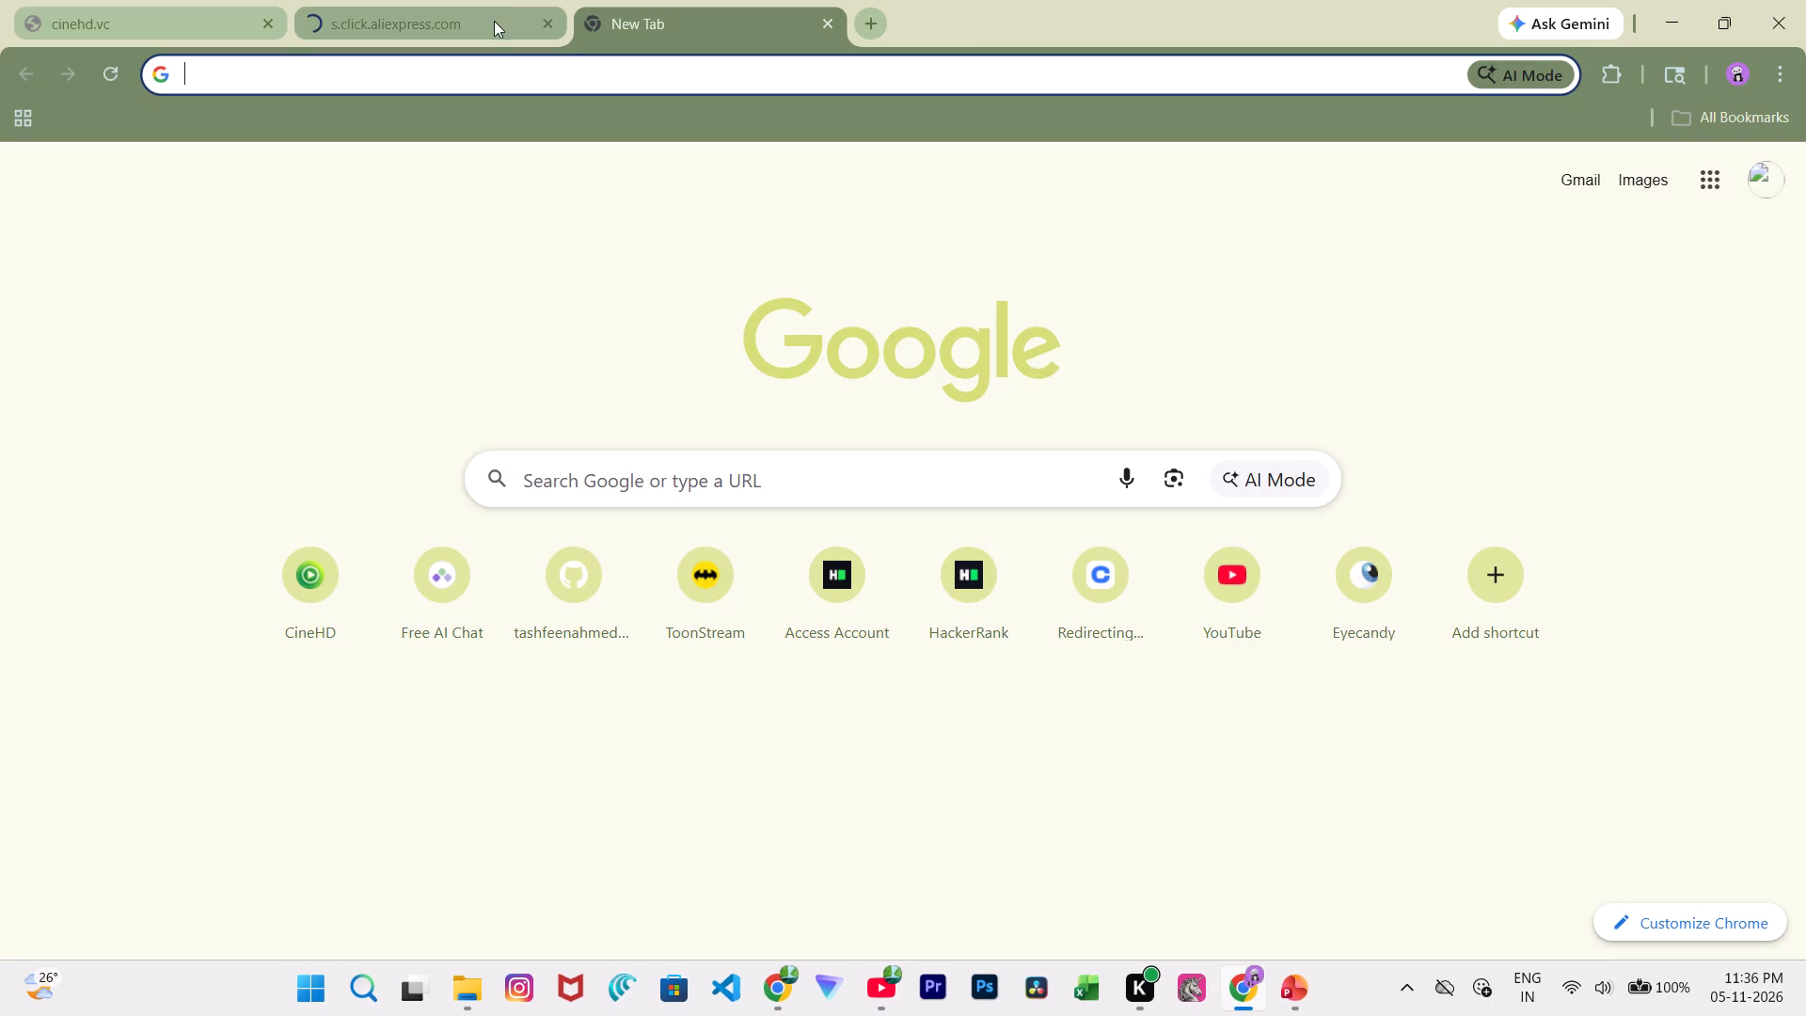
left_click(493, 65)
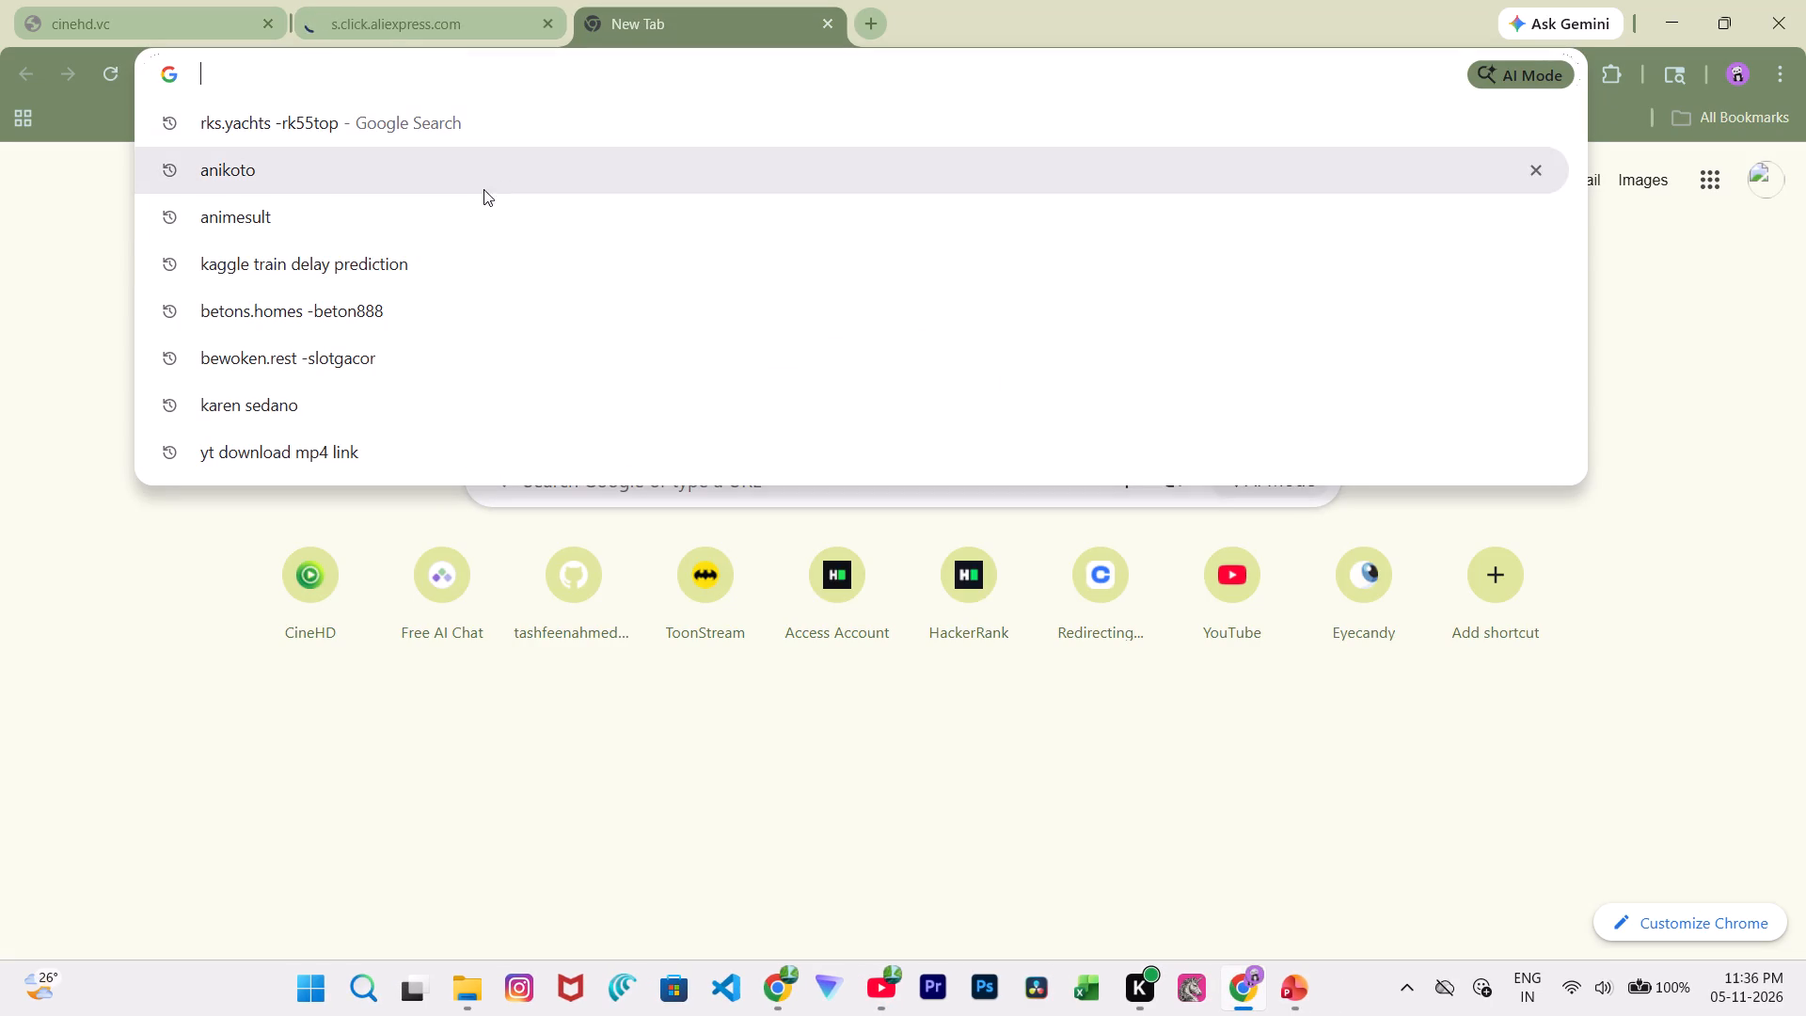
left_click(501, 194)
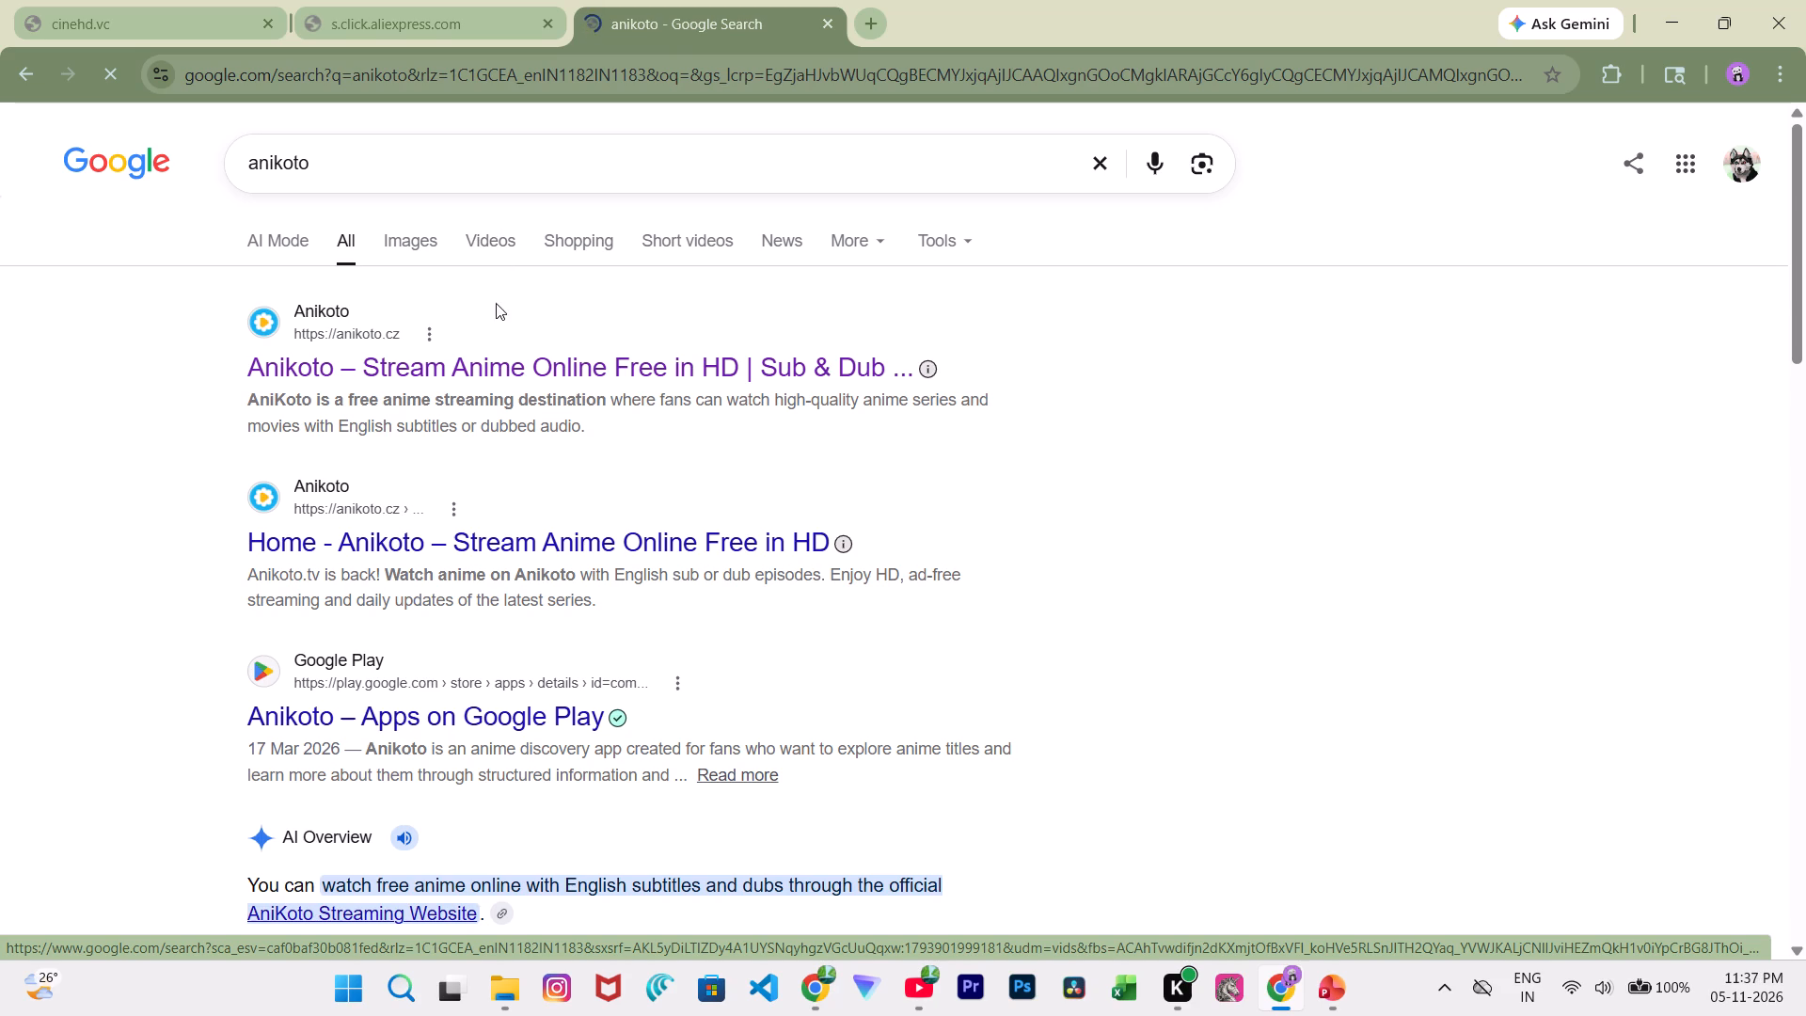
left_click(493, 363)
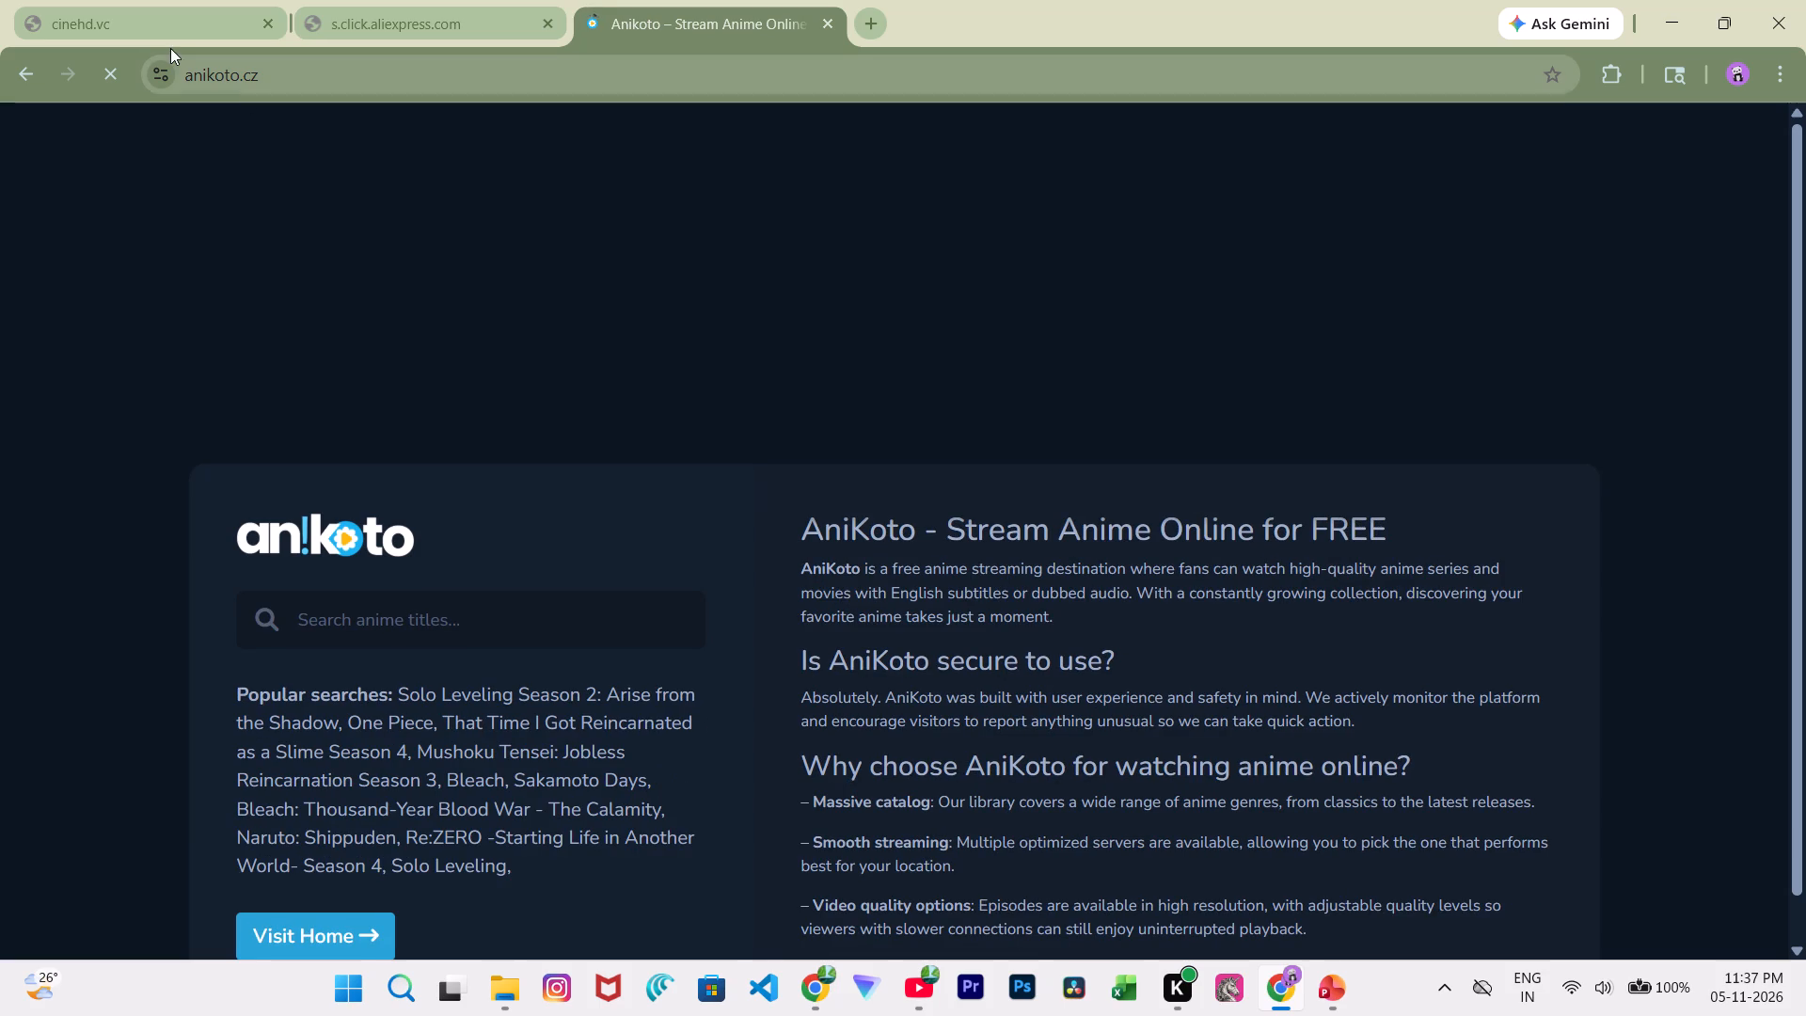
scroll(311, 314, "down", 1)
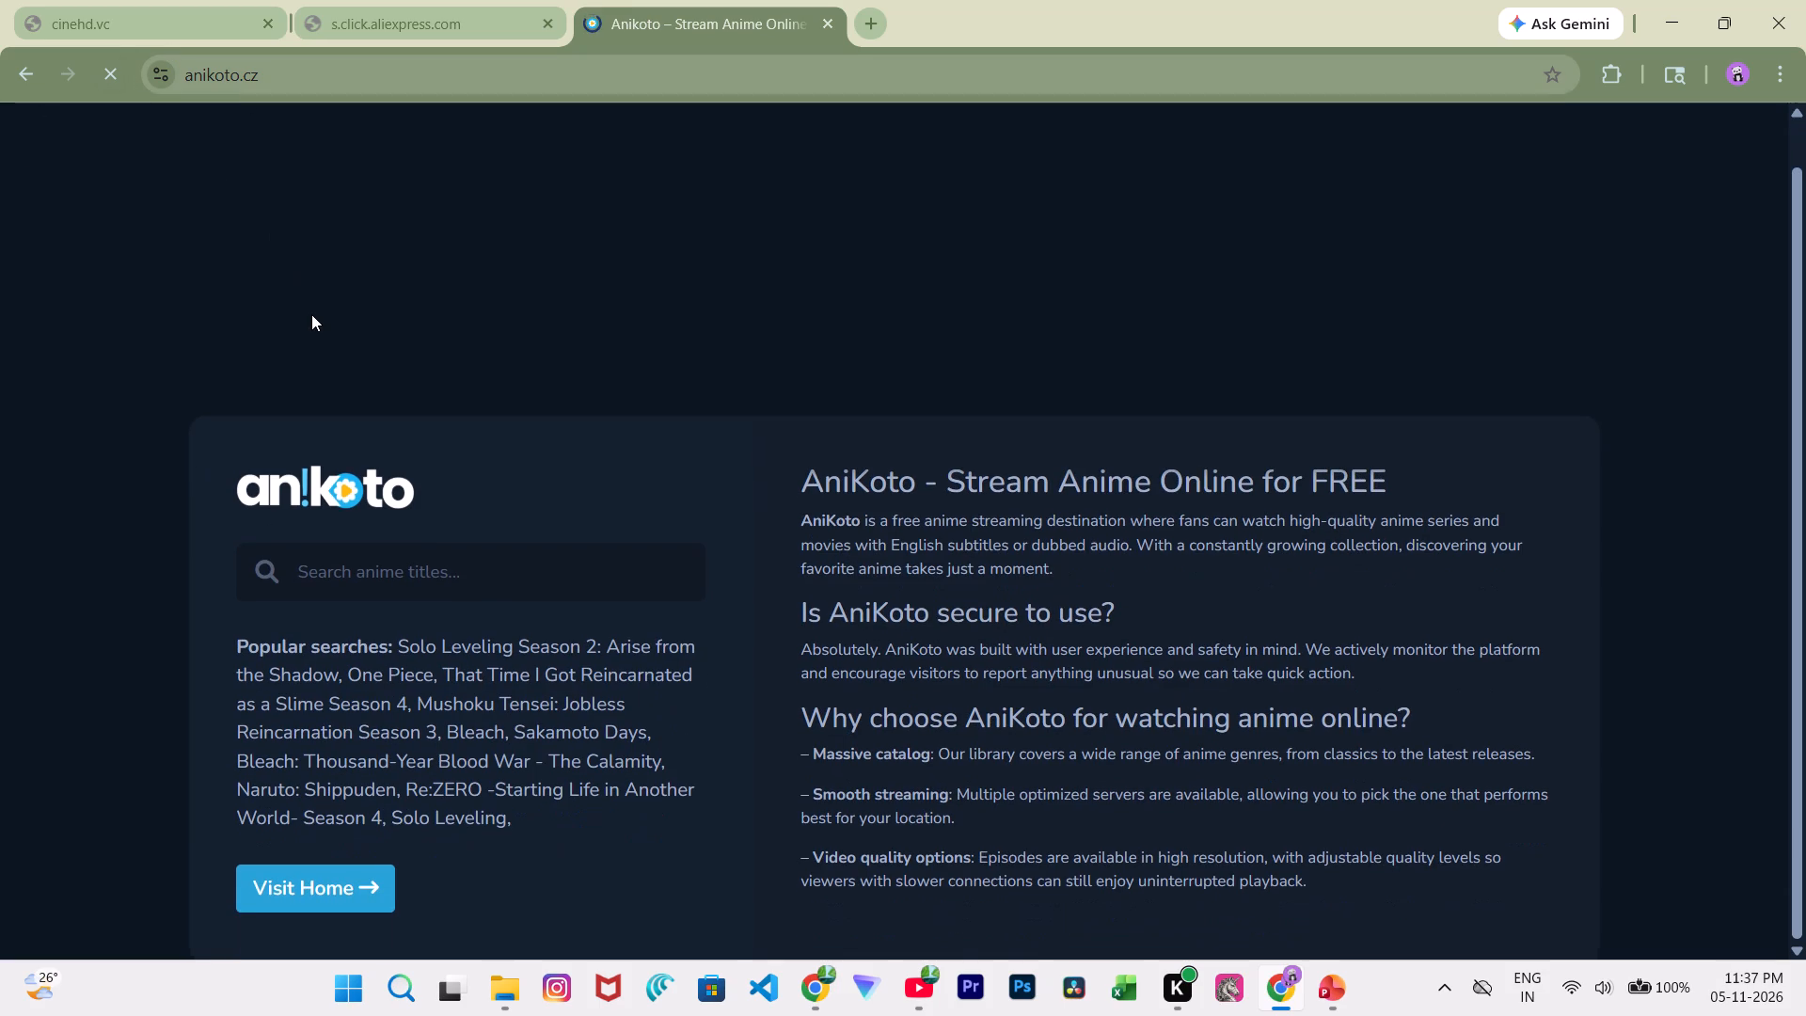
left_click(368, 887)
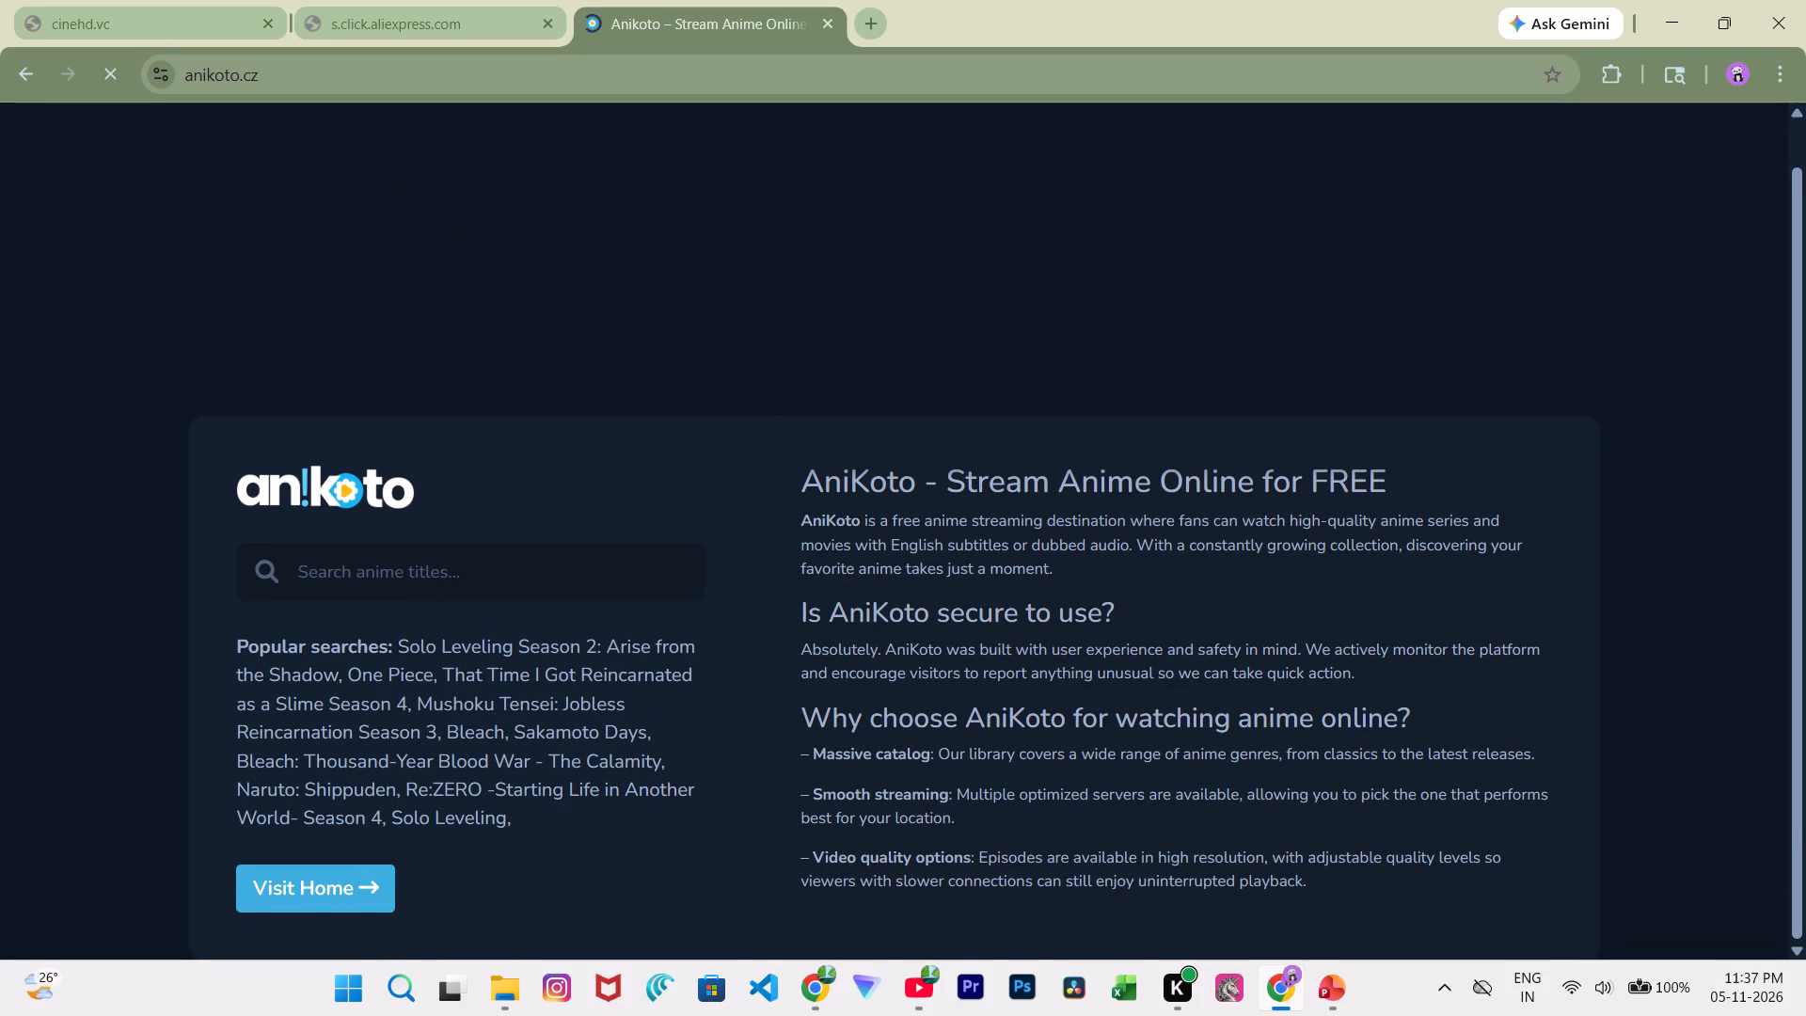
Switch to the Examination_Result_Processing_System presentation in PowerPoint and enable editing.
left_click(1327, 990)
left_click(1390, 874)
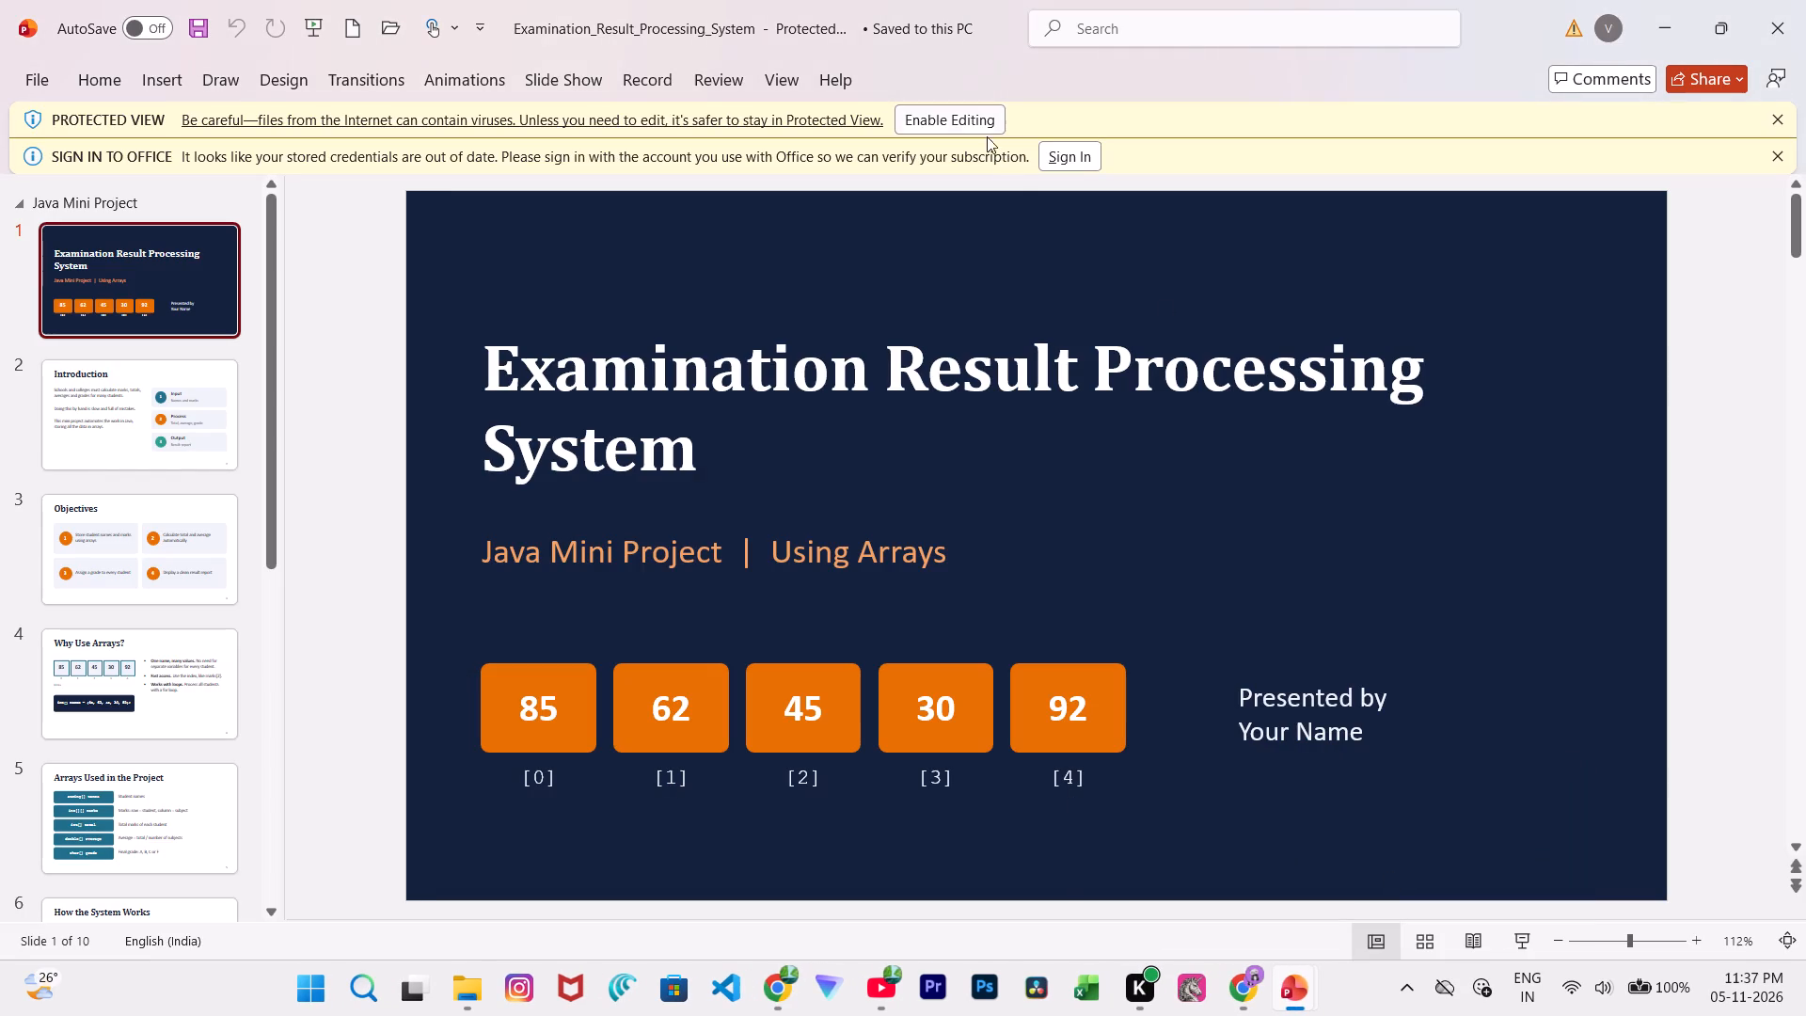
left_click(963, 110)
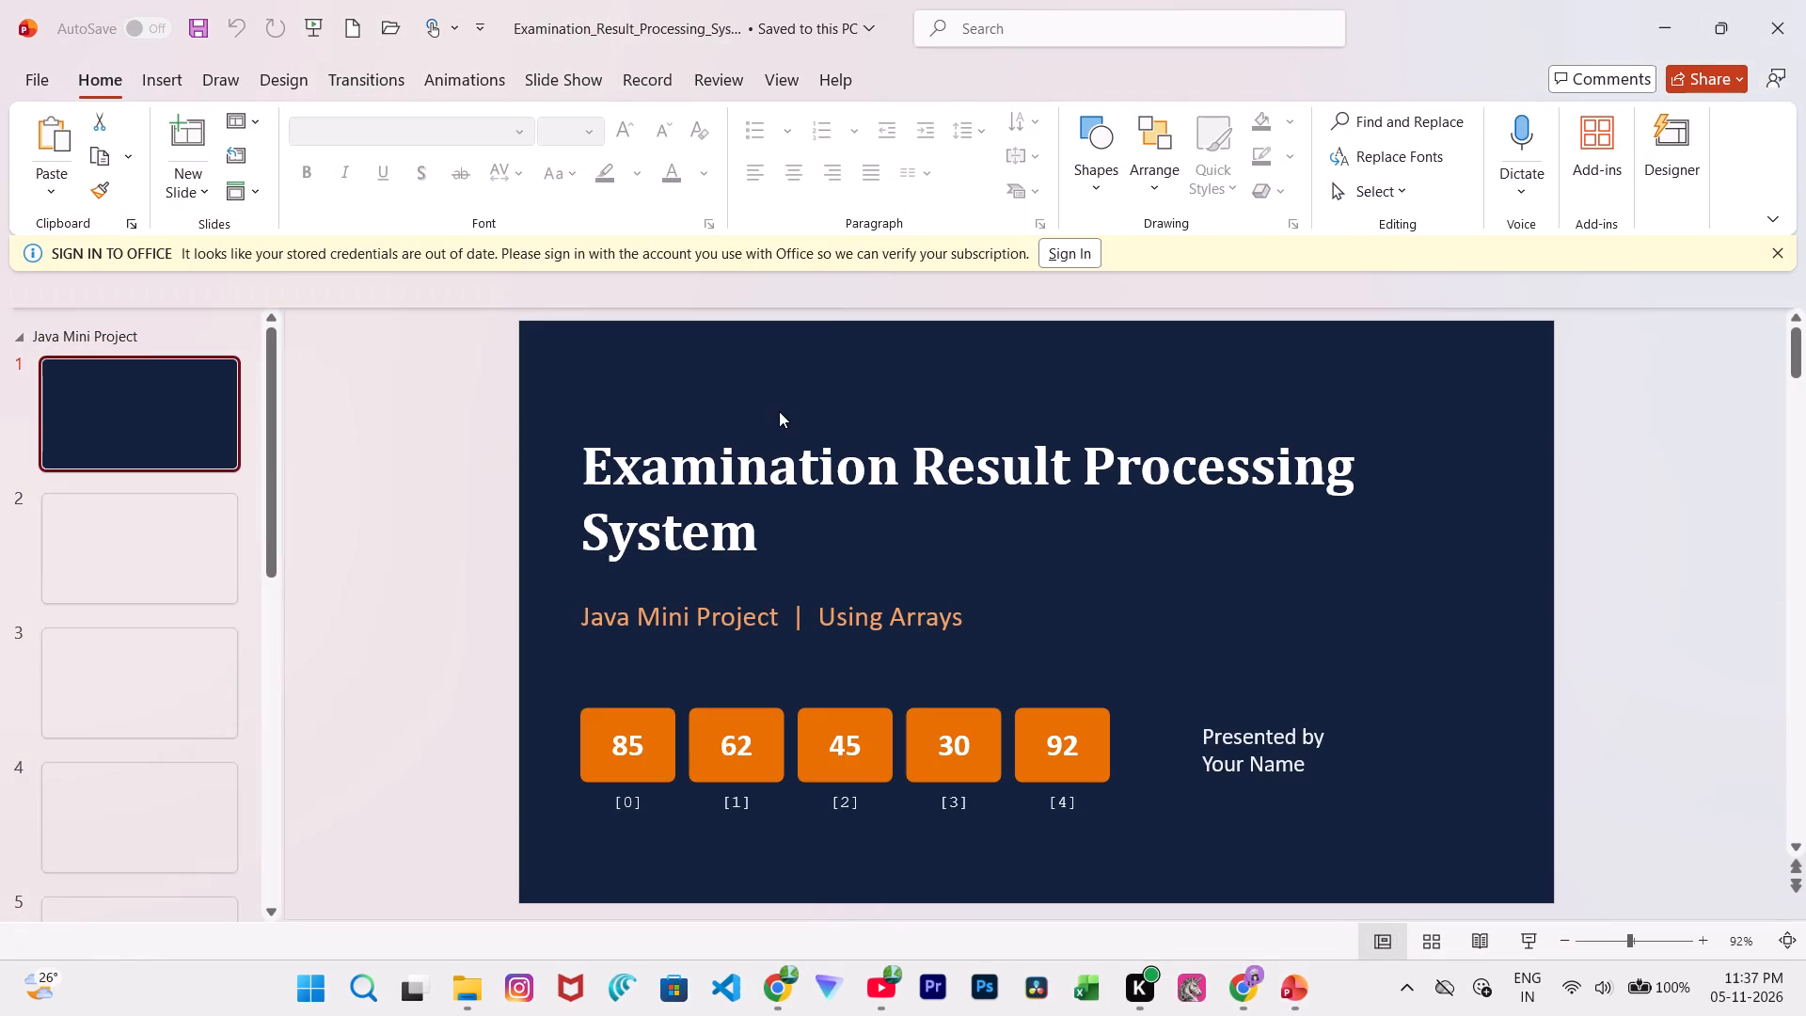
Look through the Java mini project slides and return to the title slide.
scroll(714, 408, "down", 1)
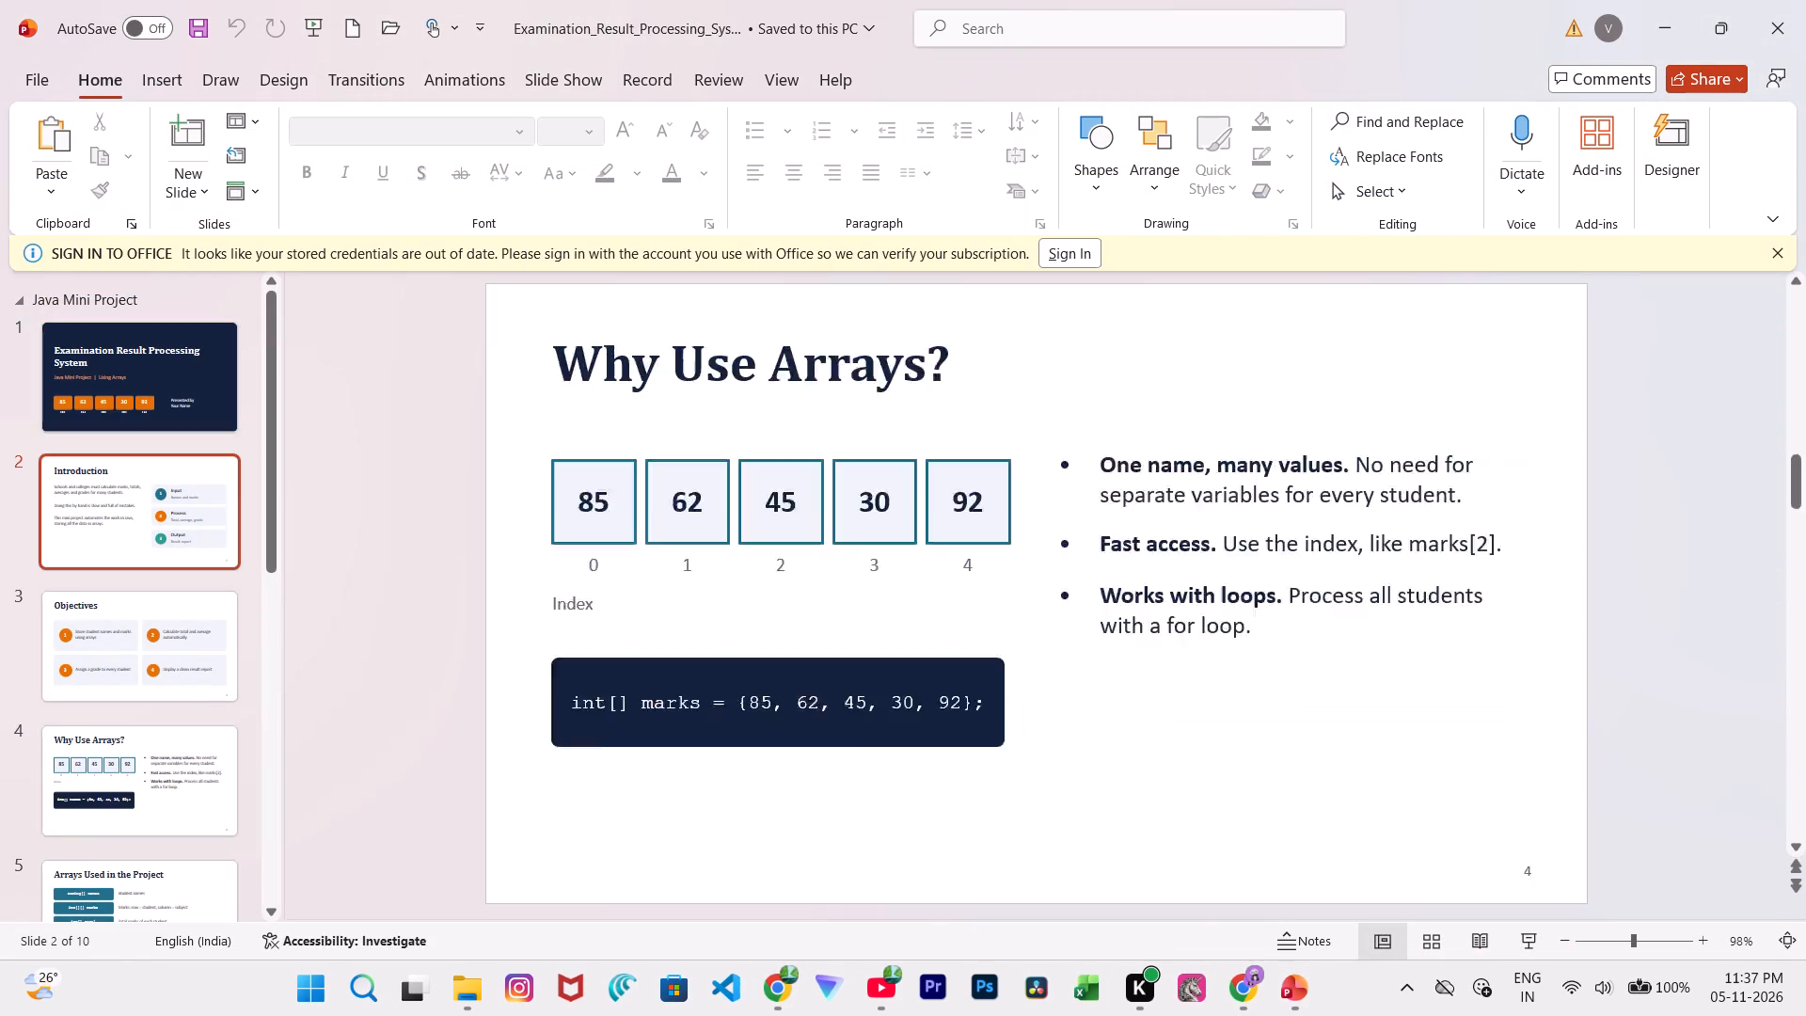
scroll(714, 408, "down", 1)
scroll(649, 503, "down", 4)
scroll(759, 503, "up", 2)
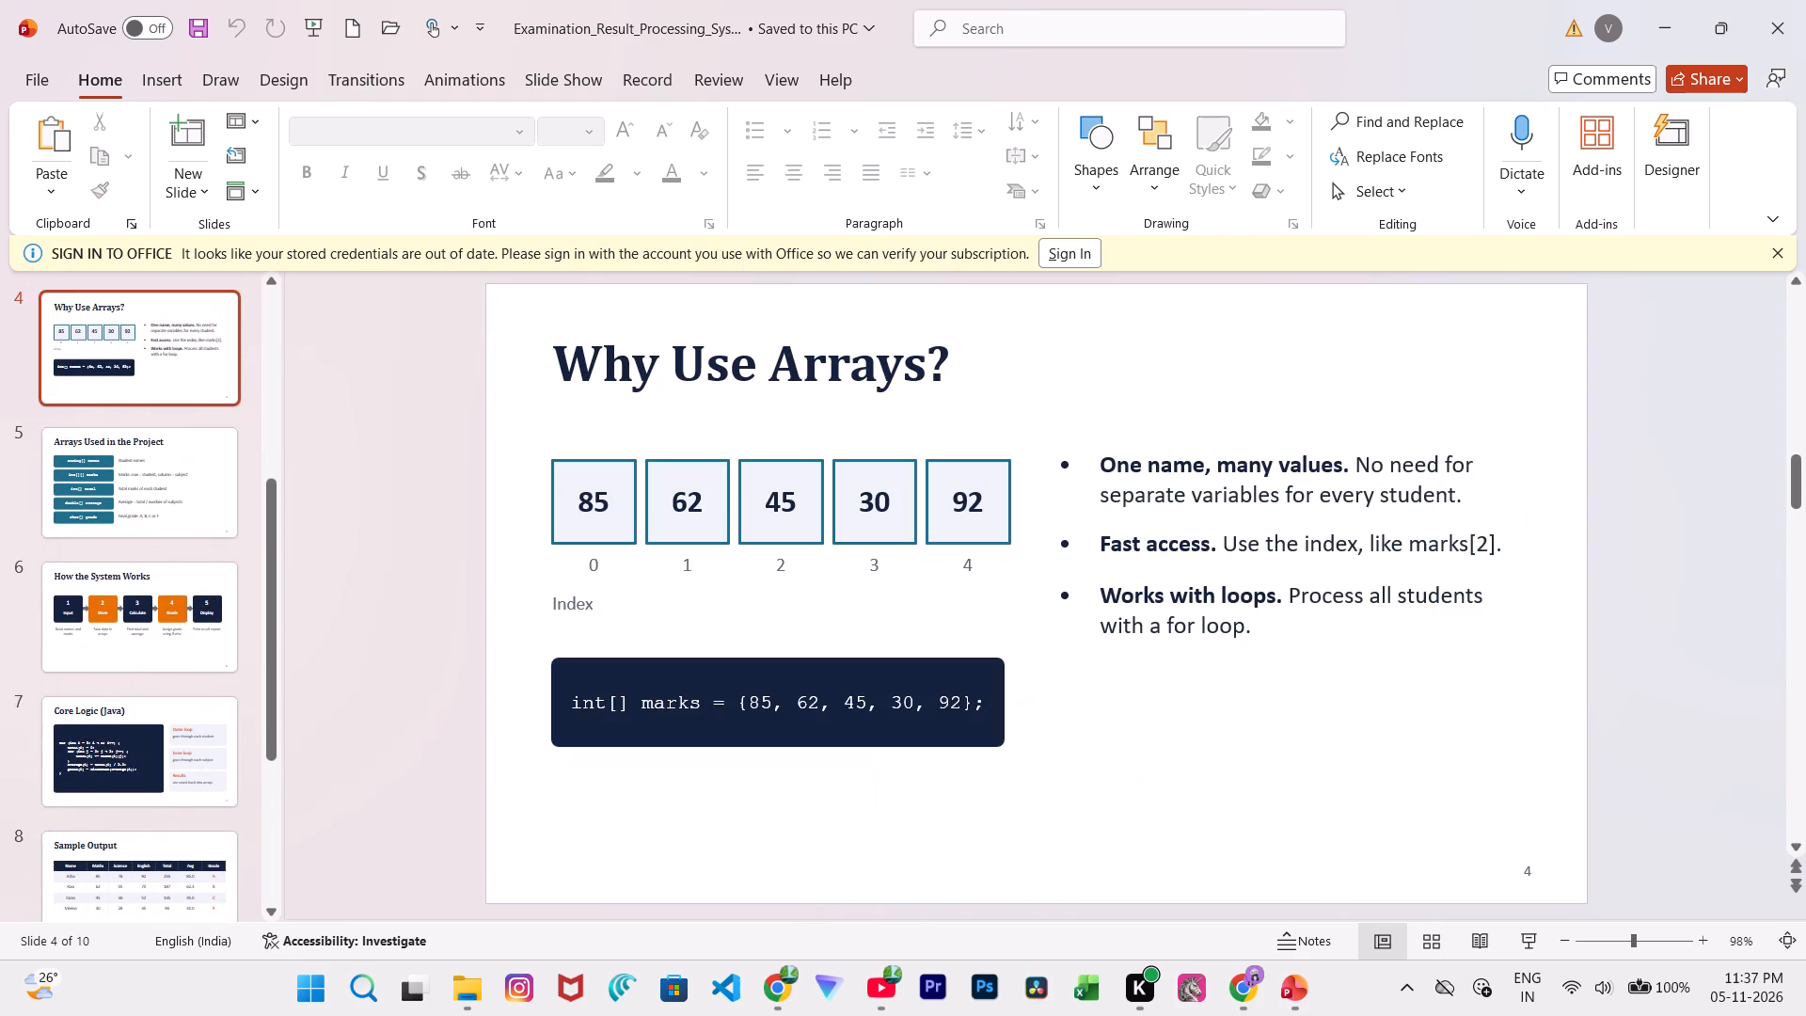
scroll(814, 419, "up", 5)
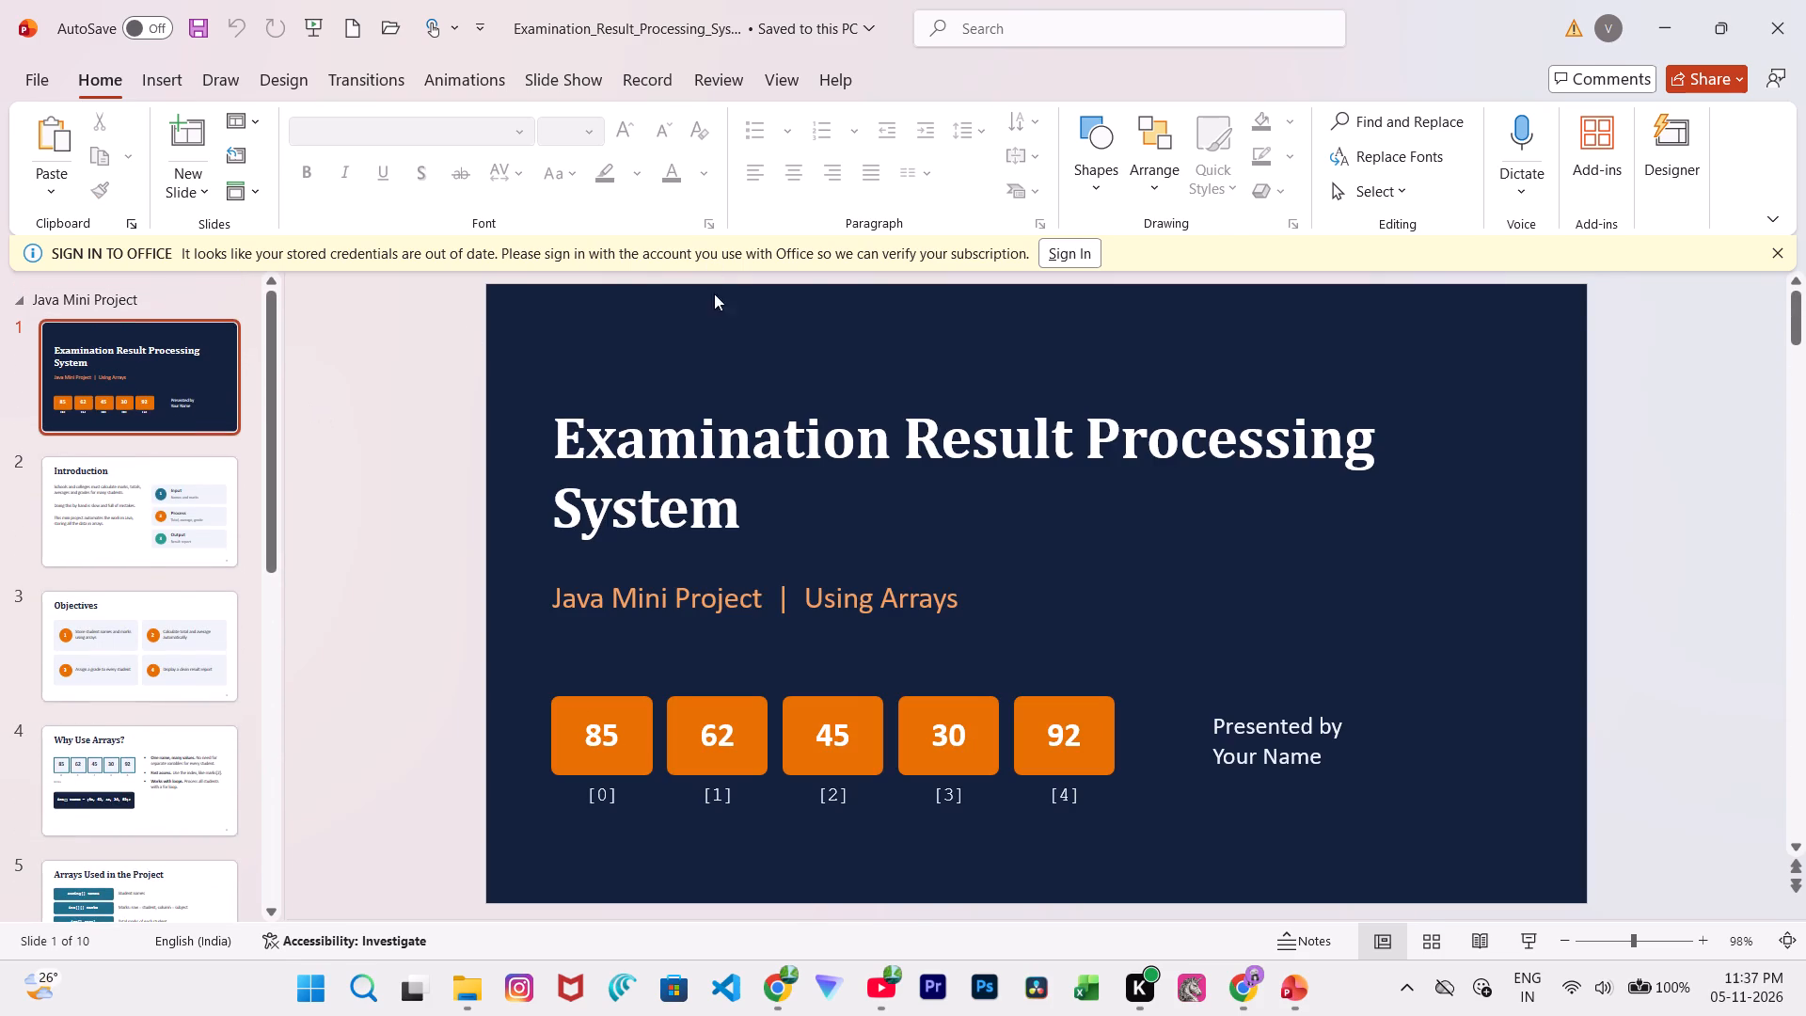
left_click(721, 343)
Try the light theme with condensed lettering, and settle on the dark purple-pink gradient theme for the presentation.
left_click(275, 86)
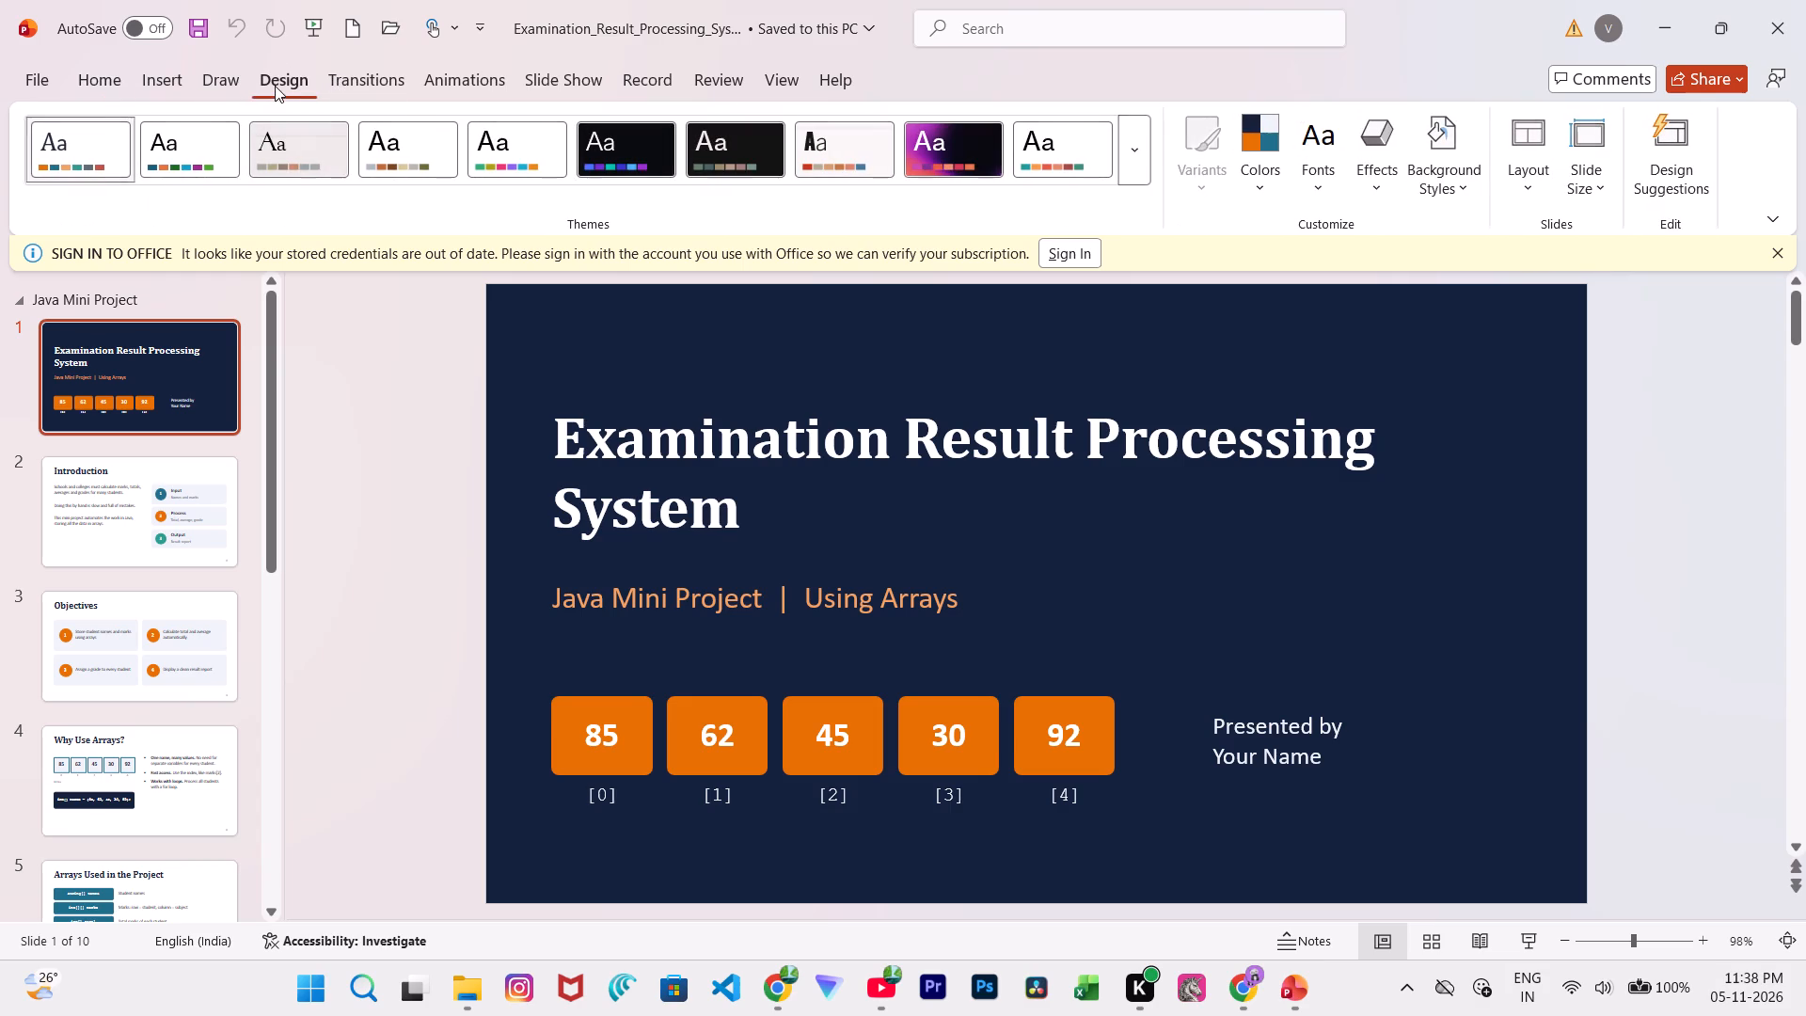
left_click(802, 132)
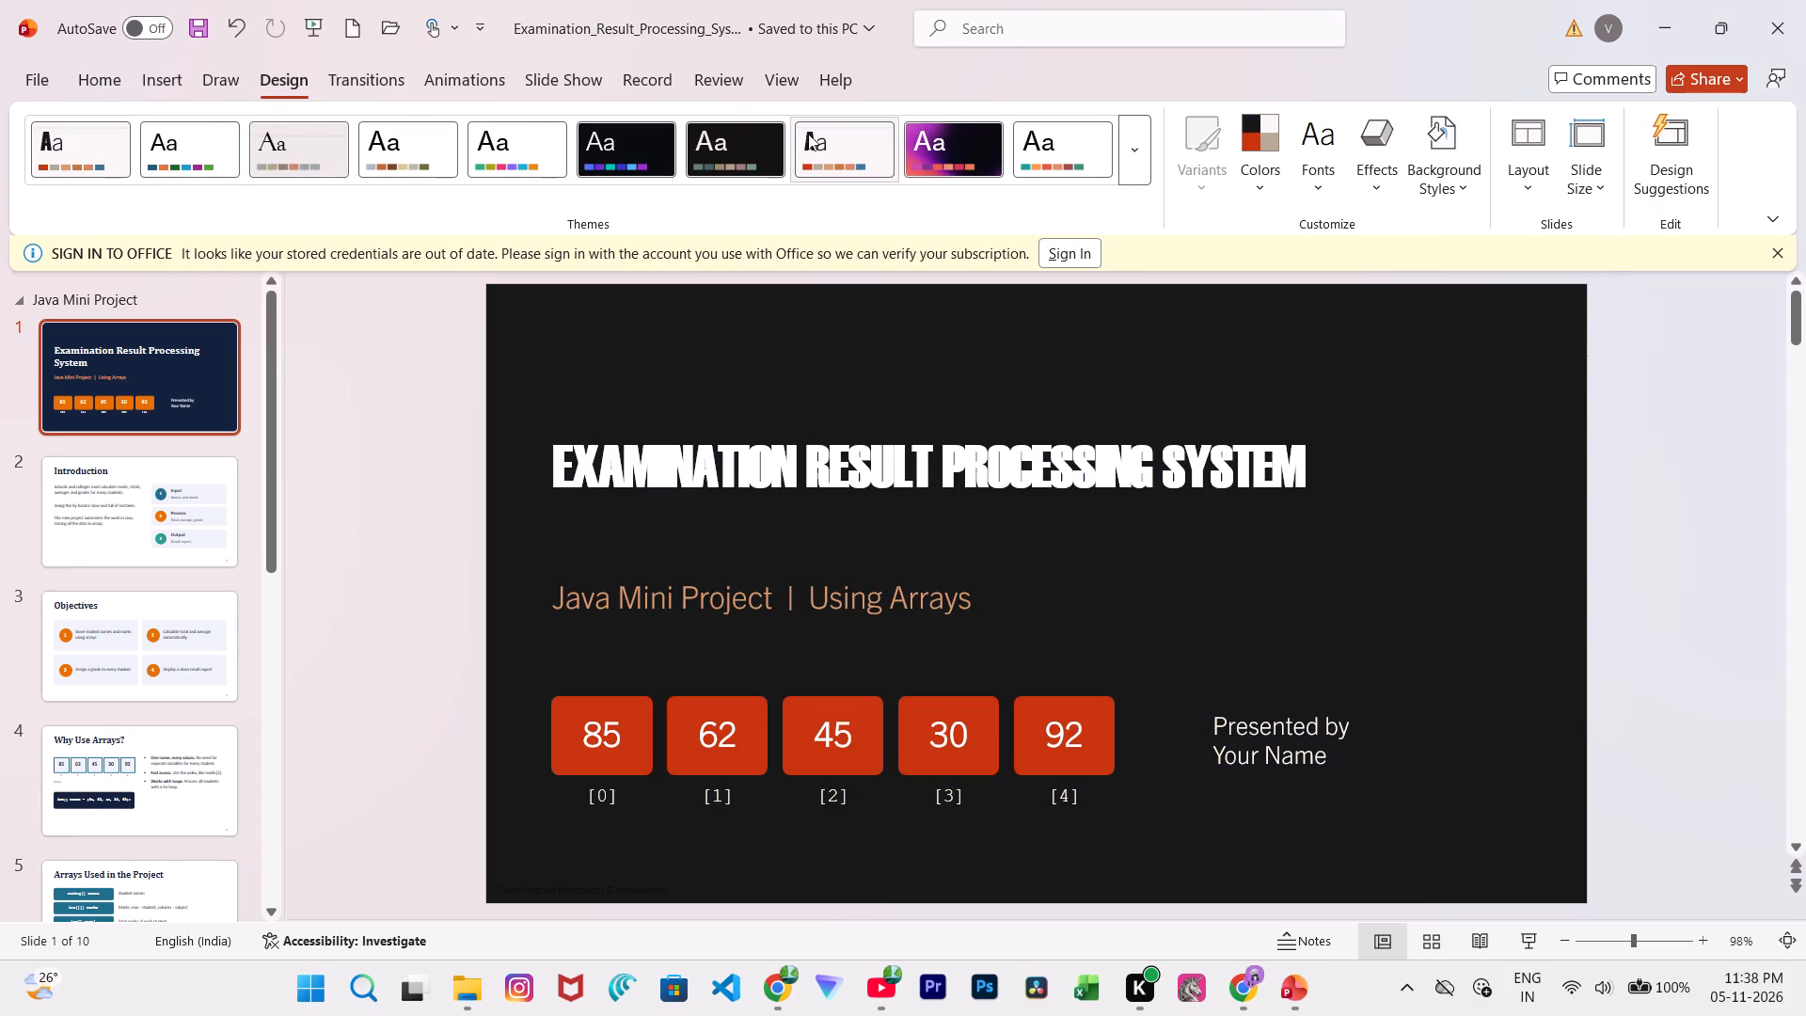
left_click(948, 145)
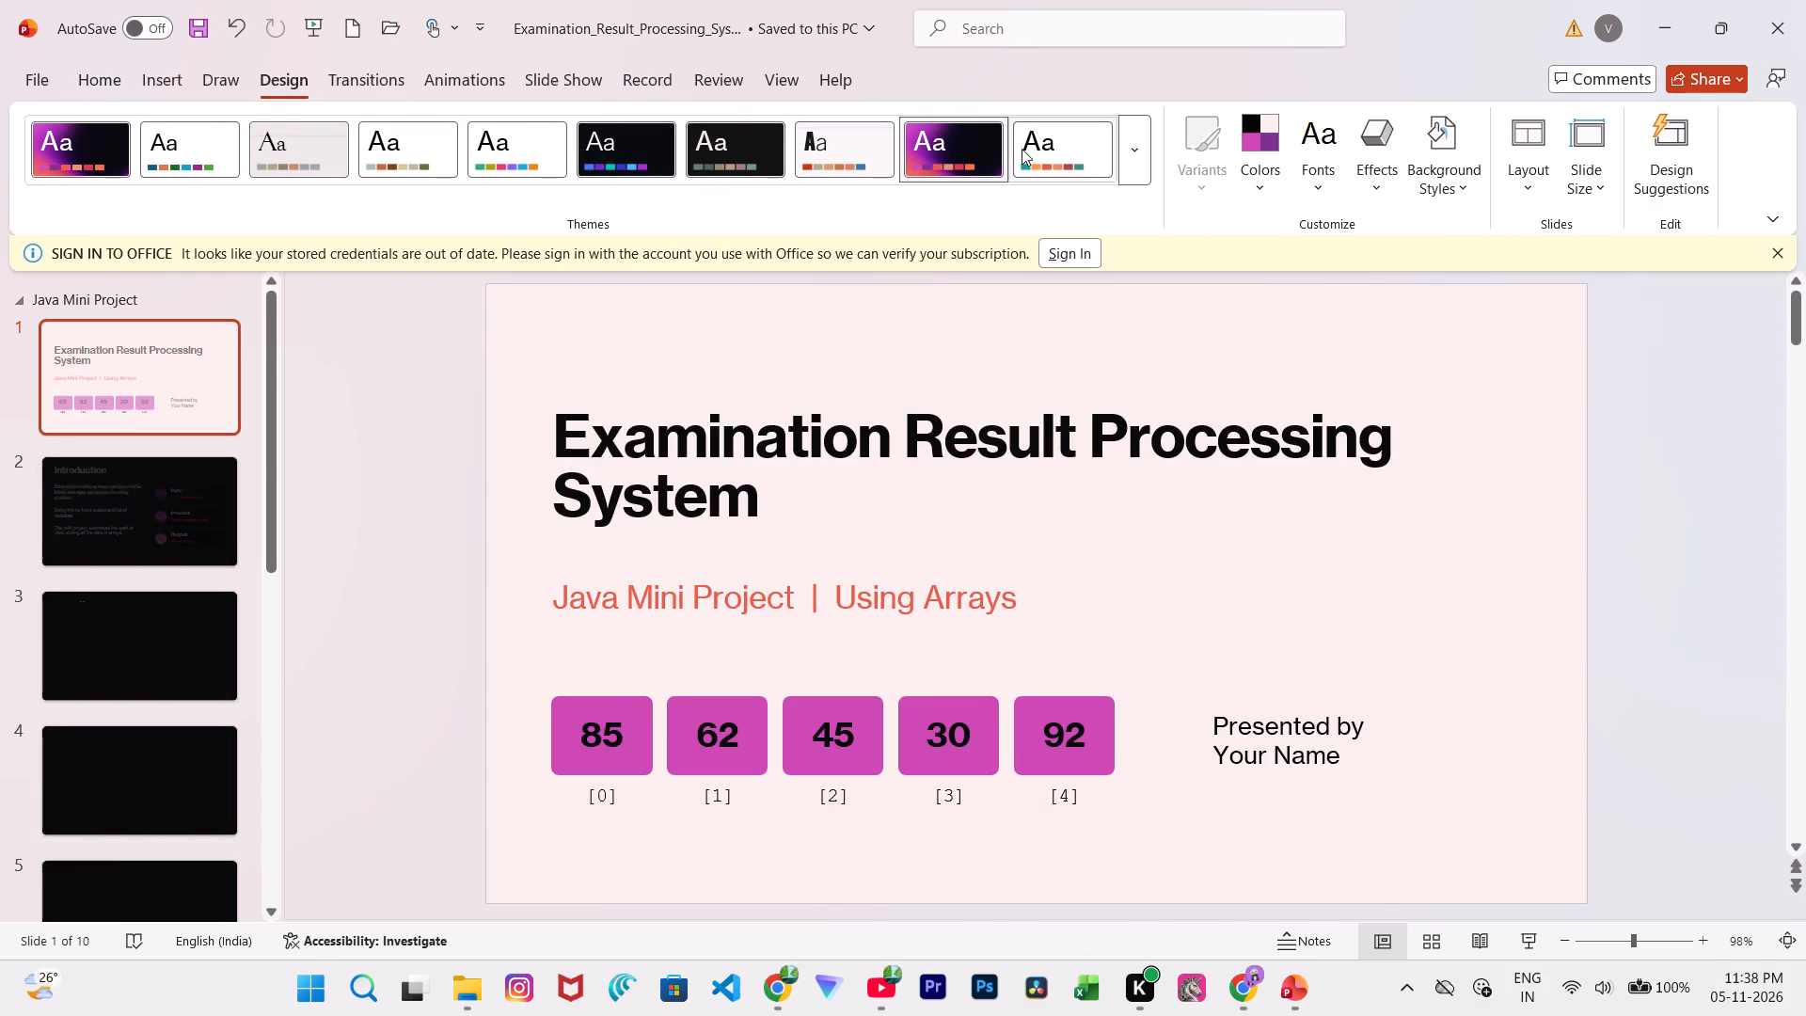
Review the slides from title to conclusion in the applied theme and look over the available theme color sets.
scroll(654, 586, "down", 2)
scroll(654, 586, "up", 4)
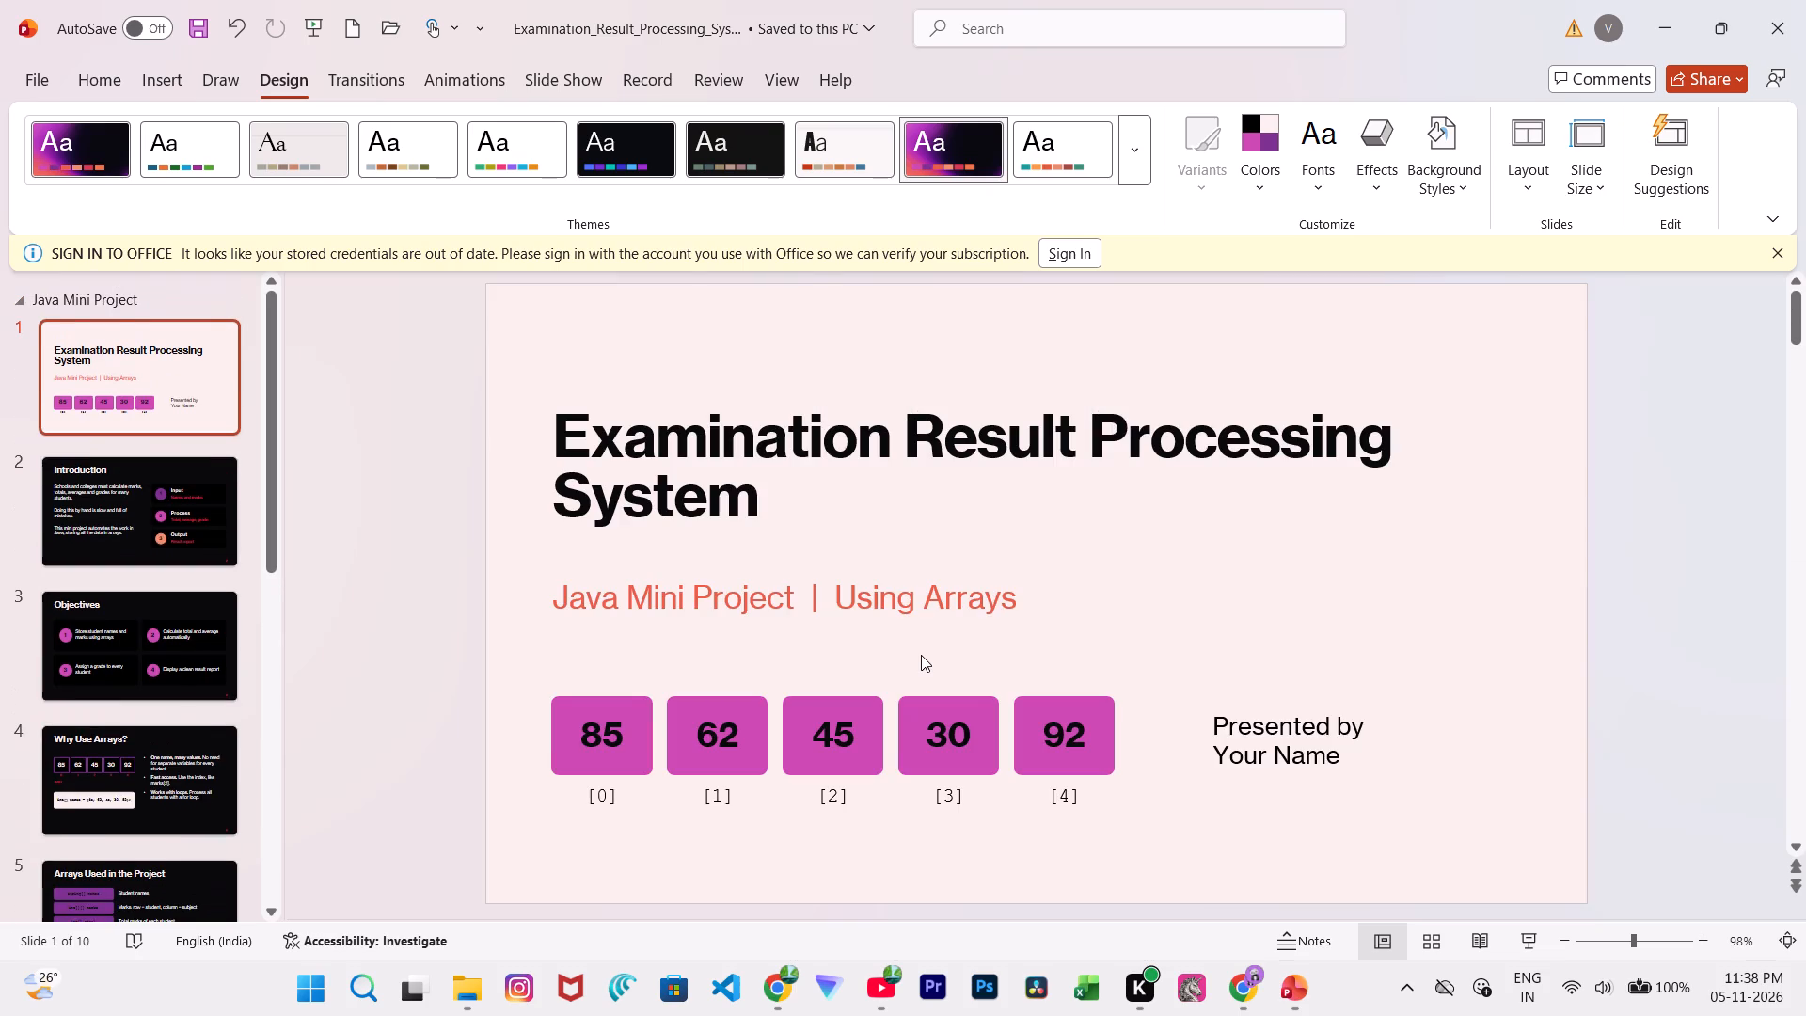
scroll(921, 655, "down", 2)
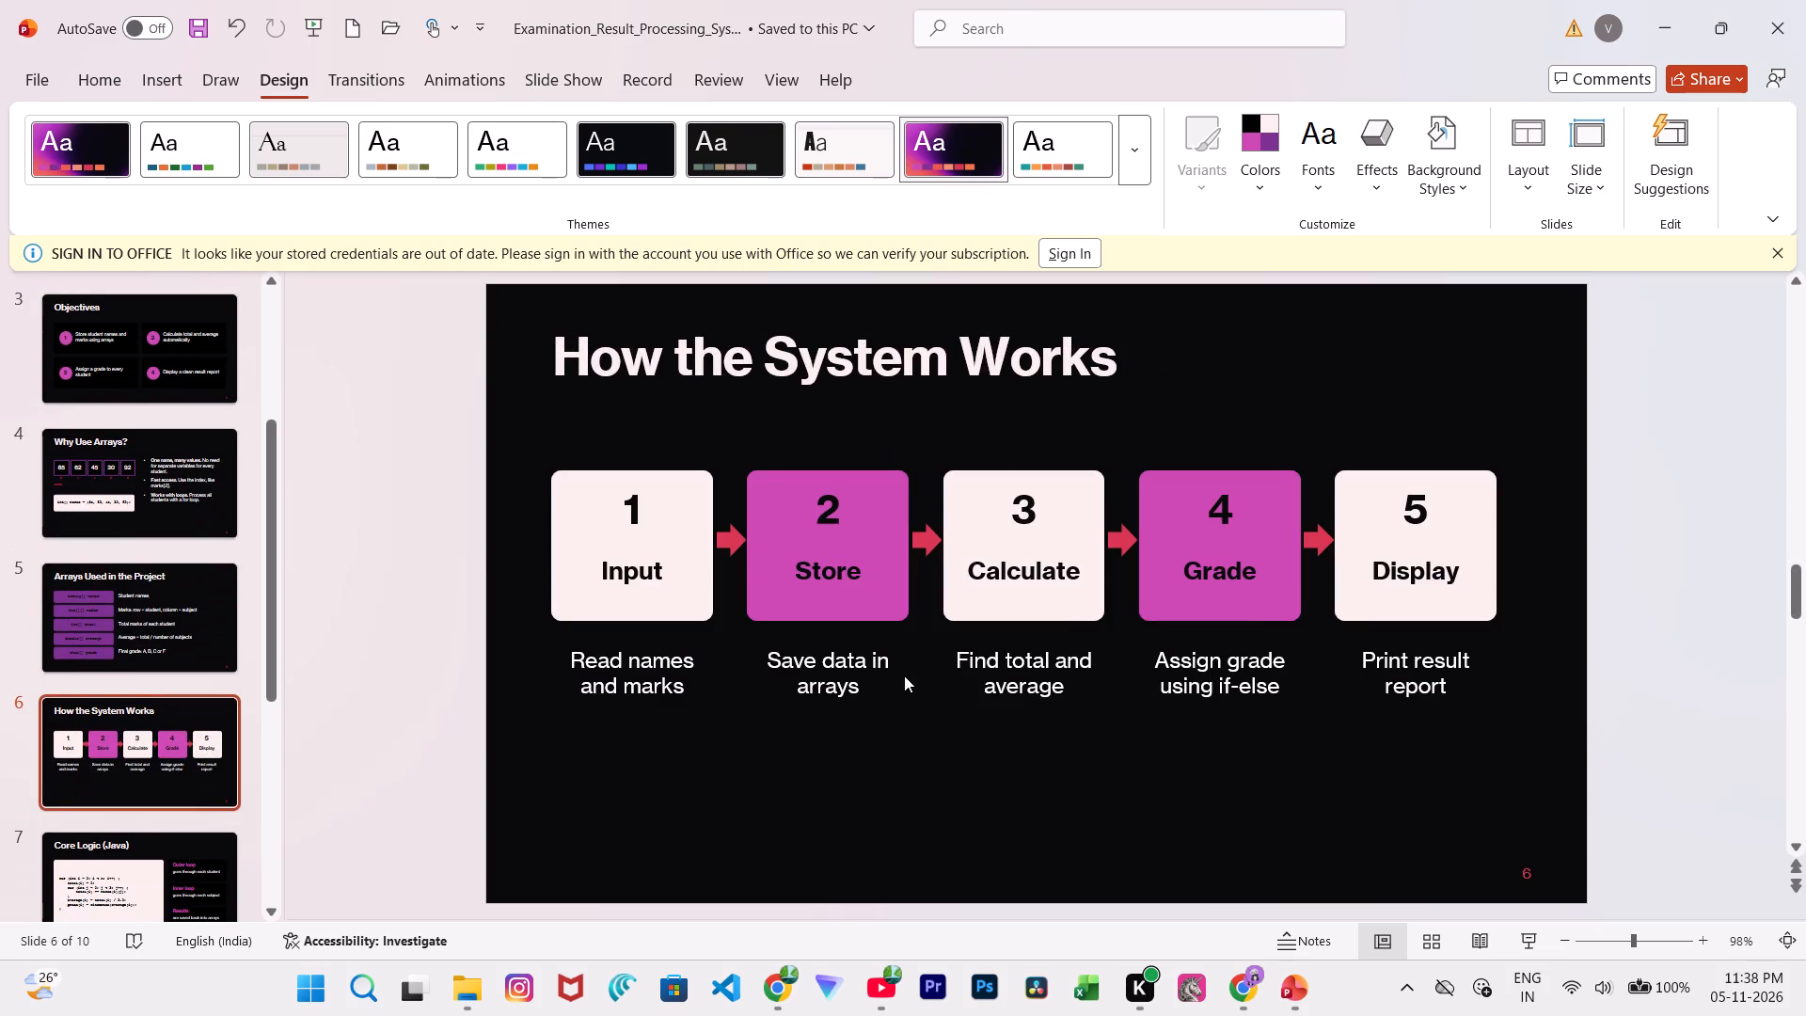
scroll(902, 702, "down", 2)
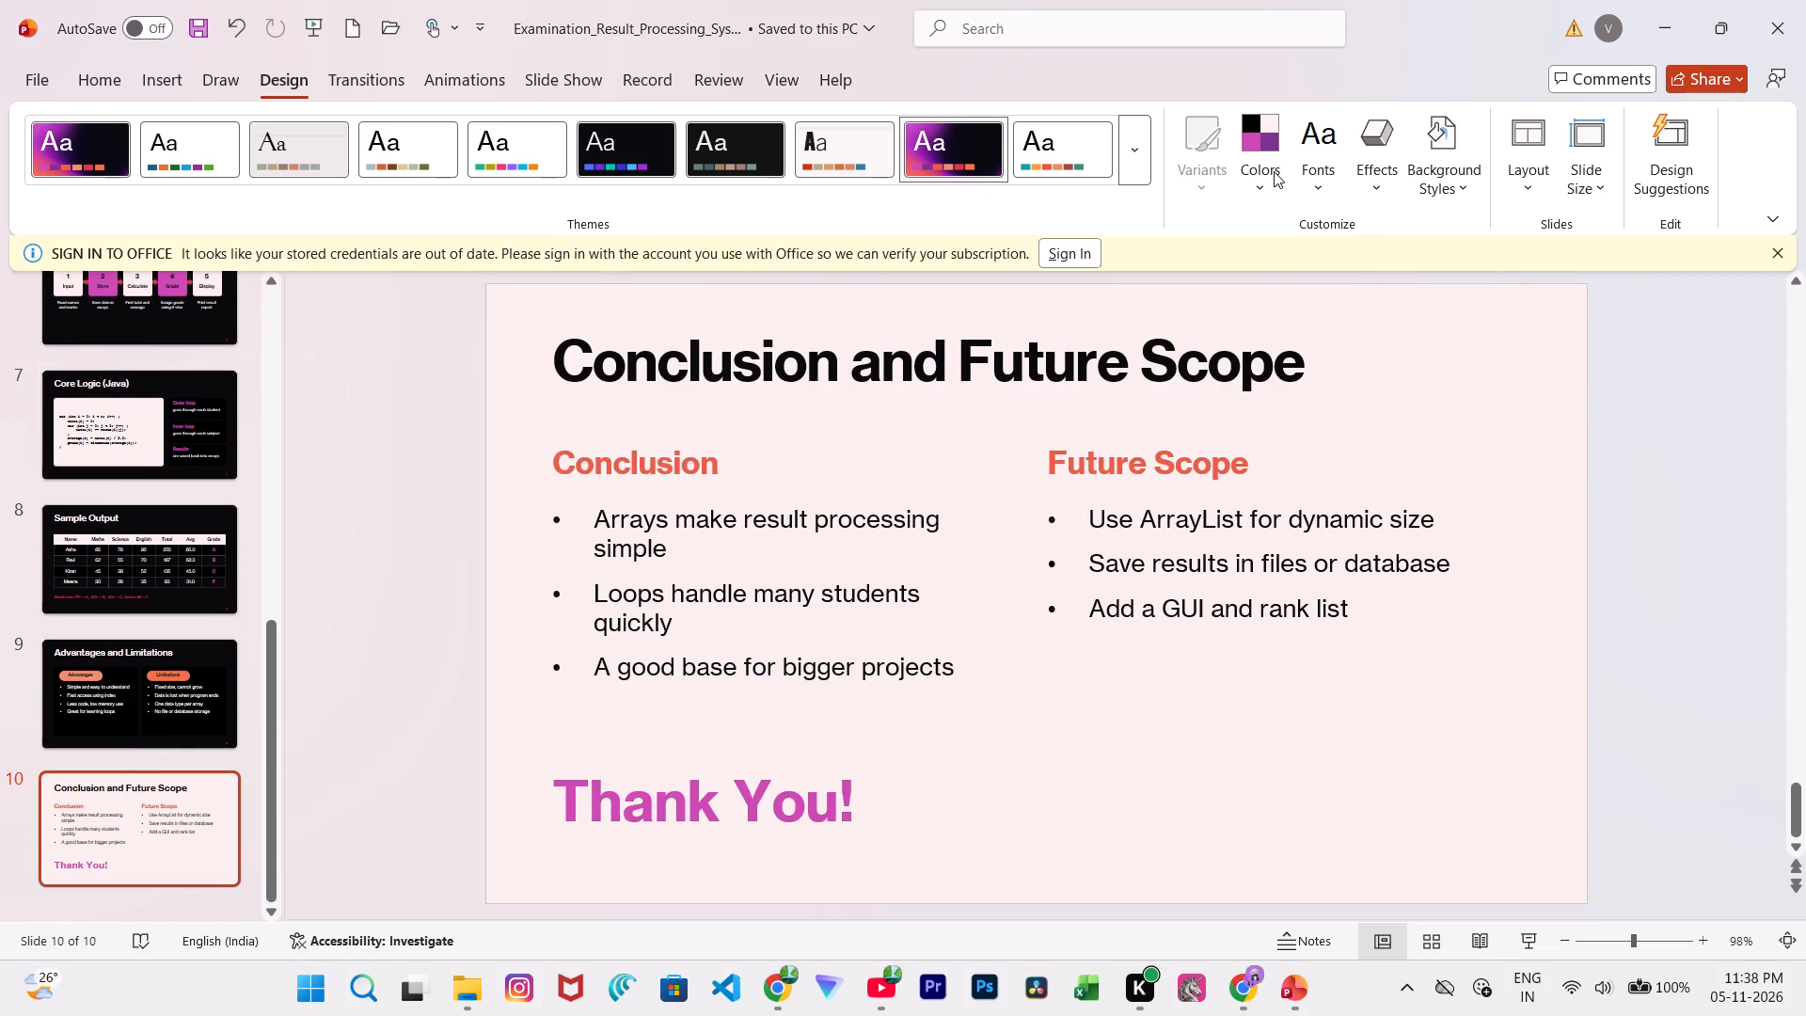
left_click(1274, 171)
scroll(917, 682, "down", 1)
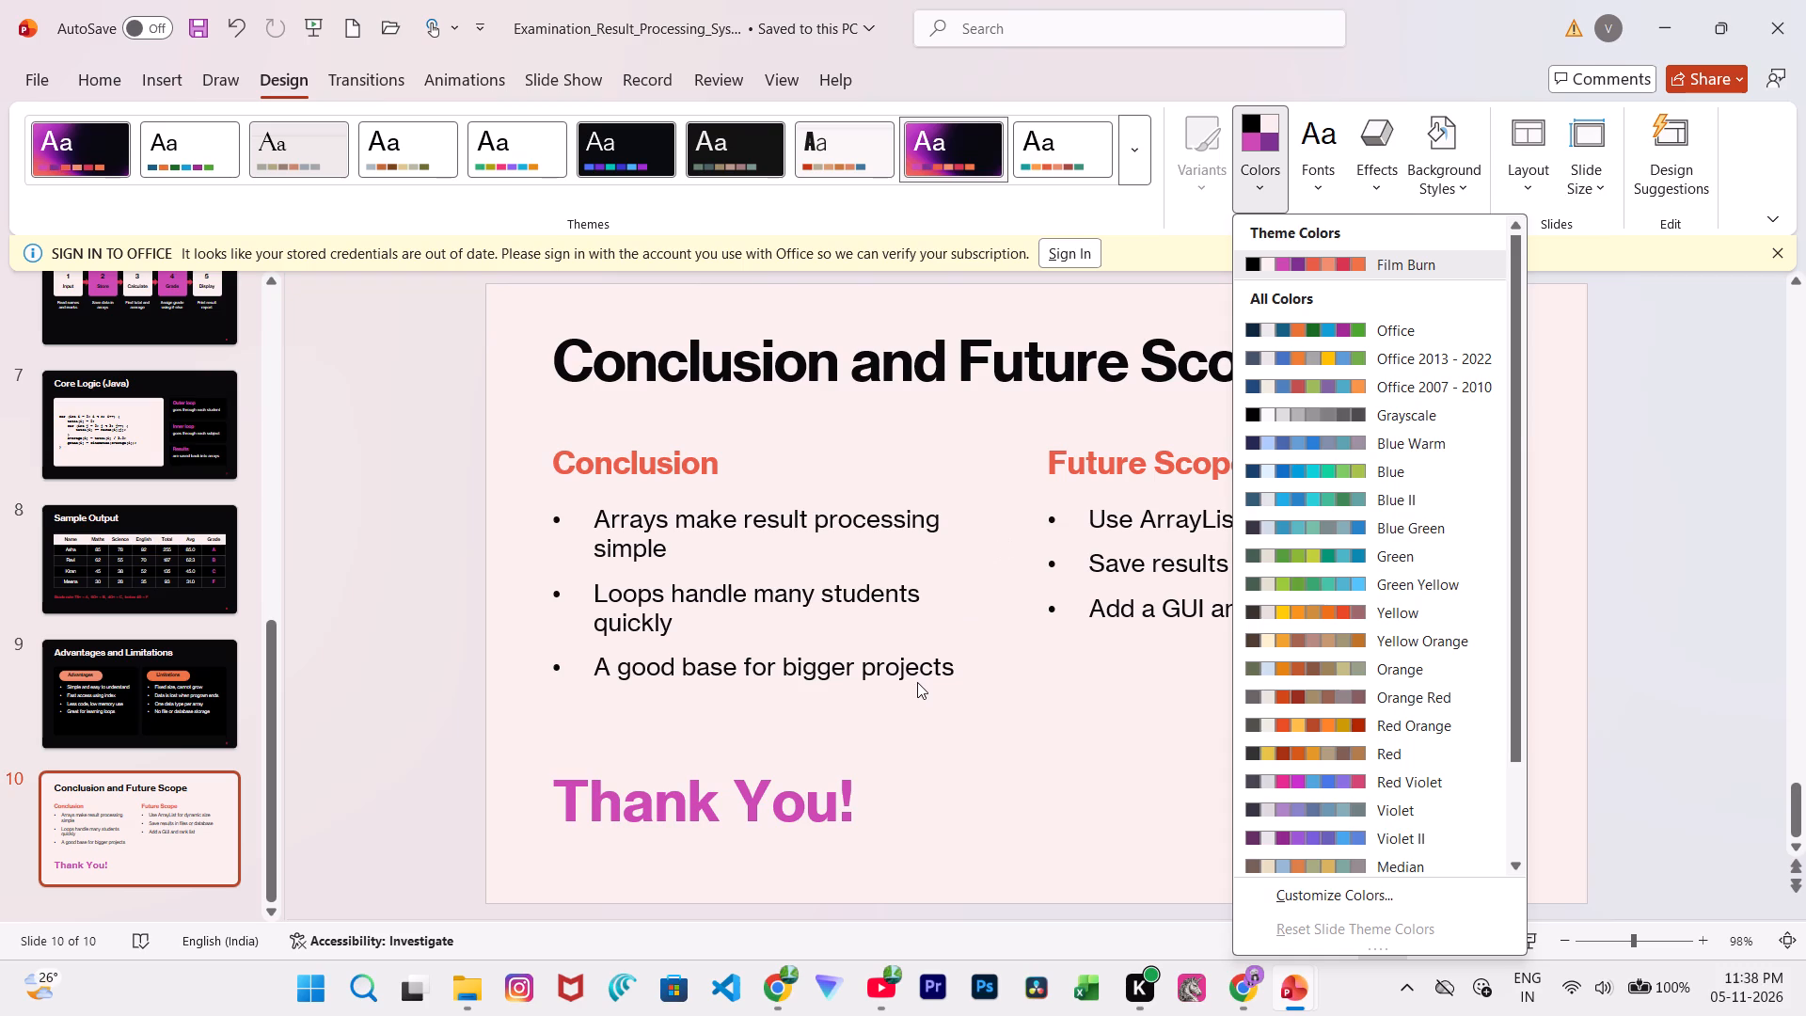
scroll(917, 682, "down", 1)
scroll(808, 564, "up", 5)
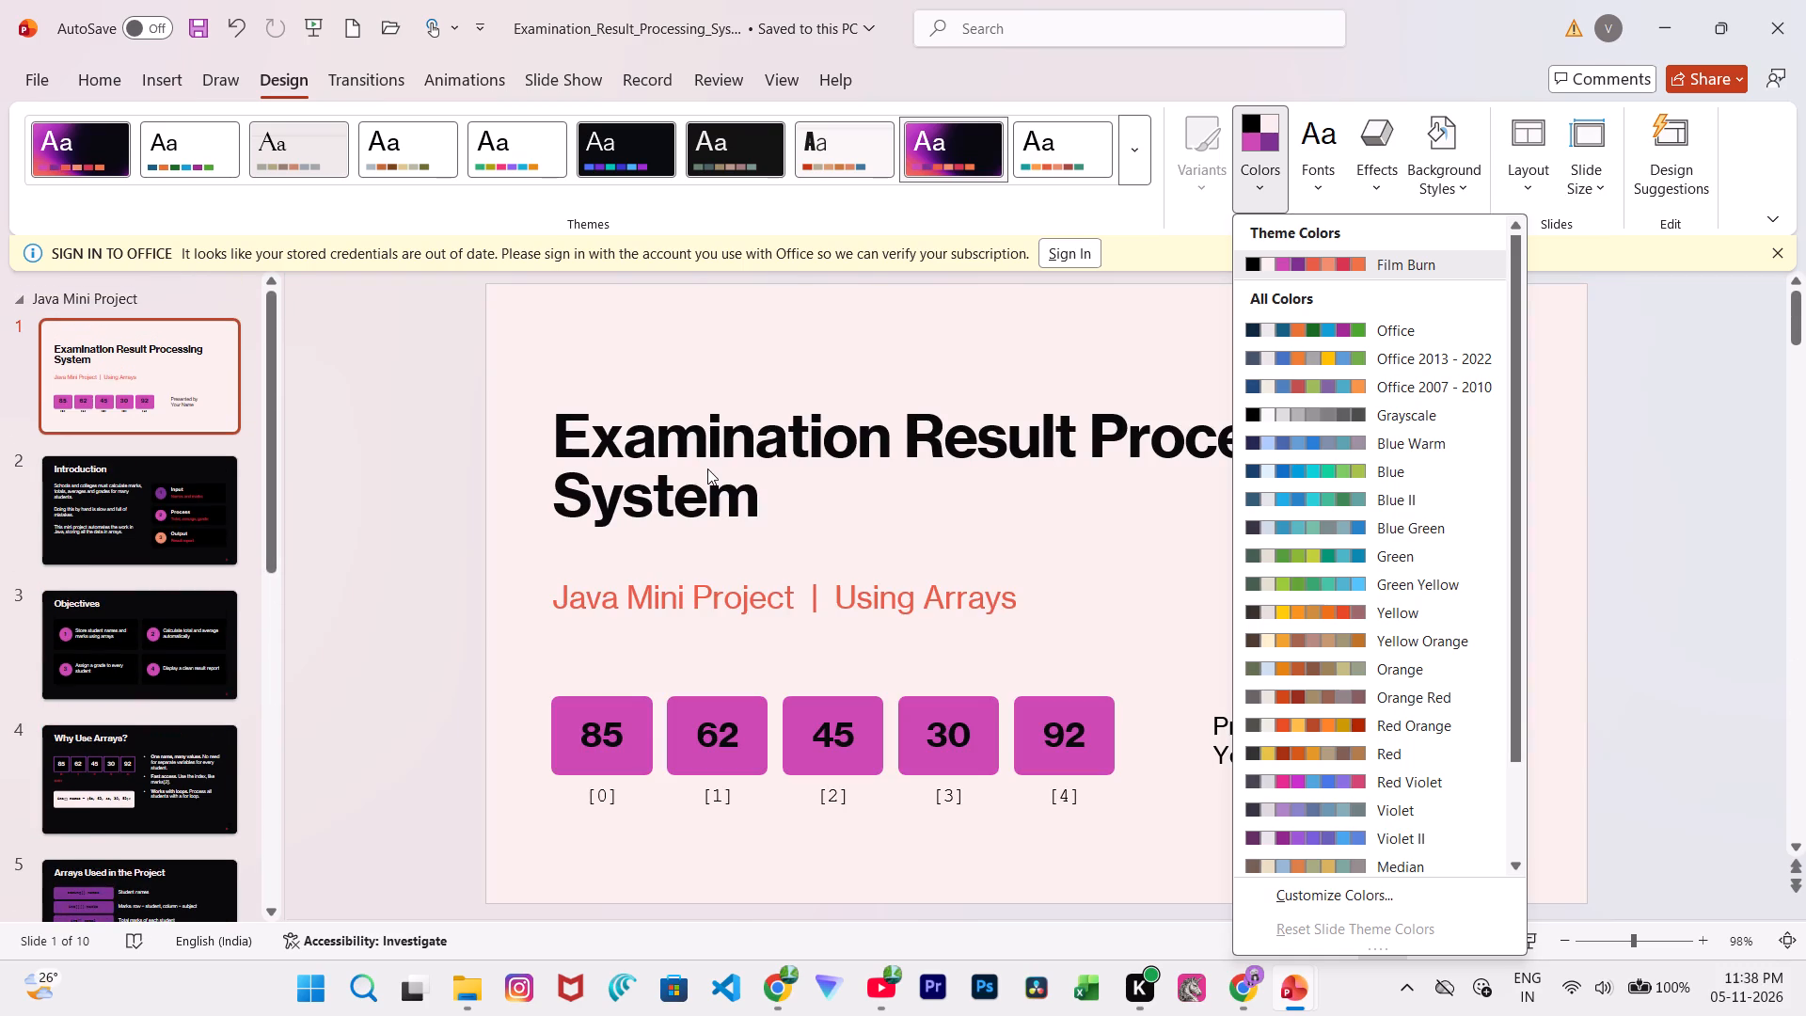
scroll(752, 510, "down", 1)
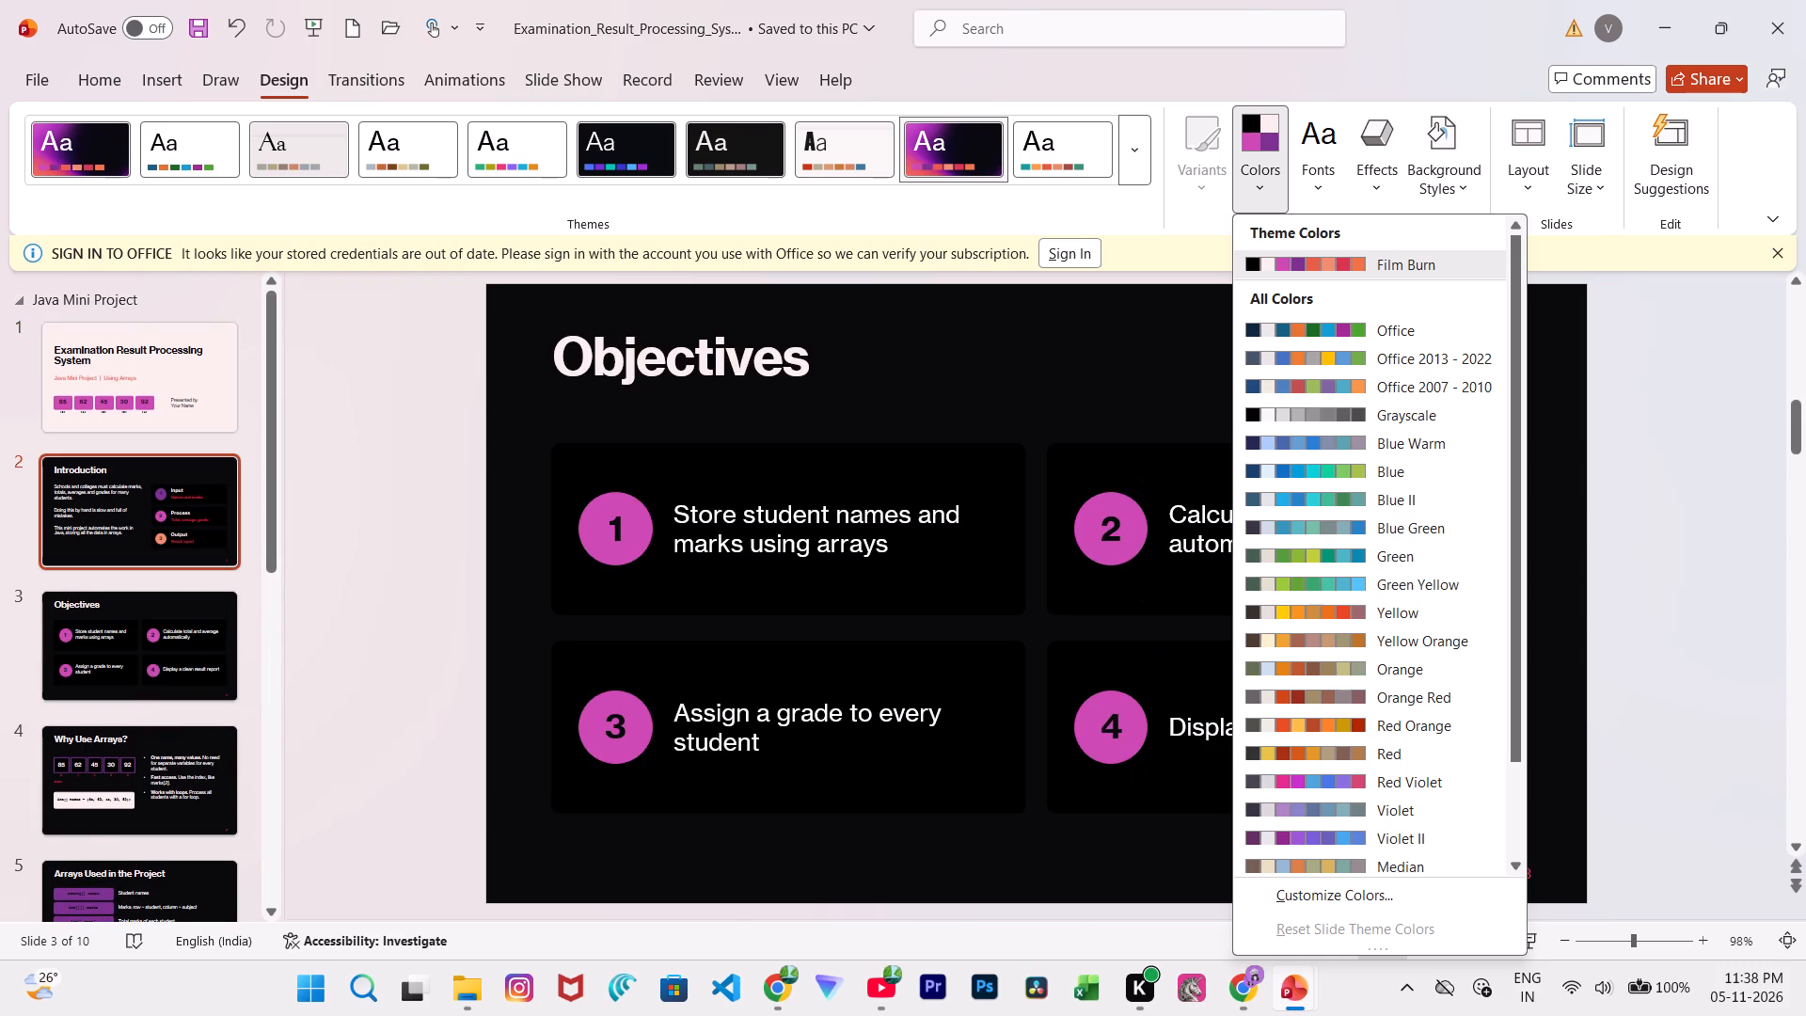
scroll(752, 510, "down", 4)
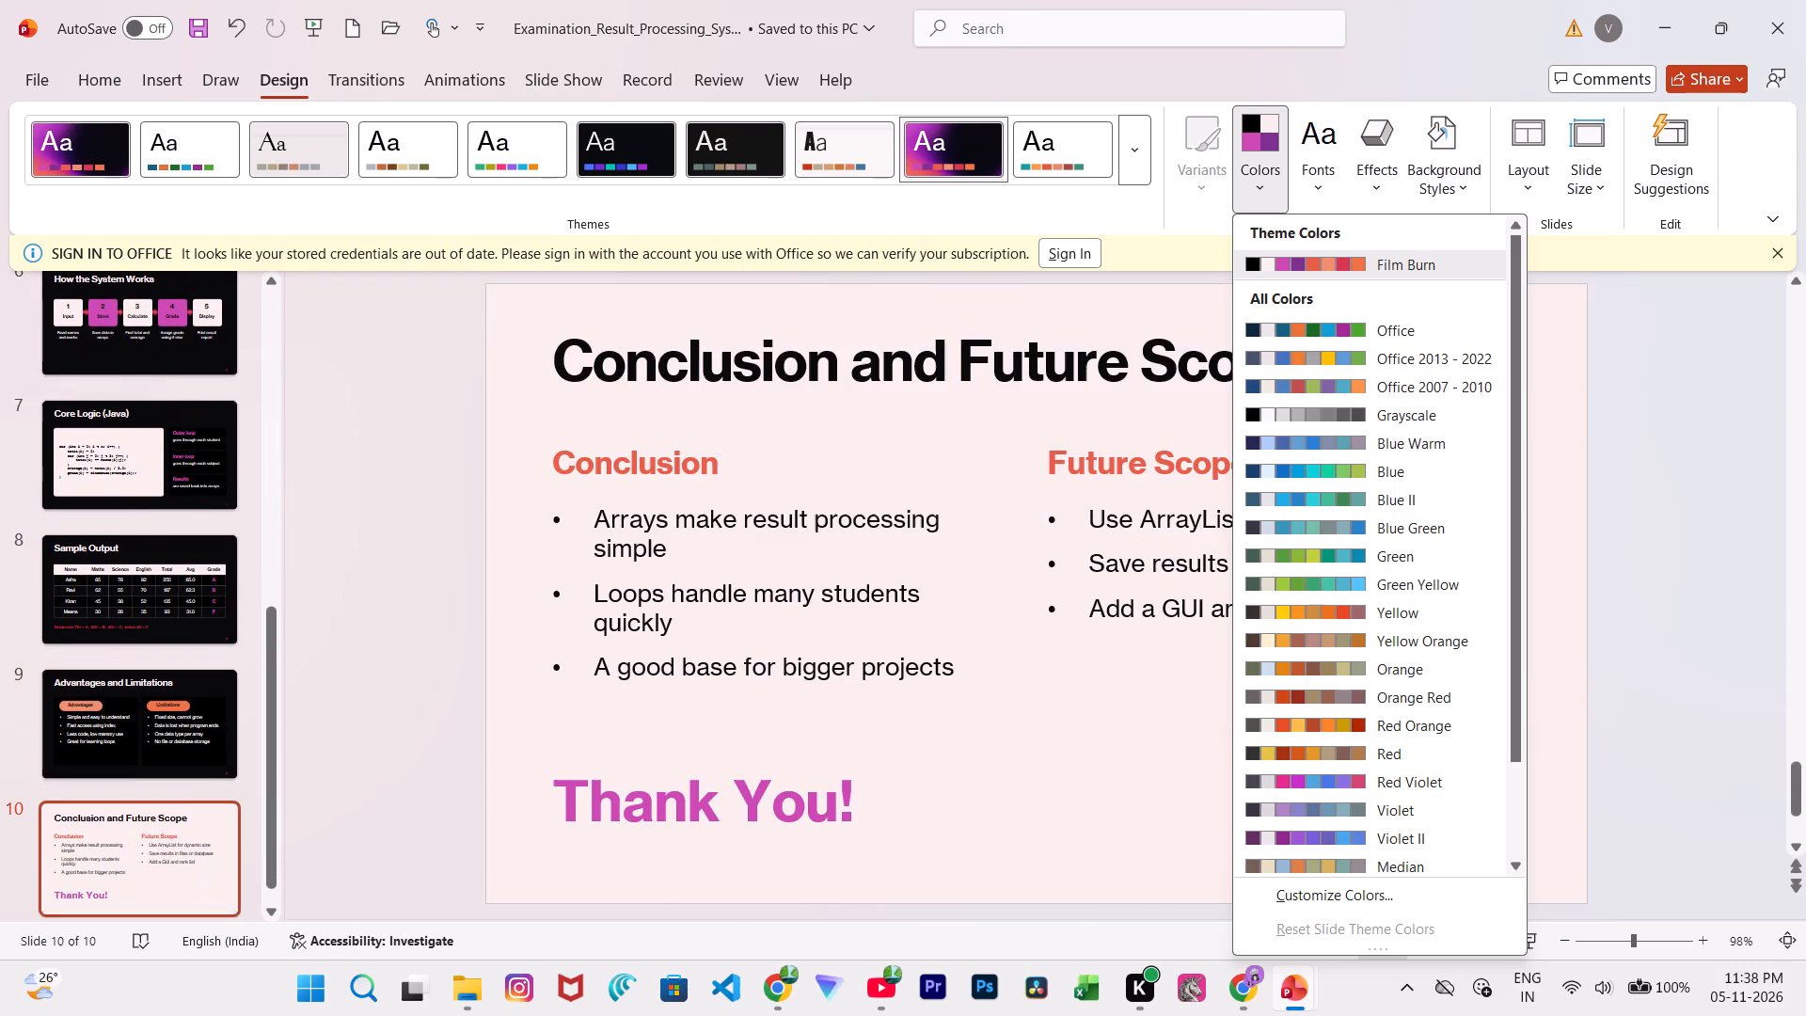
scroll(782, 484, "up", 1)
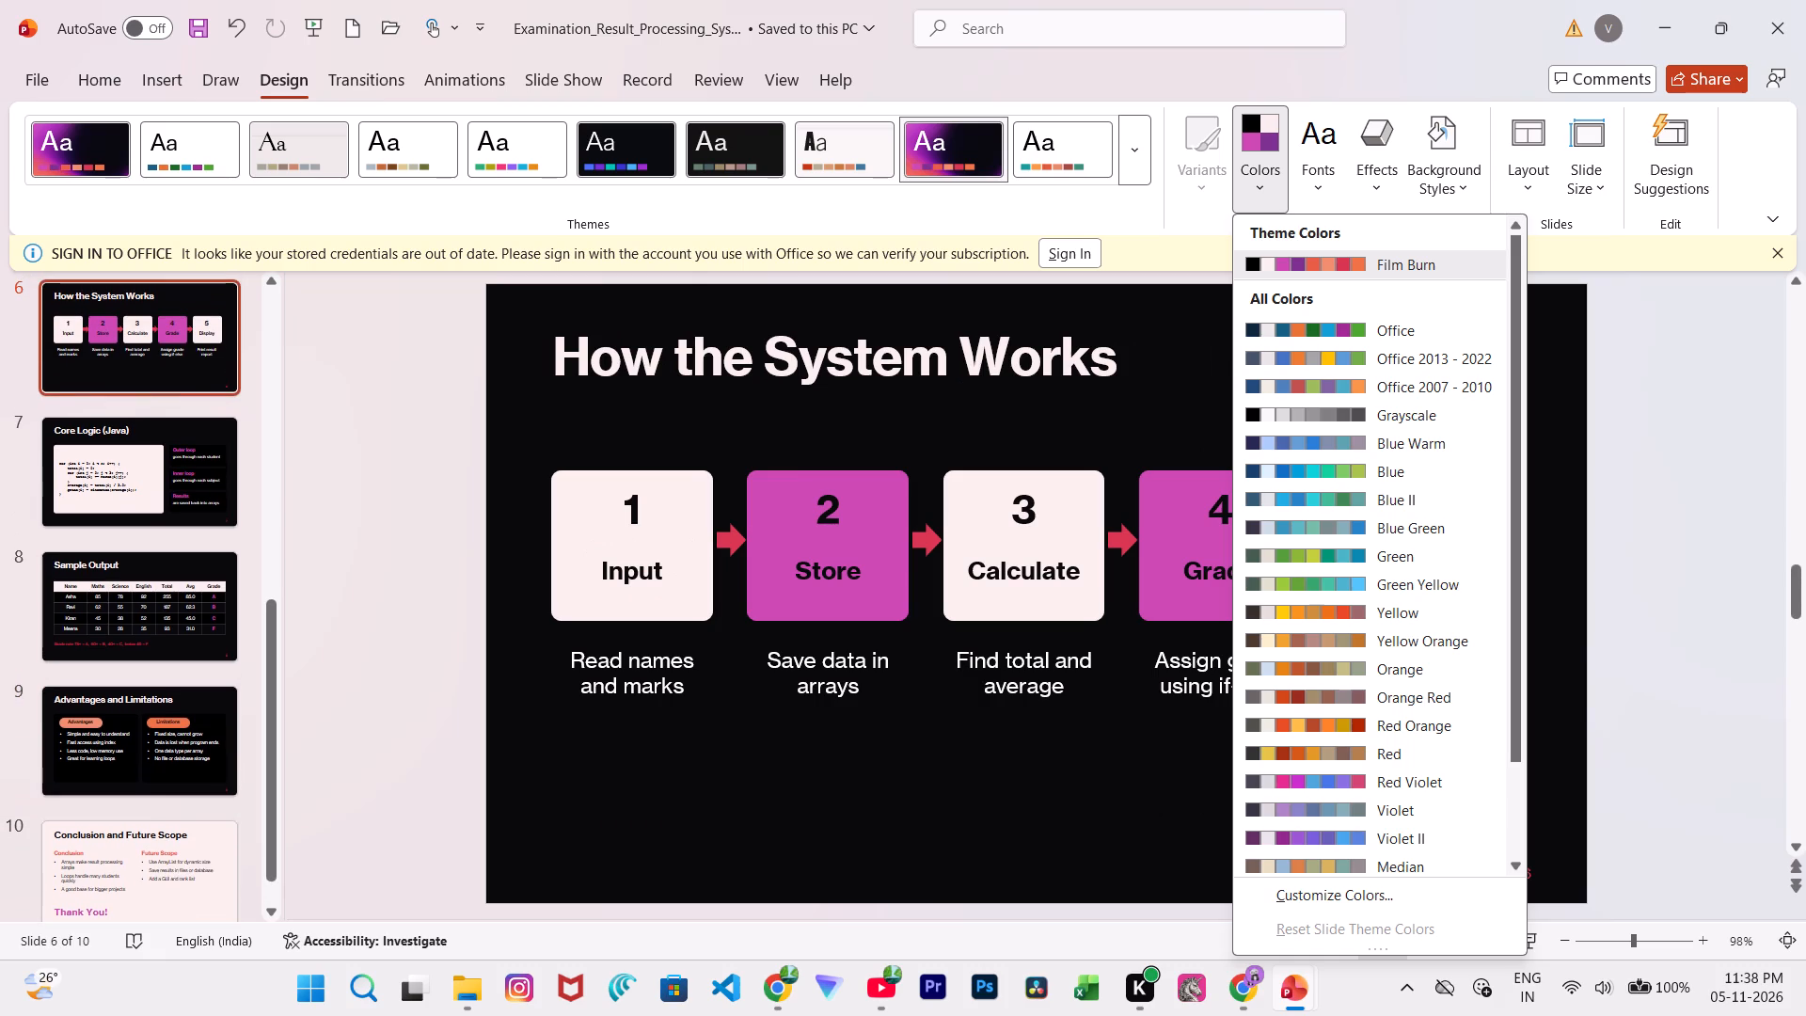
scroll(914, 370, "up", 2)
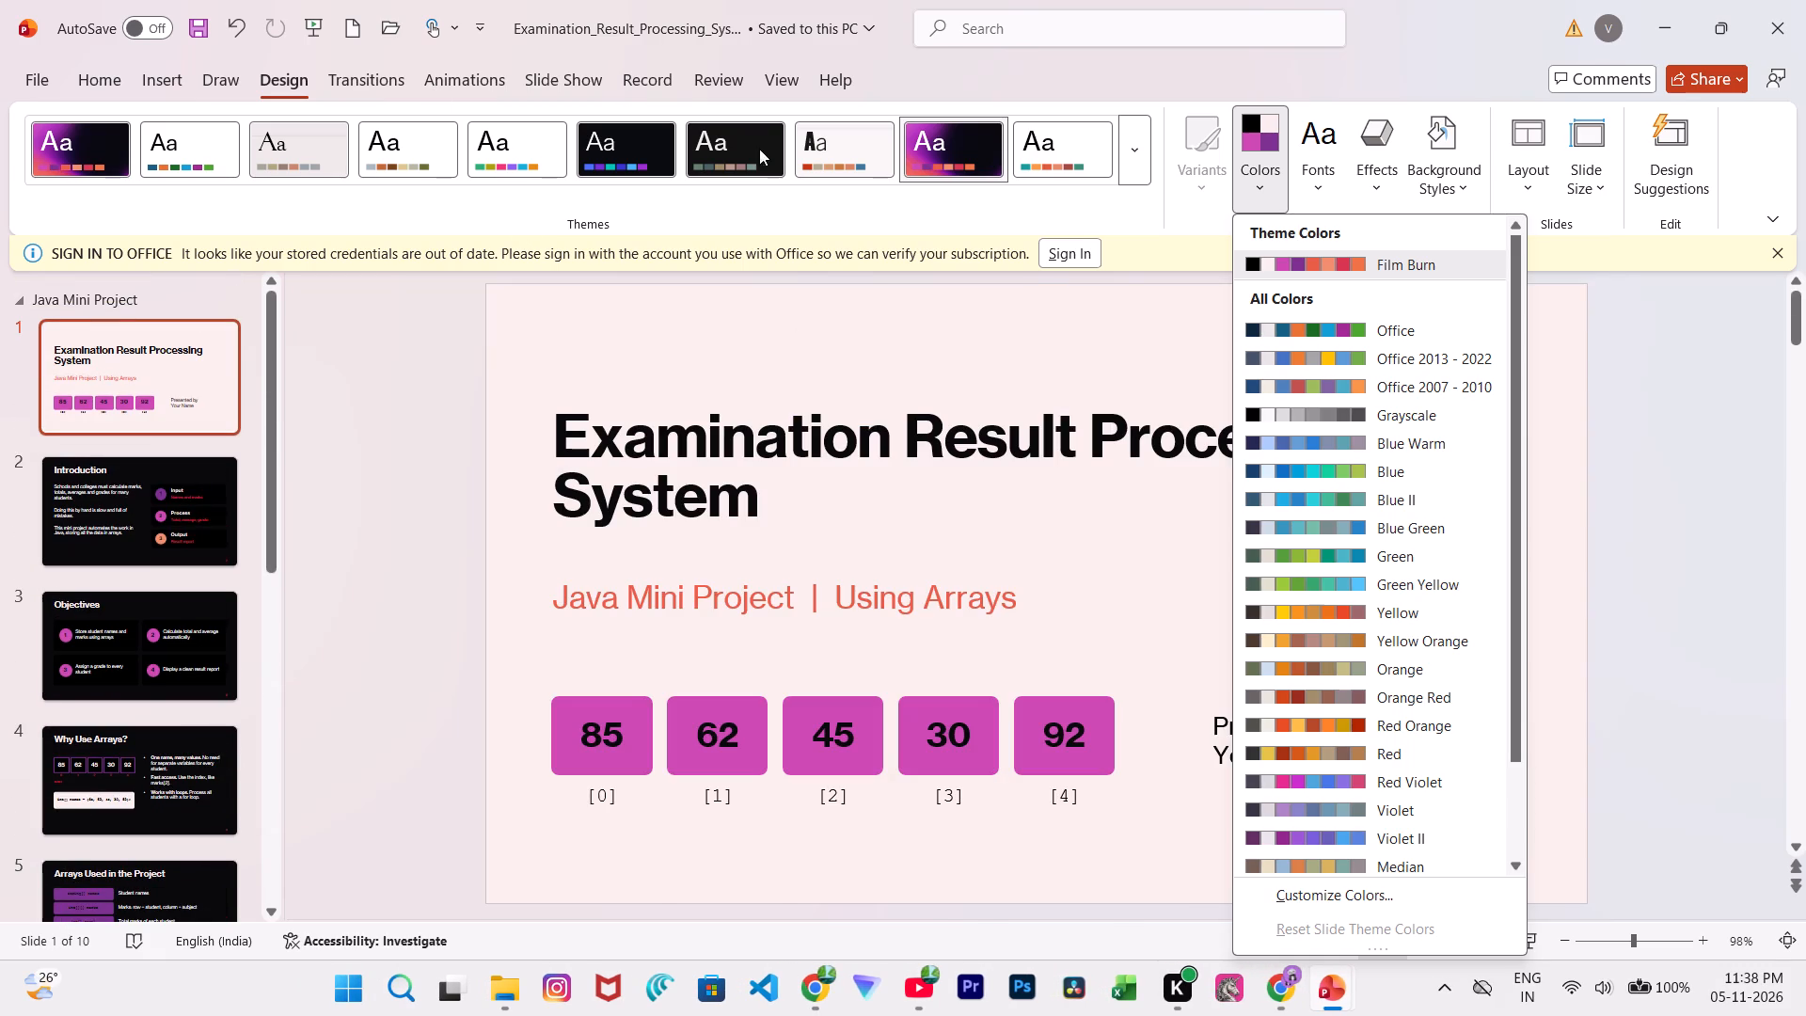
left_click_drag(1686, 371, 1411, 213)
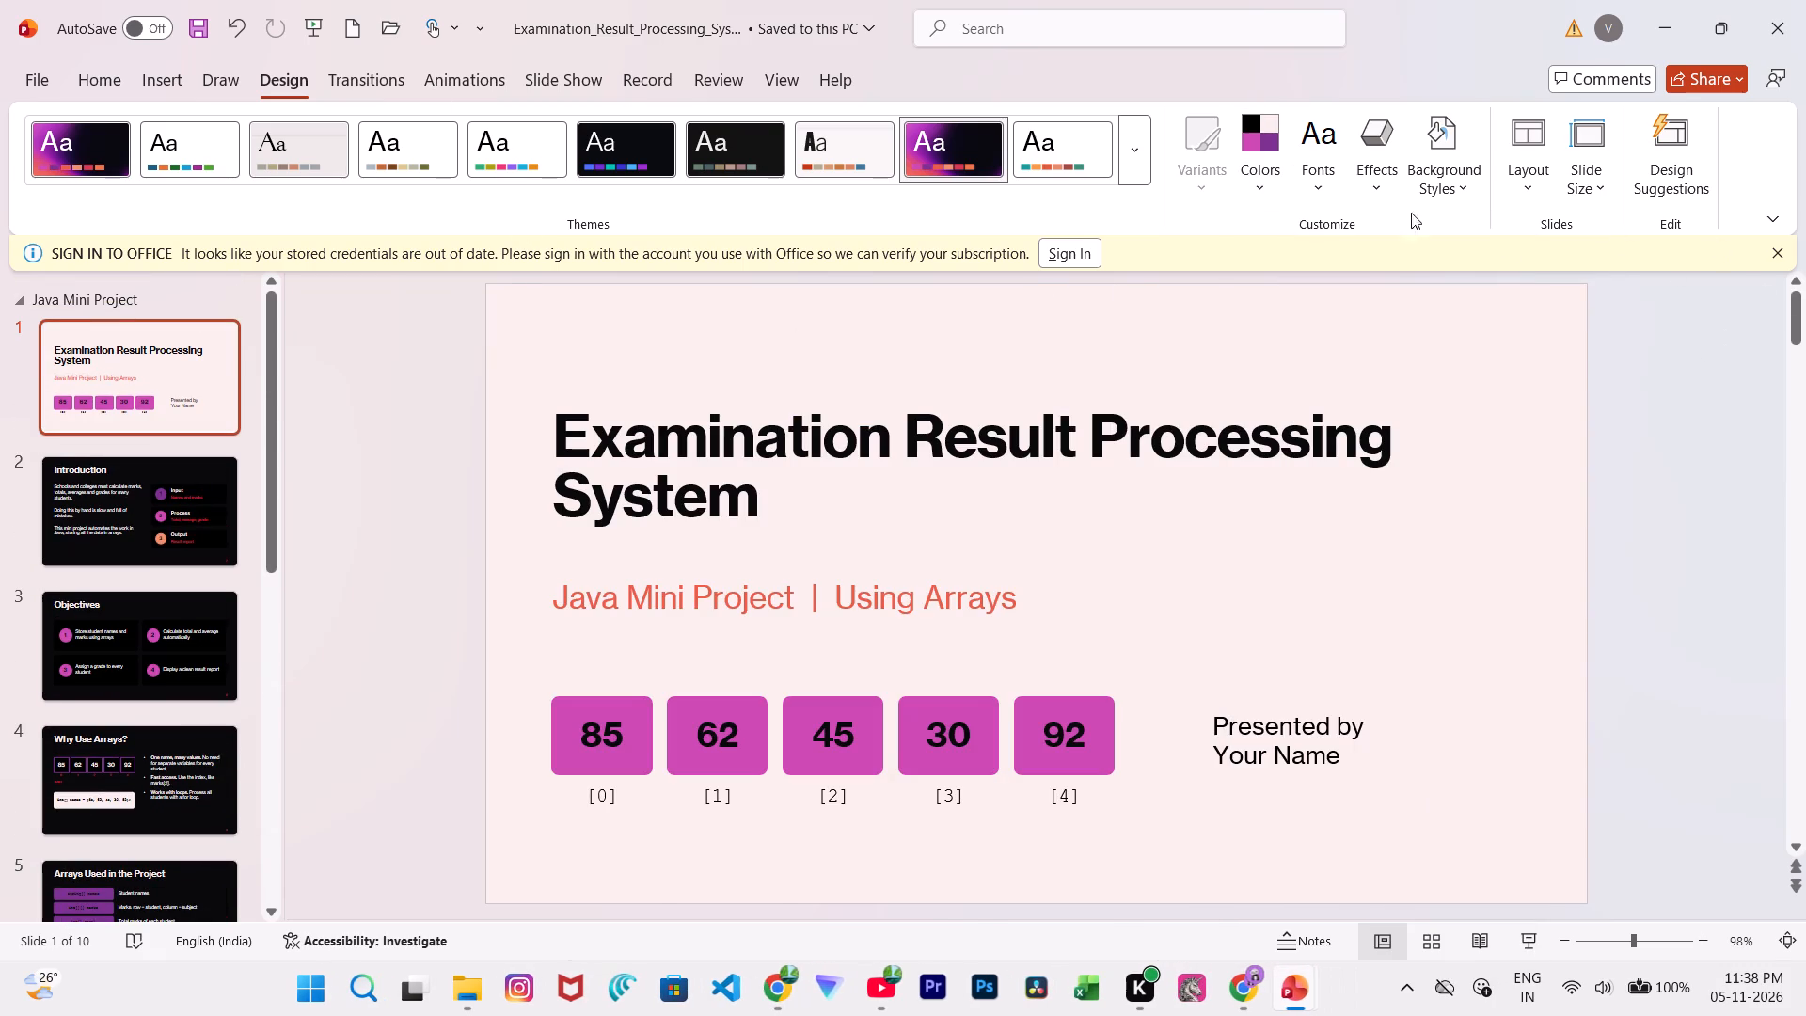
left_click_drag(1411, 213, 938, 192)
Save the presentation.
key("ctrl+s")
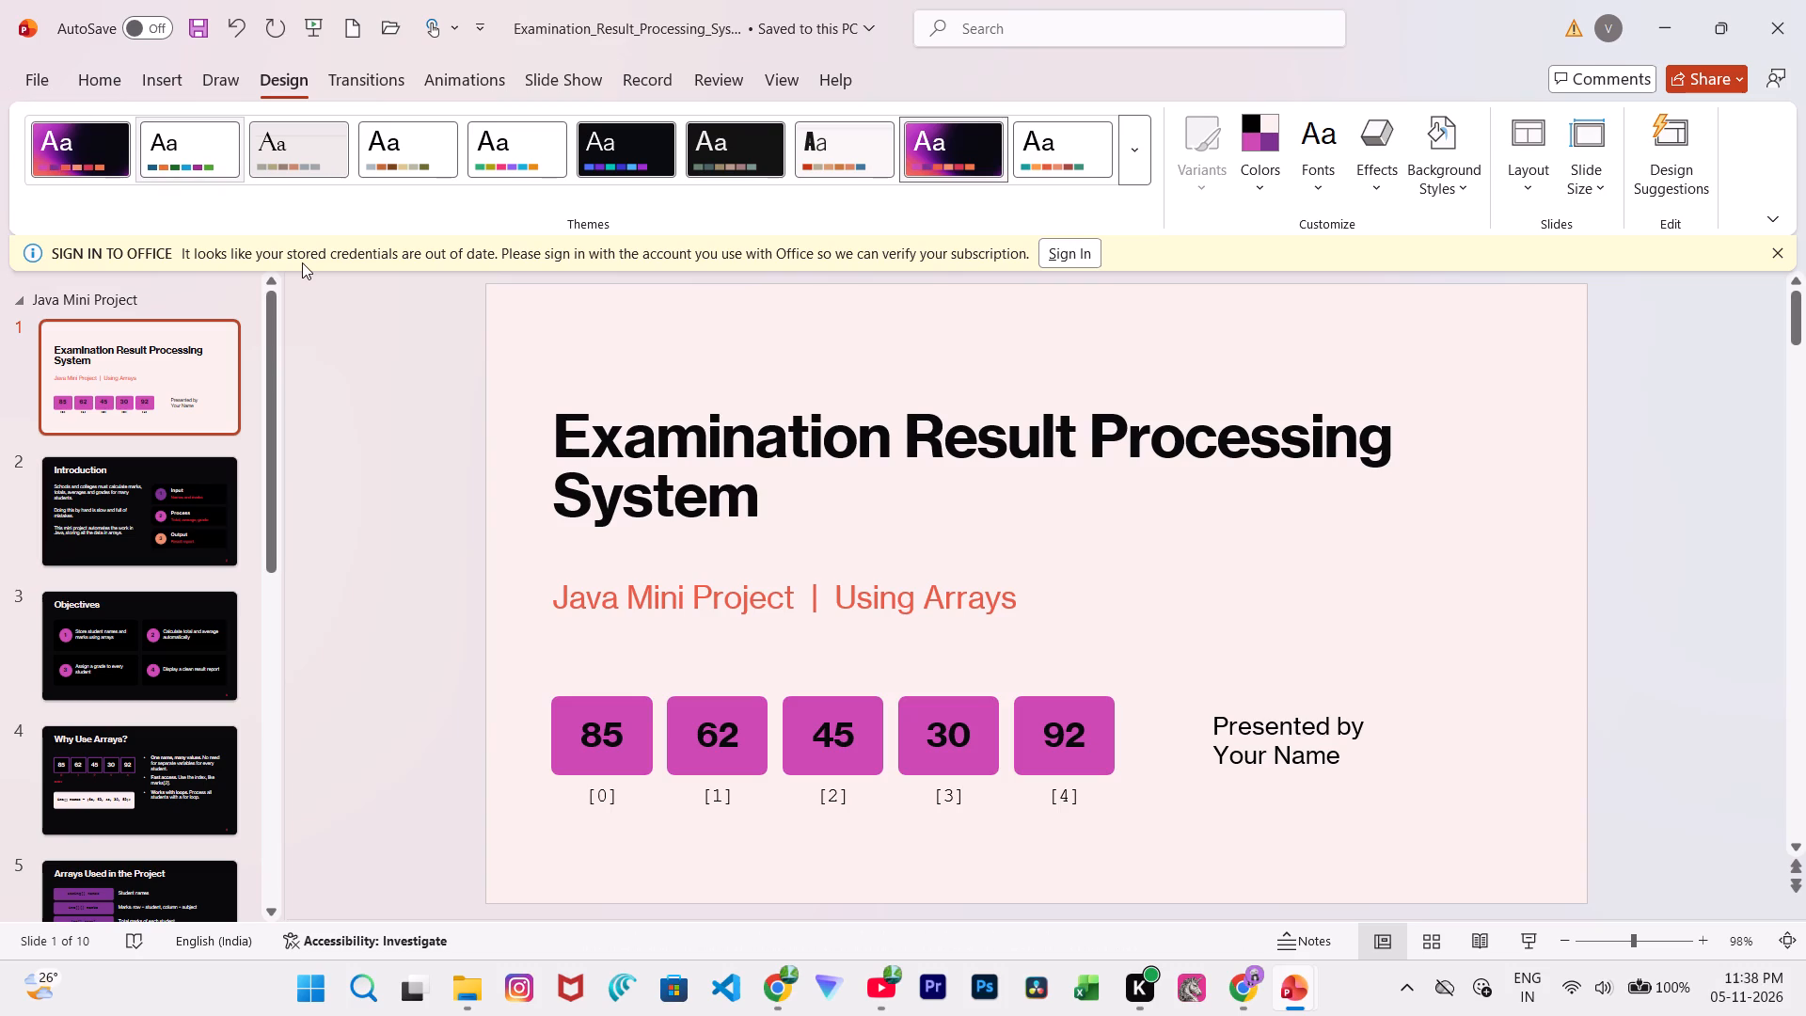
Save the presentation in Downloads as a PowerPoint Presentation under the name Examination_Result_Processing_System.
key("ctrl+shift+s")
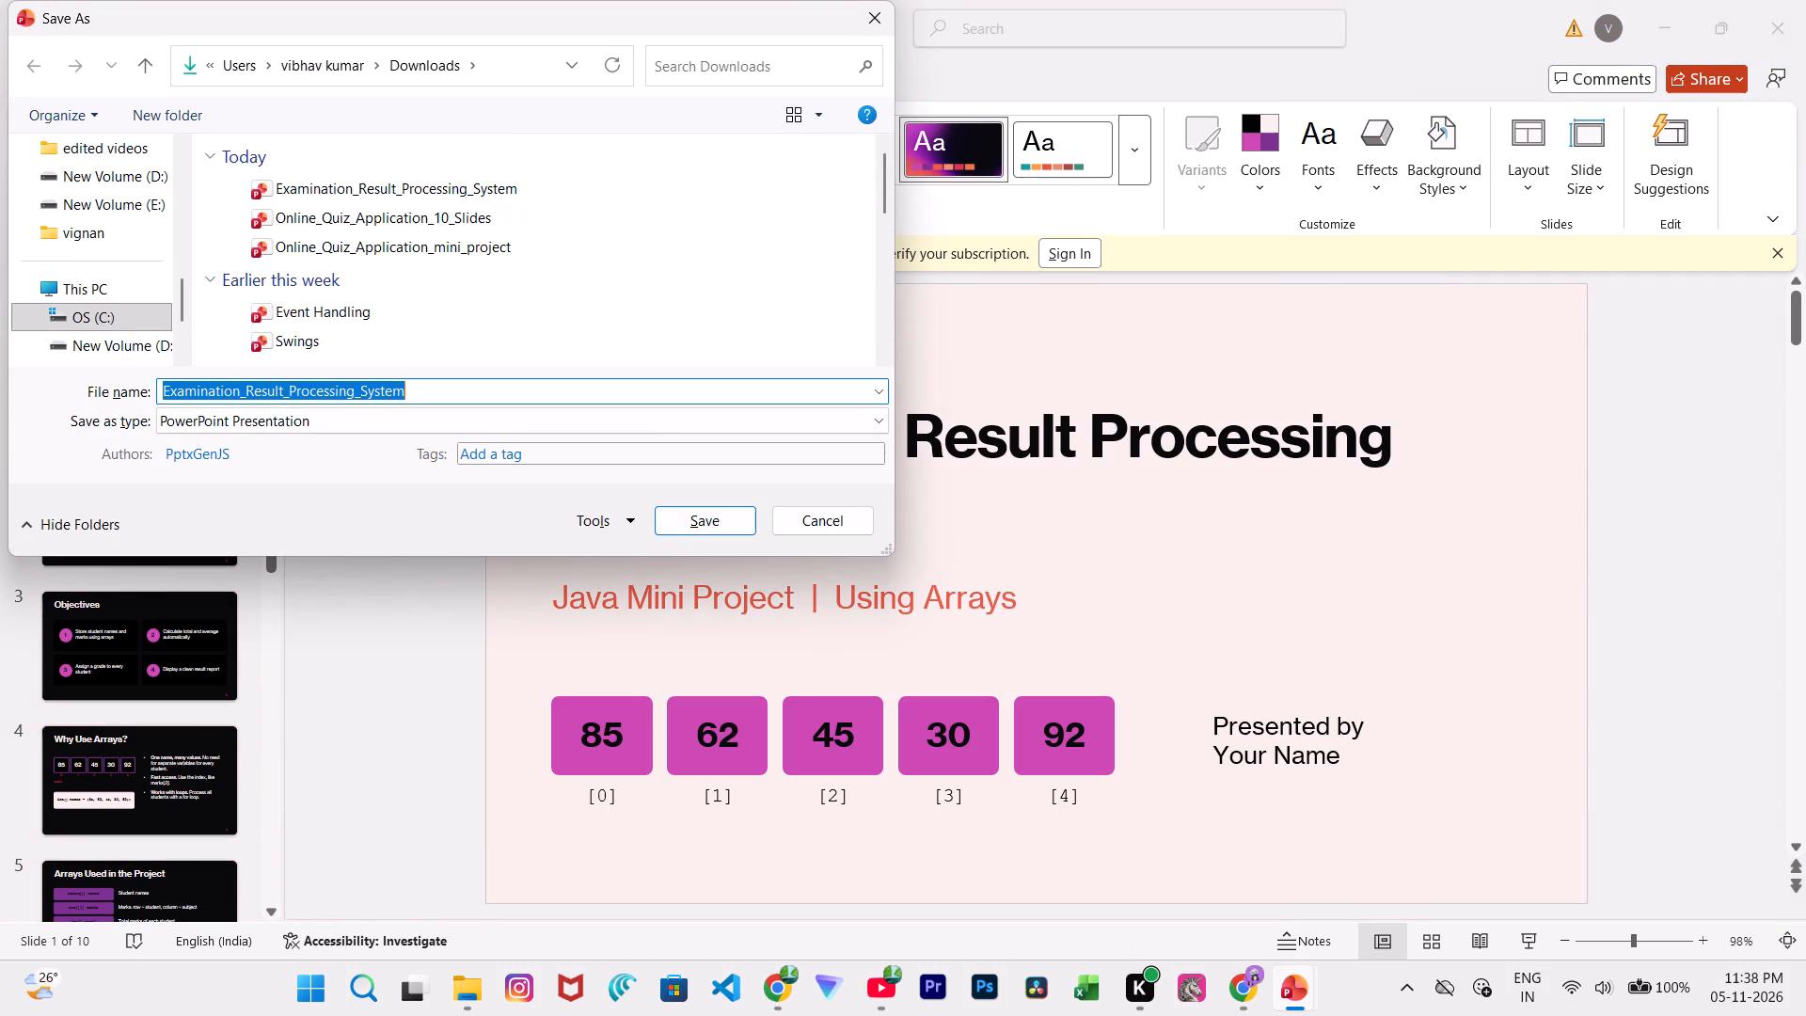
left_click(694, 519)
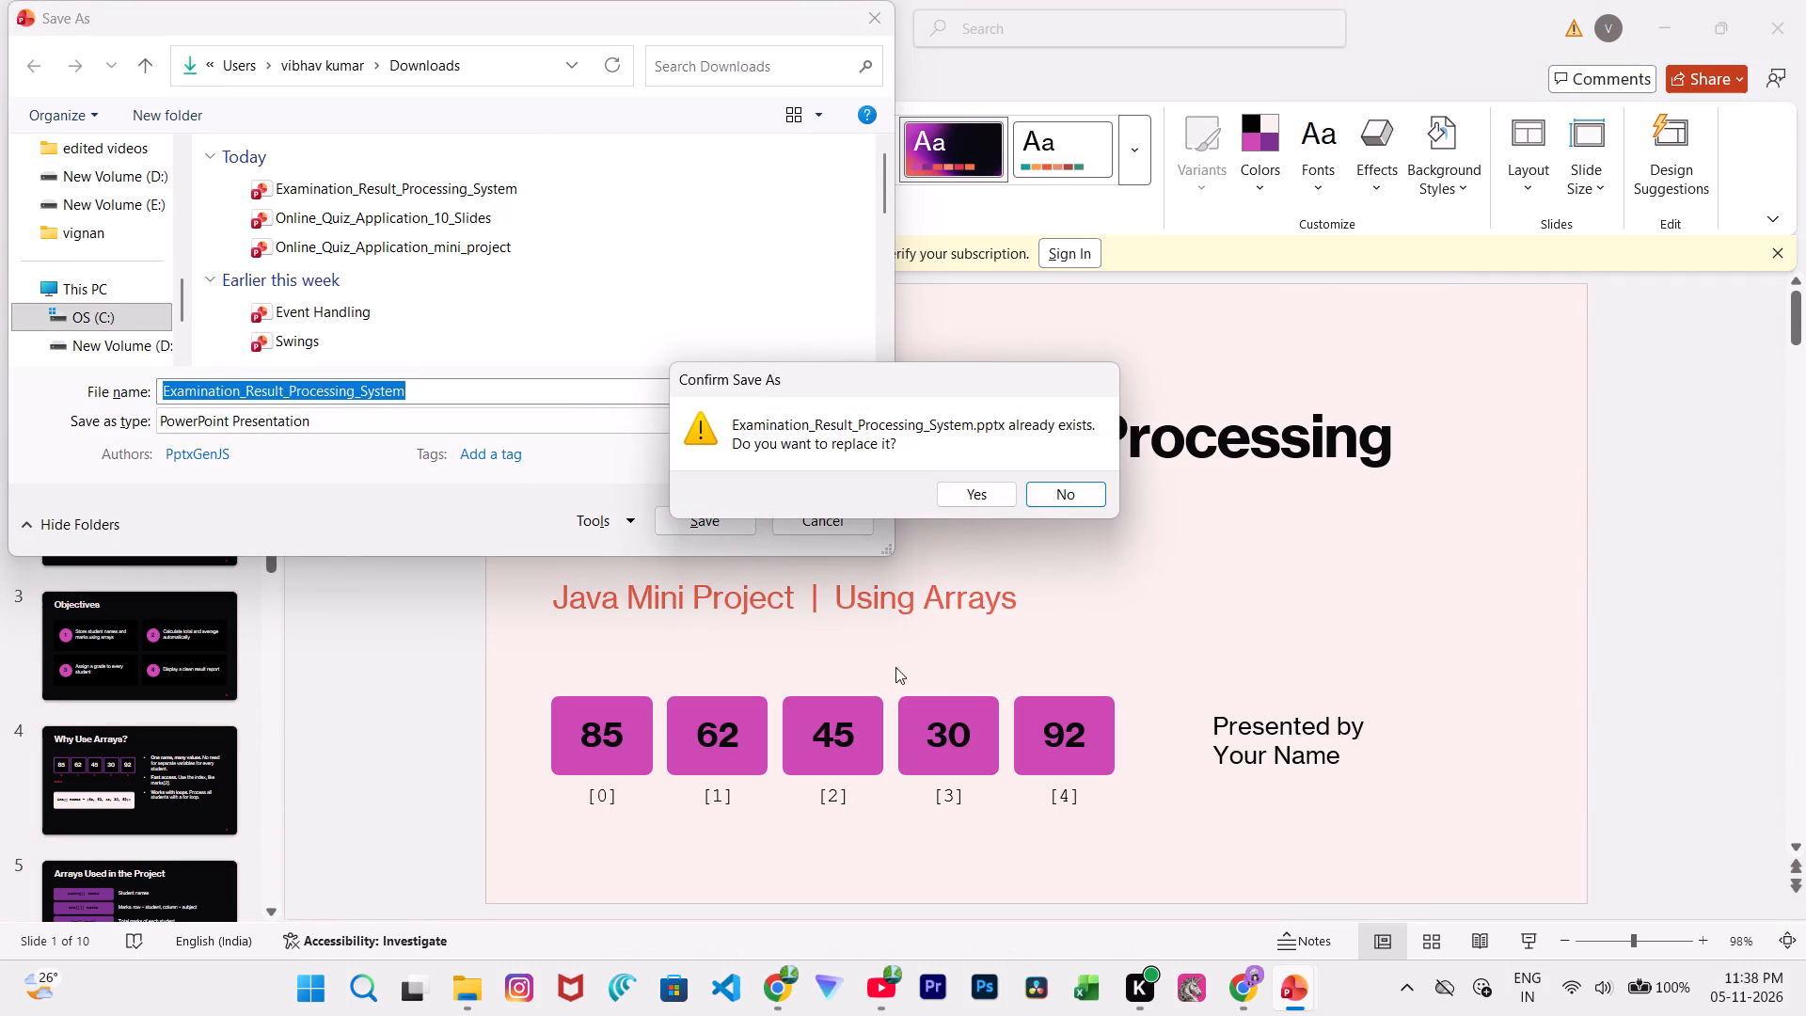
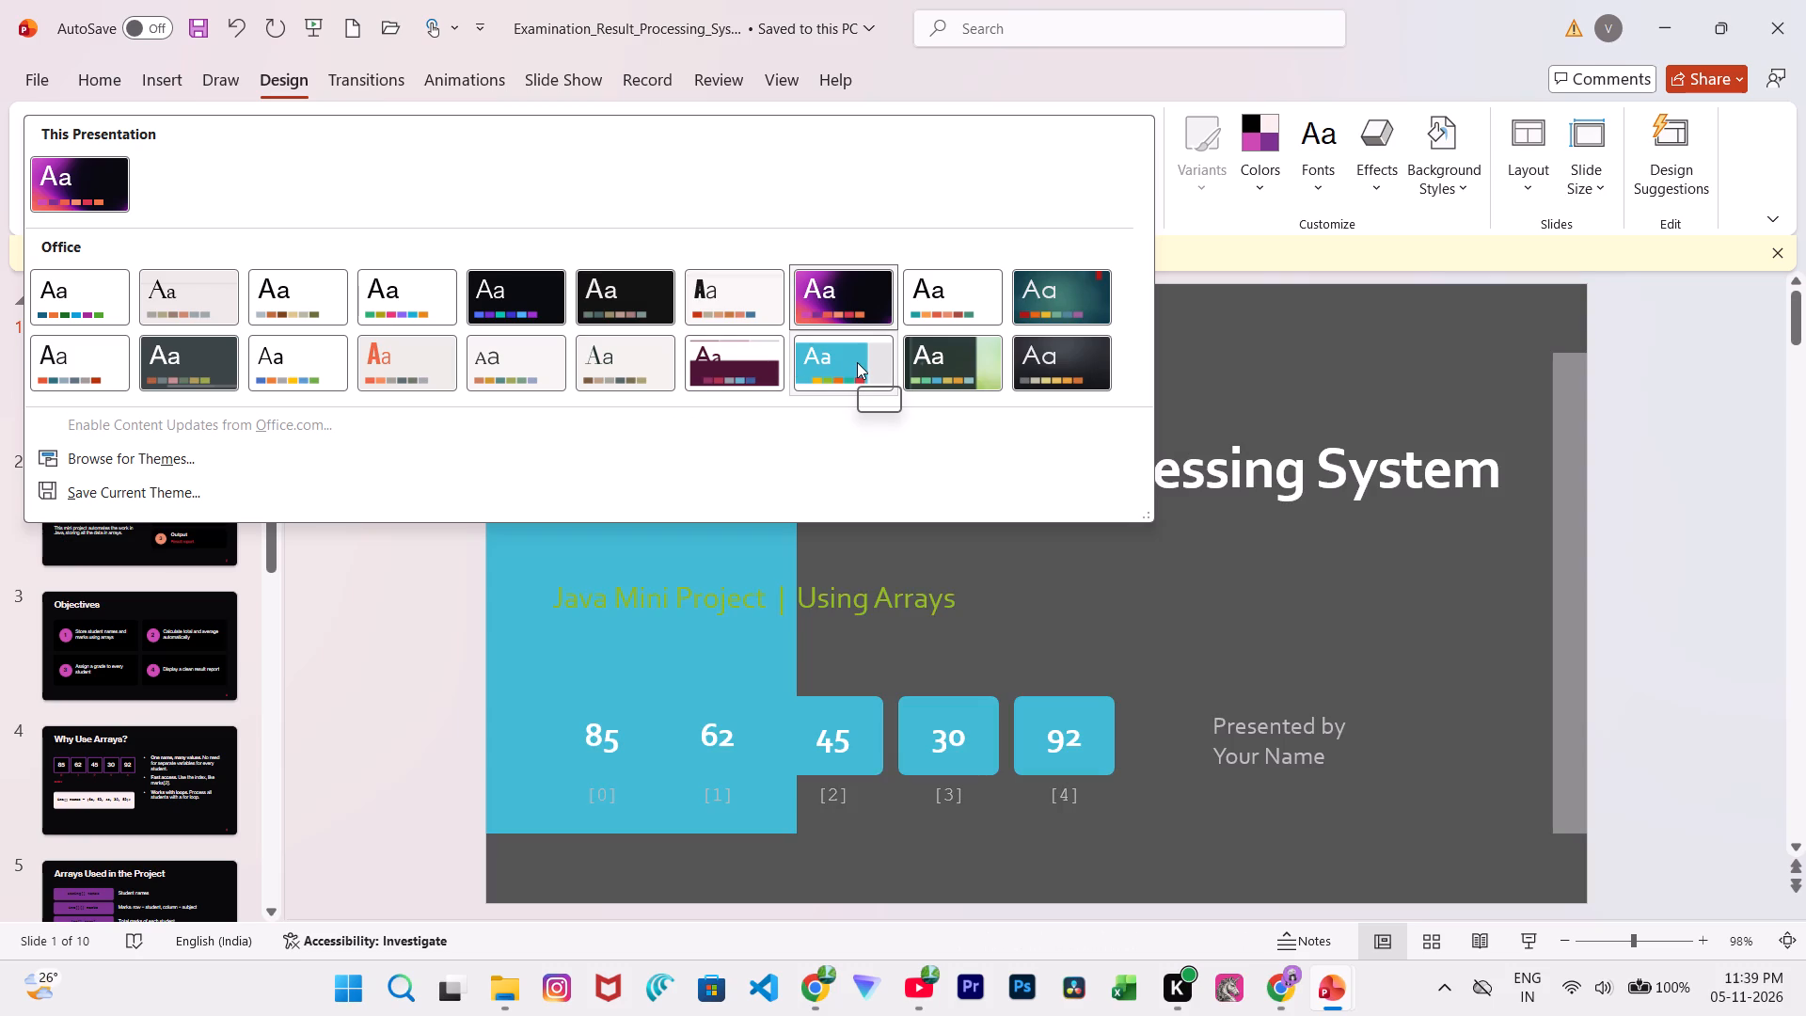
Try the grey theme with the blue block, and switch the presentation to the dark grey theme with maroon accents and capitalised titles.
left_click(879, 364)
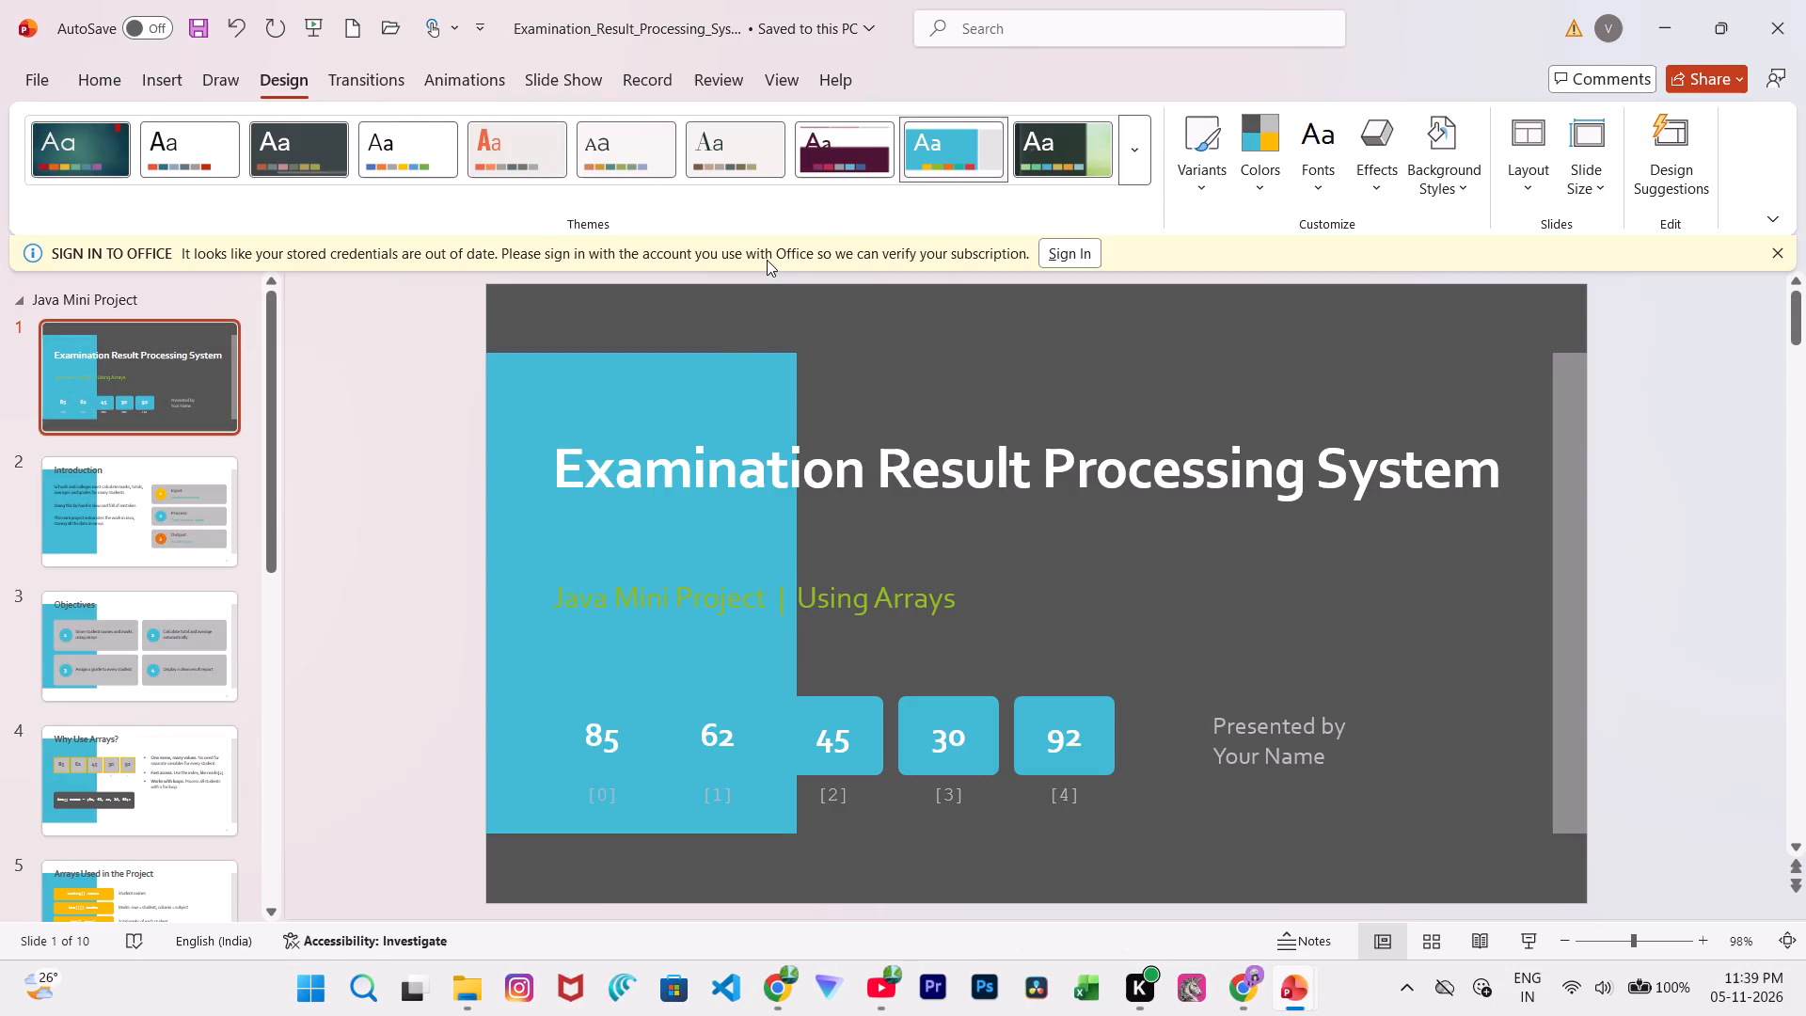
left_click(842, 152)
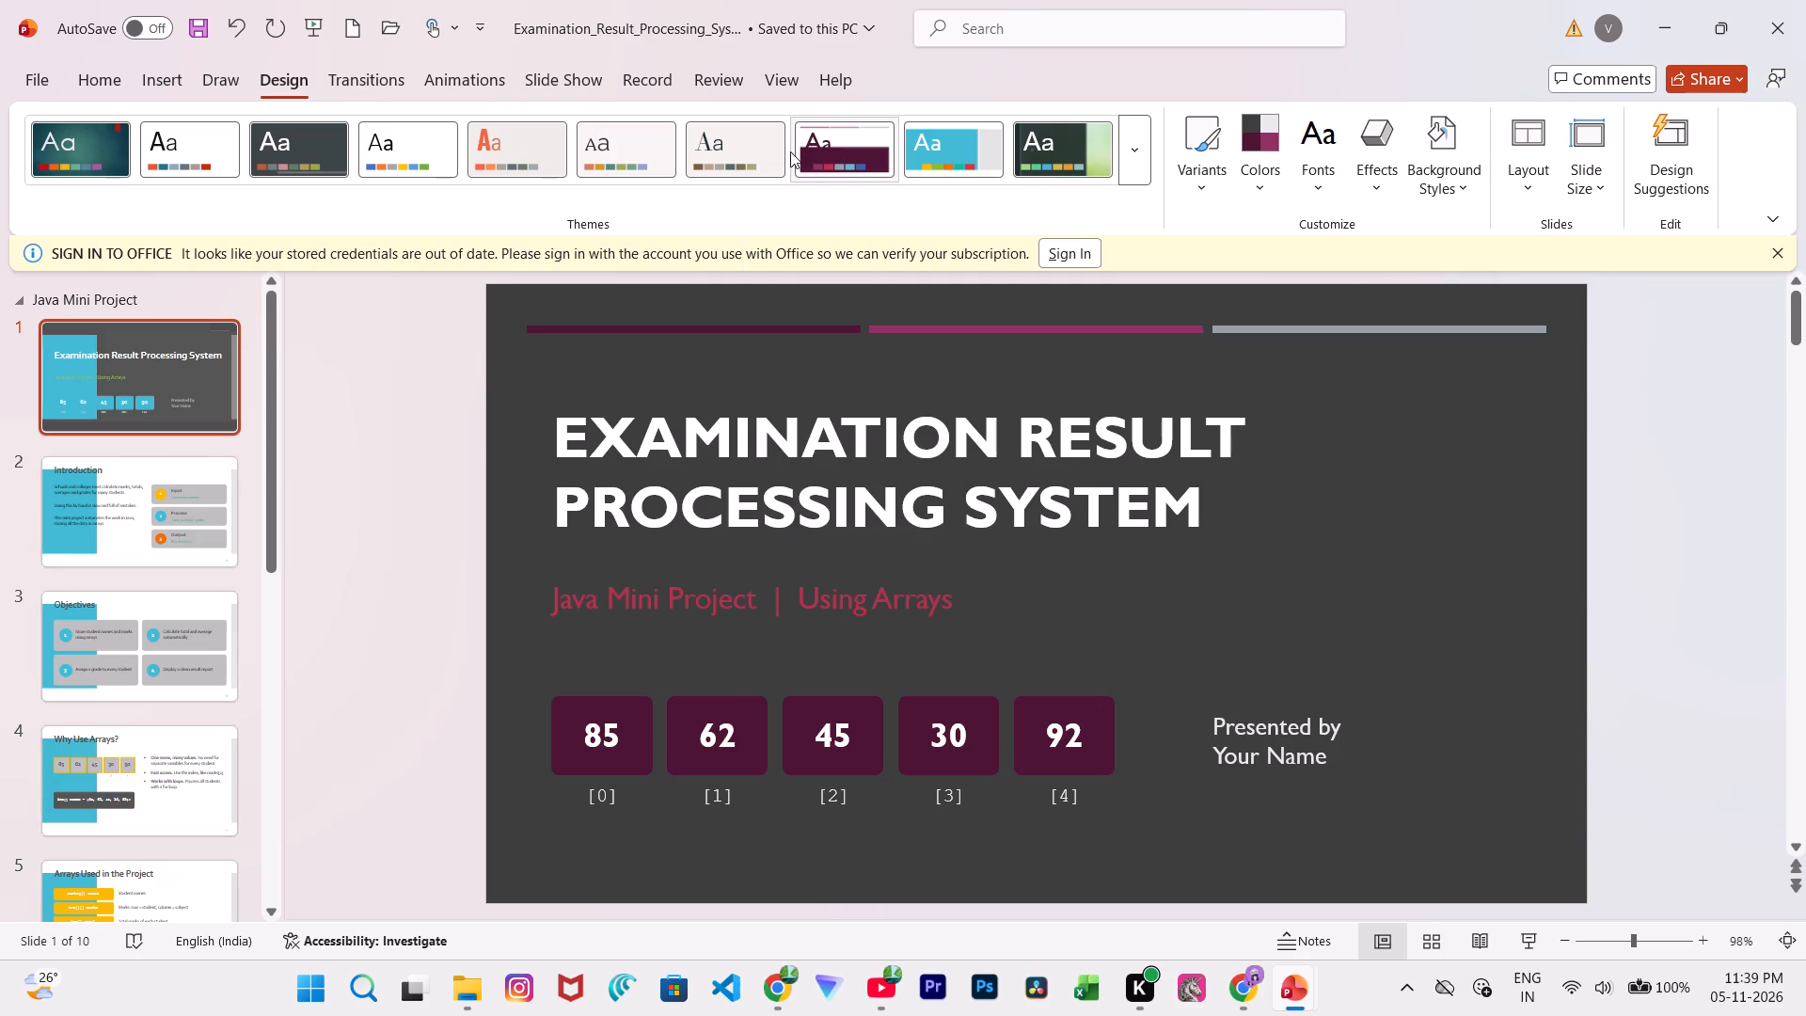
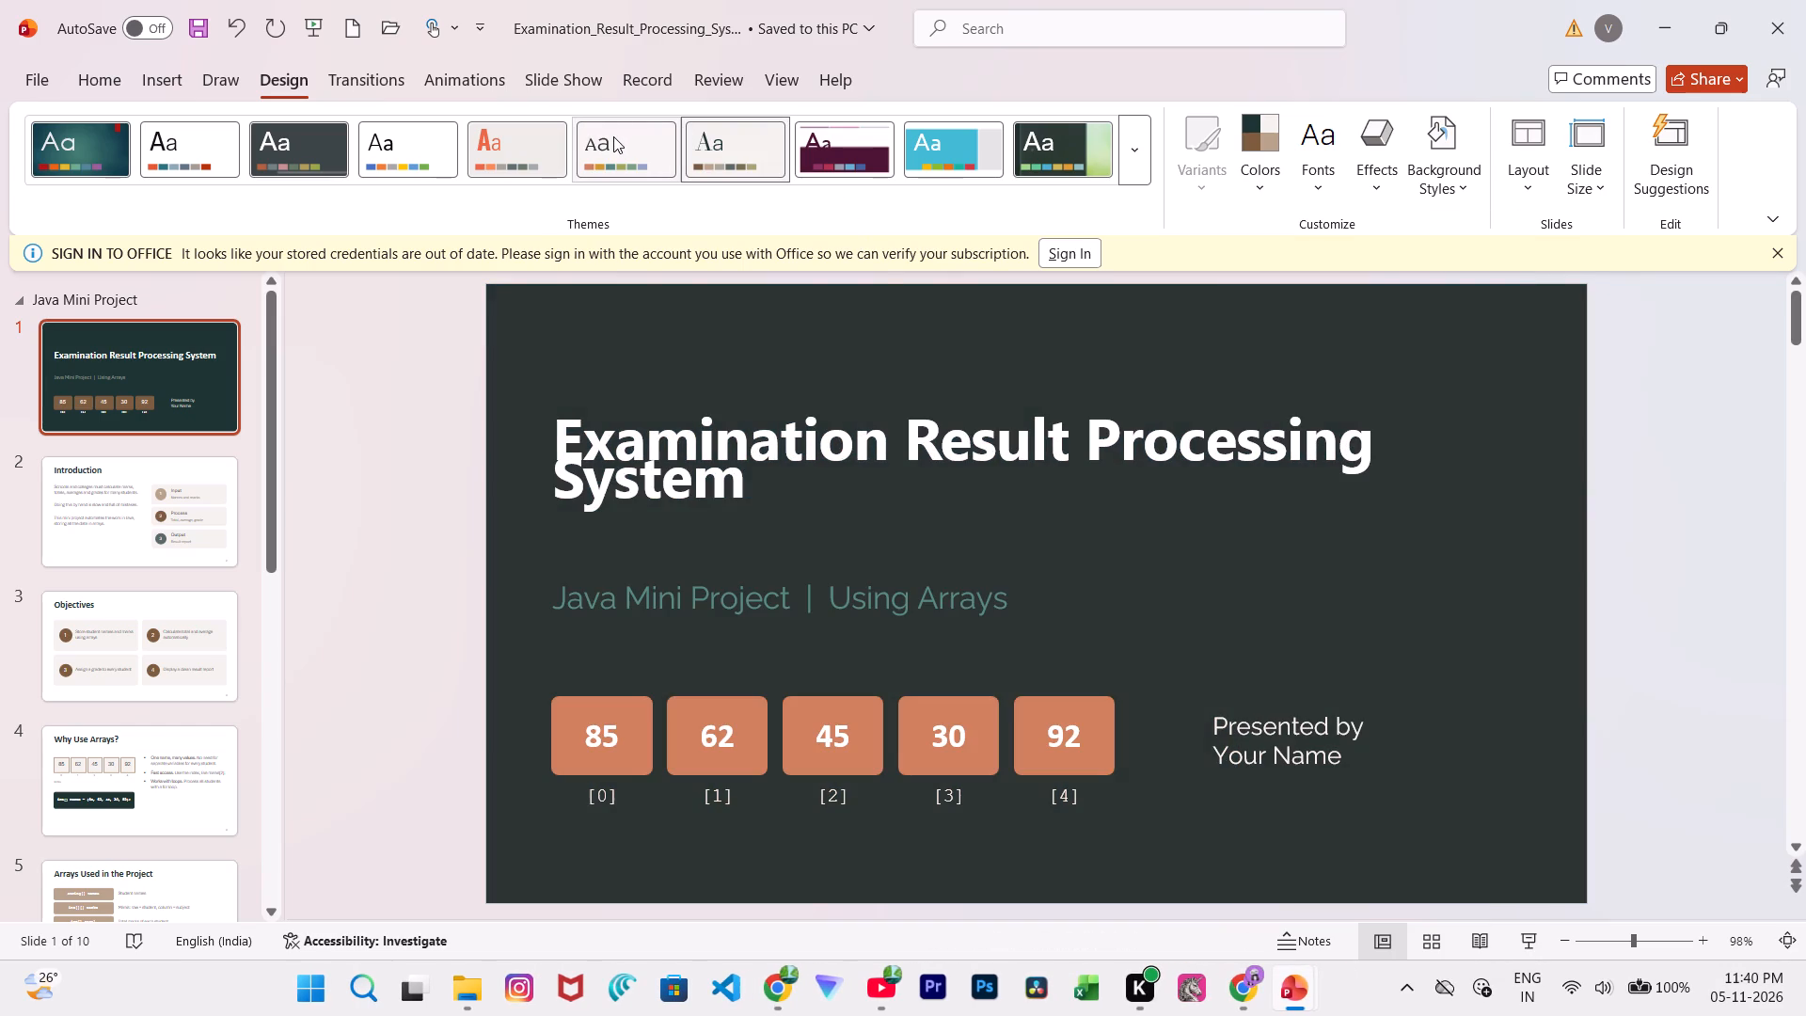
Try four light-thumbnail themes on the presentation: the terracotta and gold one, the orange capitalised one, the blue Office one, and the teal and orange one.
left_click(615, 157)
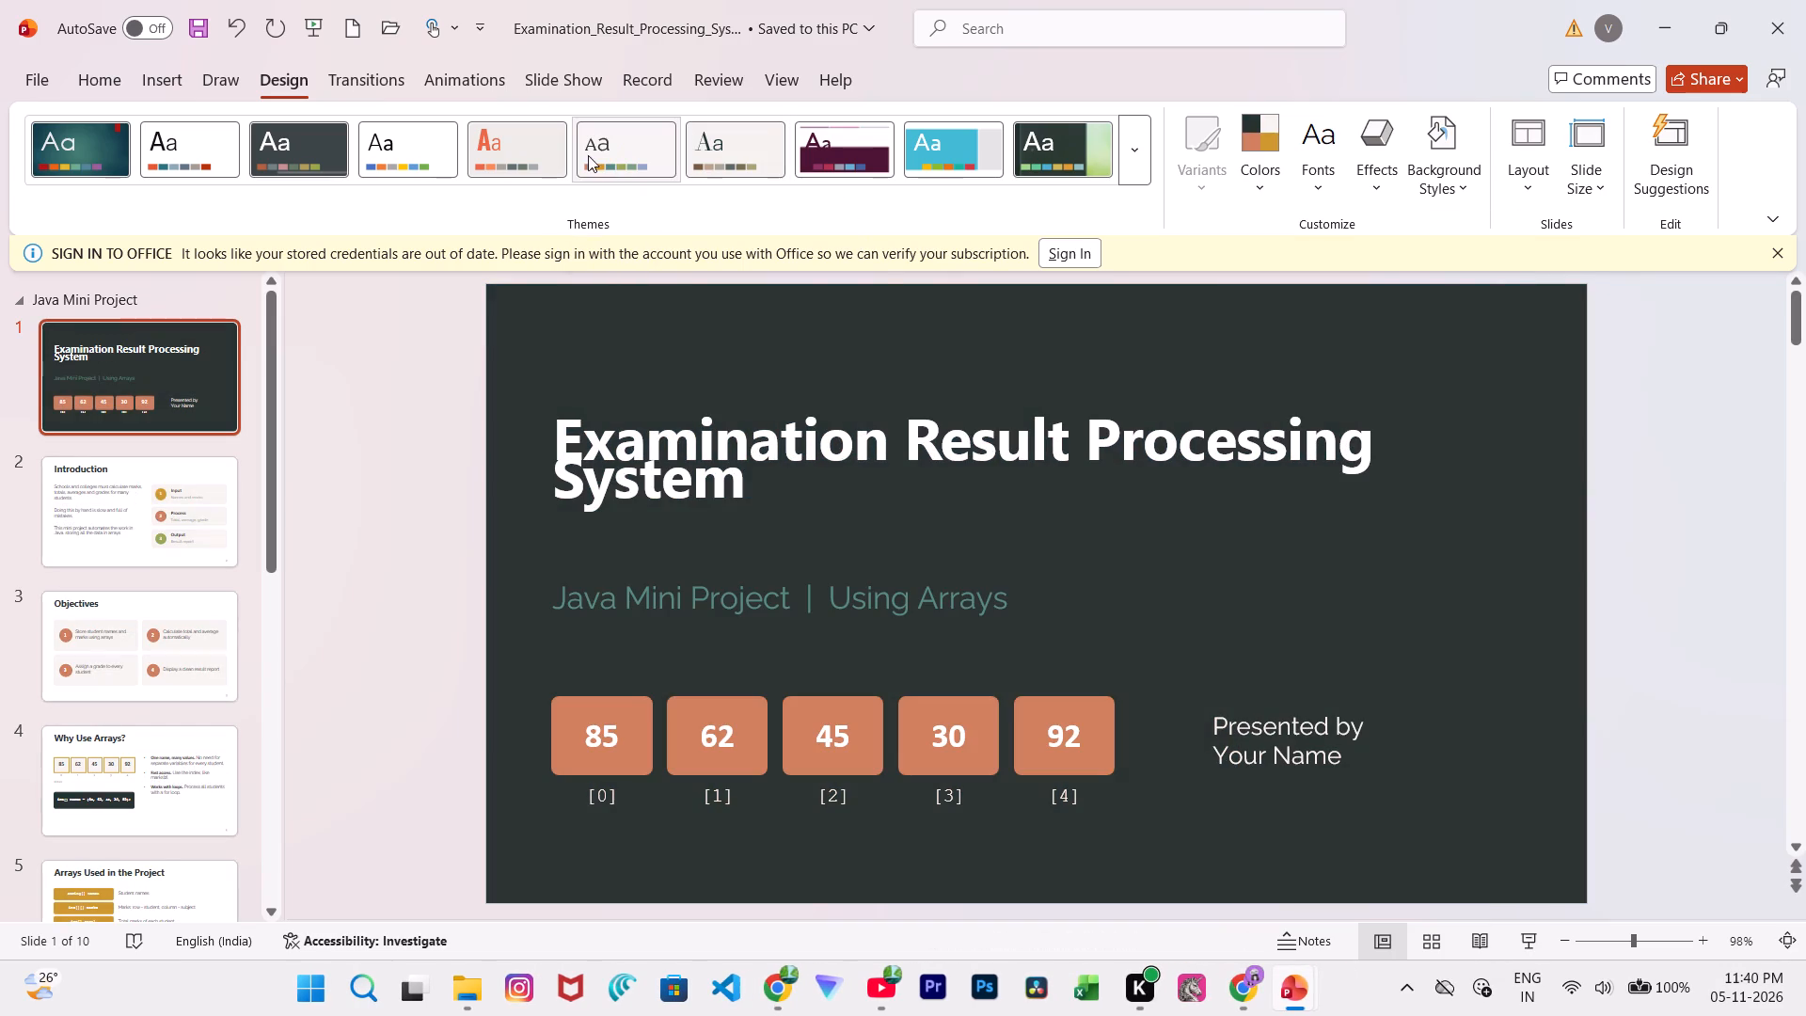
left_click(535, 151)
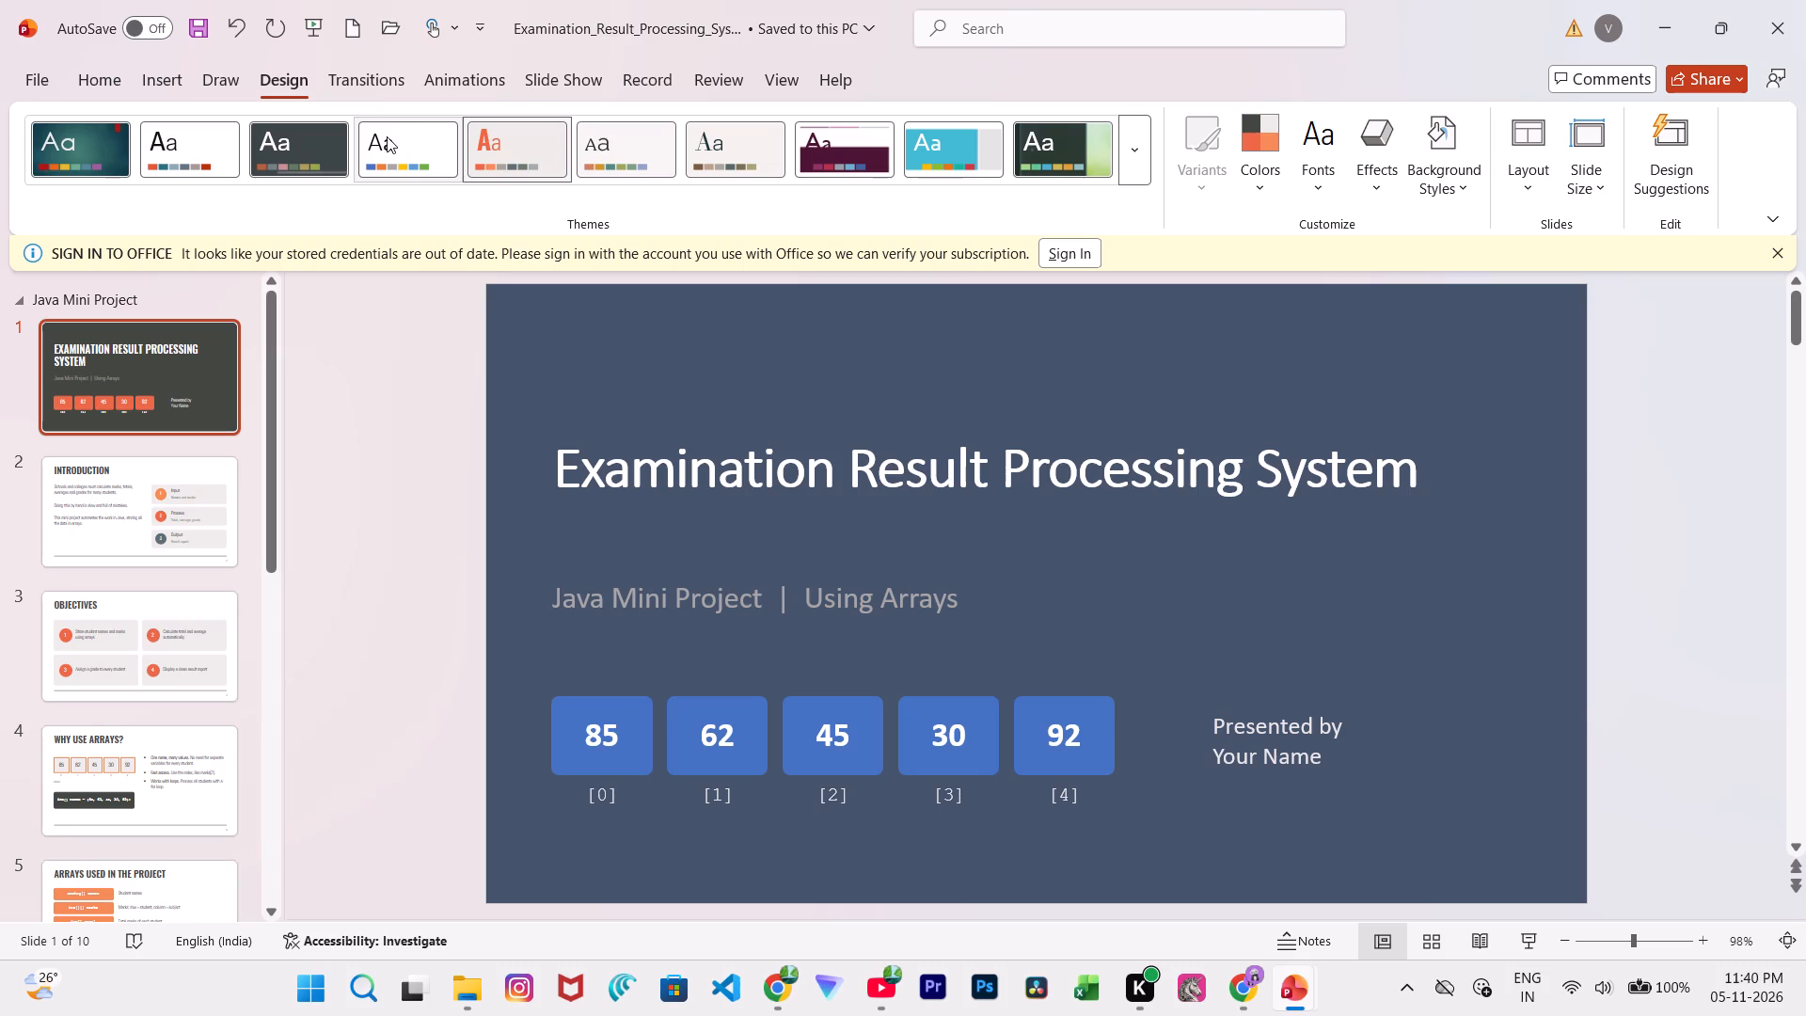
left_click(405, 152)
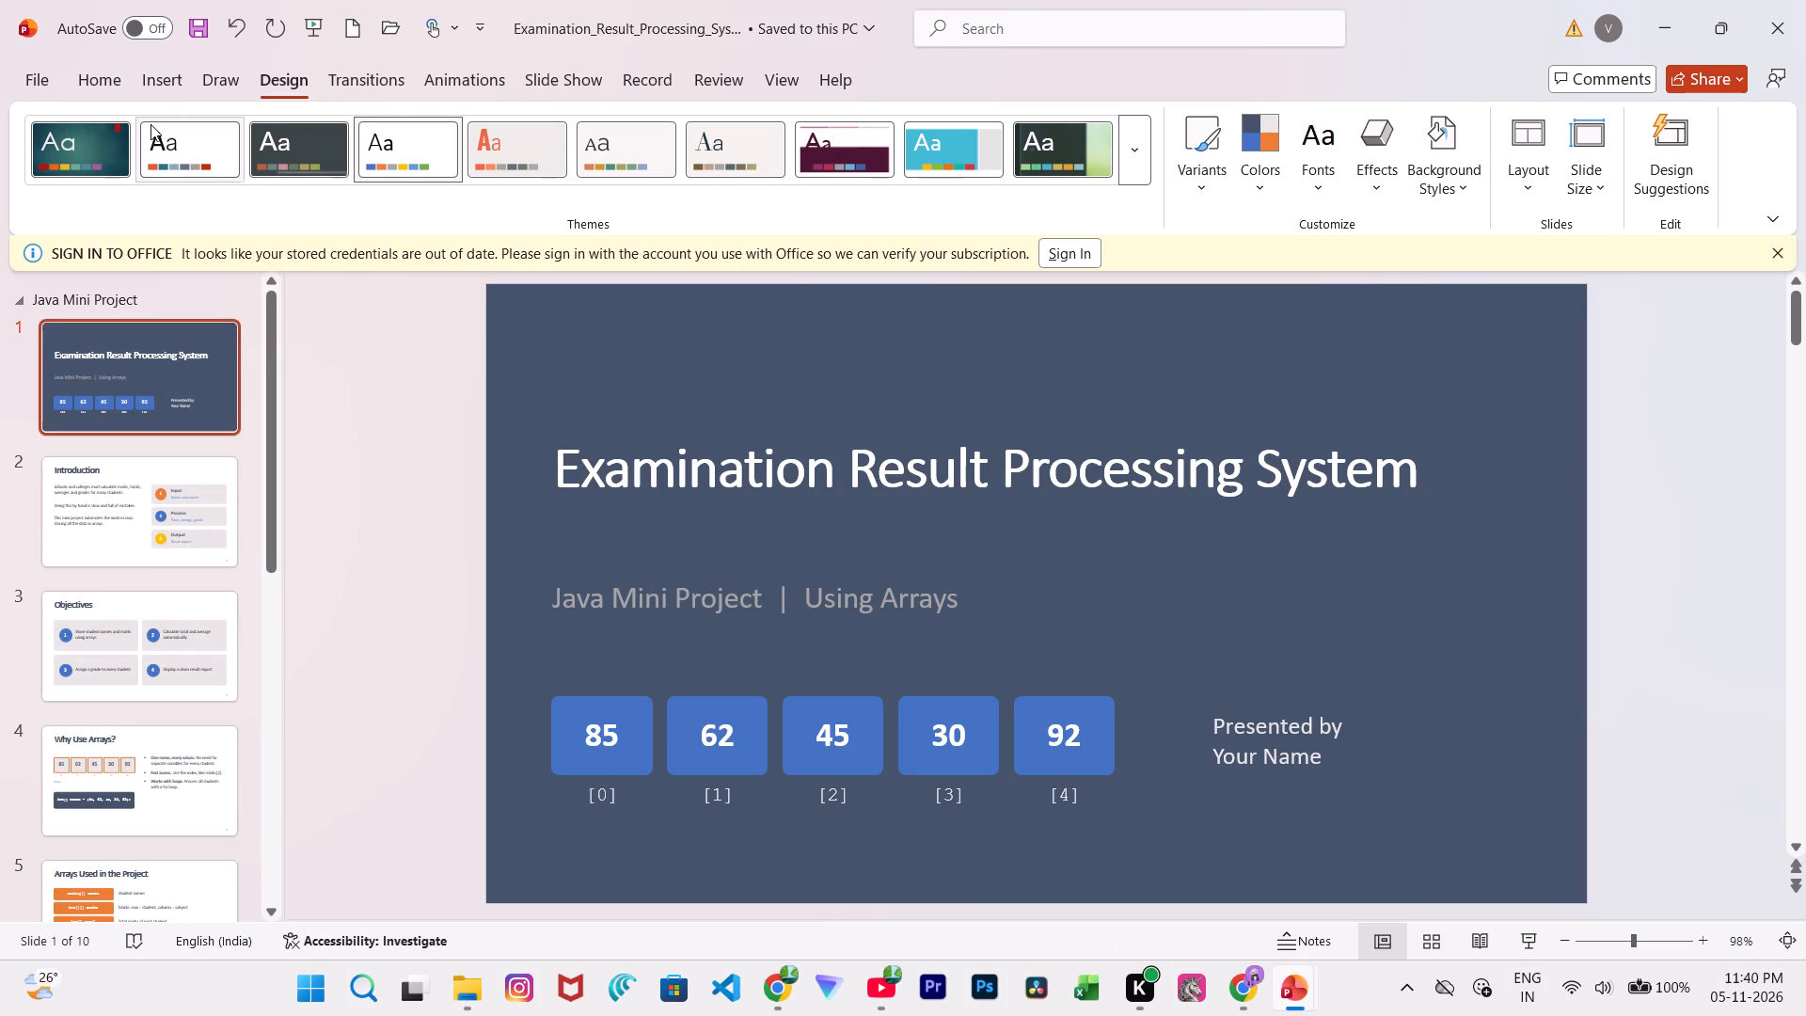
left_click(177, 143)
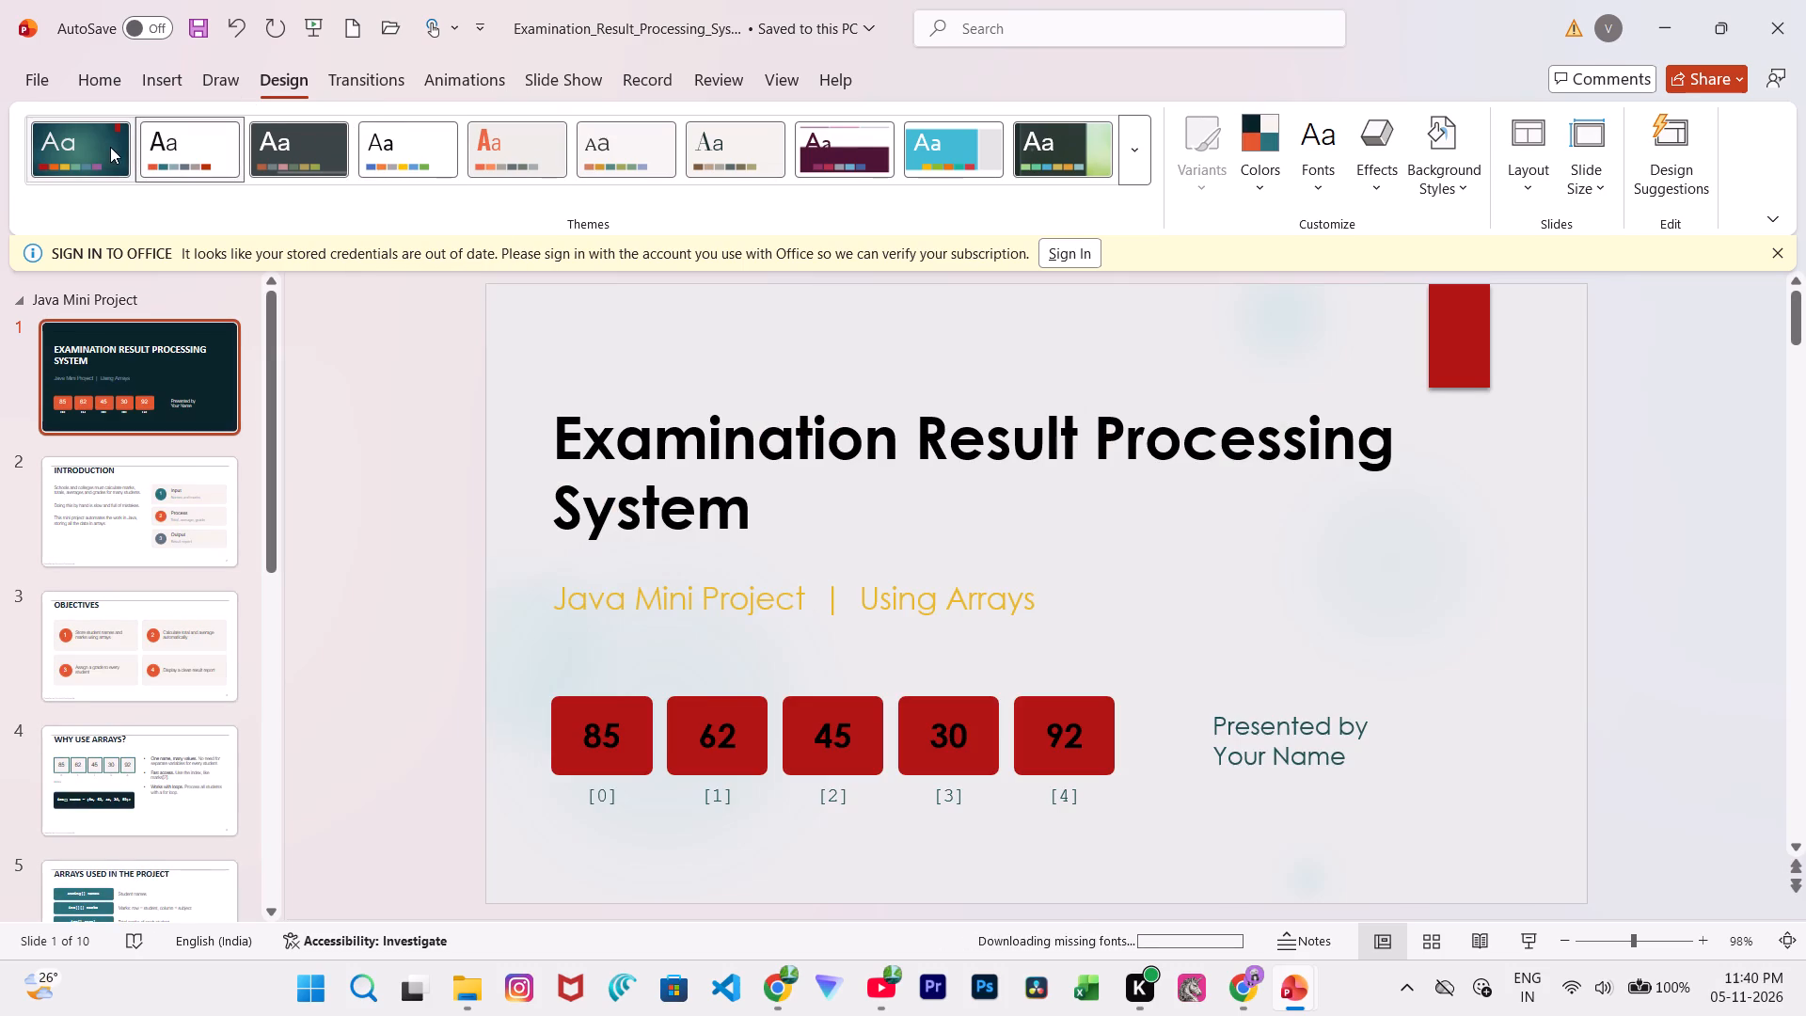
Apply the dark teal theme with the red ribbon to the presentation and review the restyled slides through Sample Output.
left_click(110, 147)
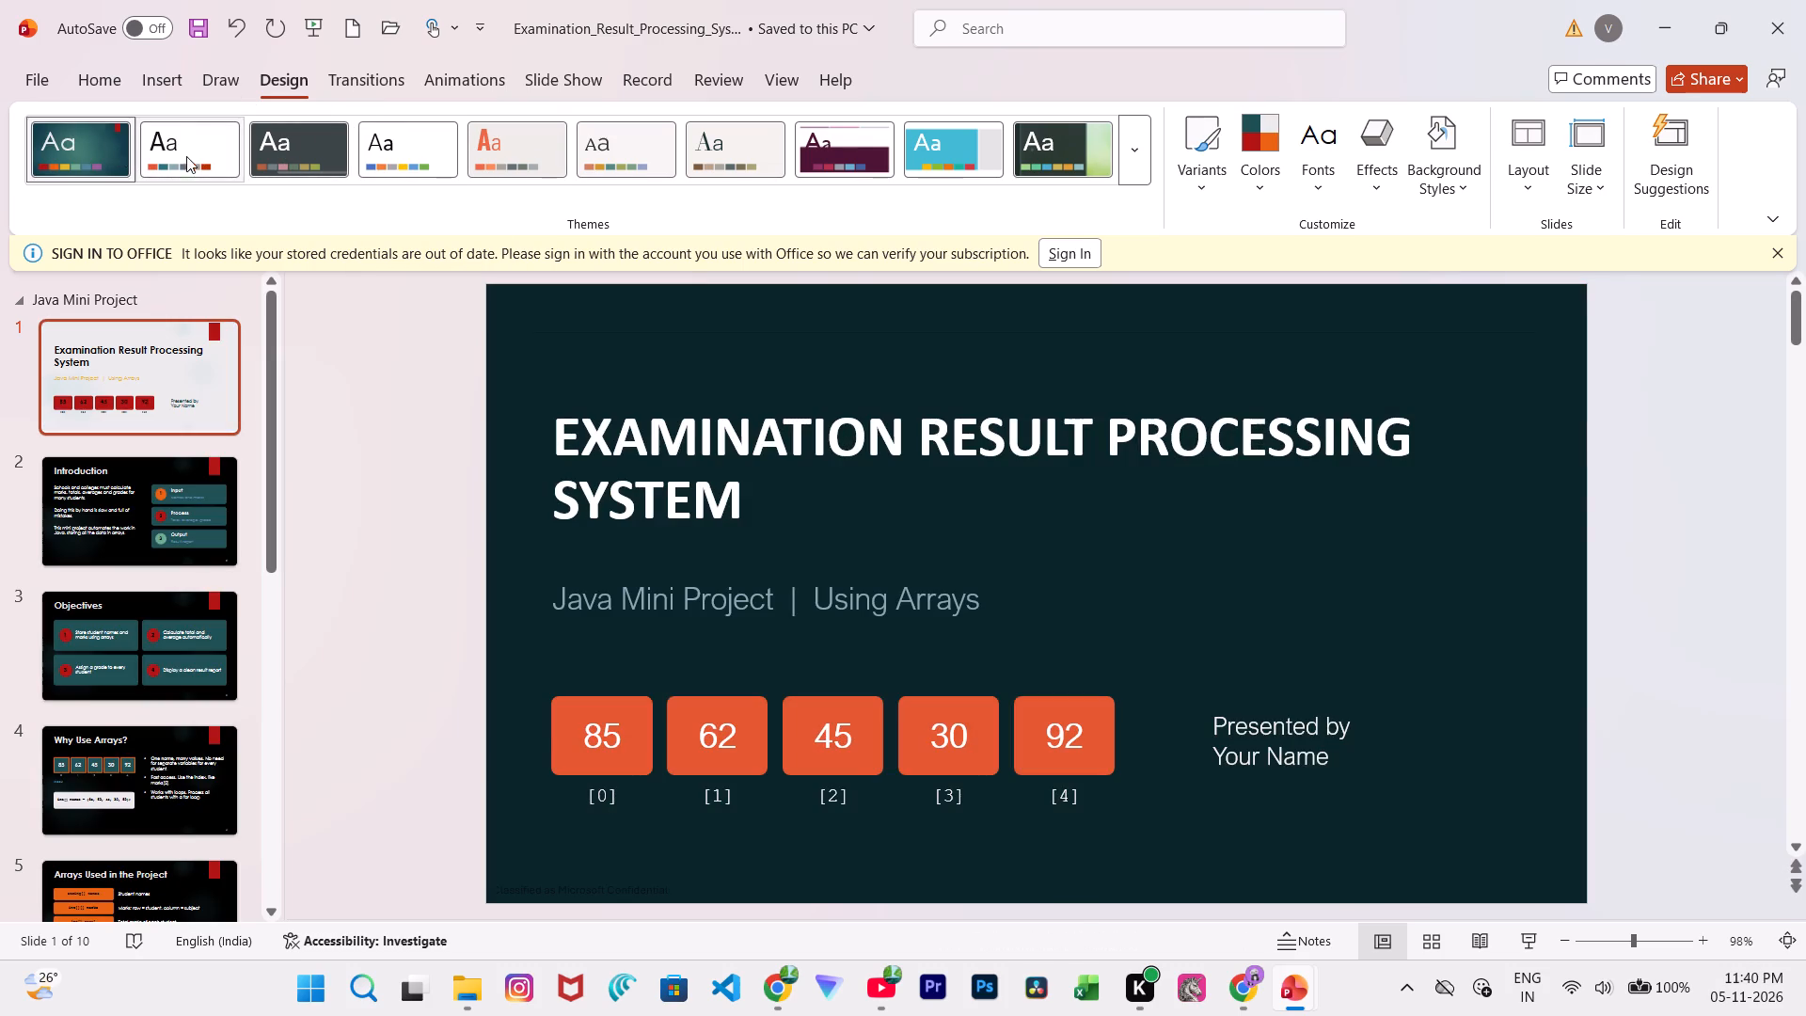
left_click(67, 140)
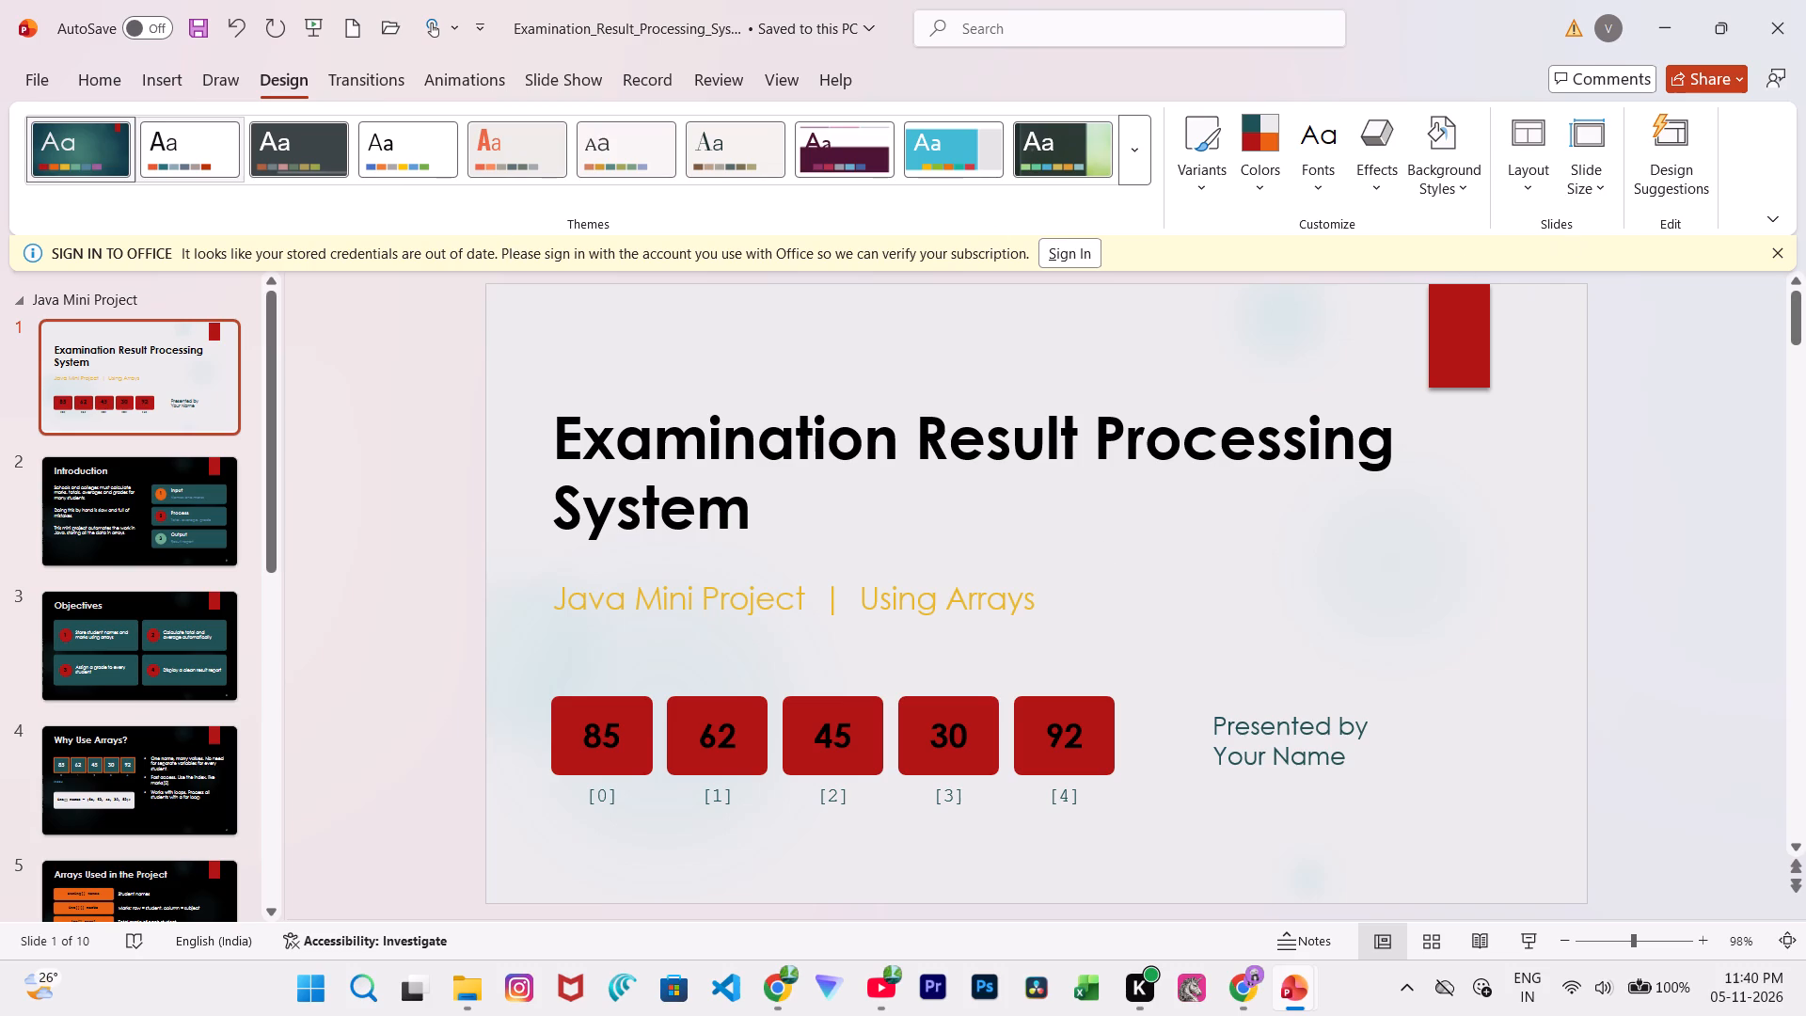
scroll(1244, 548, "down", 3)
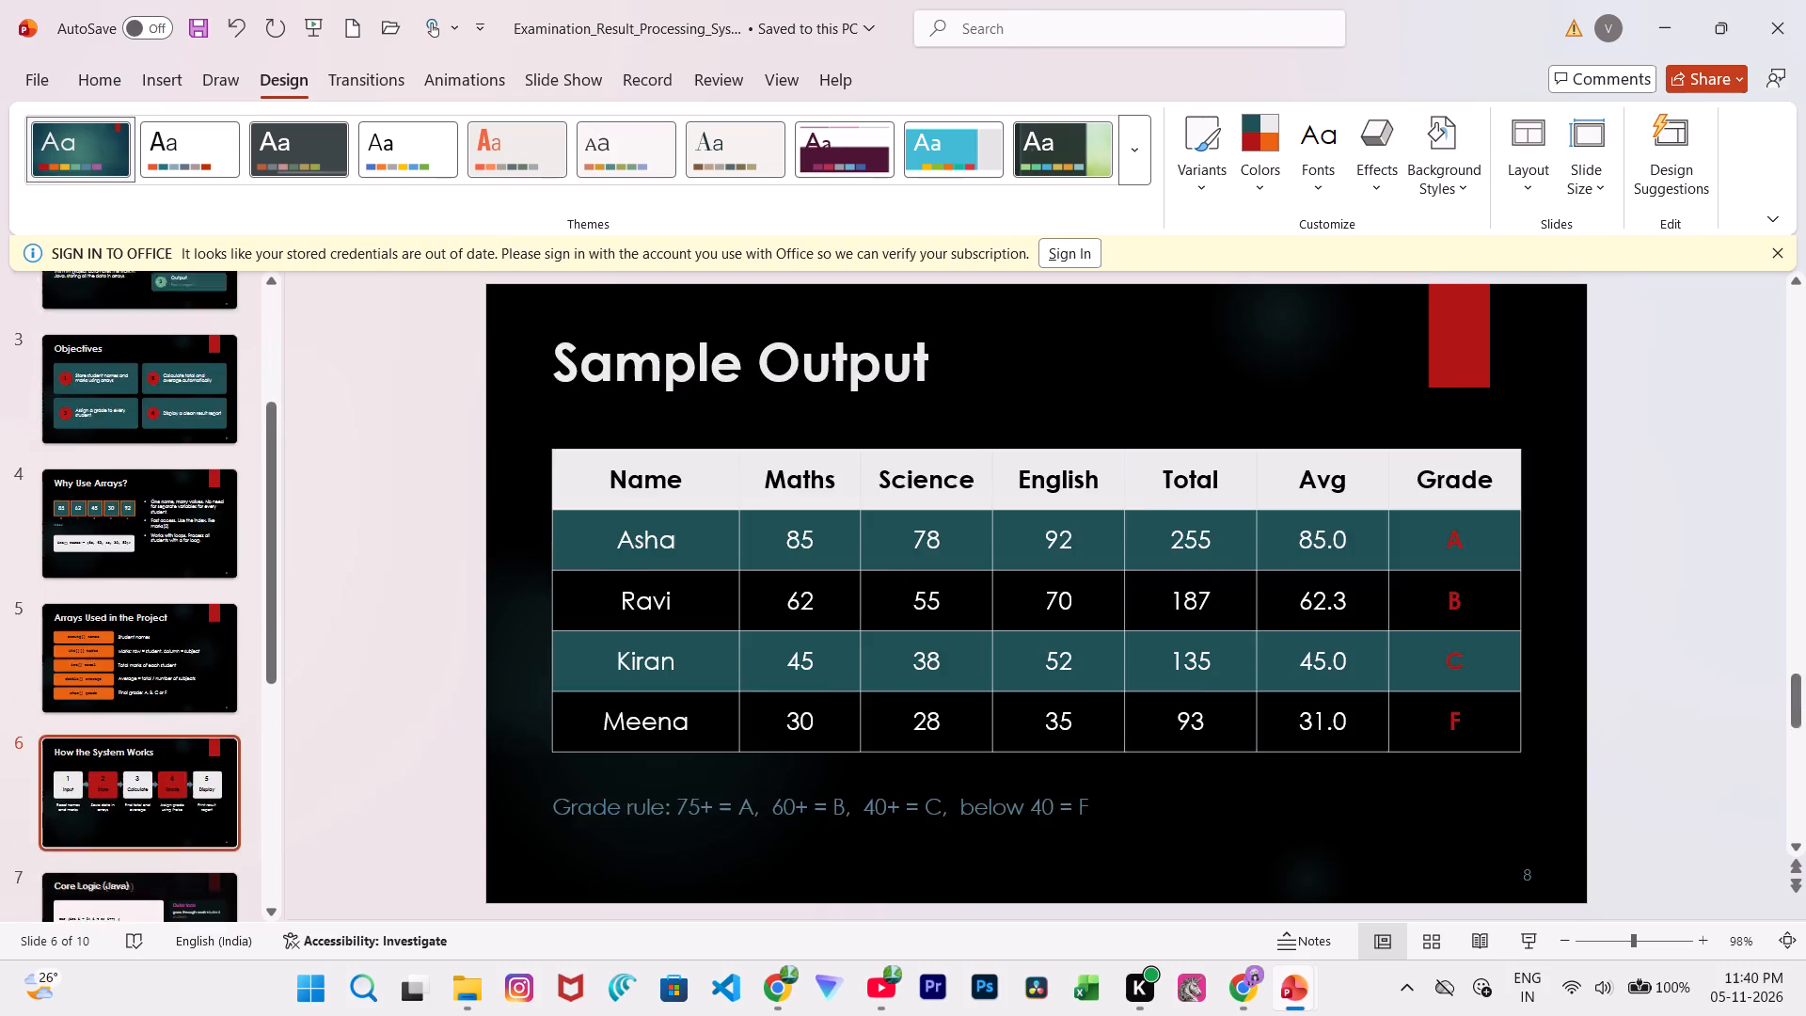
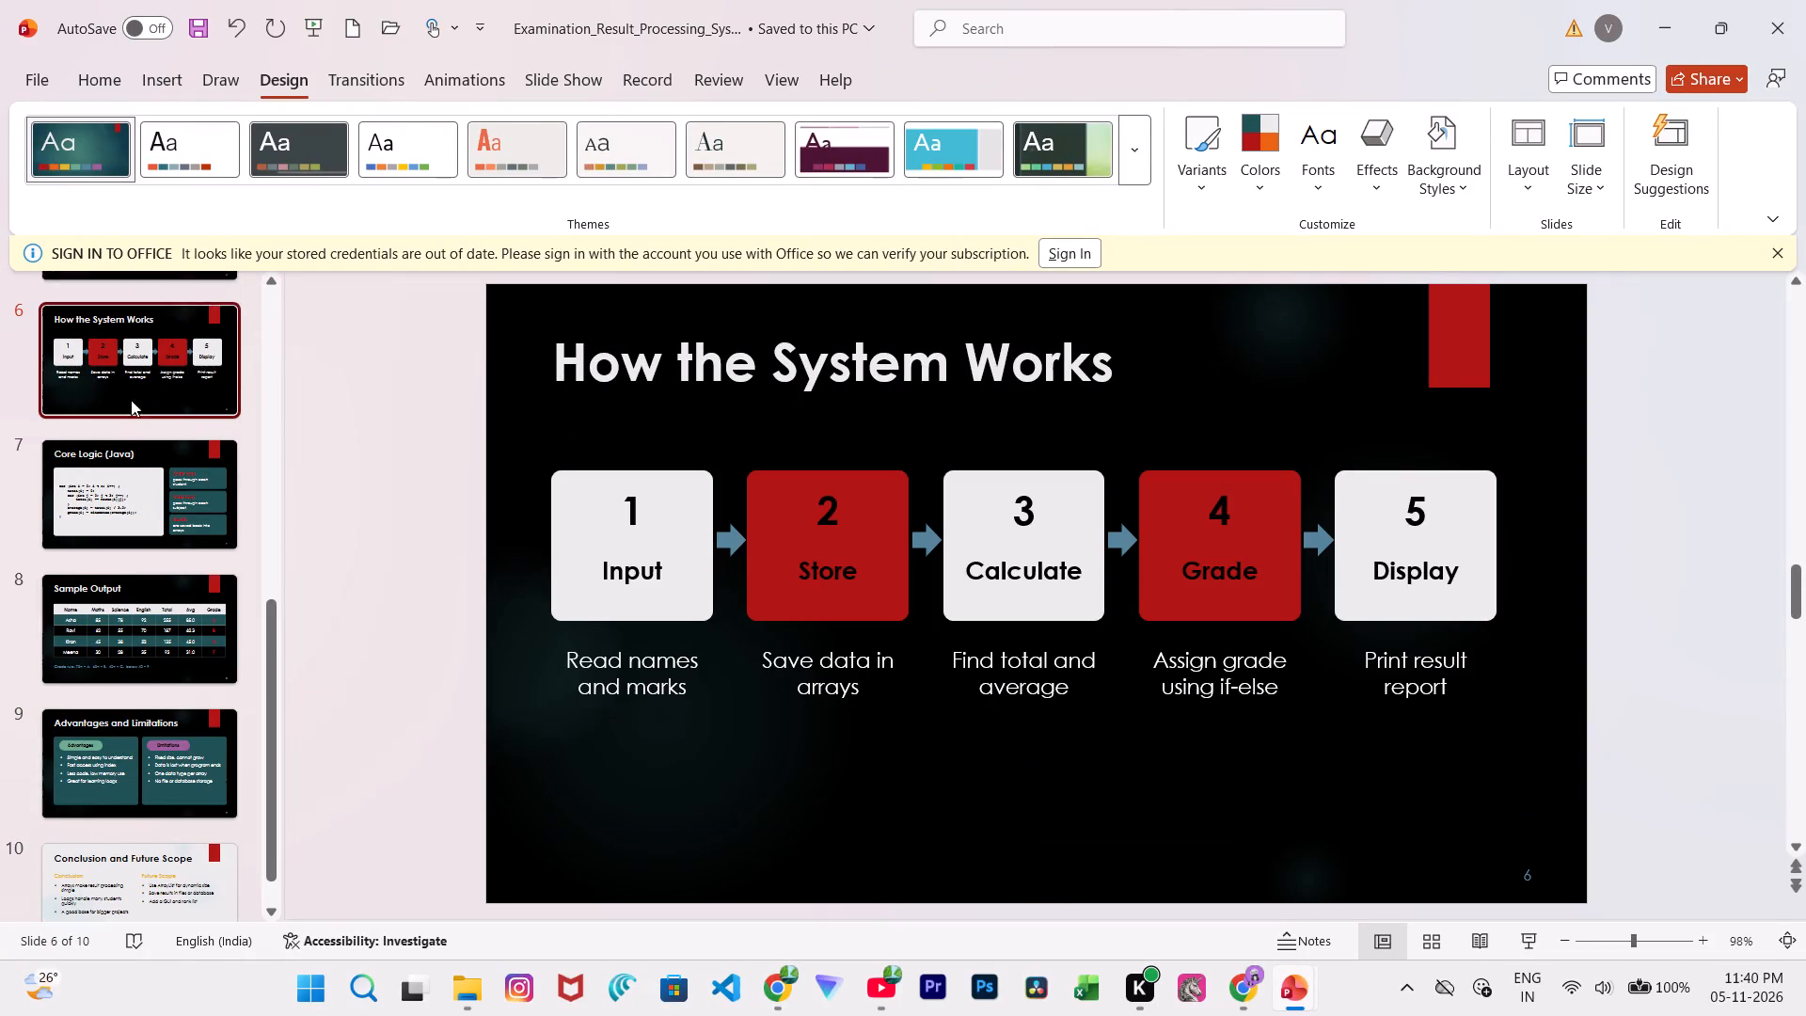
Delete the three teal card backgrounds behind Input, Process and Output on the Introduction slide, keeping their text and numbered circles.
scroll(131, 400, "up", 2)
left_click(131, 400)
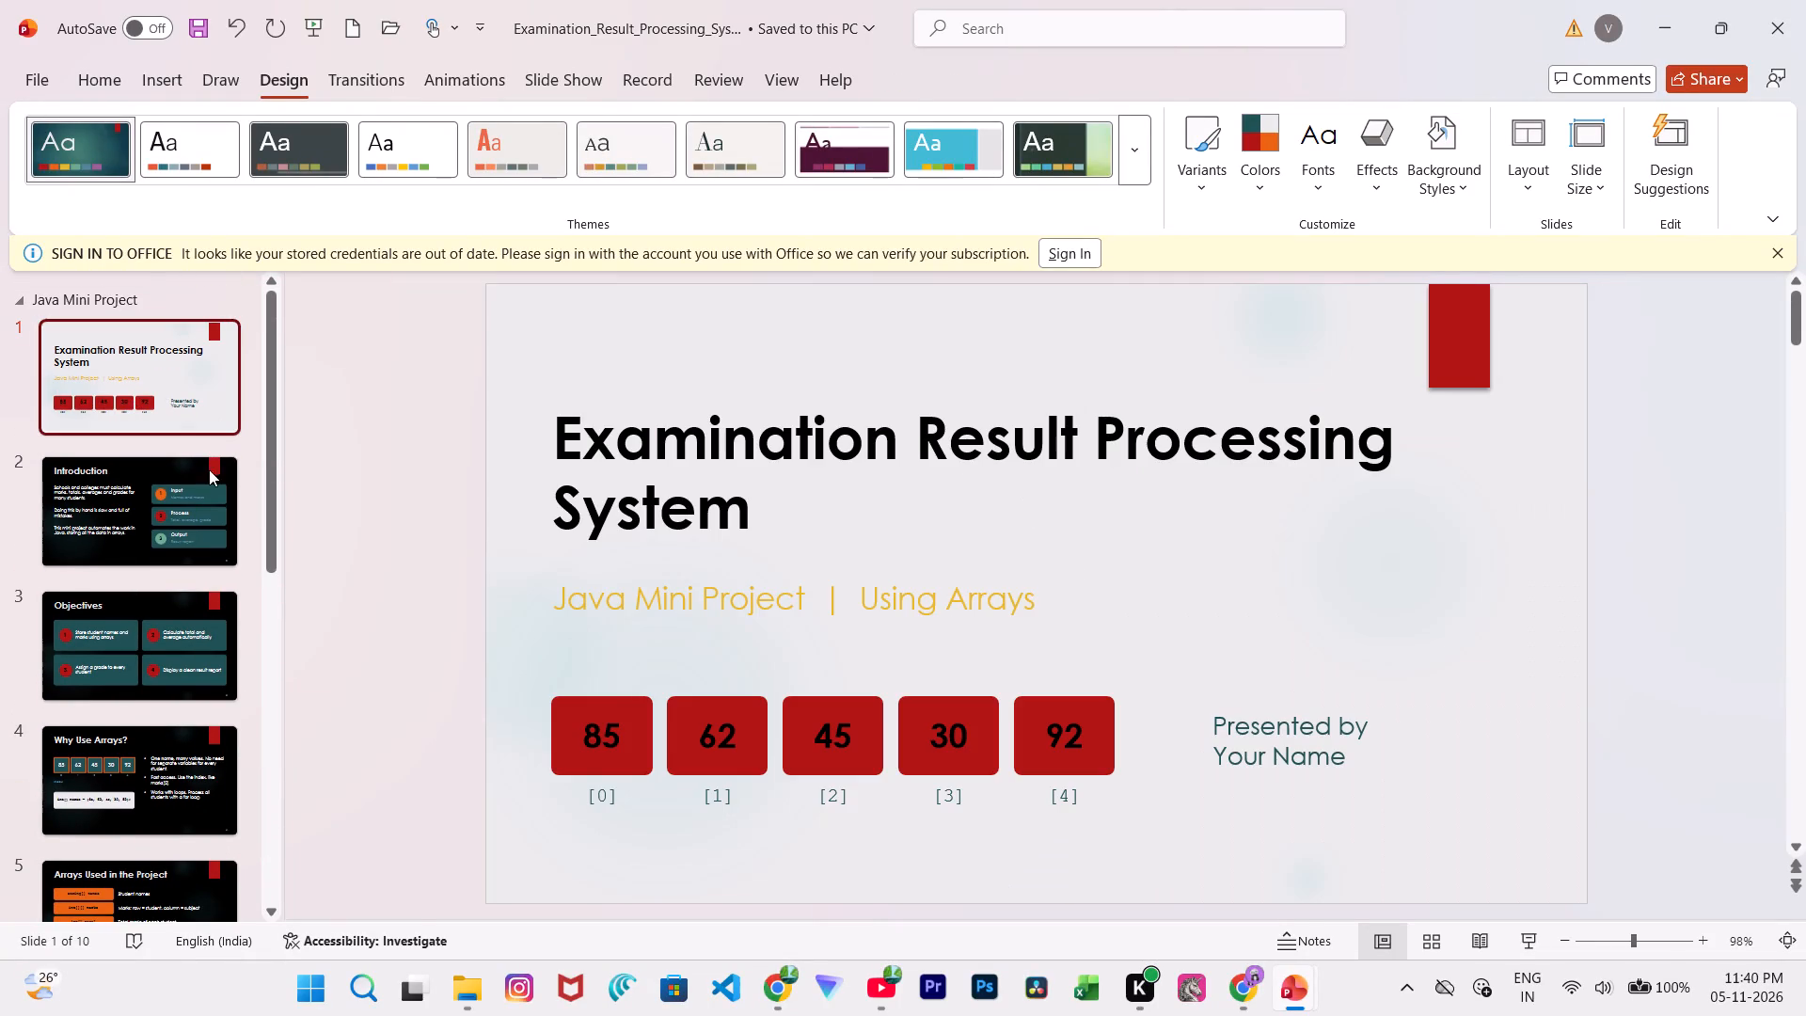
left_click(182, 507)
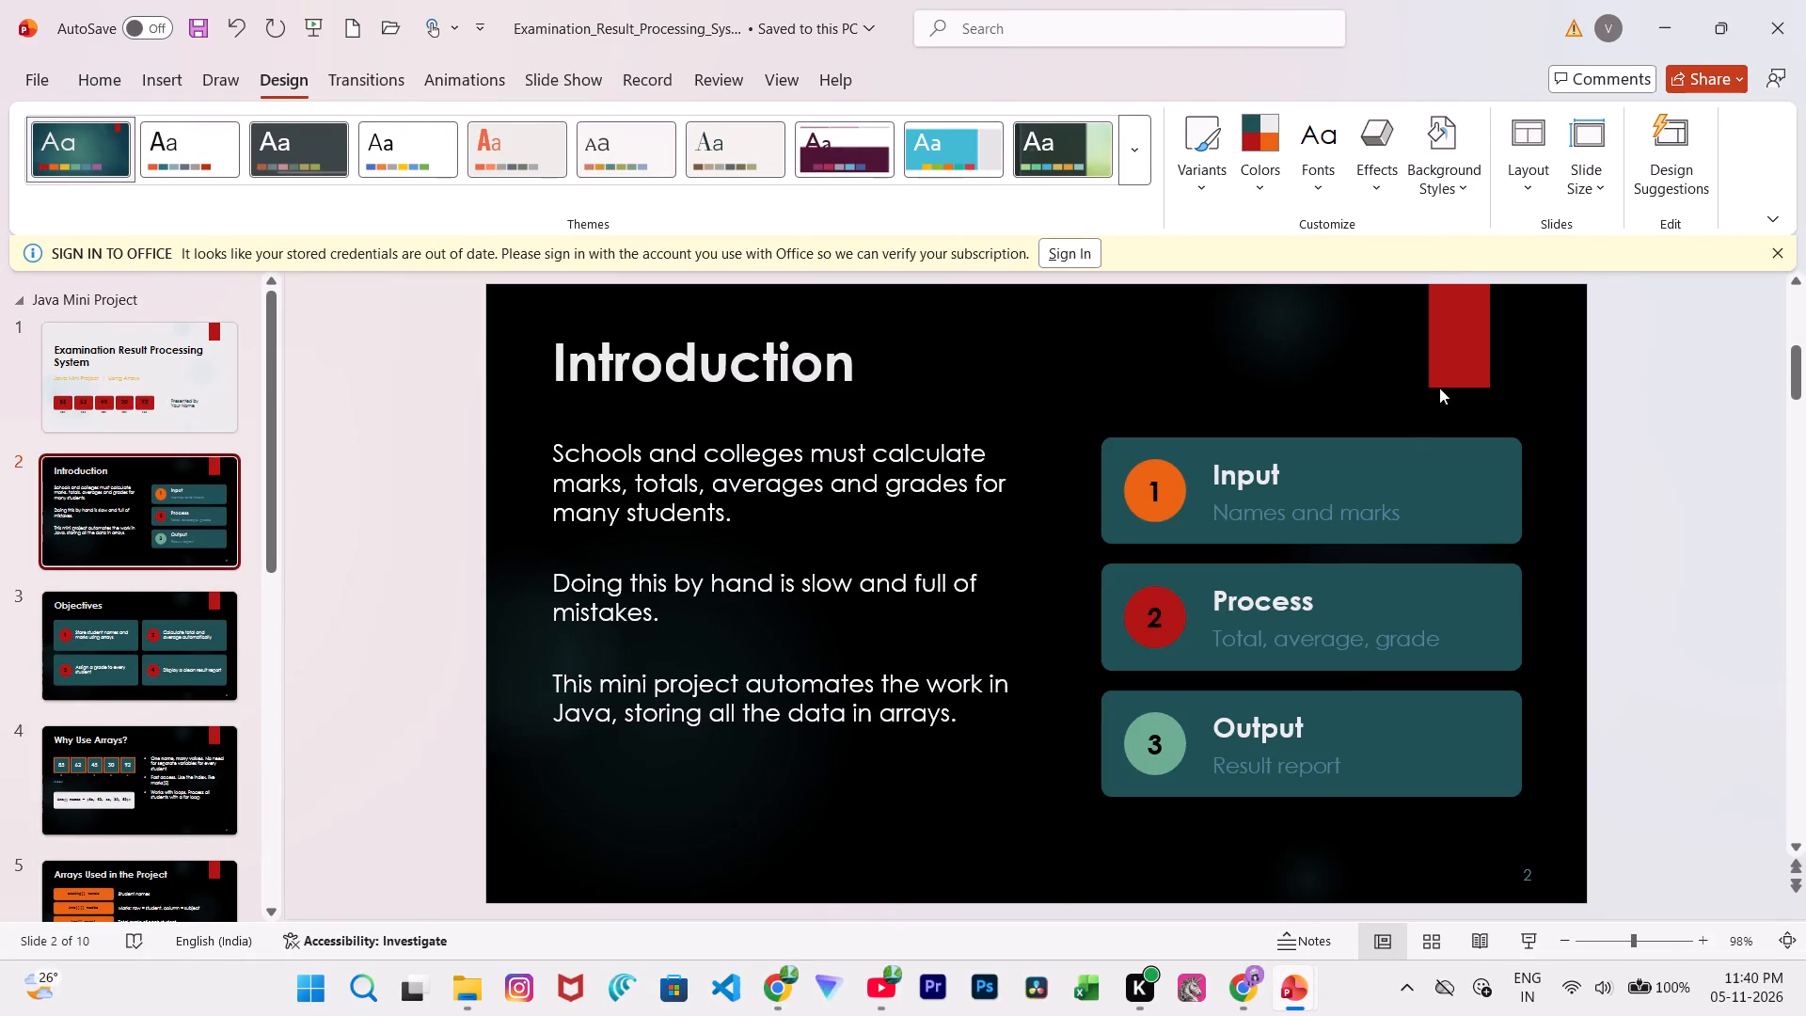
left_click(1382, 465)
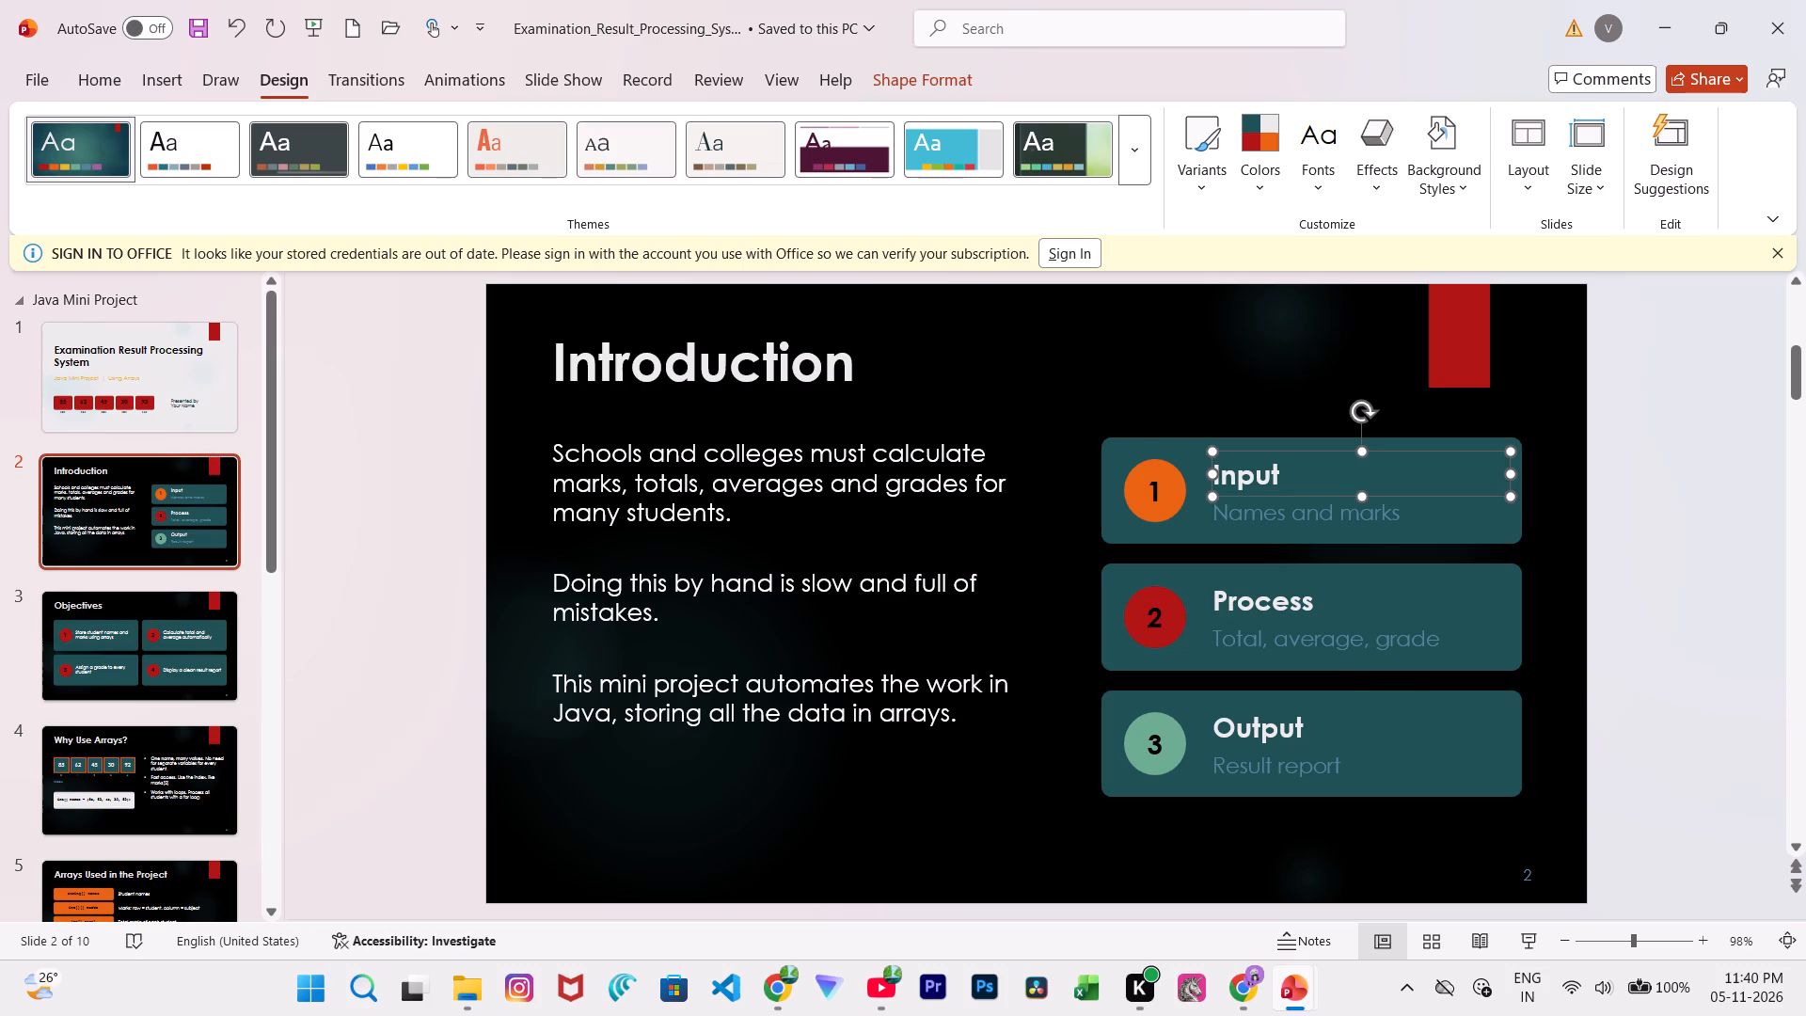
left_click(1118, 446)
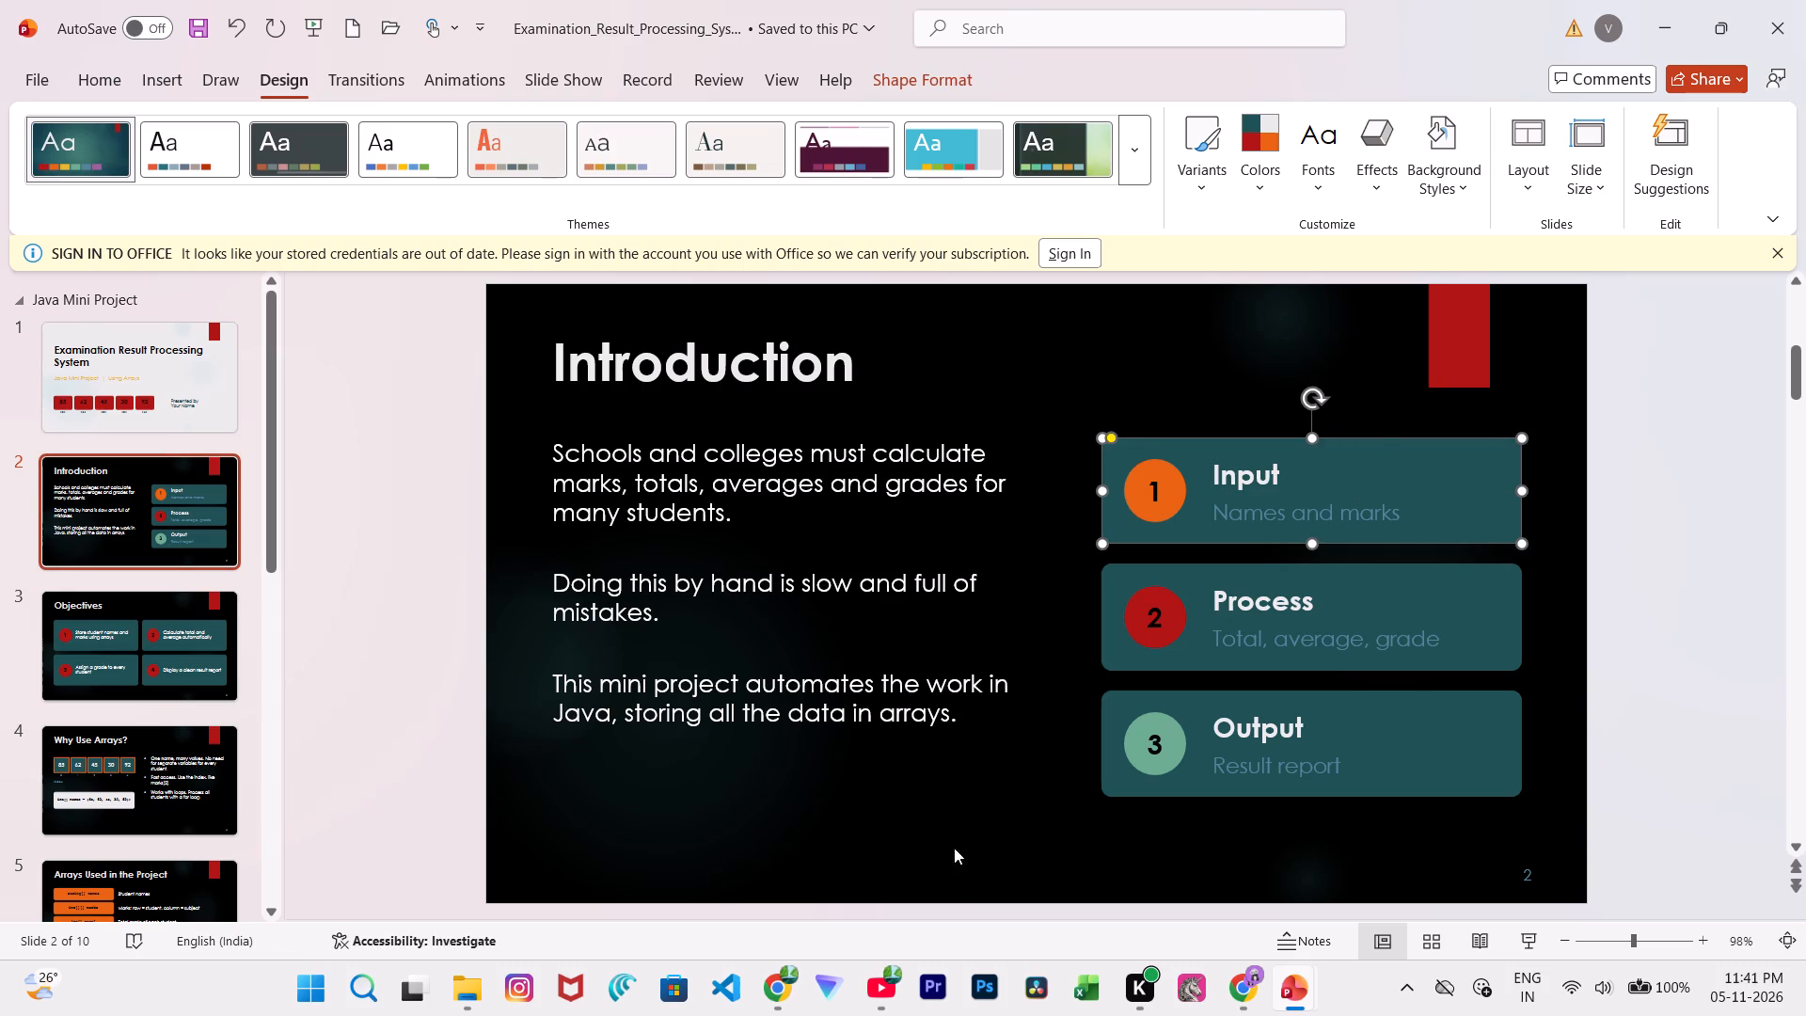
left_click(1114, 580)
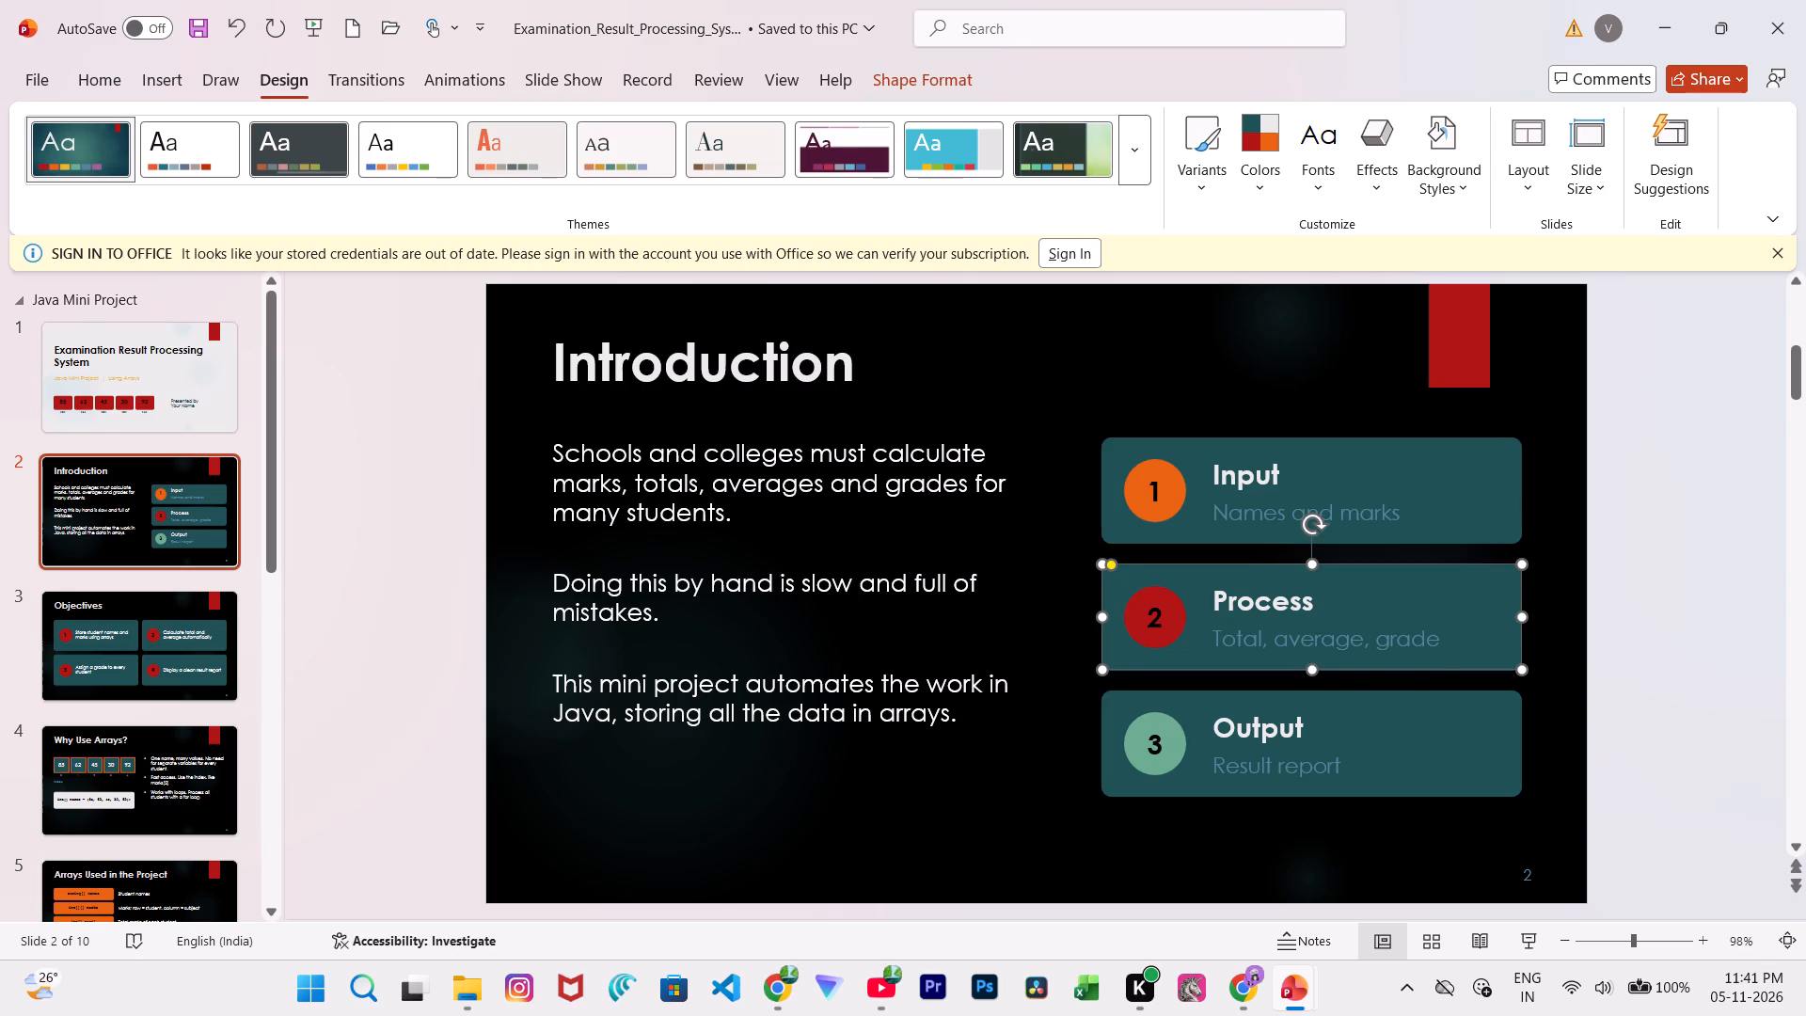
left_click(1116, 703)
key("BackSpace")
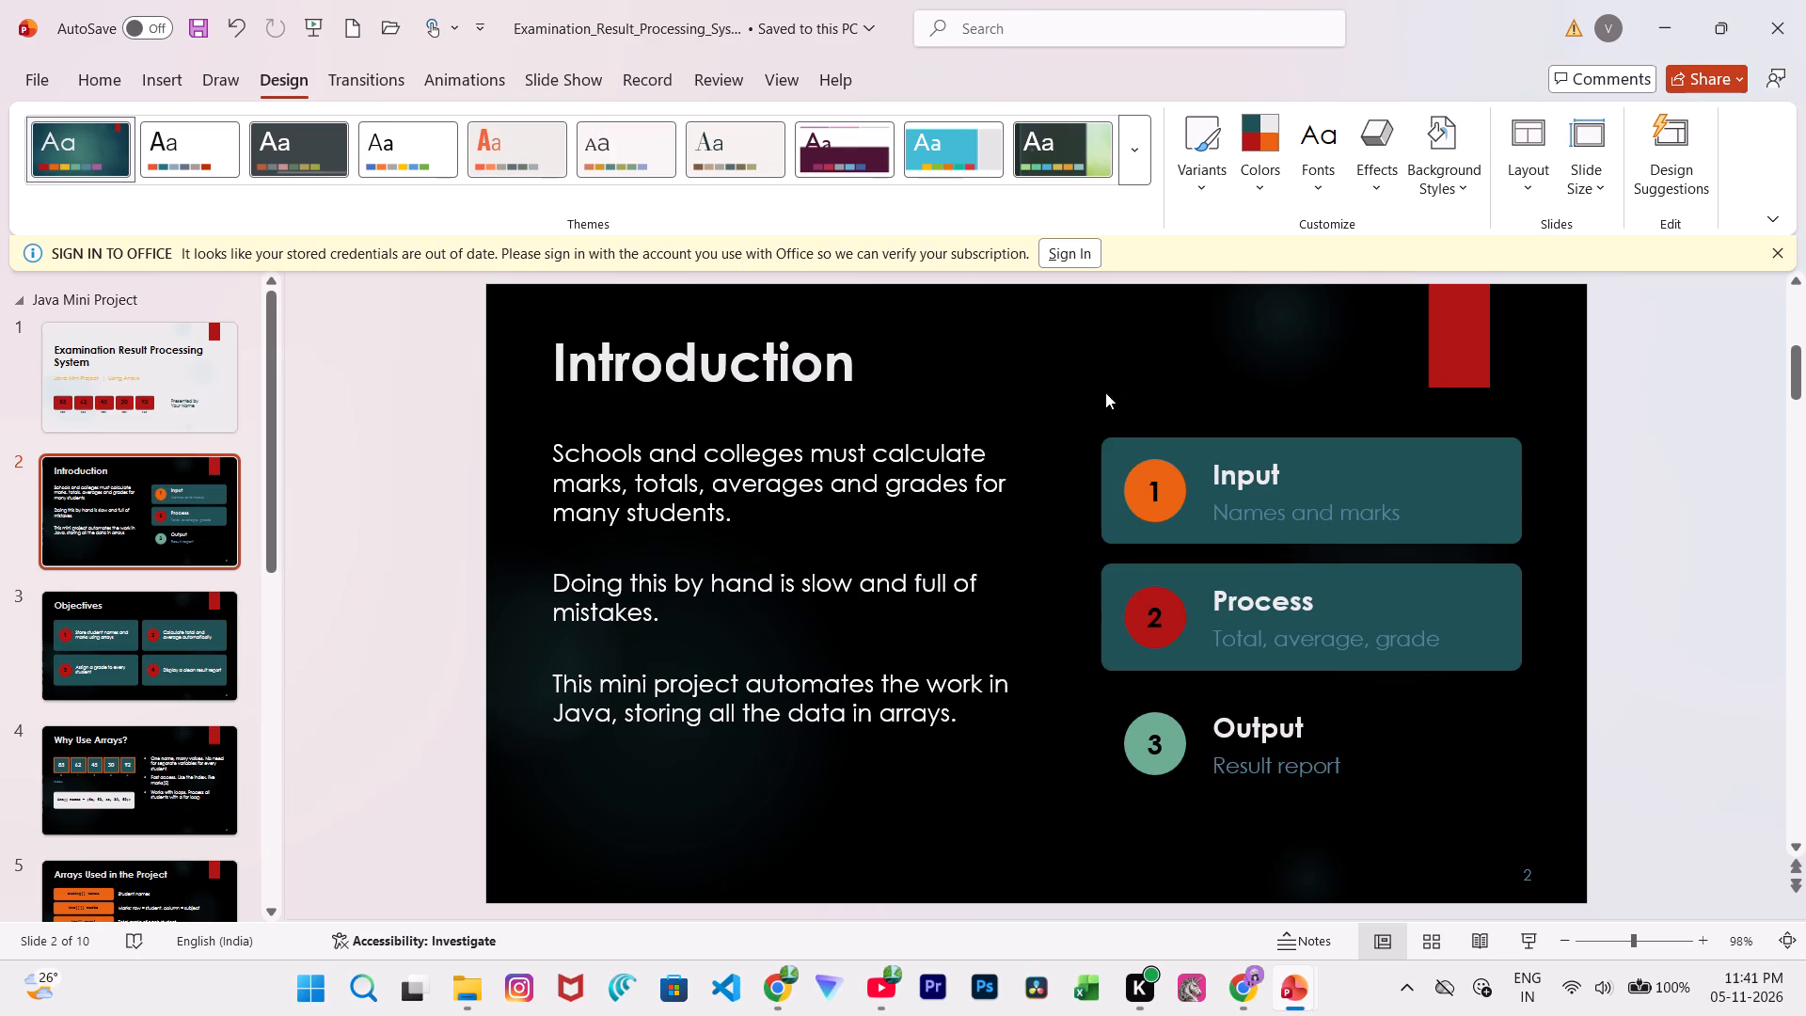
left_click(1110, 446)
key("BackSpace")
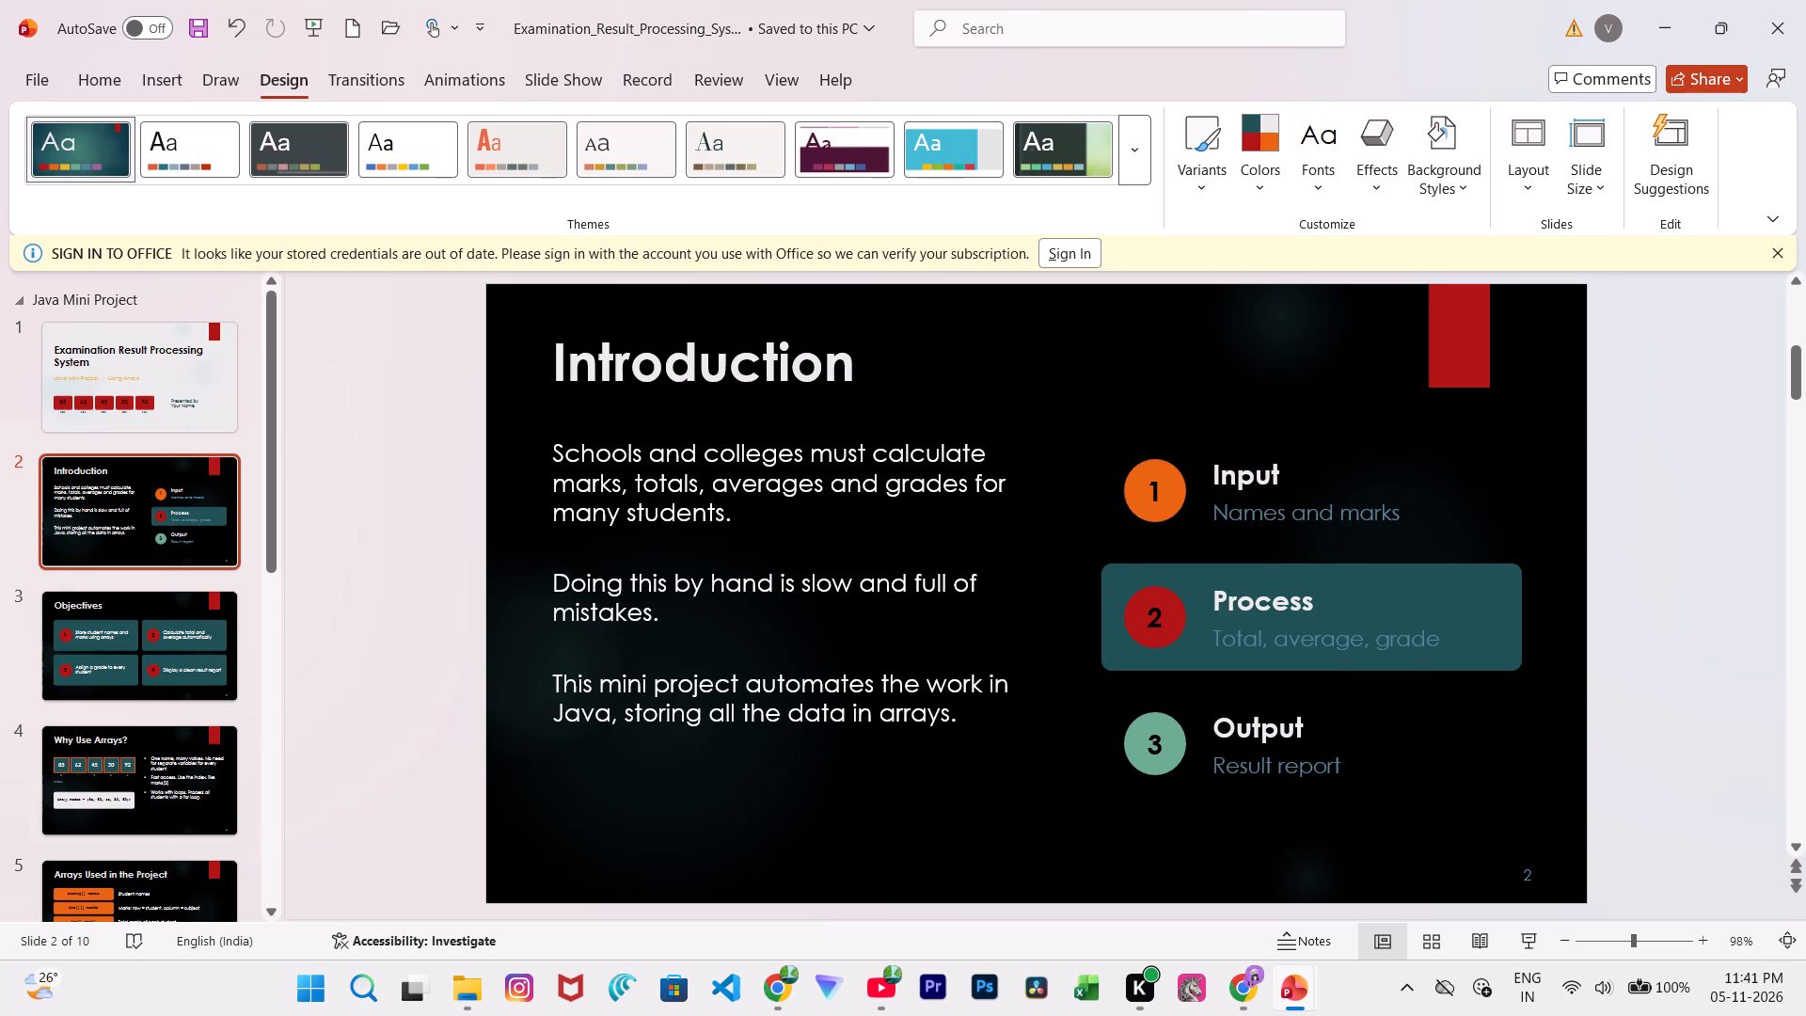
left_click(1117, 569)
key("BackSpace")
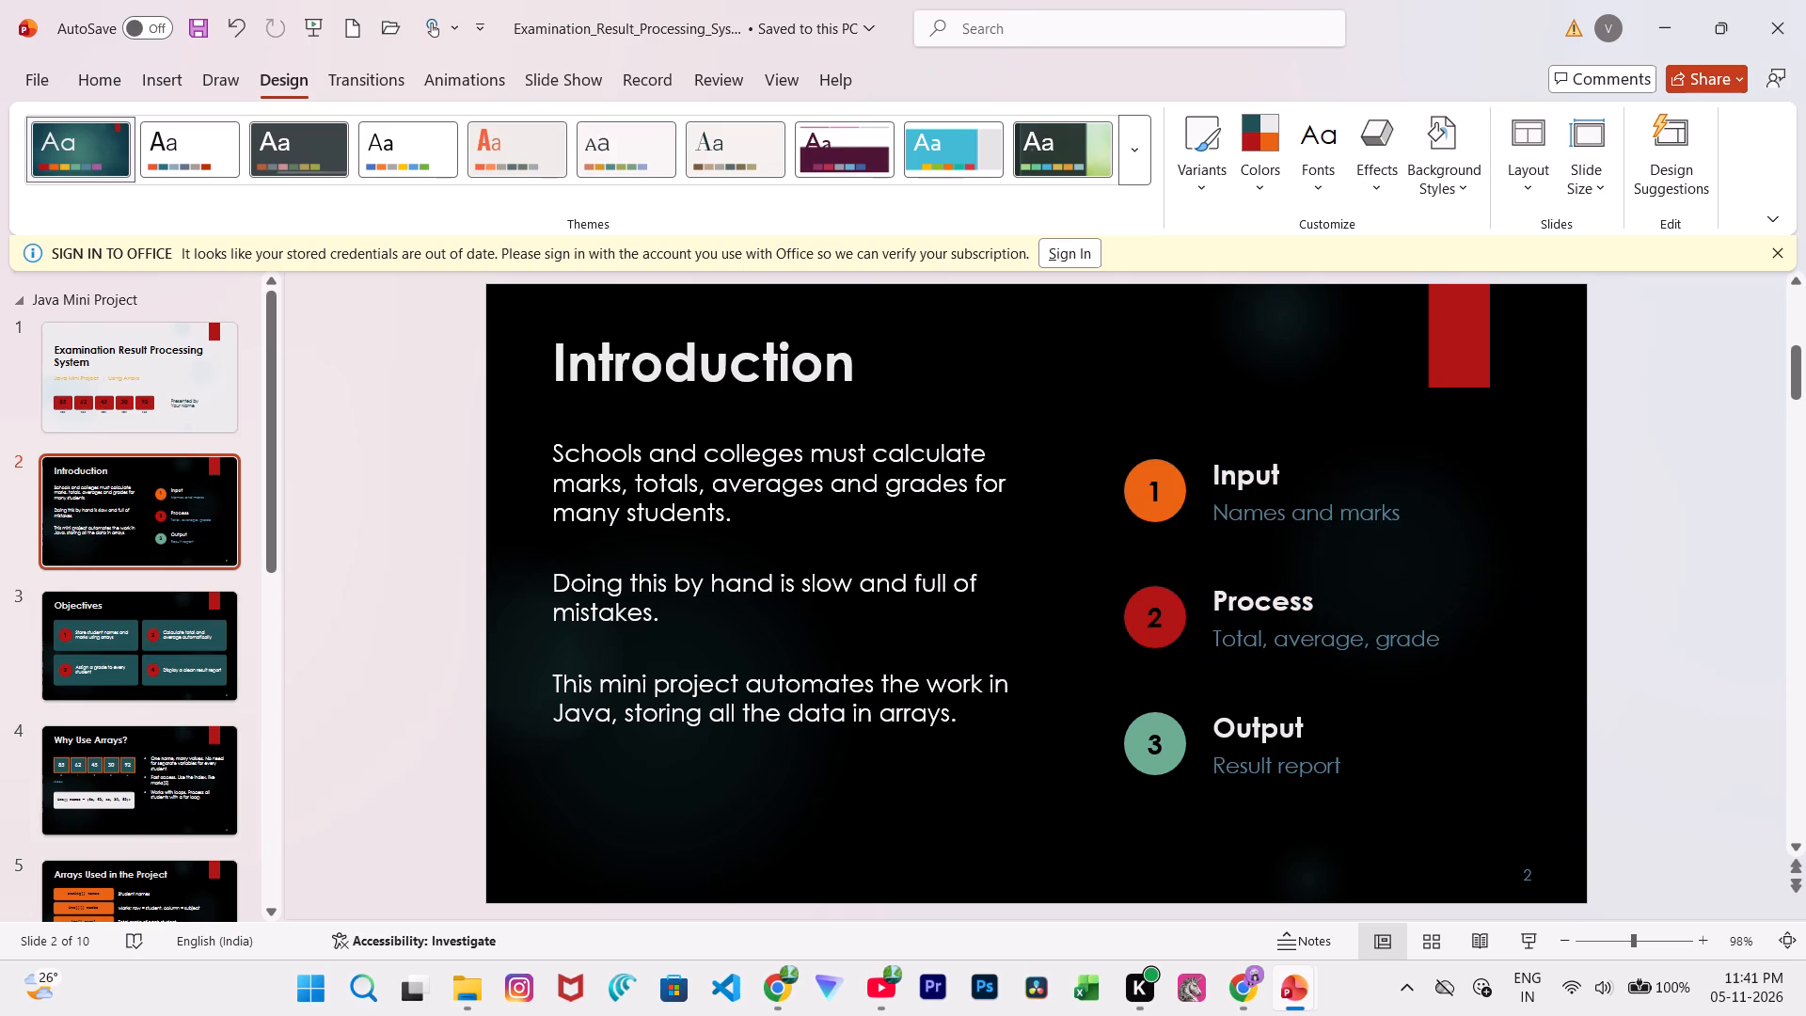
Delete the four teal card backgrounds on the Objectives slide, keeping the numbered circles and objective texts.
left_click(190, 604)
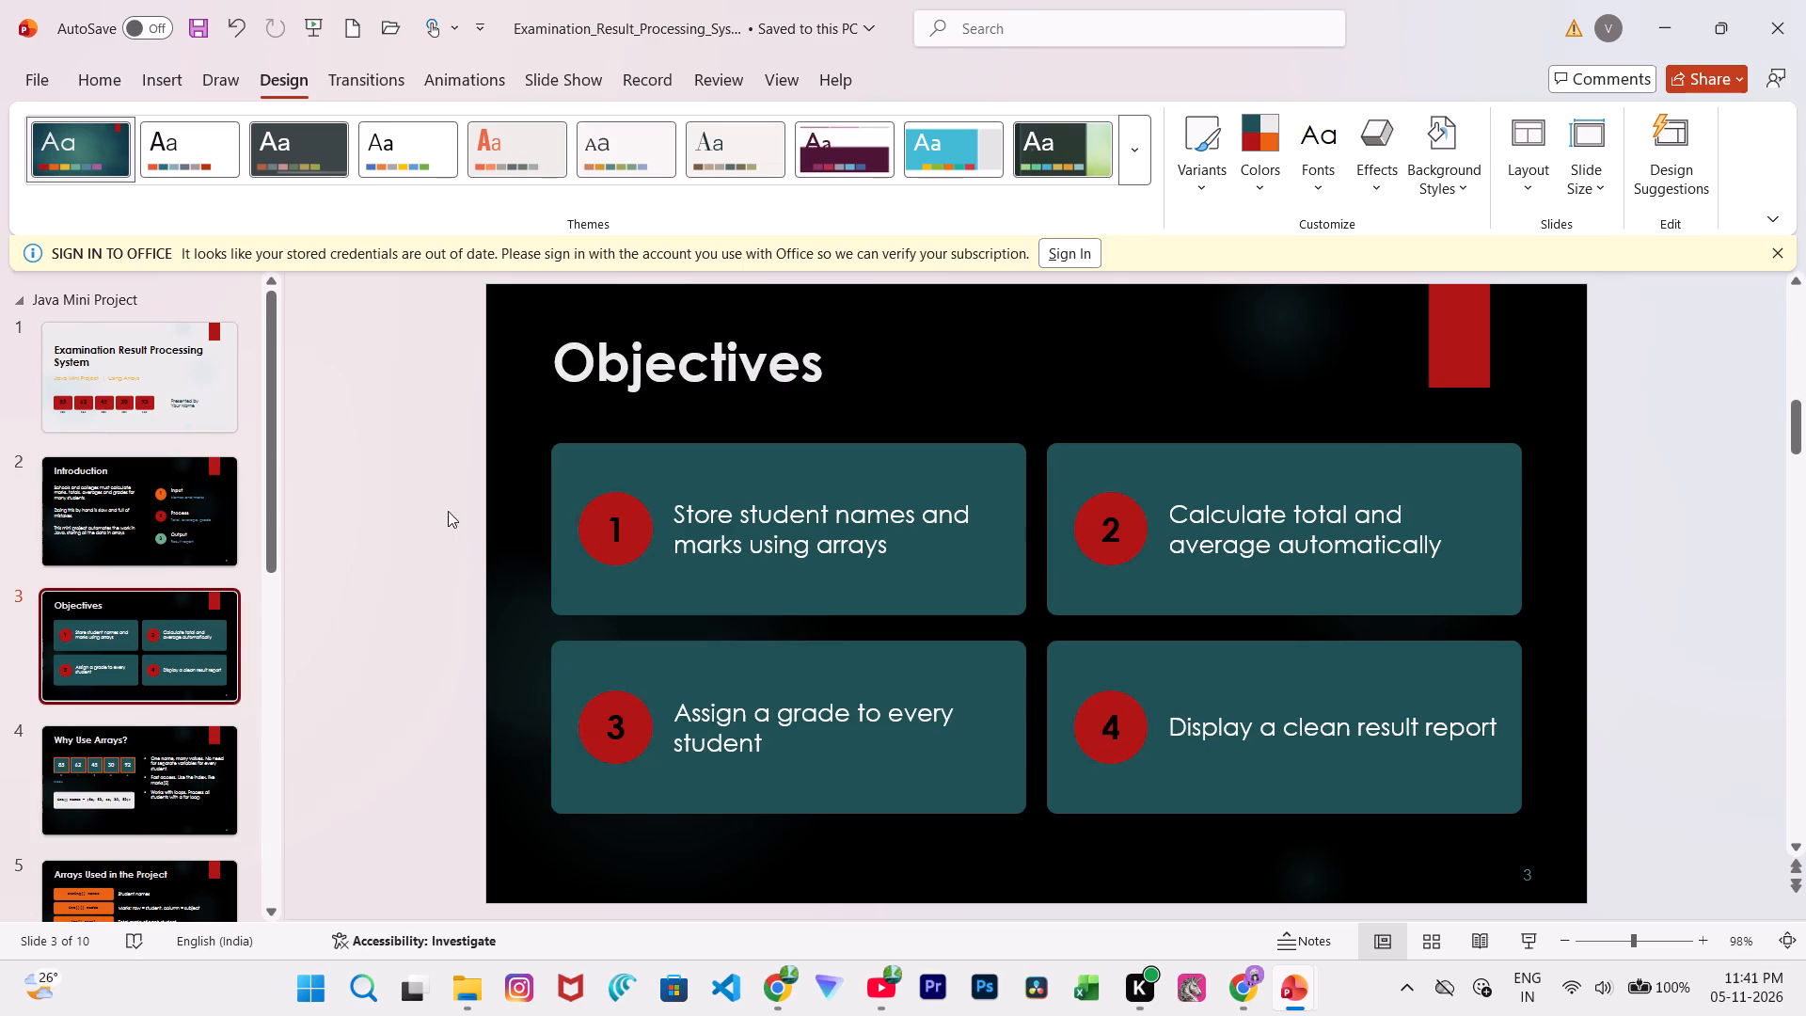
left_click(602, 462)
key("BackSpace")
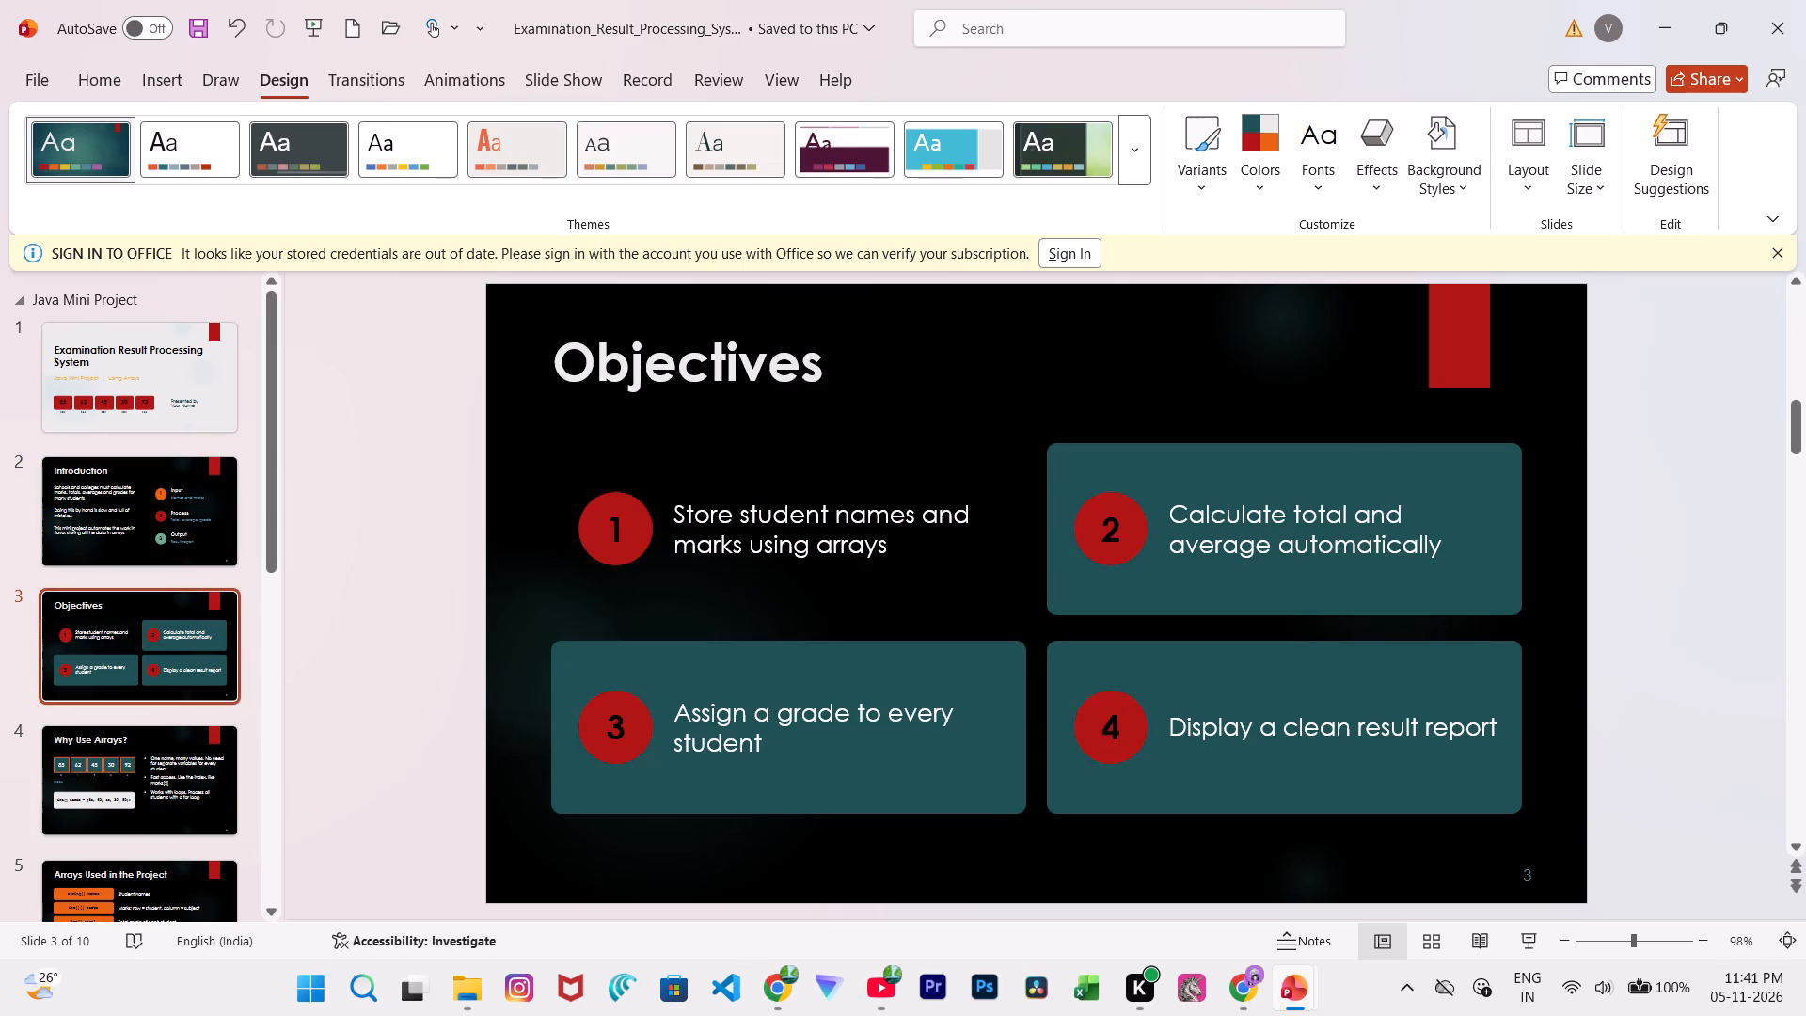
left_click(609, 659)
key("BackSpace")
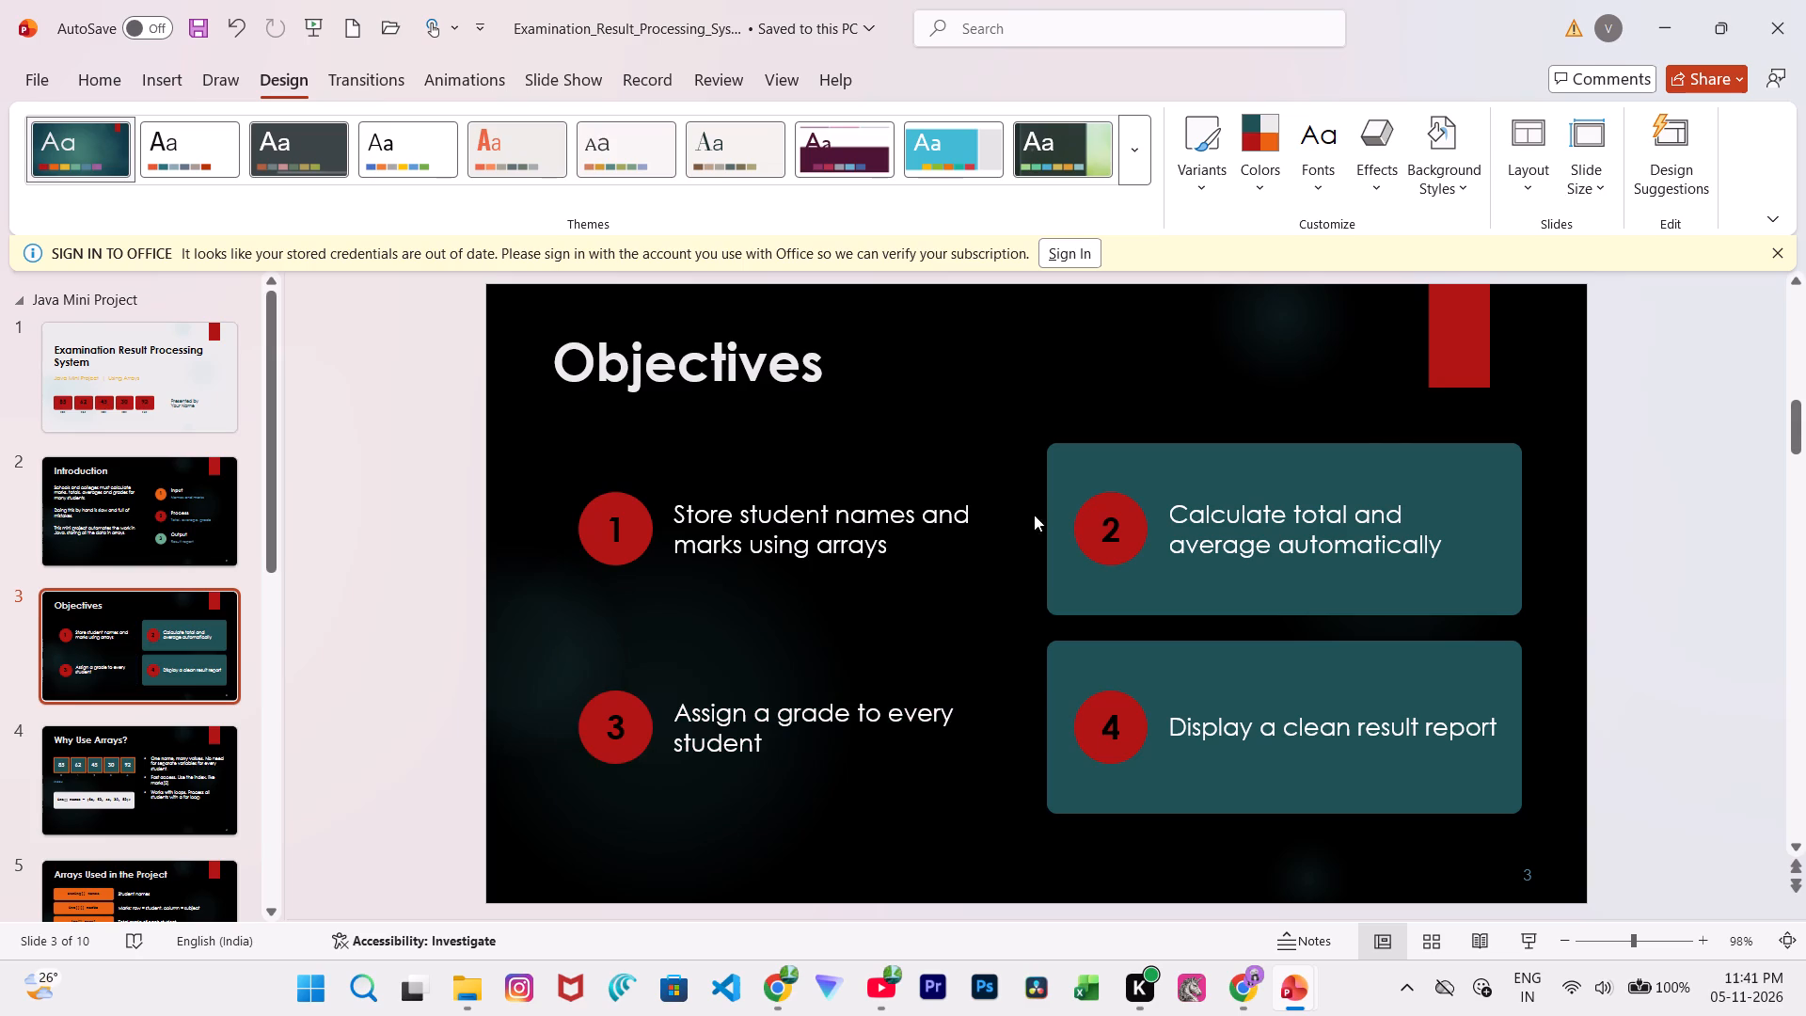
left_click(1182, 480)
key("BackSpace")
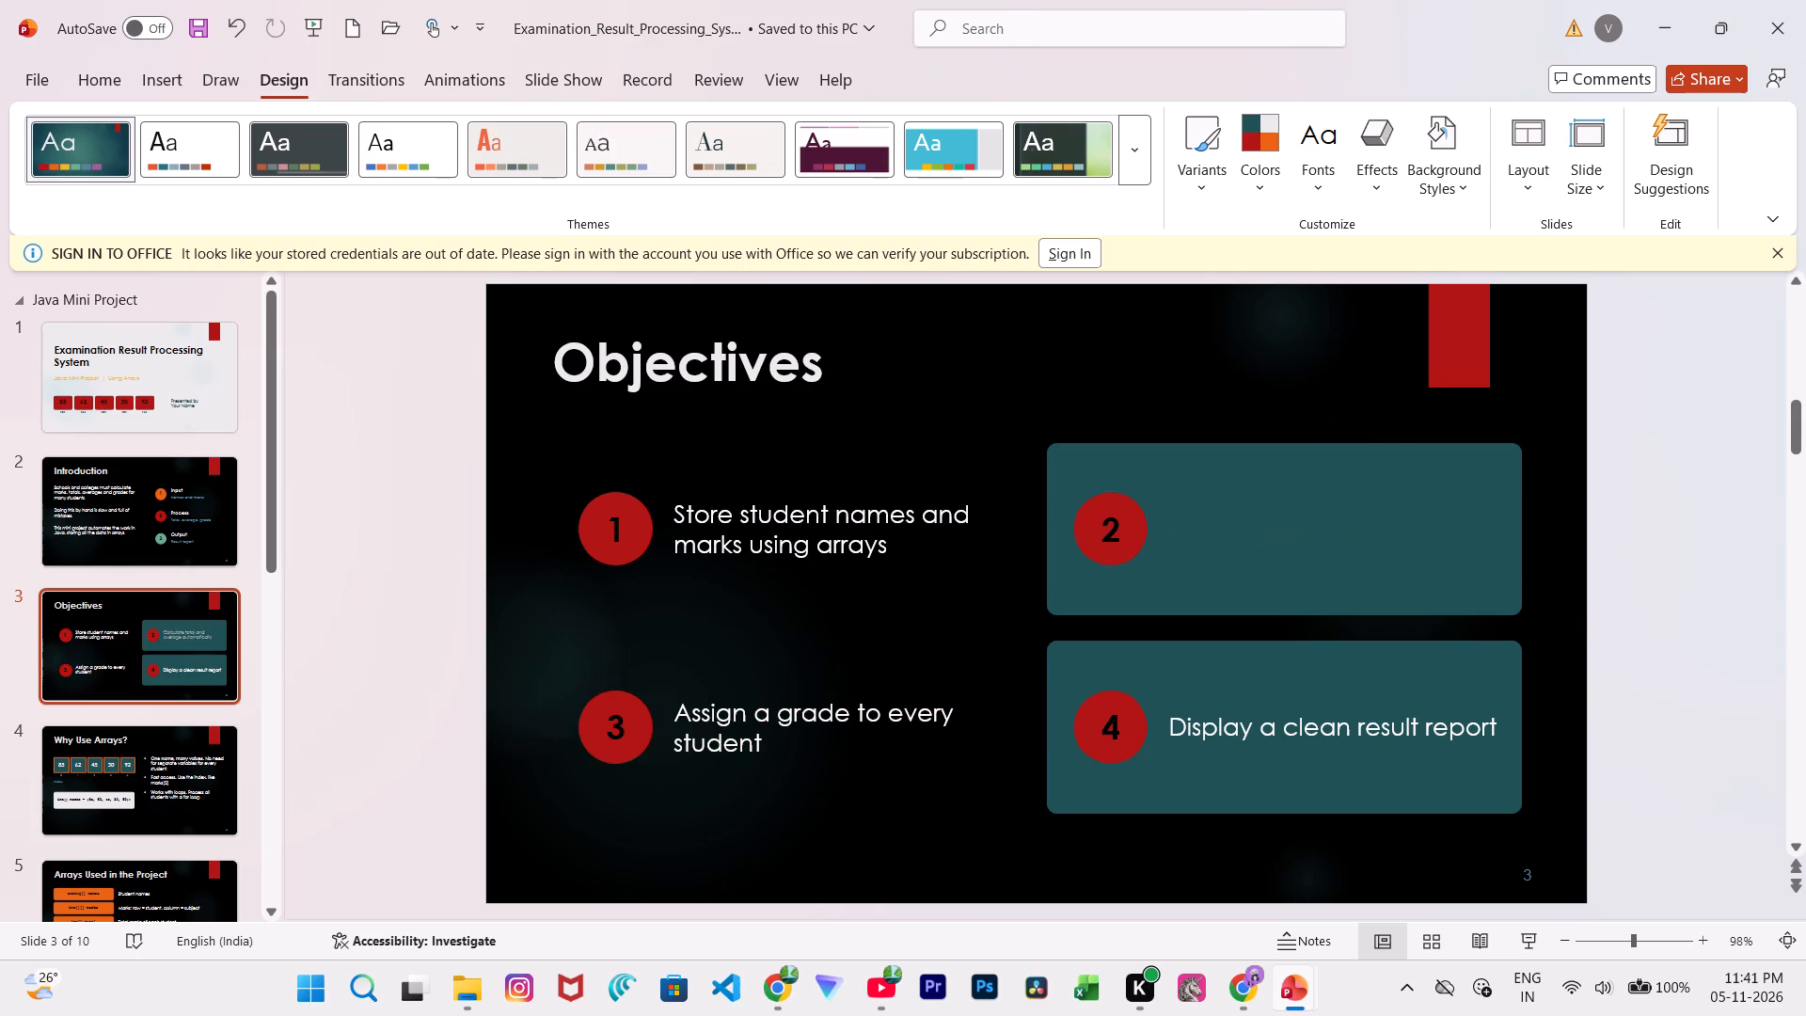
key("ctrl+z")
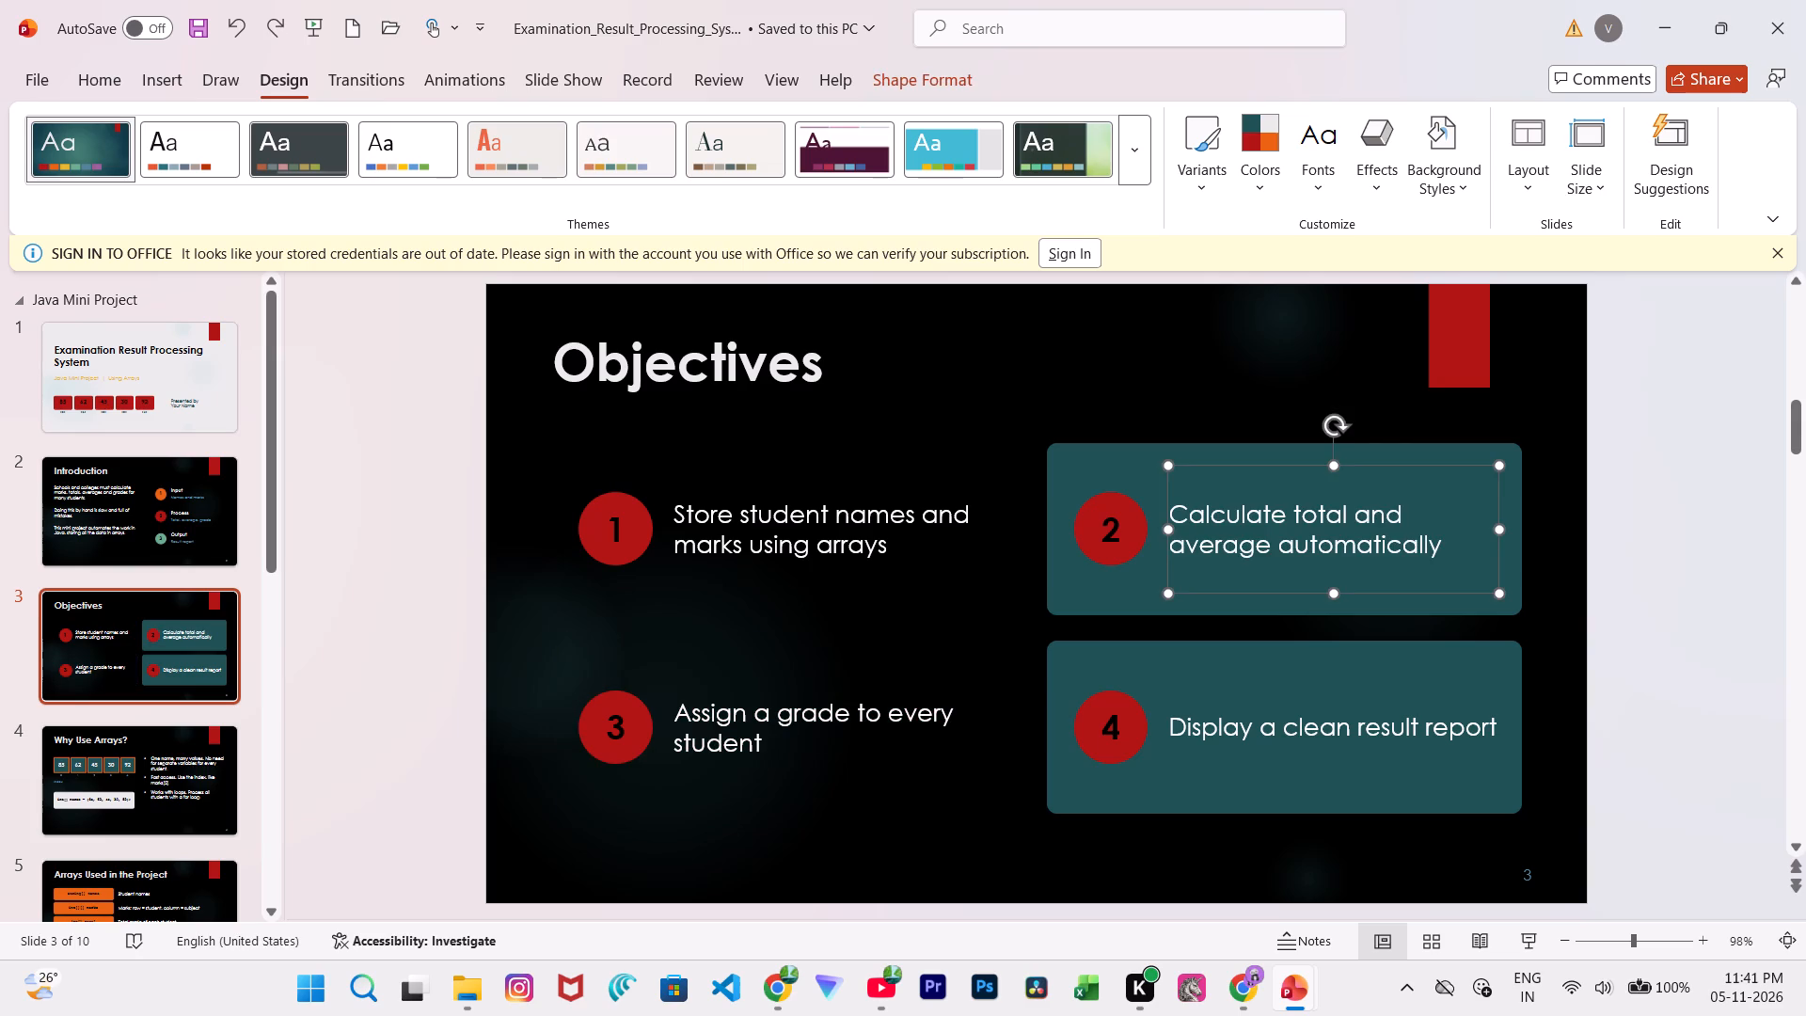
left_click(1086, 461)
key("BackSpace")
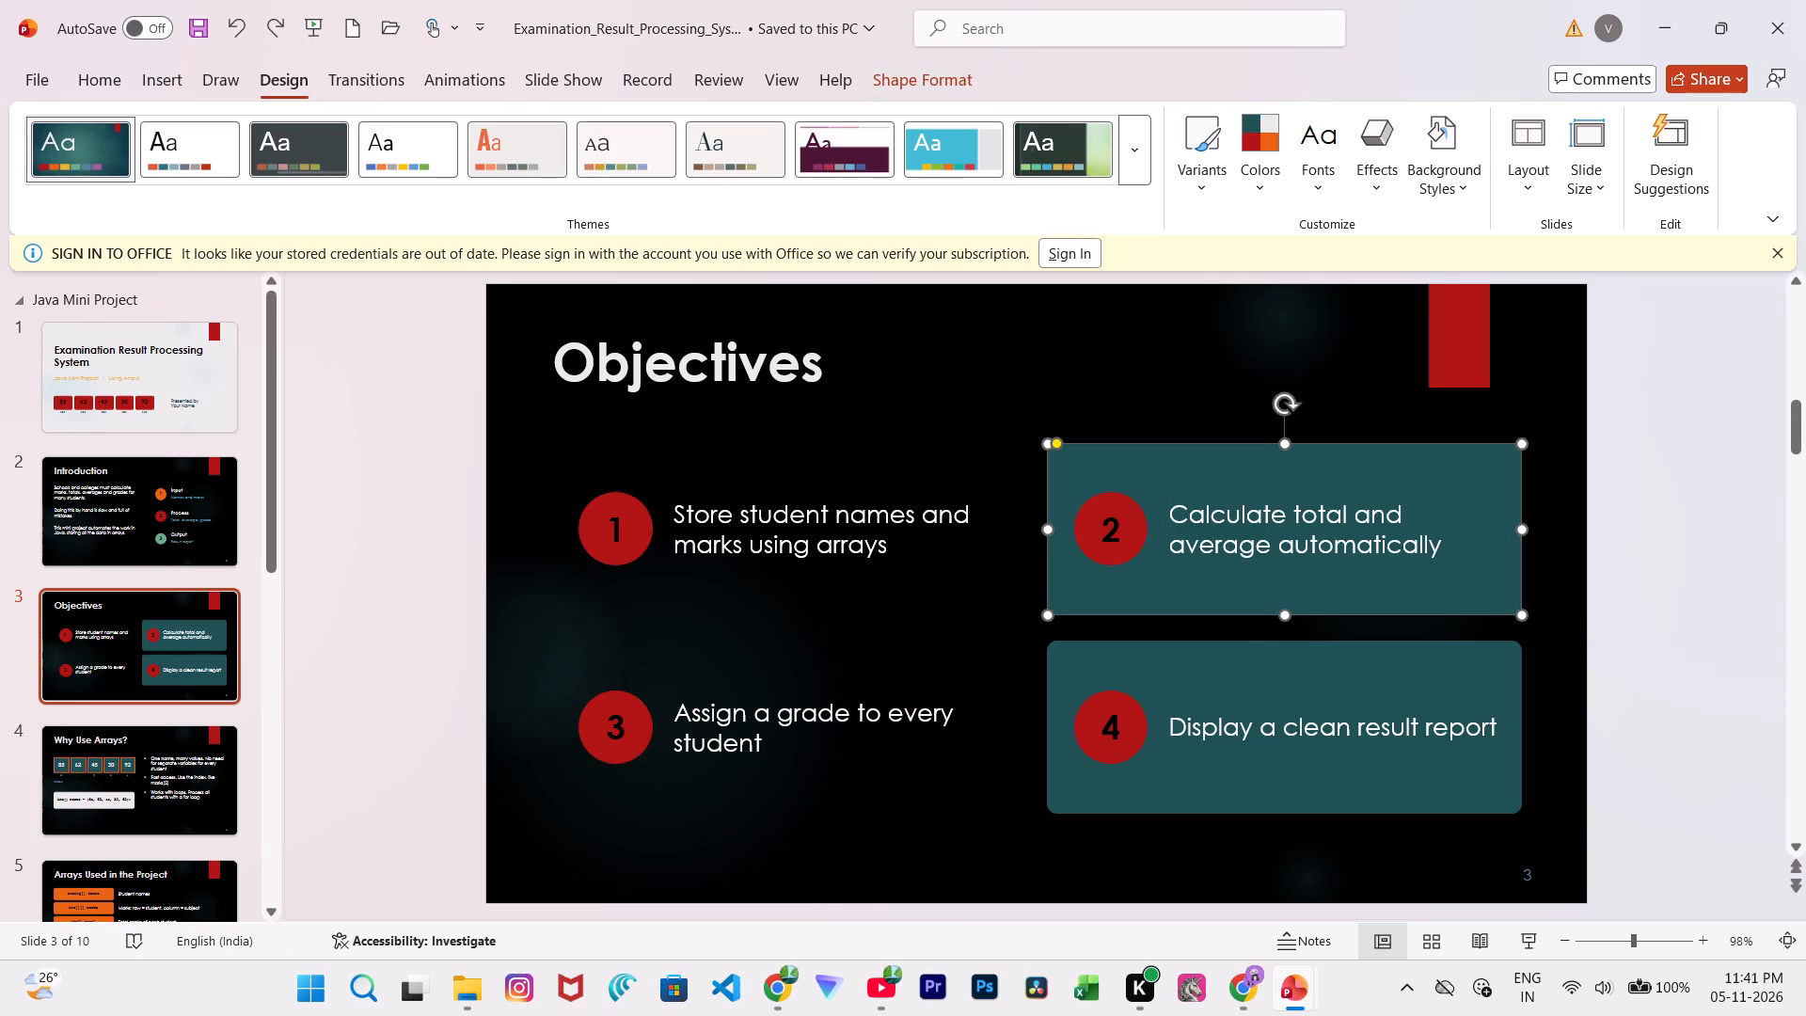
left_click(1059, 652)
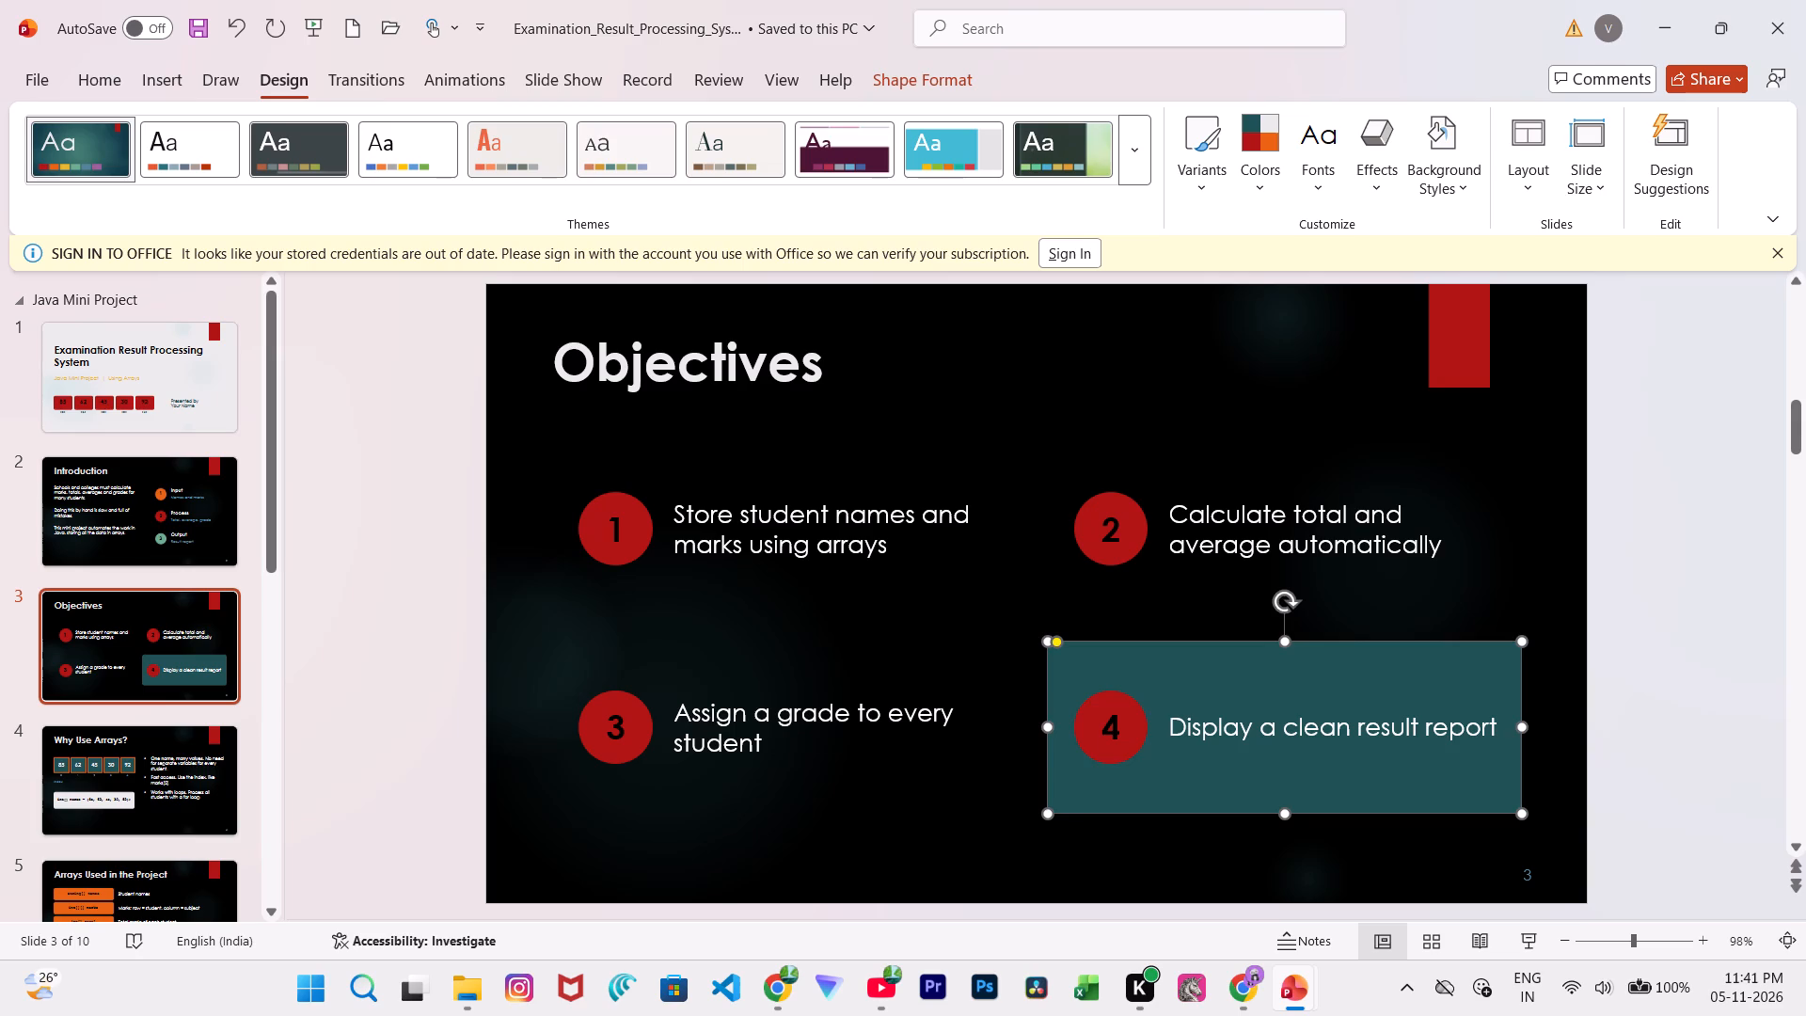
key("BackSpace")
left_click(1456, 373)
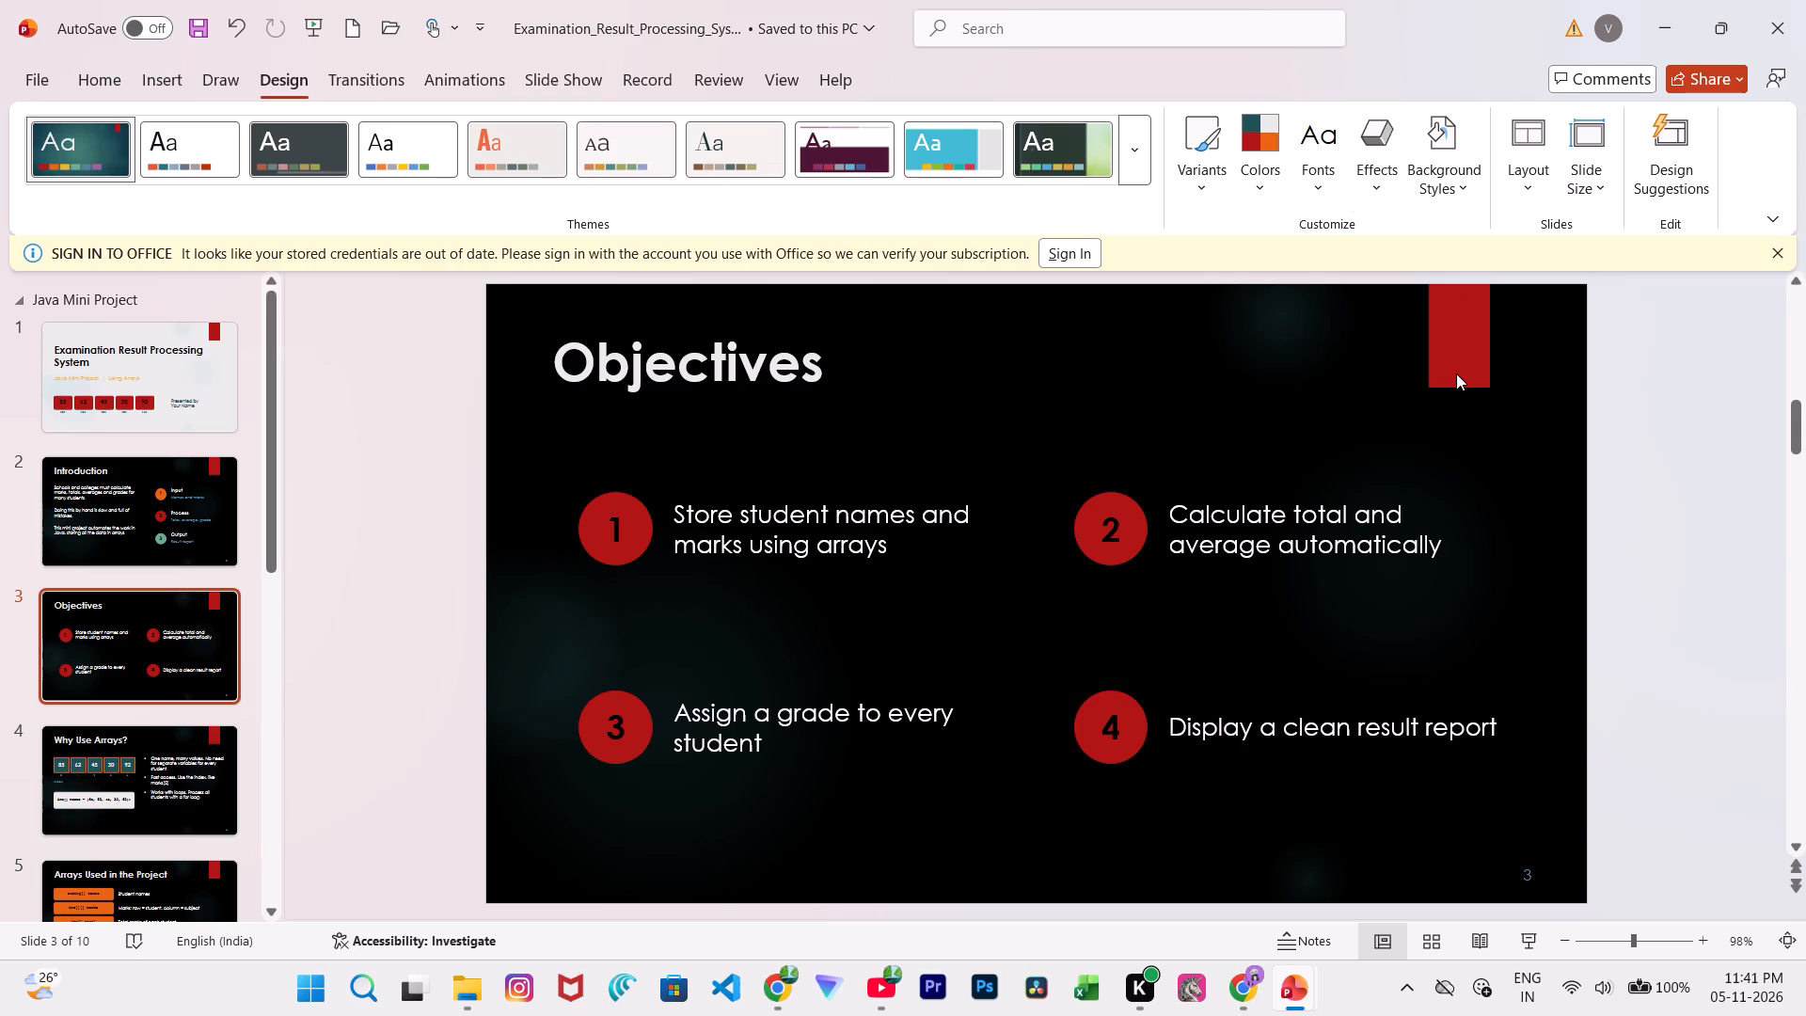
Try the dark green theme and the brown-accented light theme, and apply the light theme with terracotta and gold accents.
left_click(1074, 151)
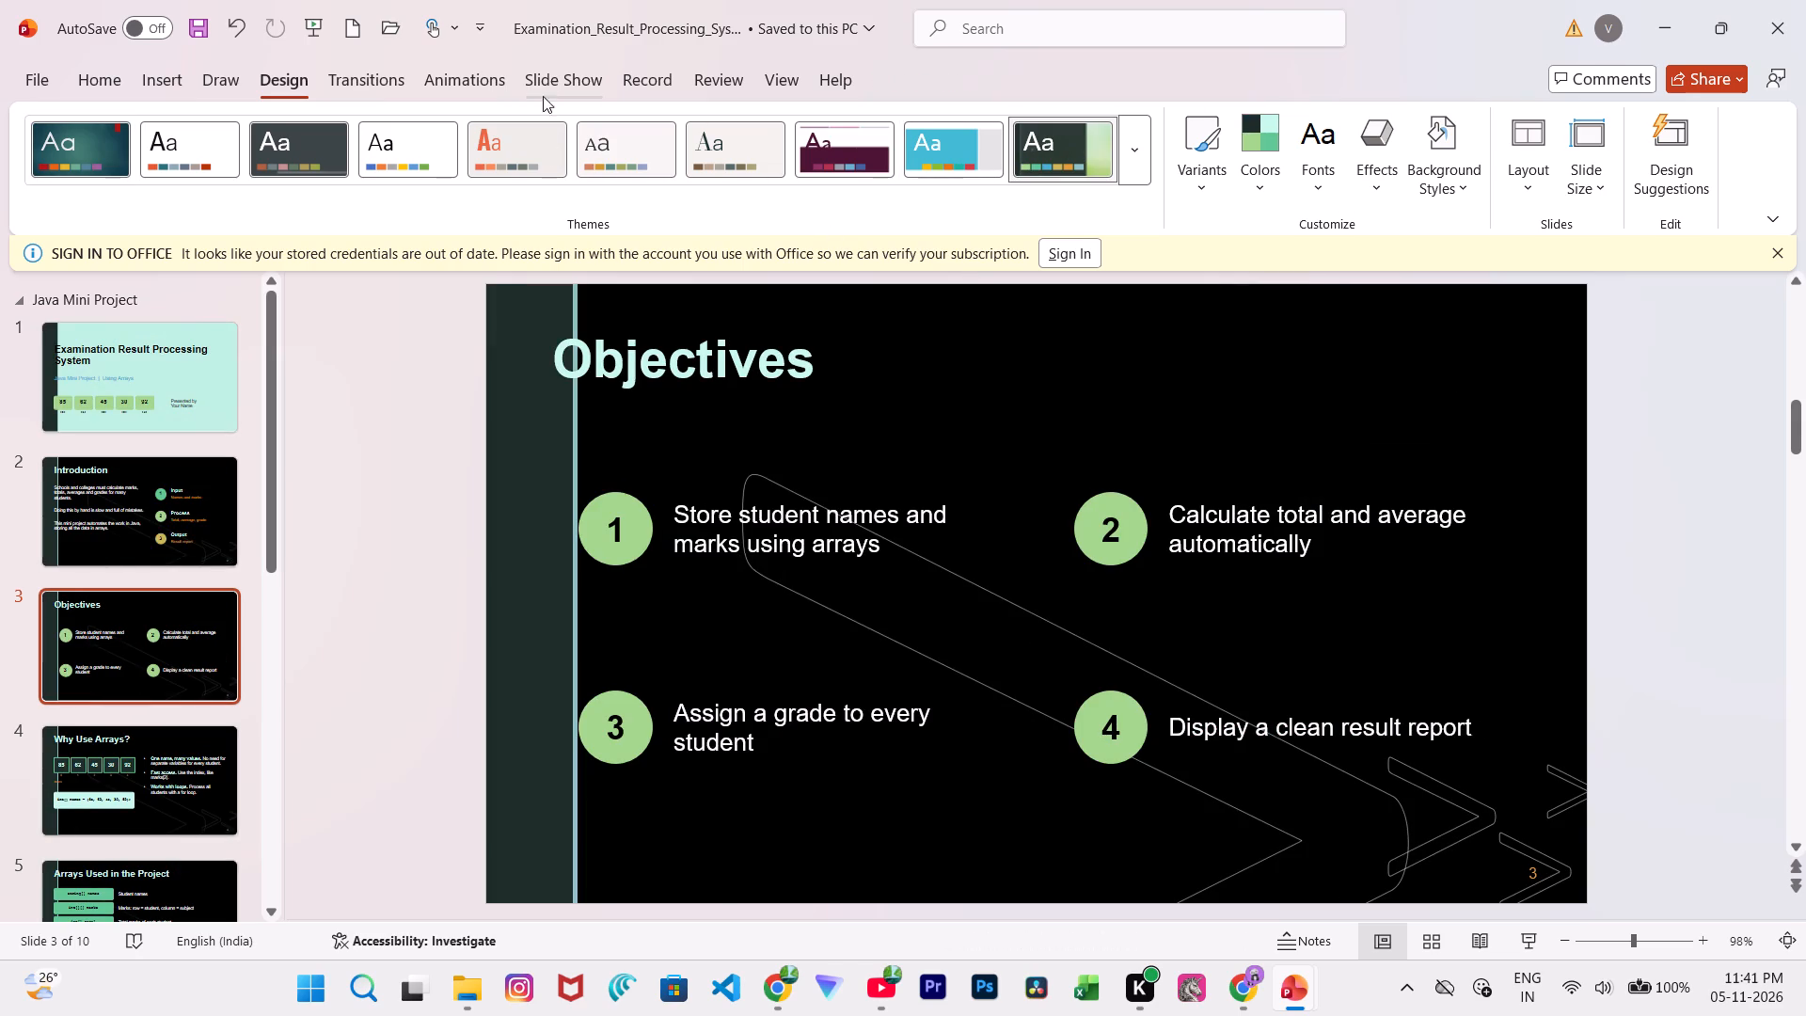
left_click(689, 154)
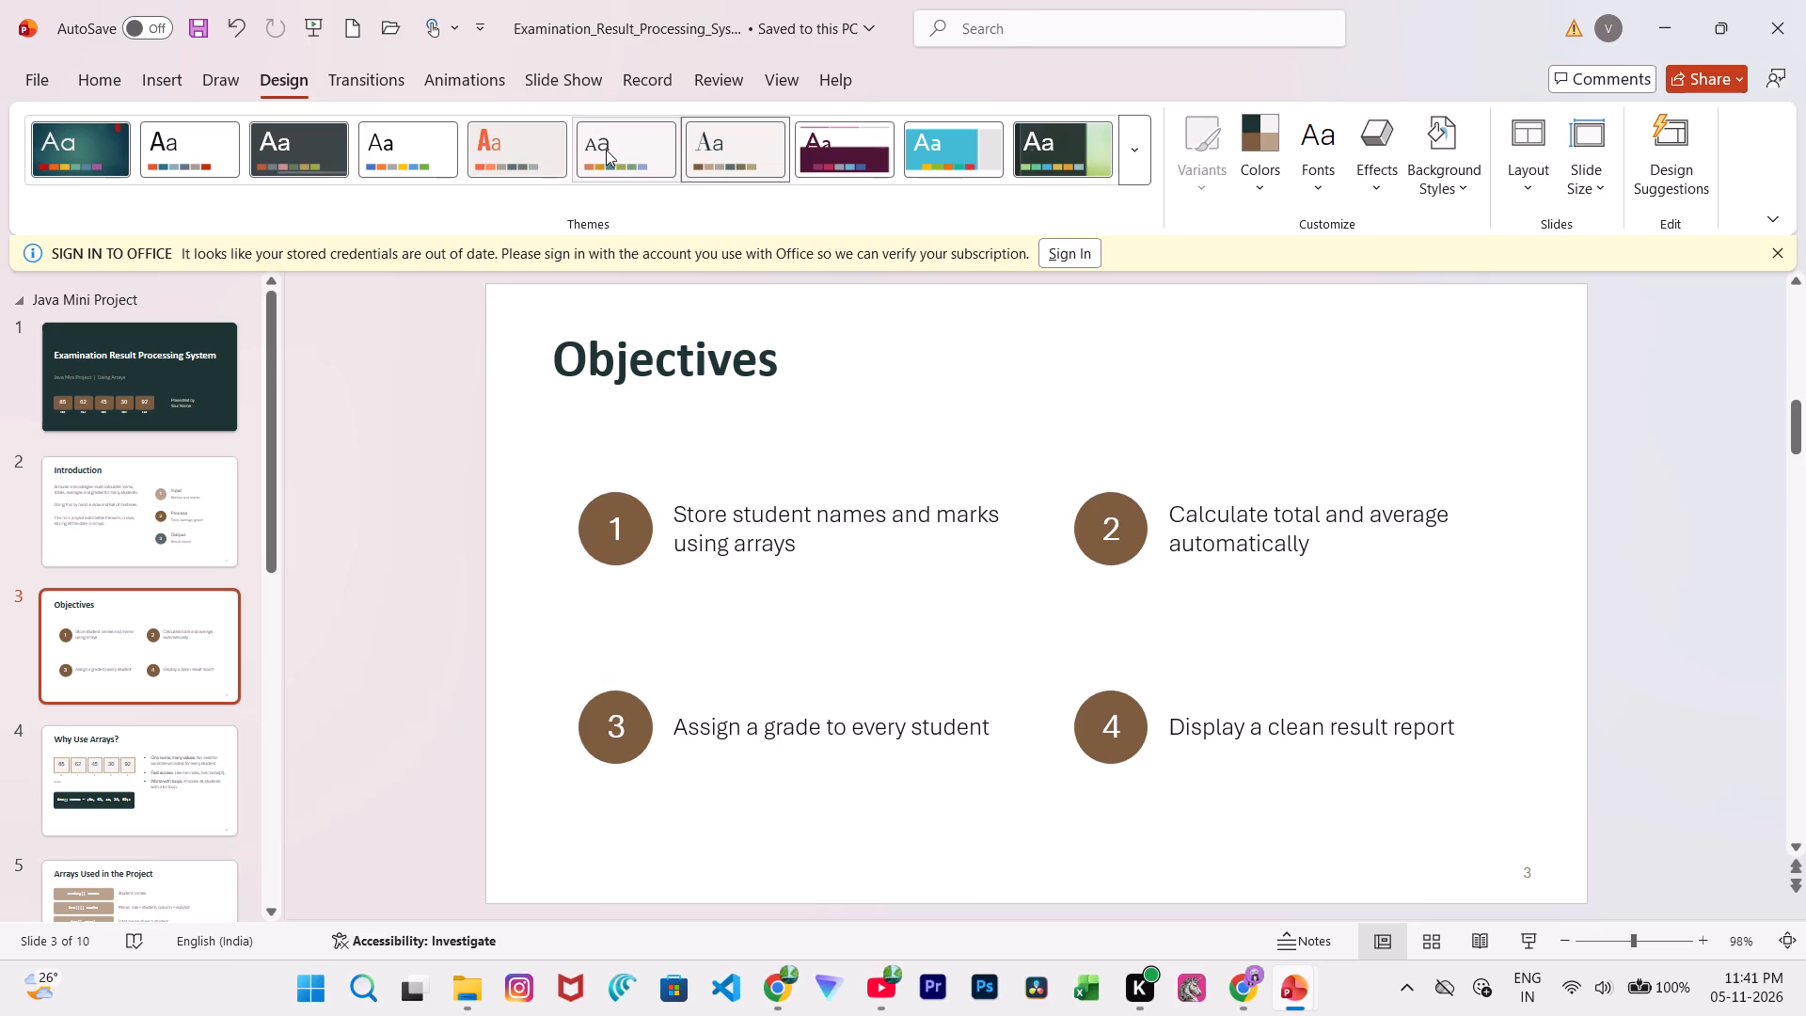
left_click(605, 148)
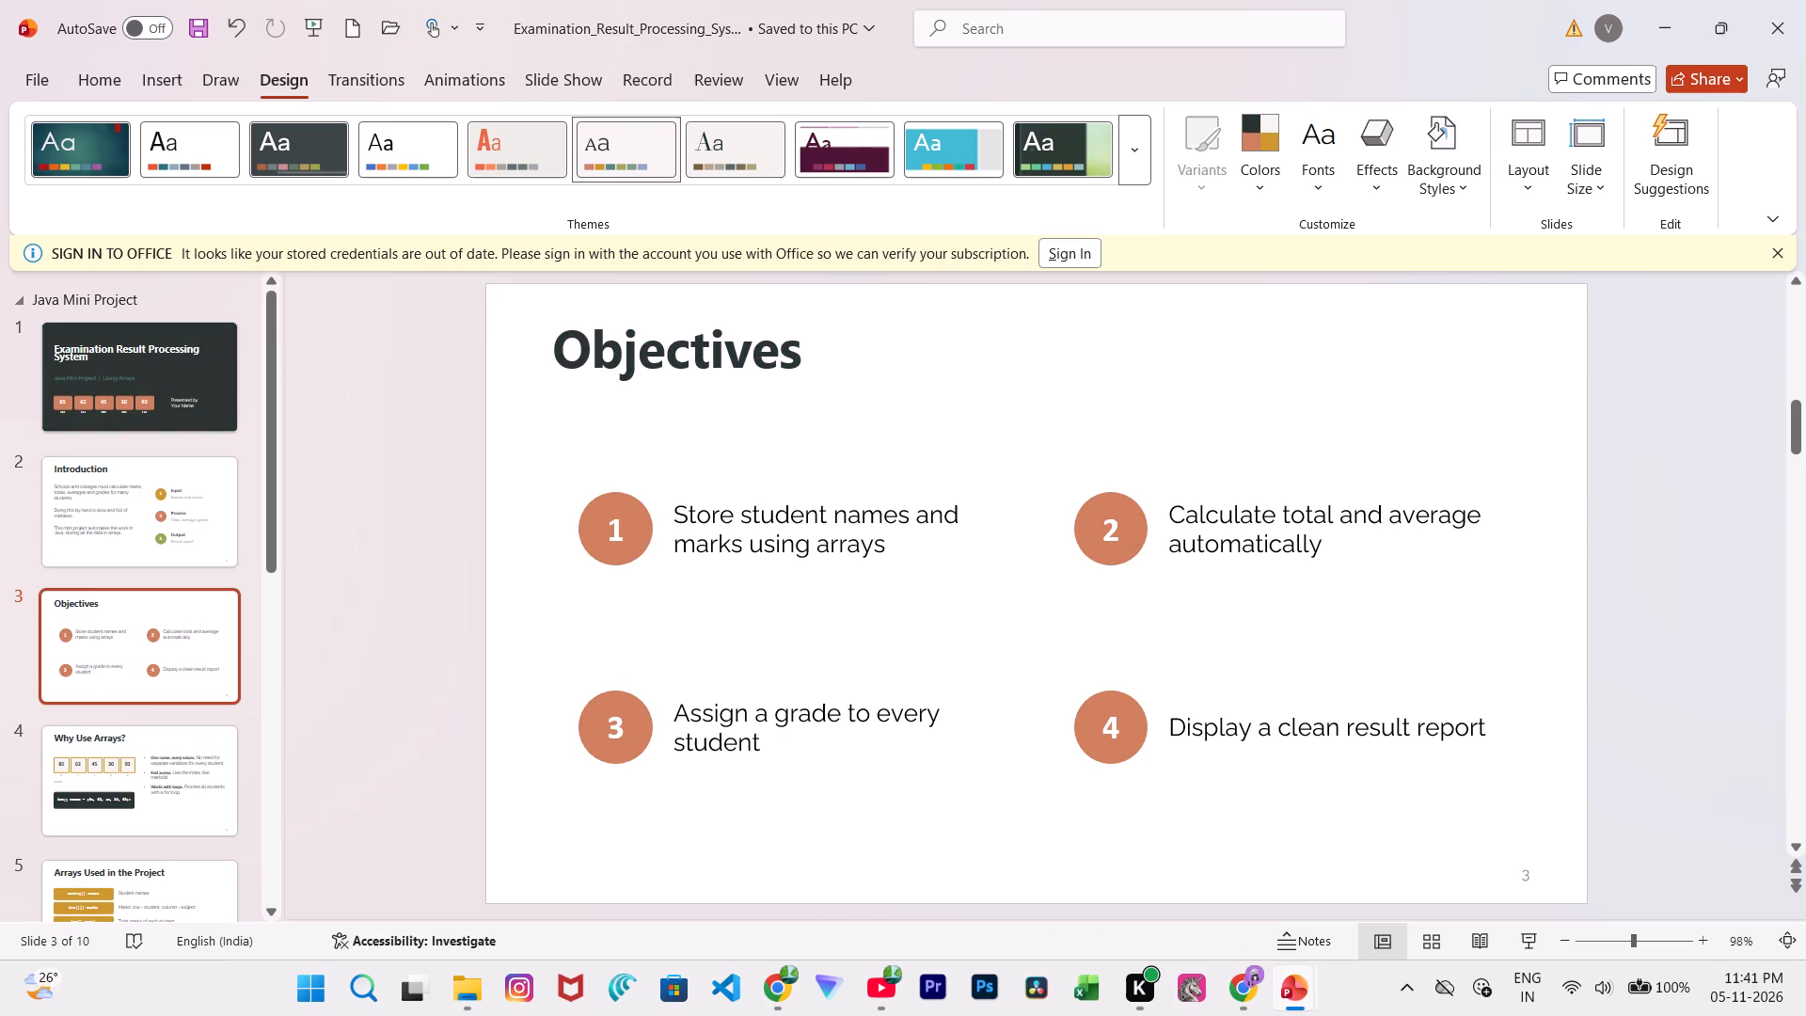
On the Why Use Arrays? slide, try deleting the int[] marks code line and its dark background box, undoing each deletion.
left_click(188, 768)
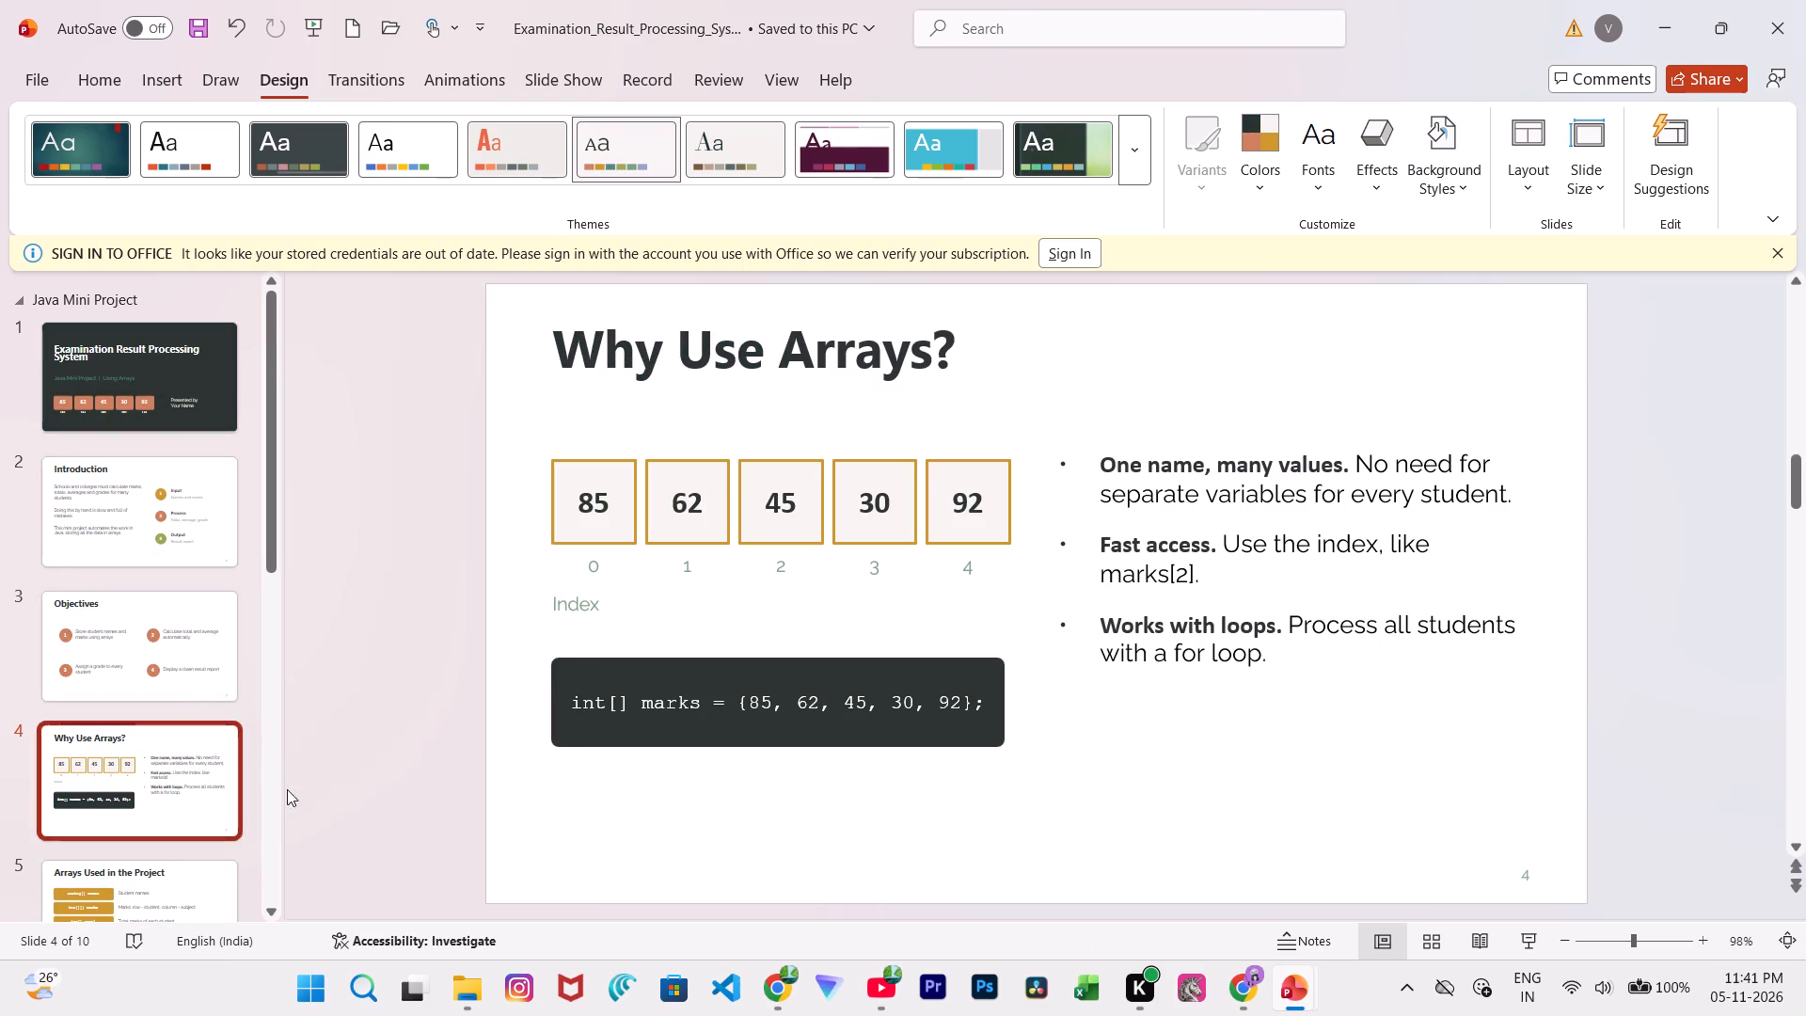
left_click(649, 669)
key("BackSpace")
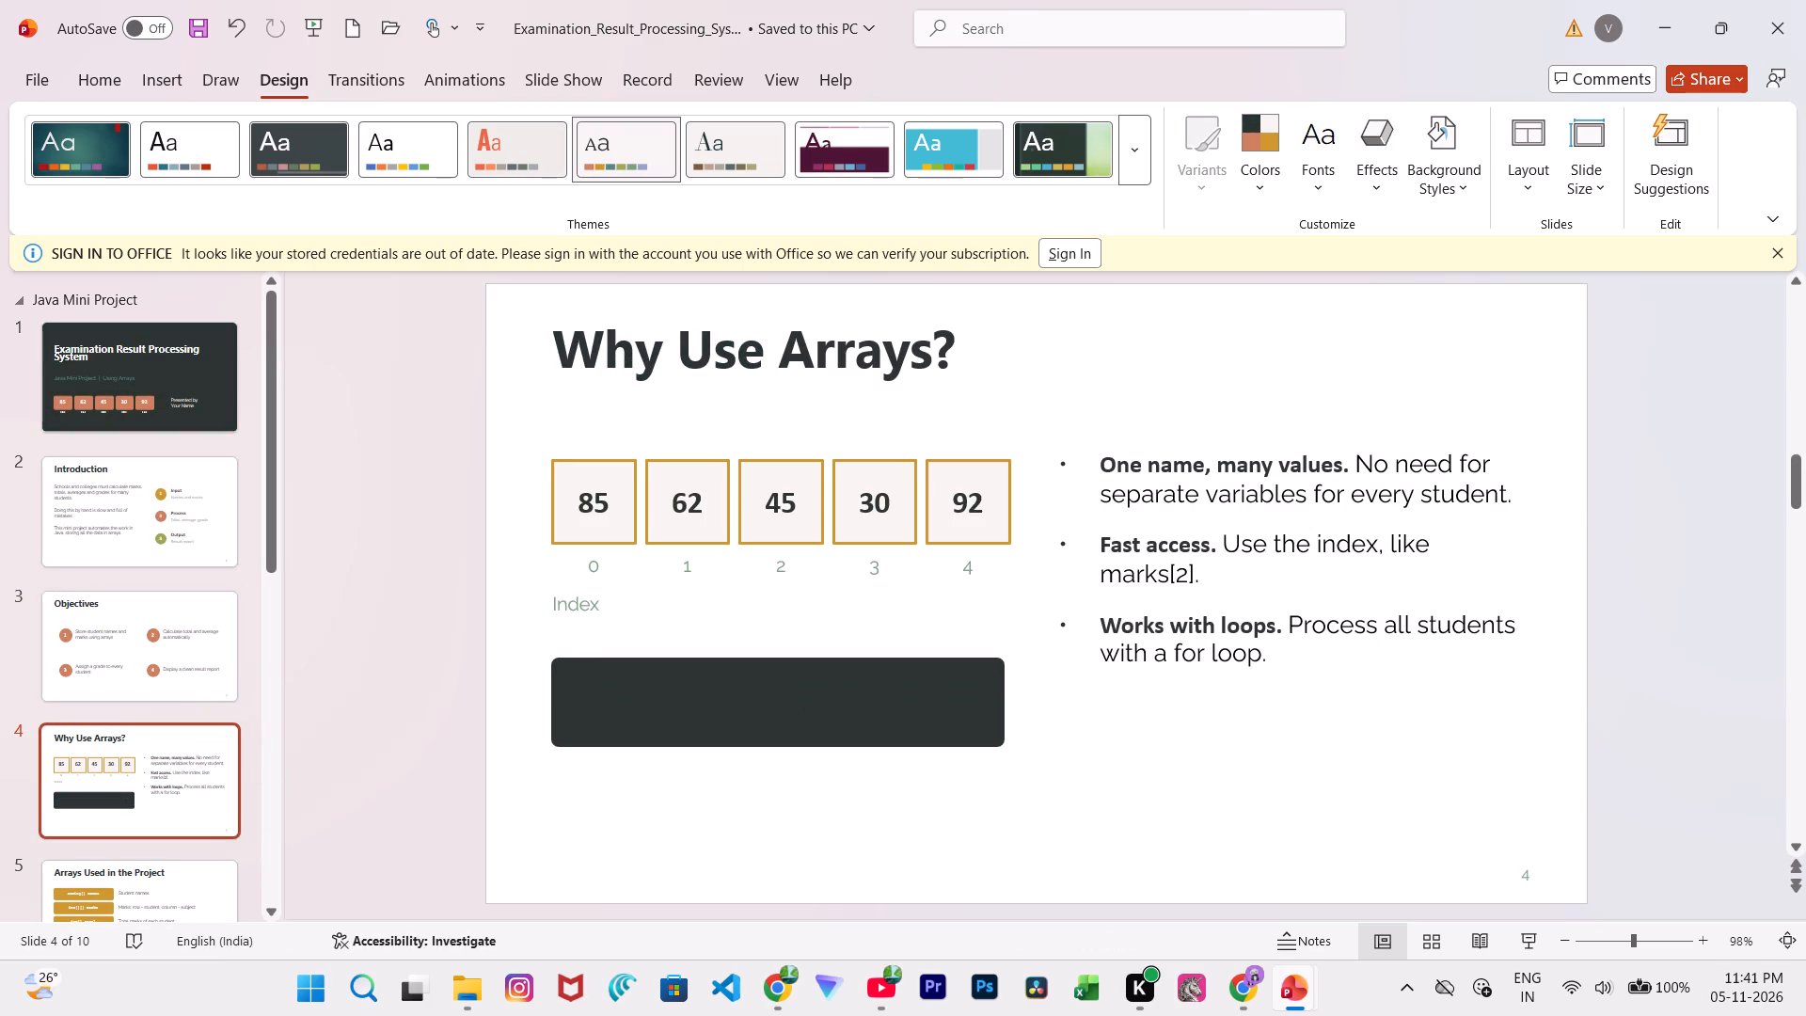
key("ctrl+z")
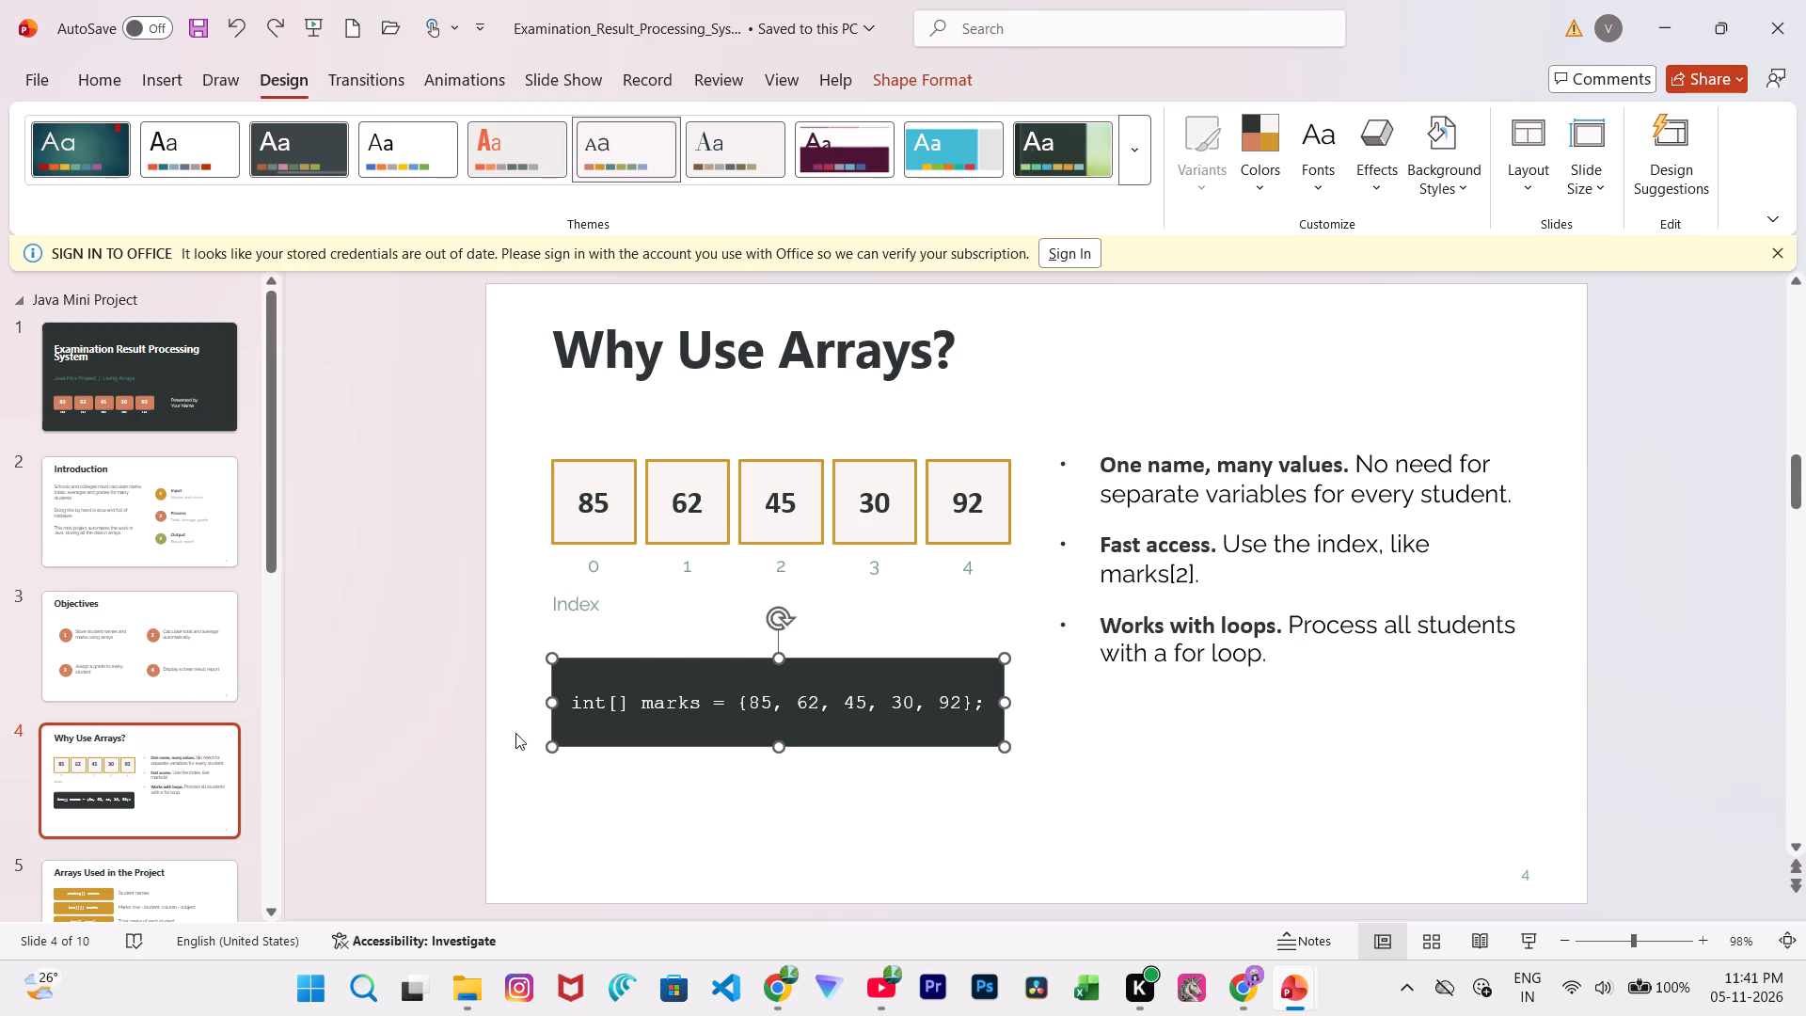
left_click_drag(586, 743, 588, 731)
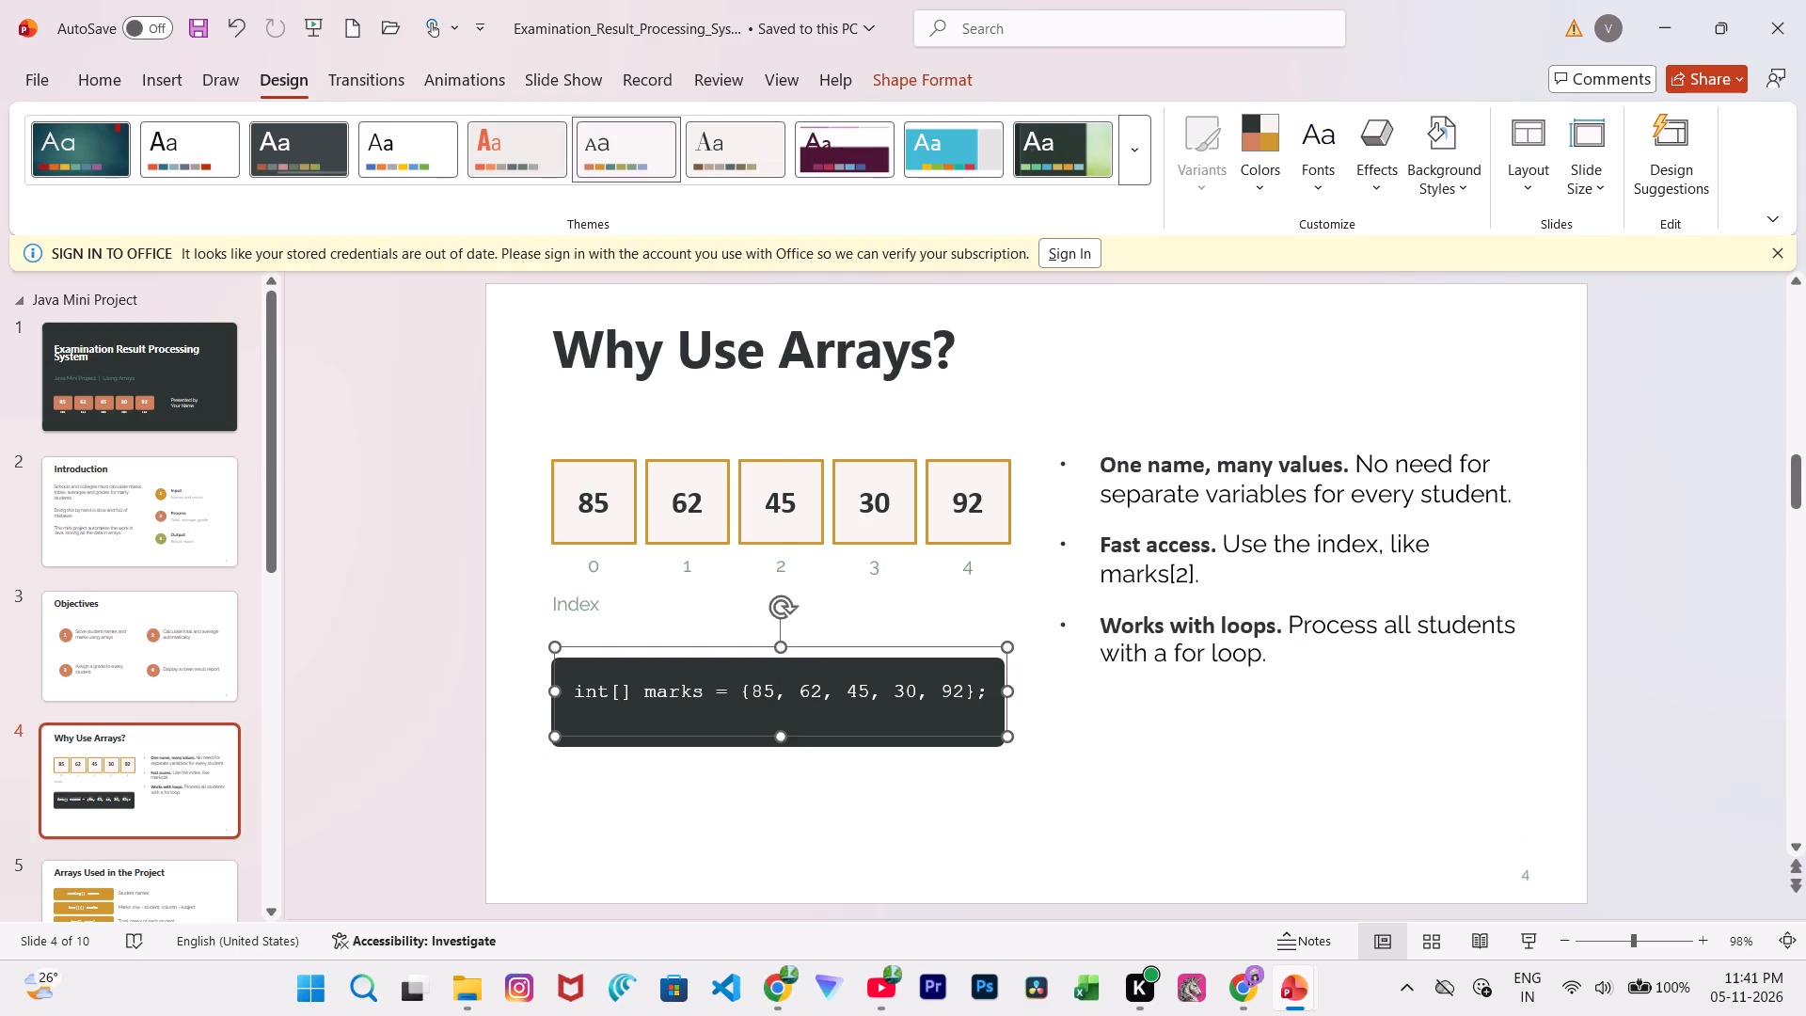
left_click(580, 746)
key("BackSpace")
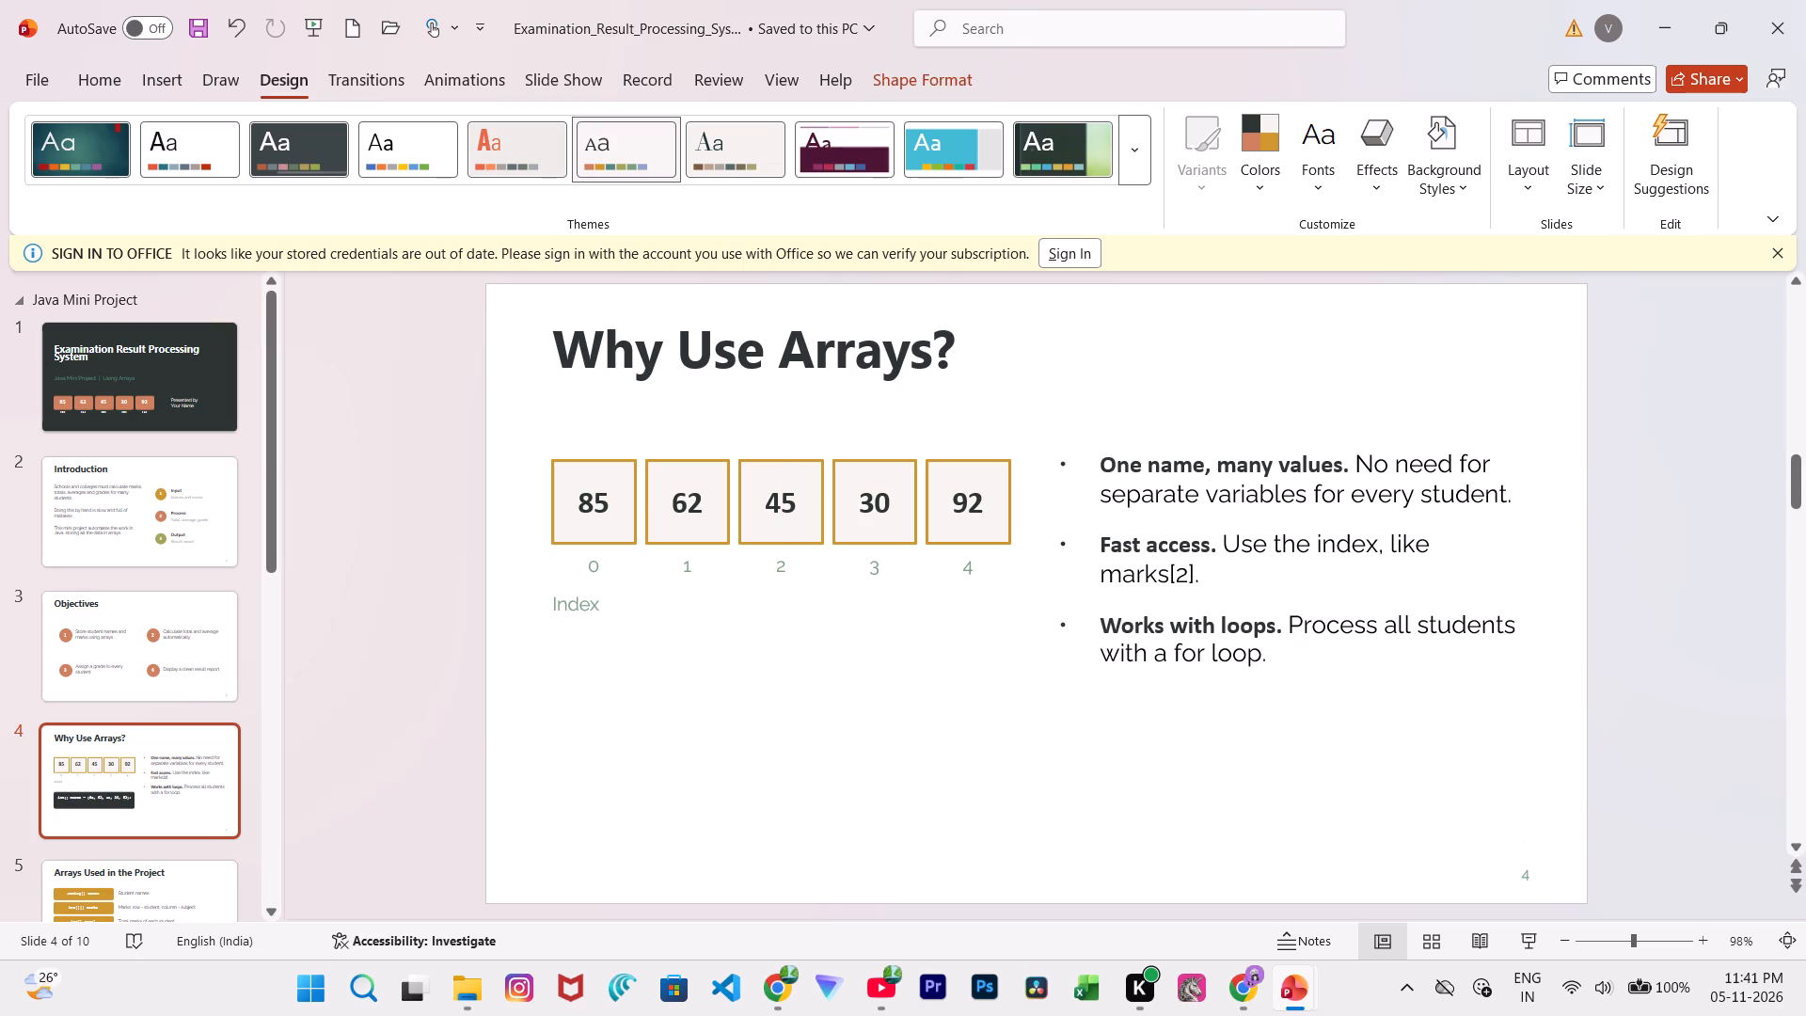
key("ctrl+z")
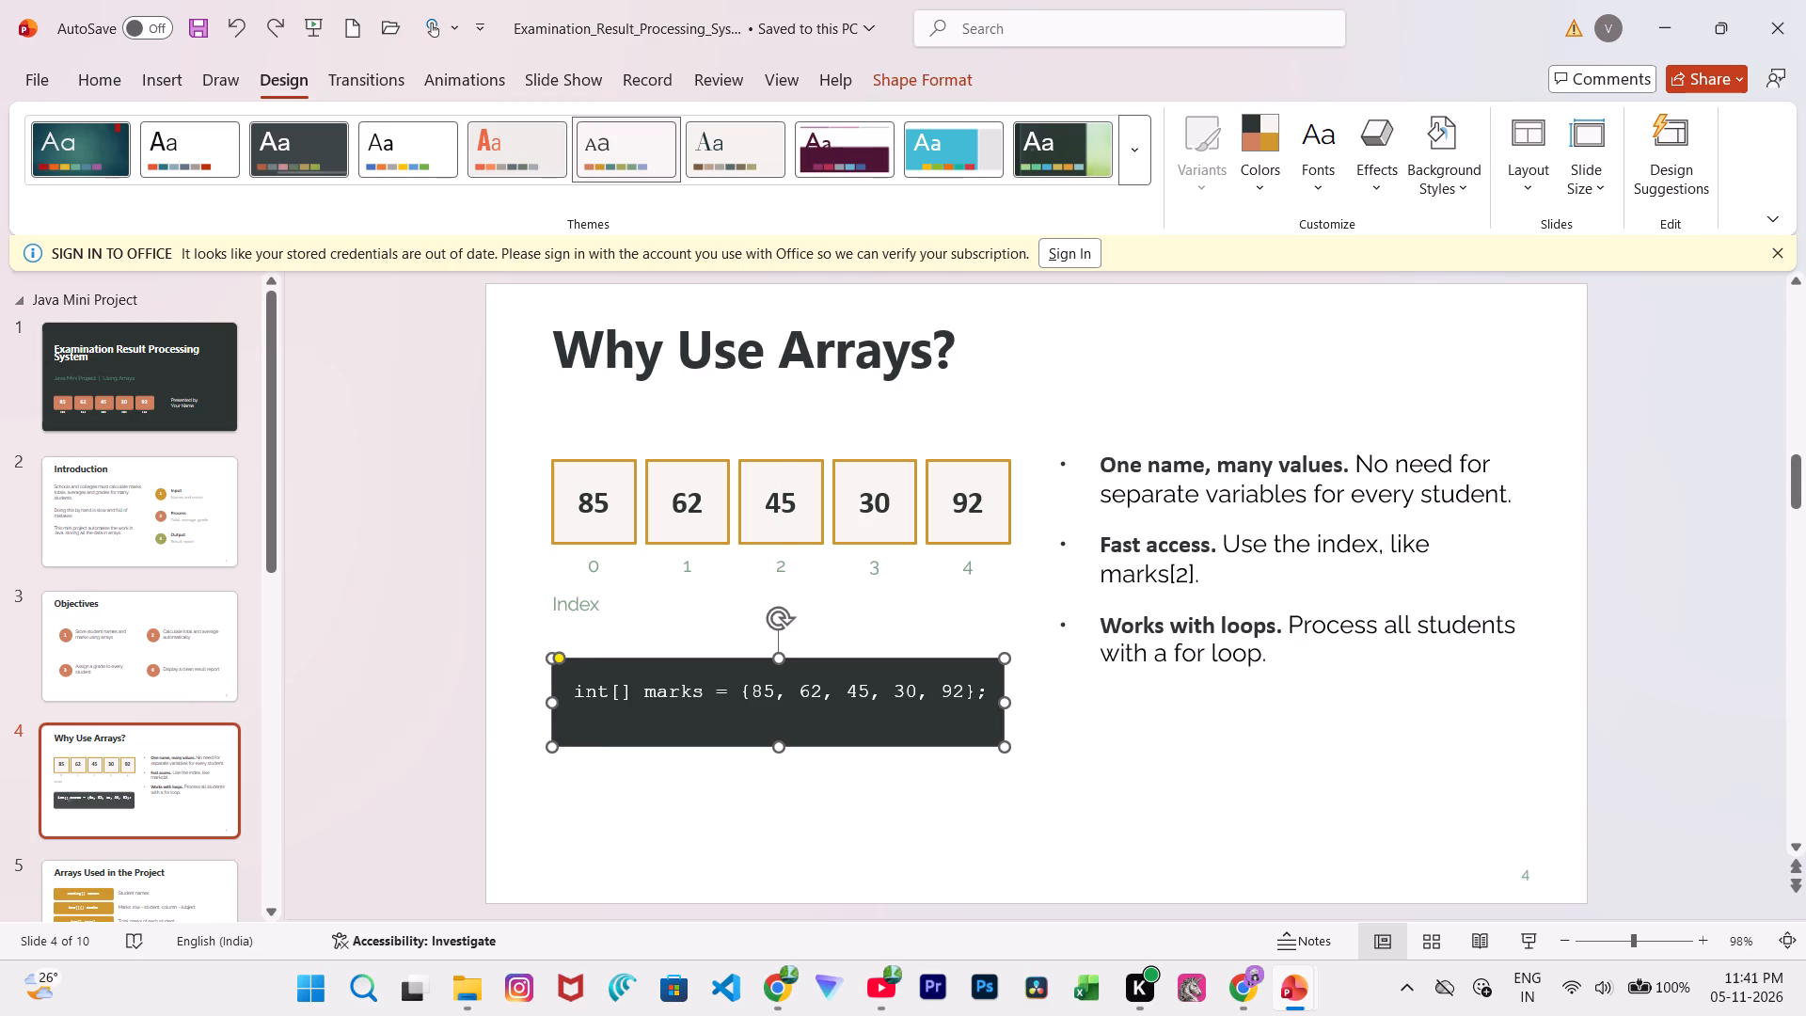
Move the int[] marks code line back to the vertical middle of its dark background box.
left_click_drag(636, 672, 640, 706)
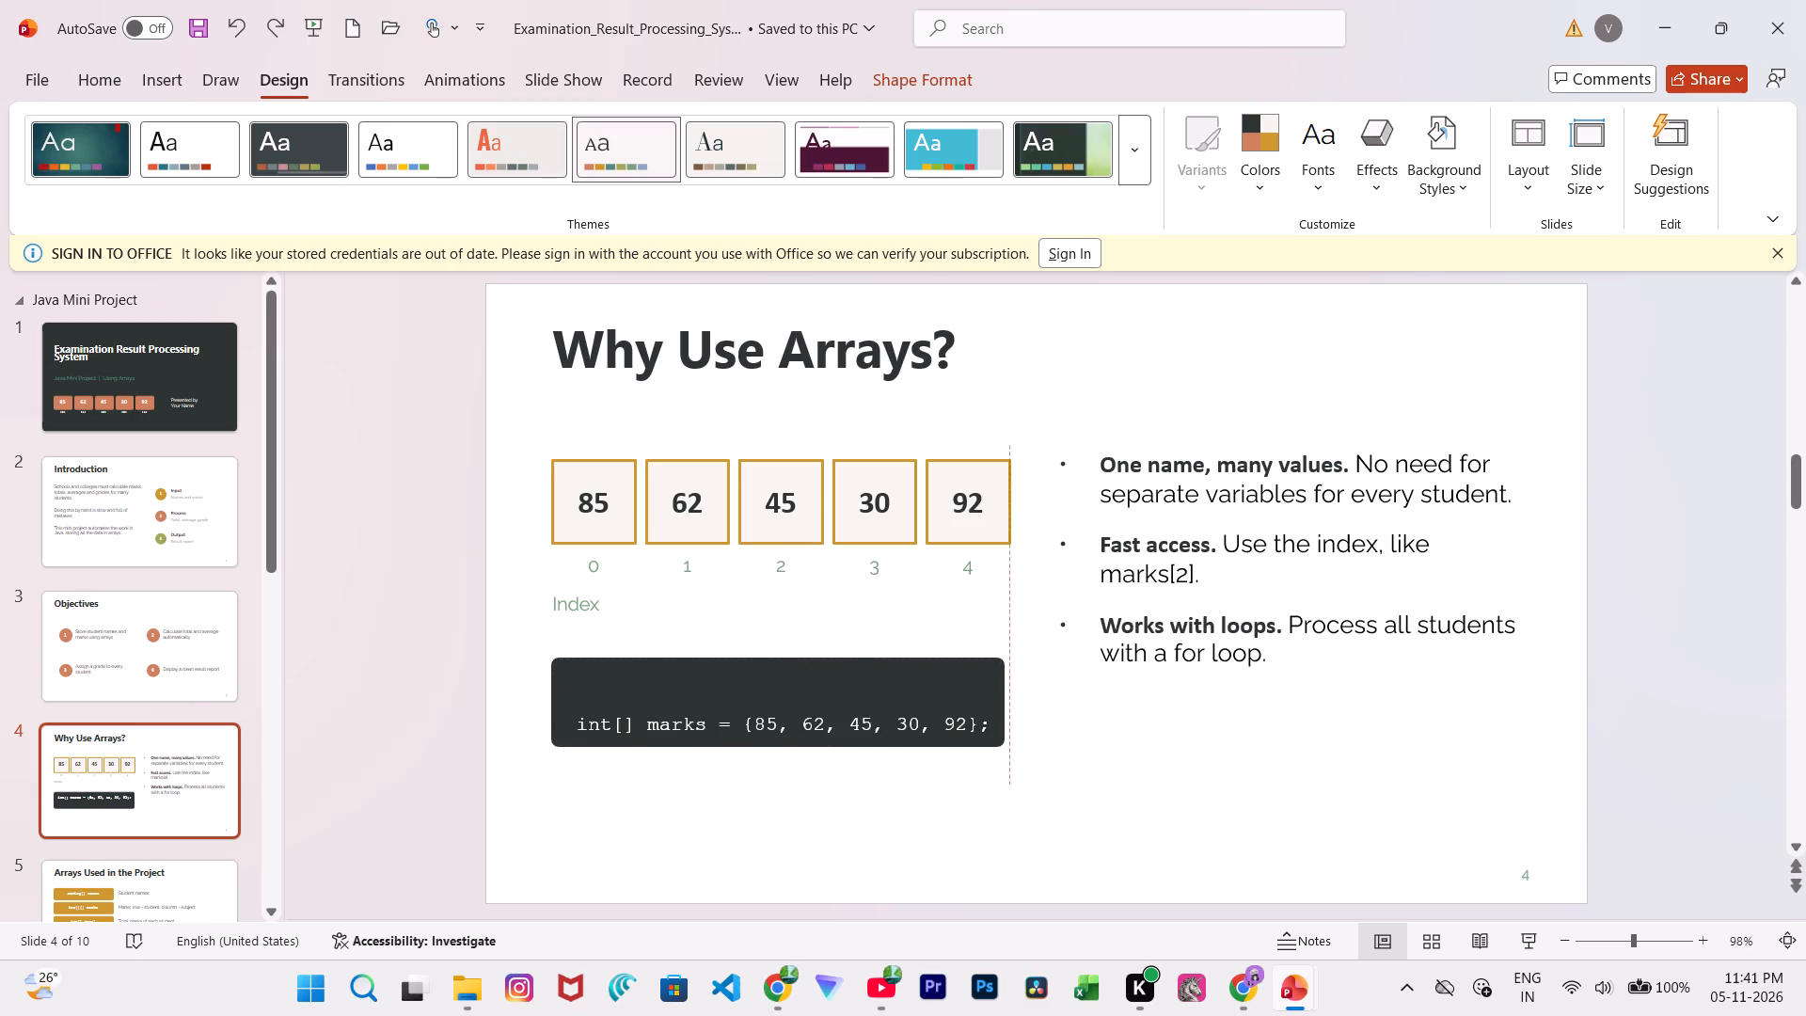
left_click_drag(640, 706, 631, 692)
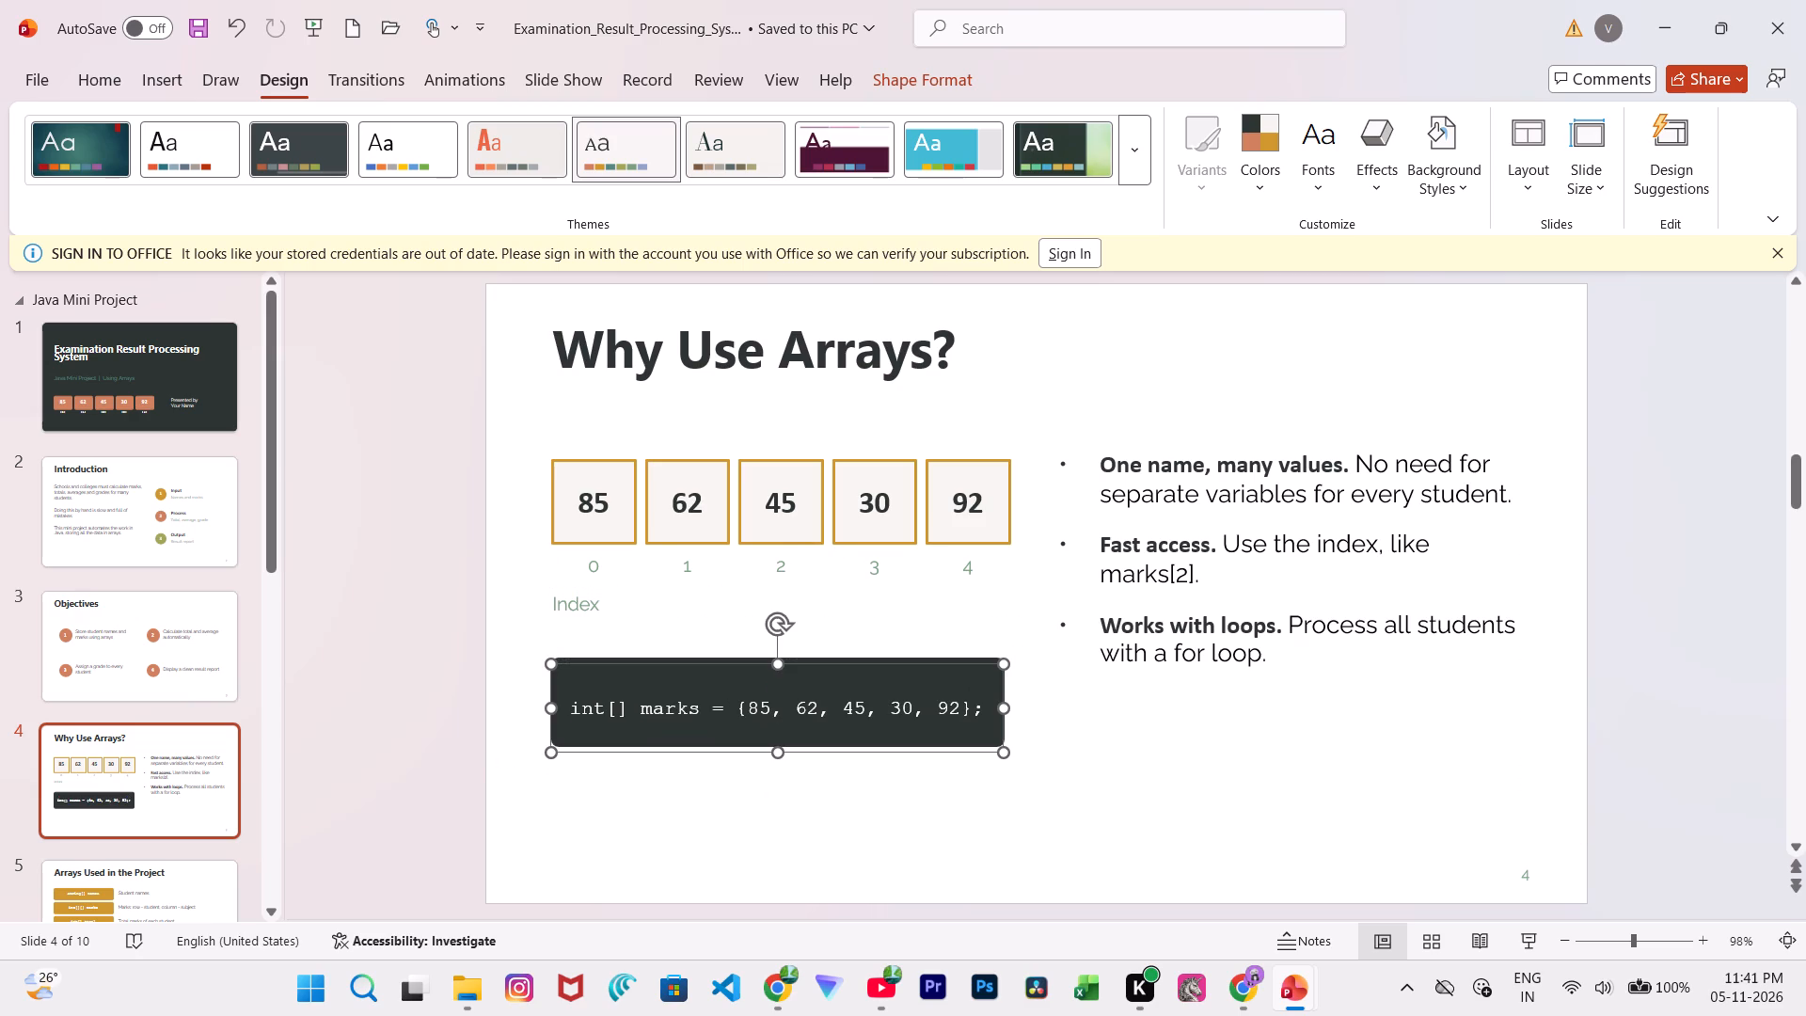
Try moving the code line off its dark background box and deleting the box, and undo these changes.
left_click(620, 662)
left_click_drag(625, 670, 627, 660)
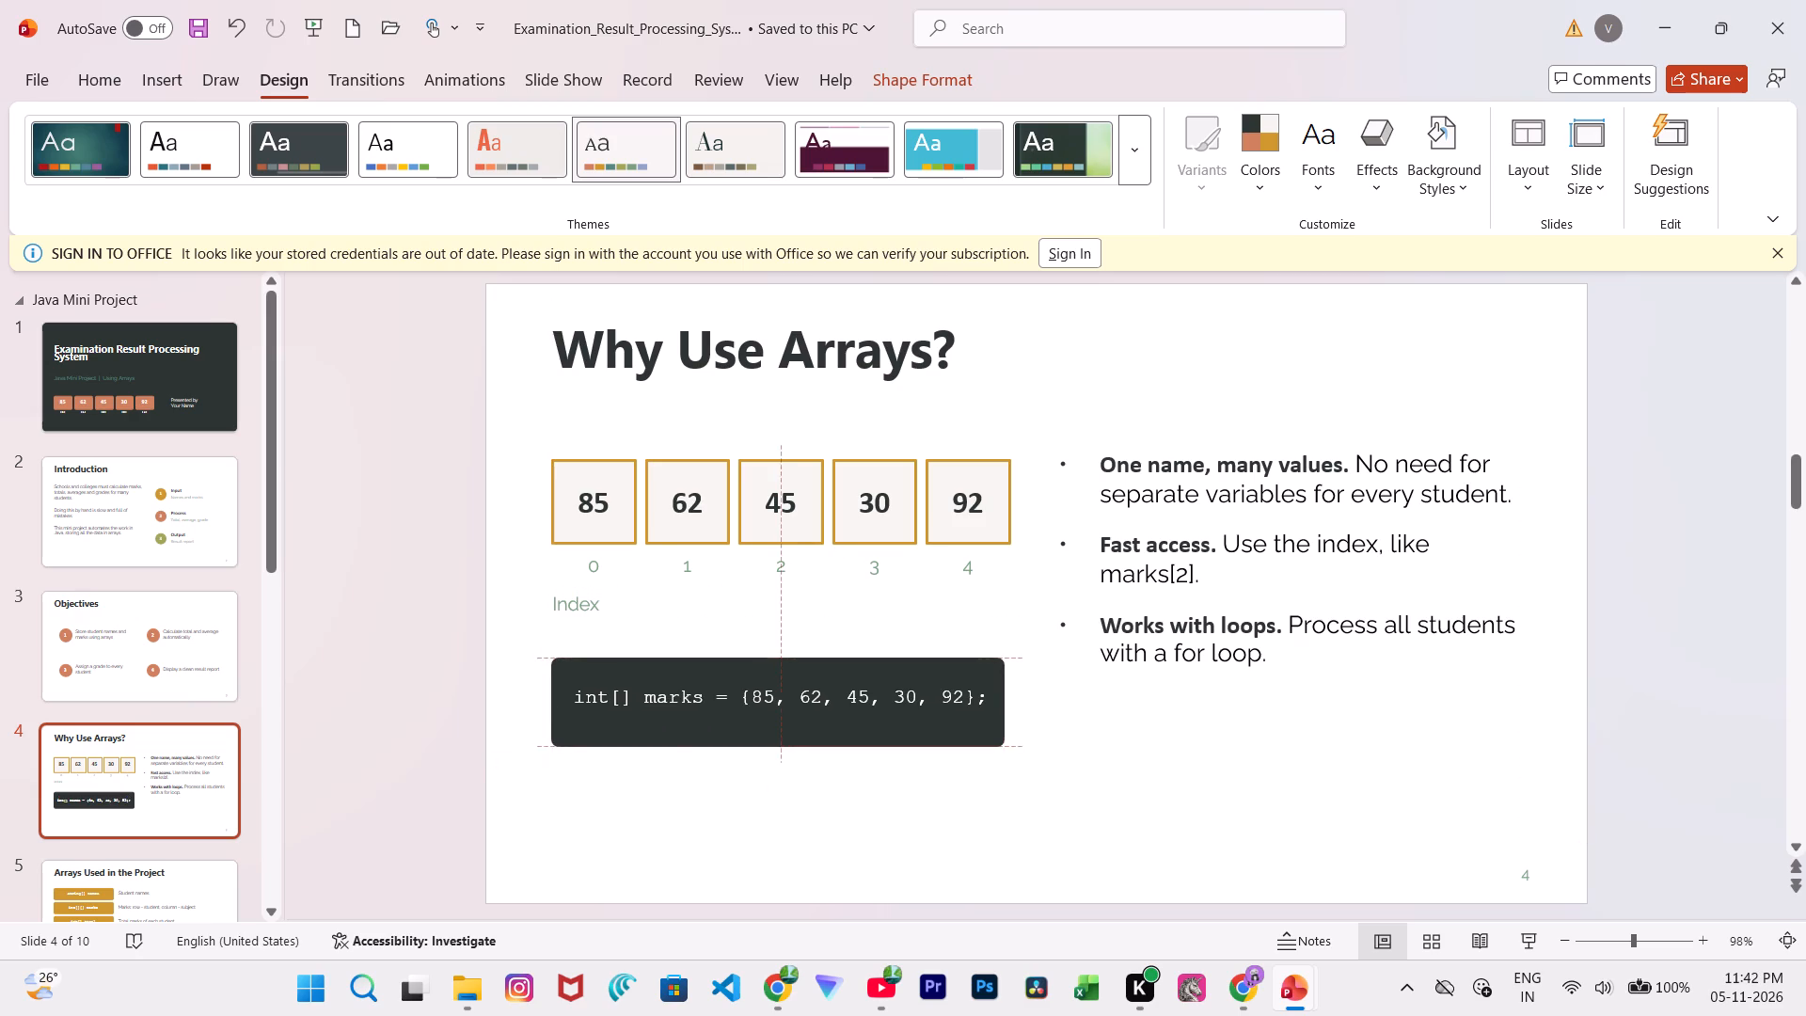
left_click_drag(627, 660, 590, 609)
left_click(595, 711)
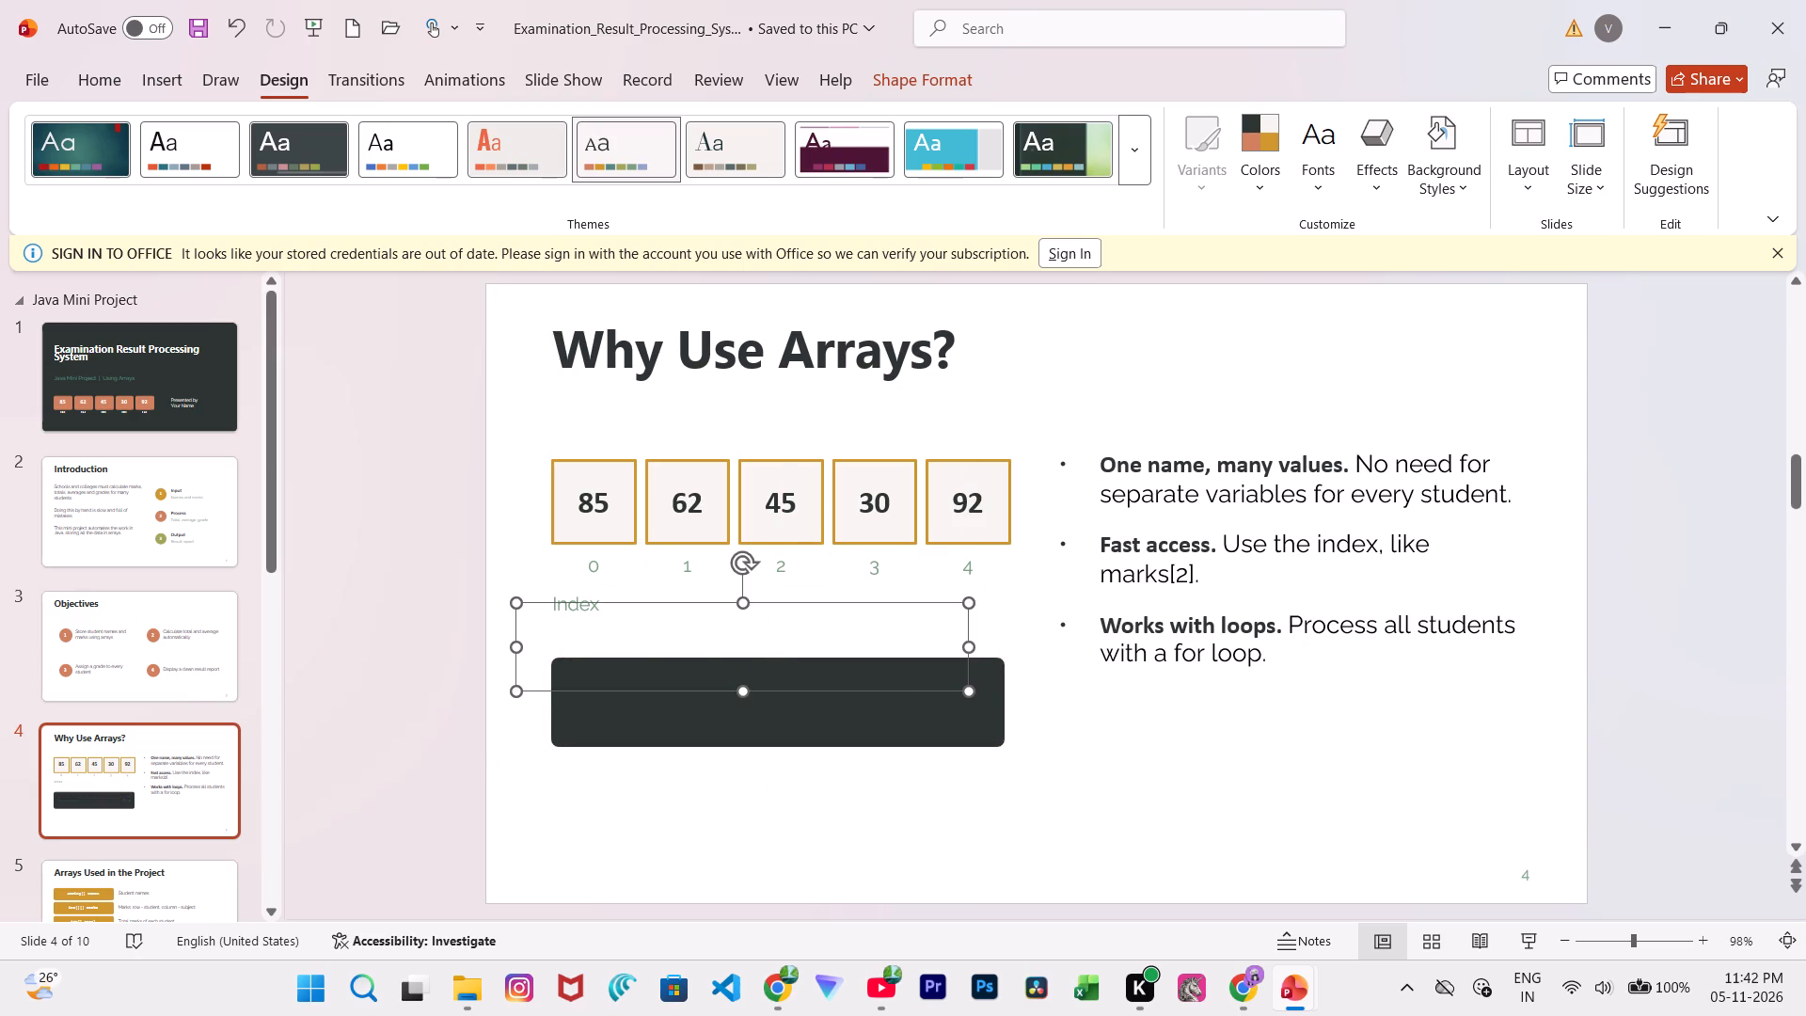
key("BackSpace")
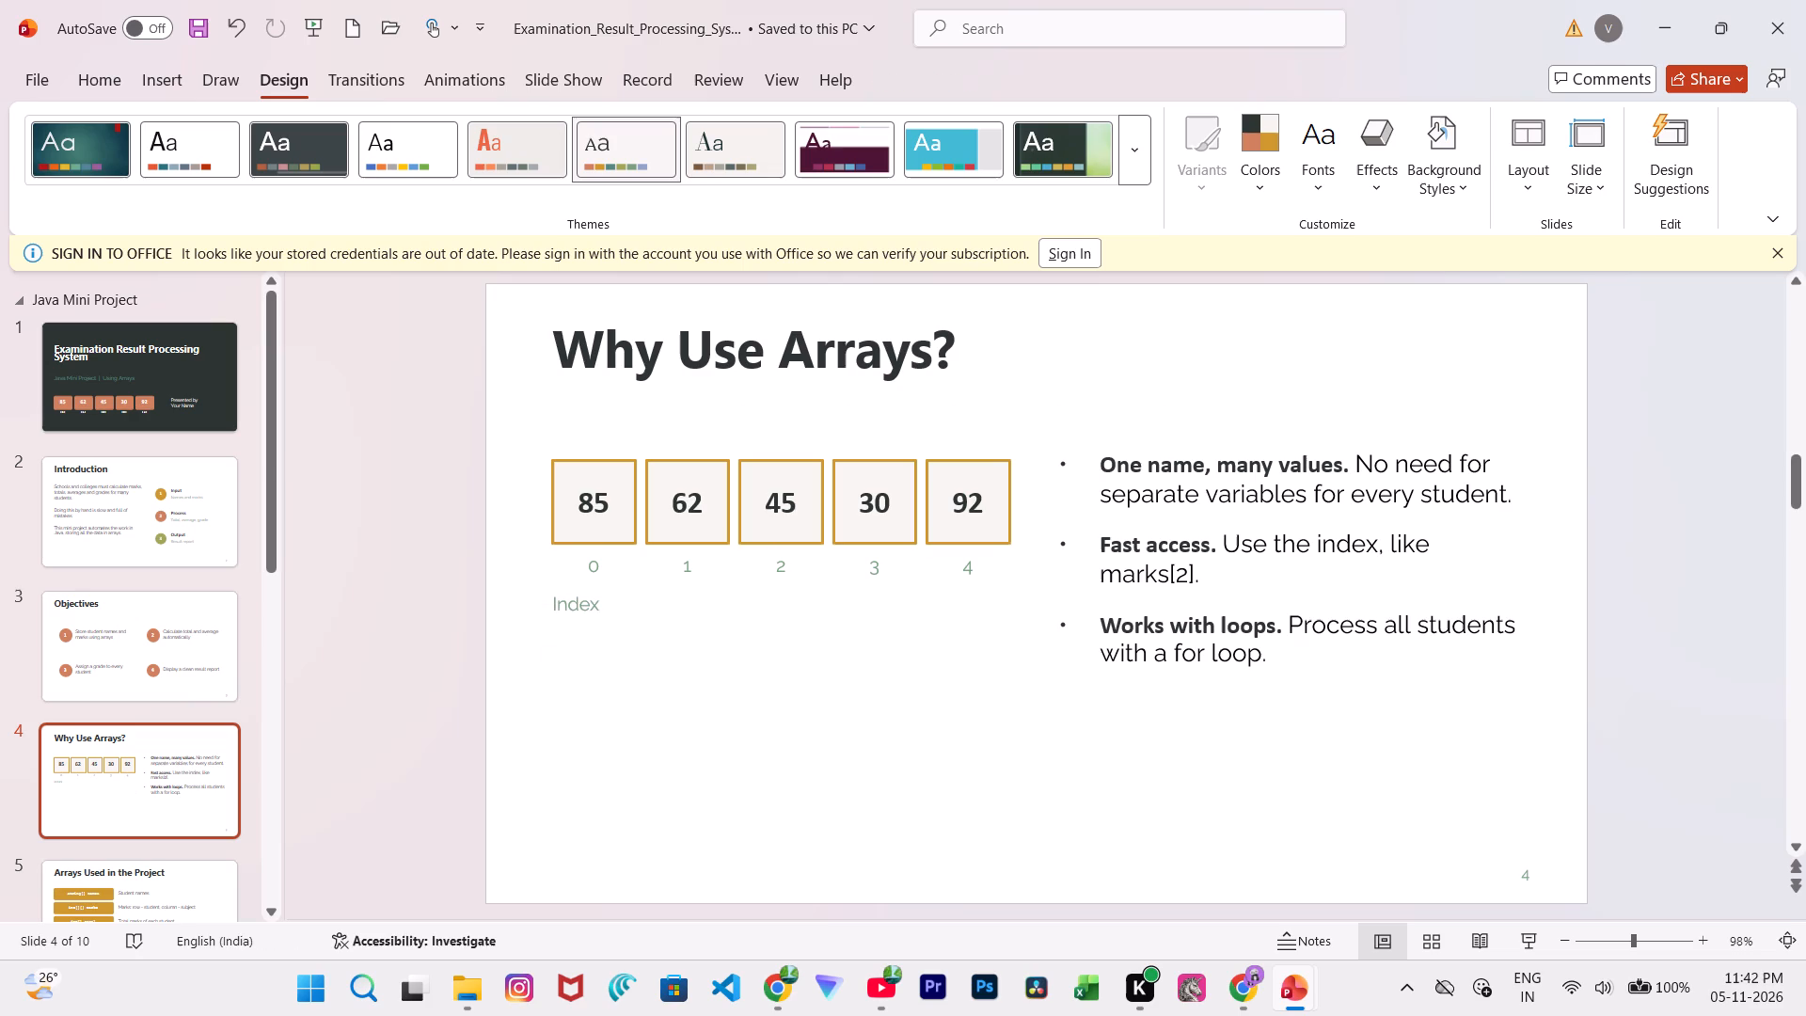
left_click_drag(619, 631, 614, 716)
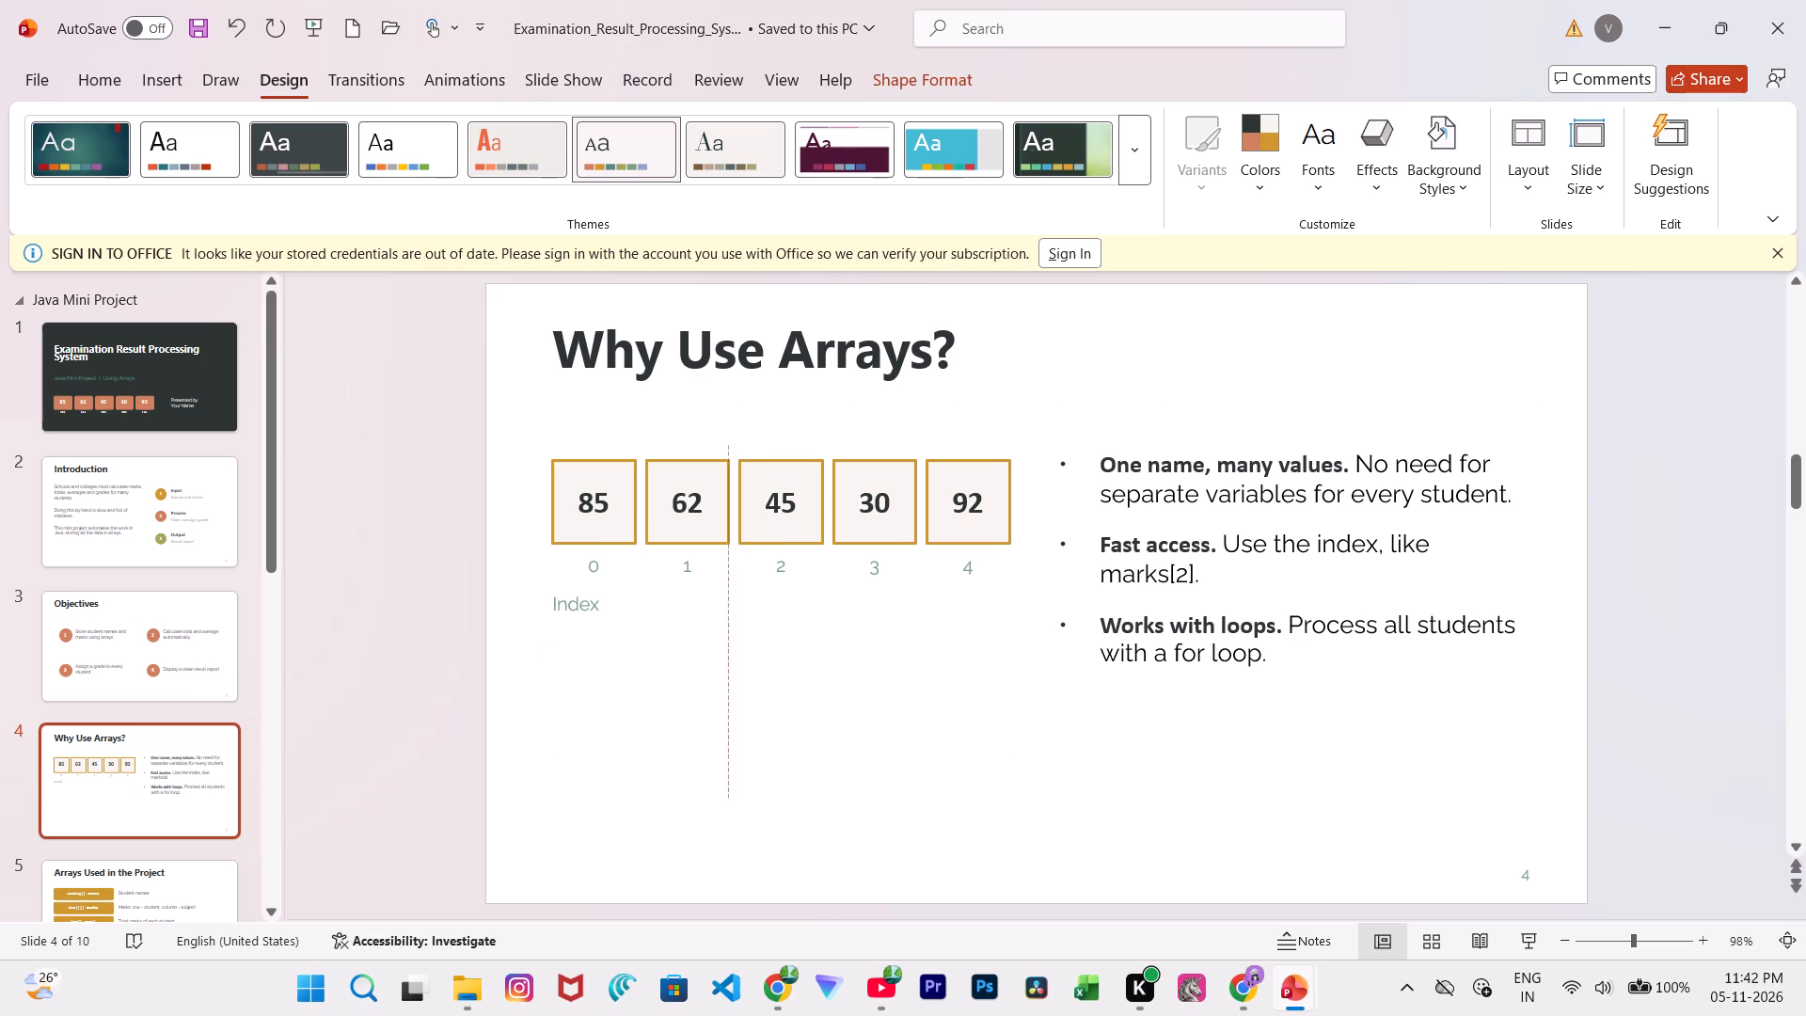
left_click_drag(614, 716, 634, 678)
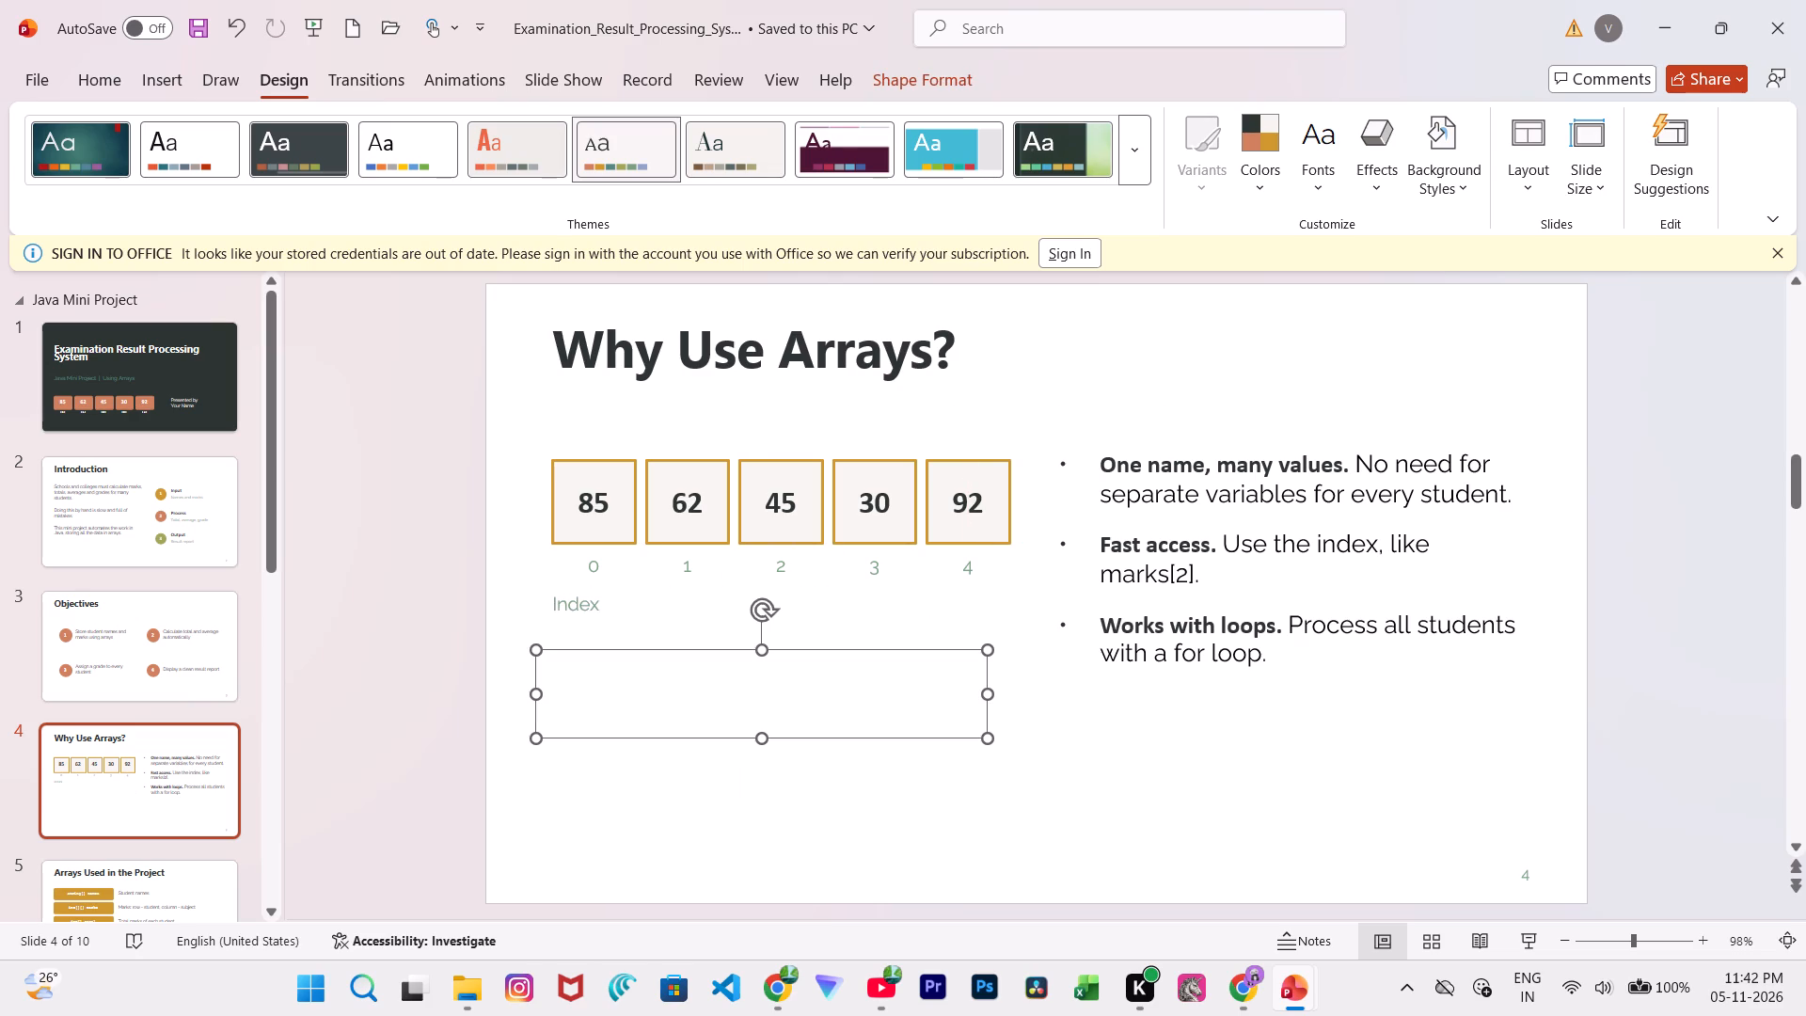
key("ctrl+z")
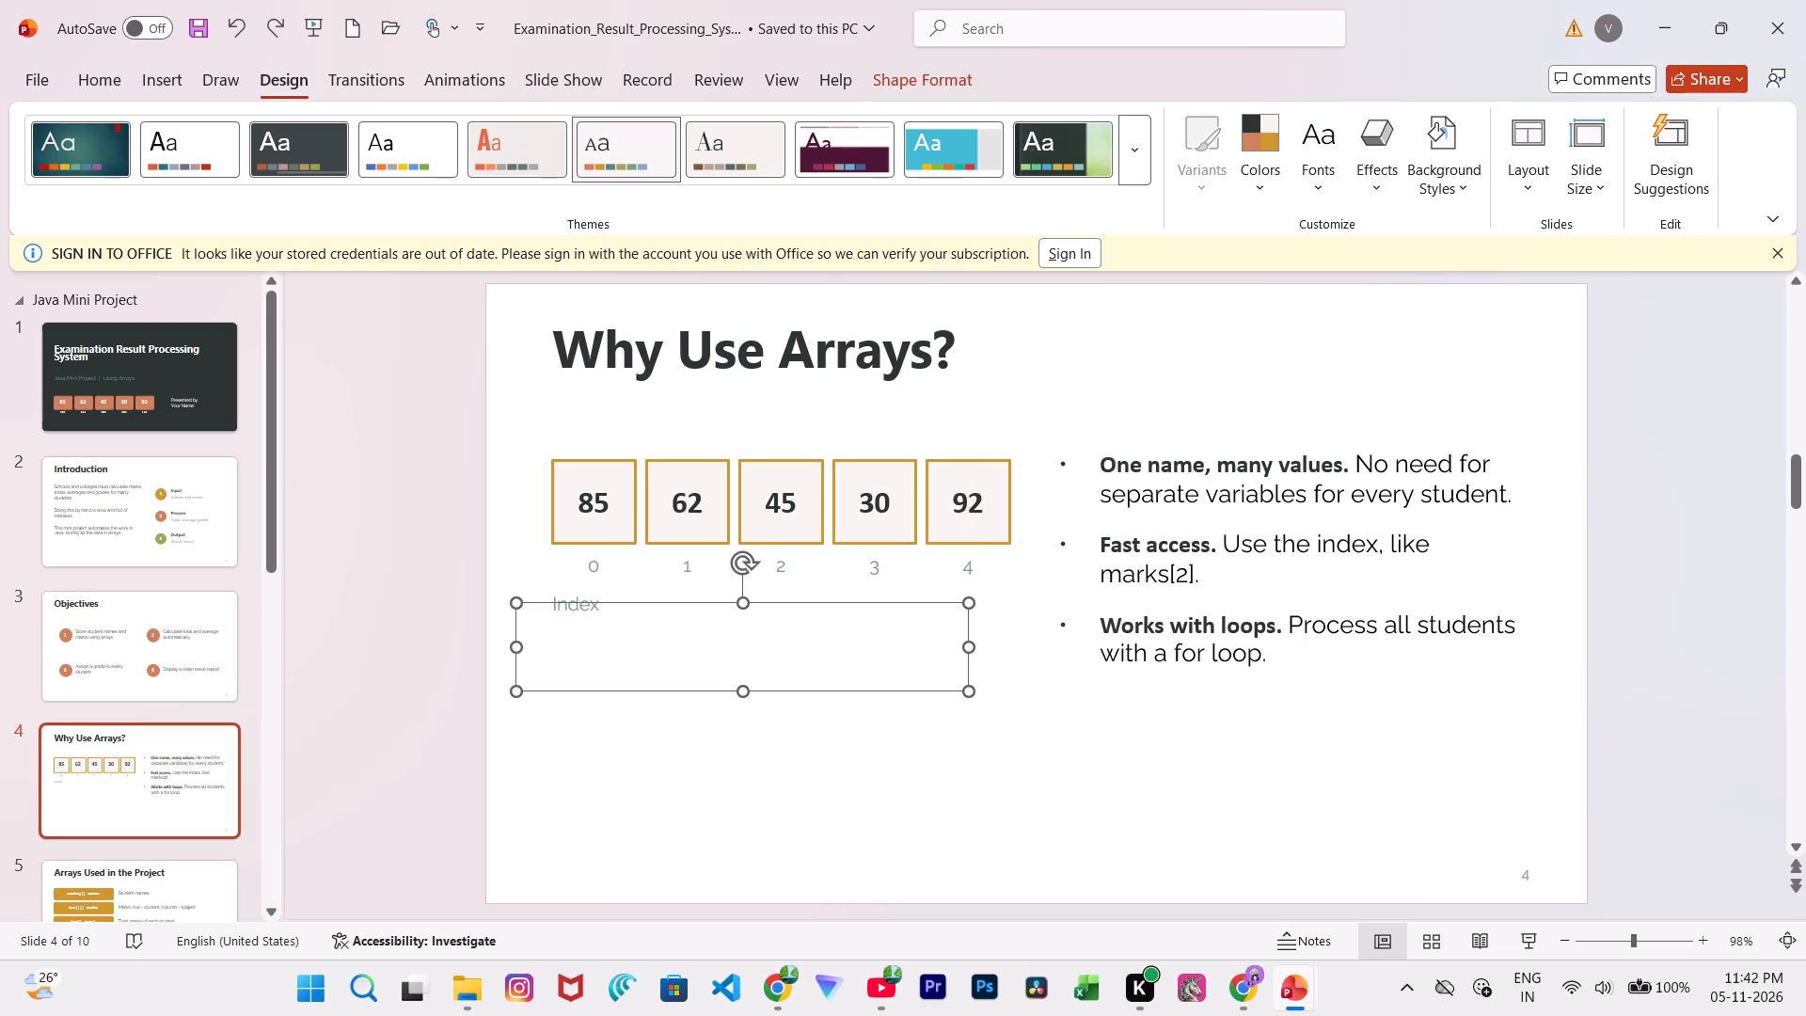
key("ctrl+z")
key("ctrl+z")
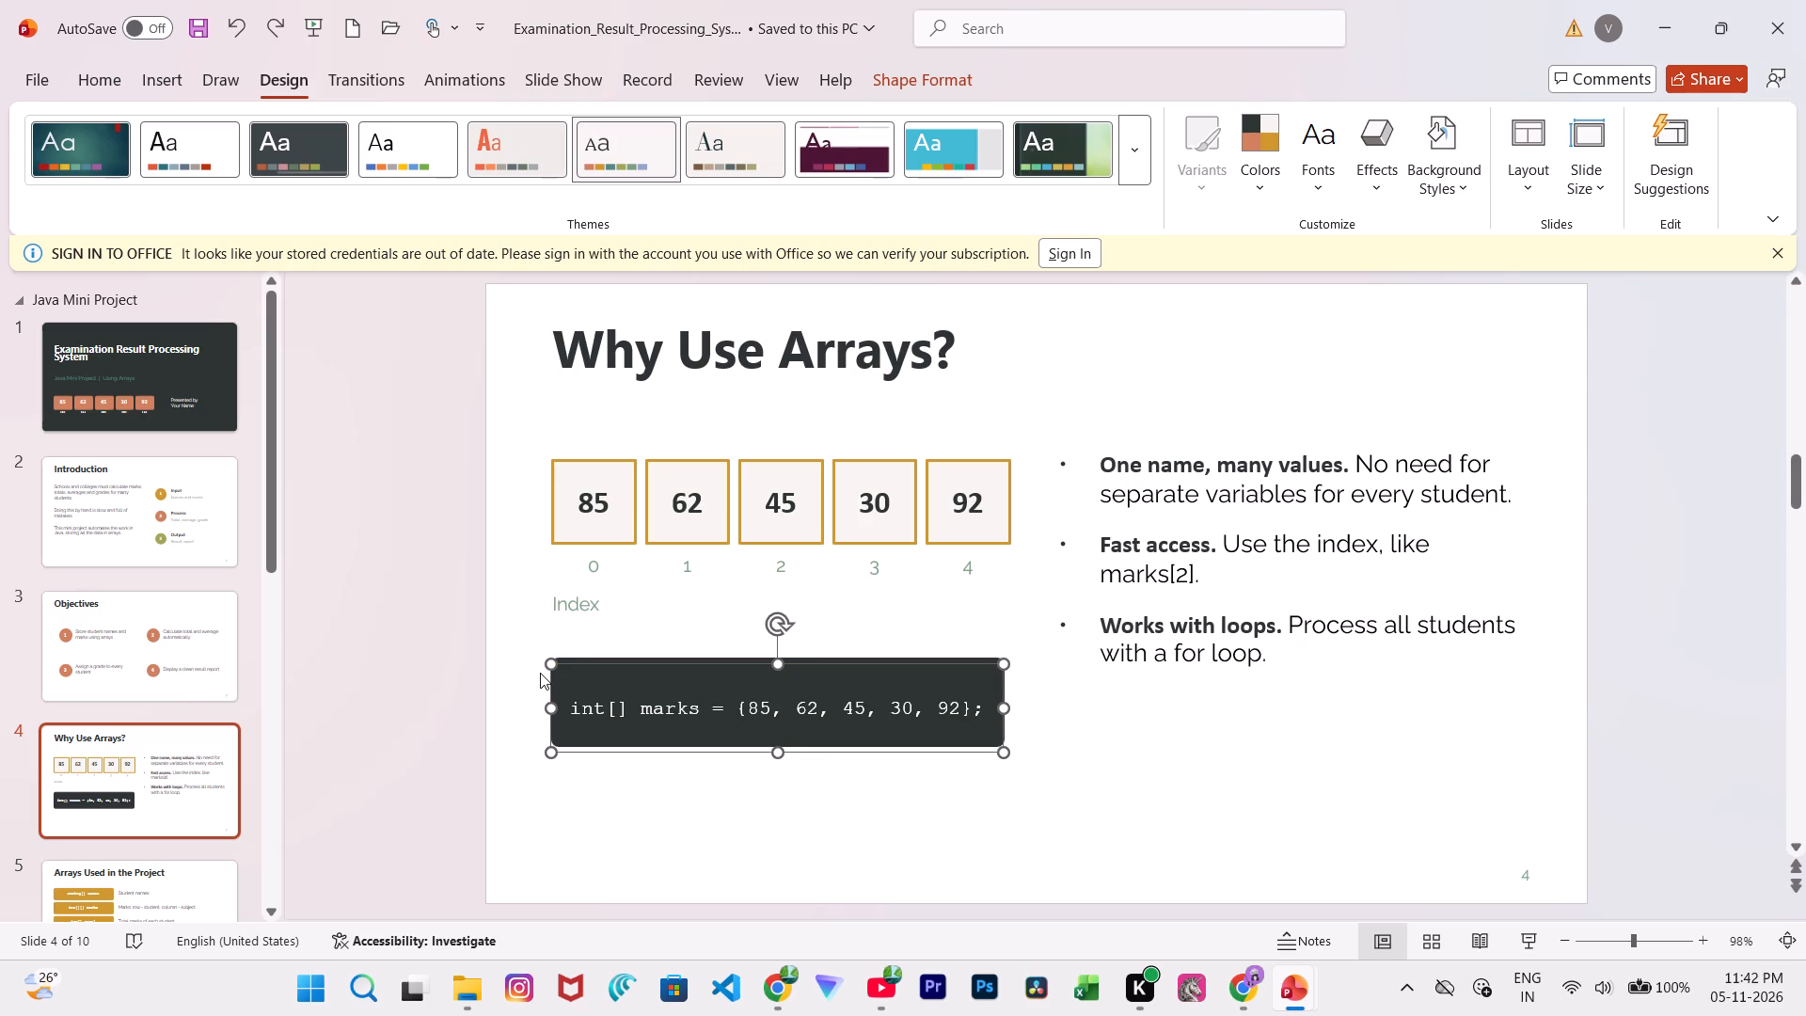
Trim the int[] marks text box to the dark background box's right edge and tilt it clockwise to expose the box's corners.
left_click(664, 695)
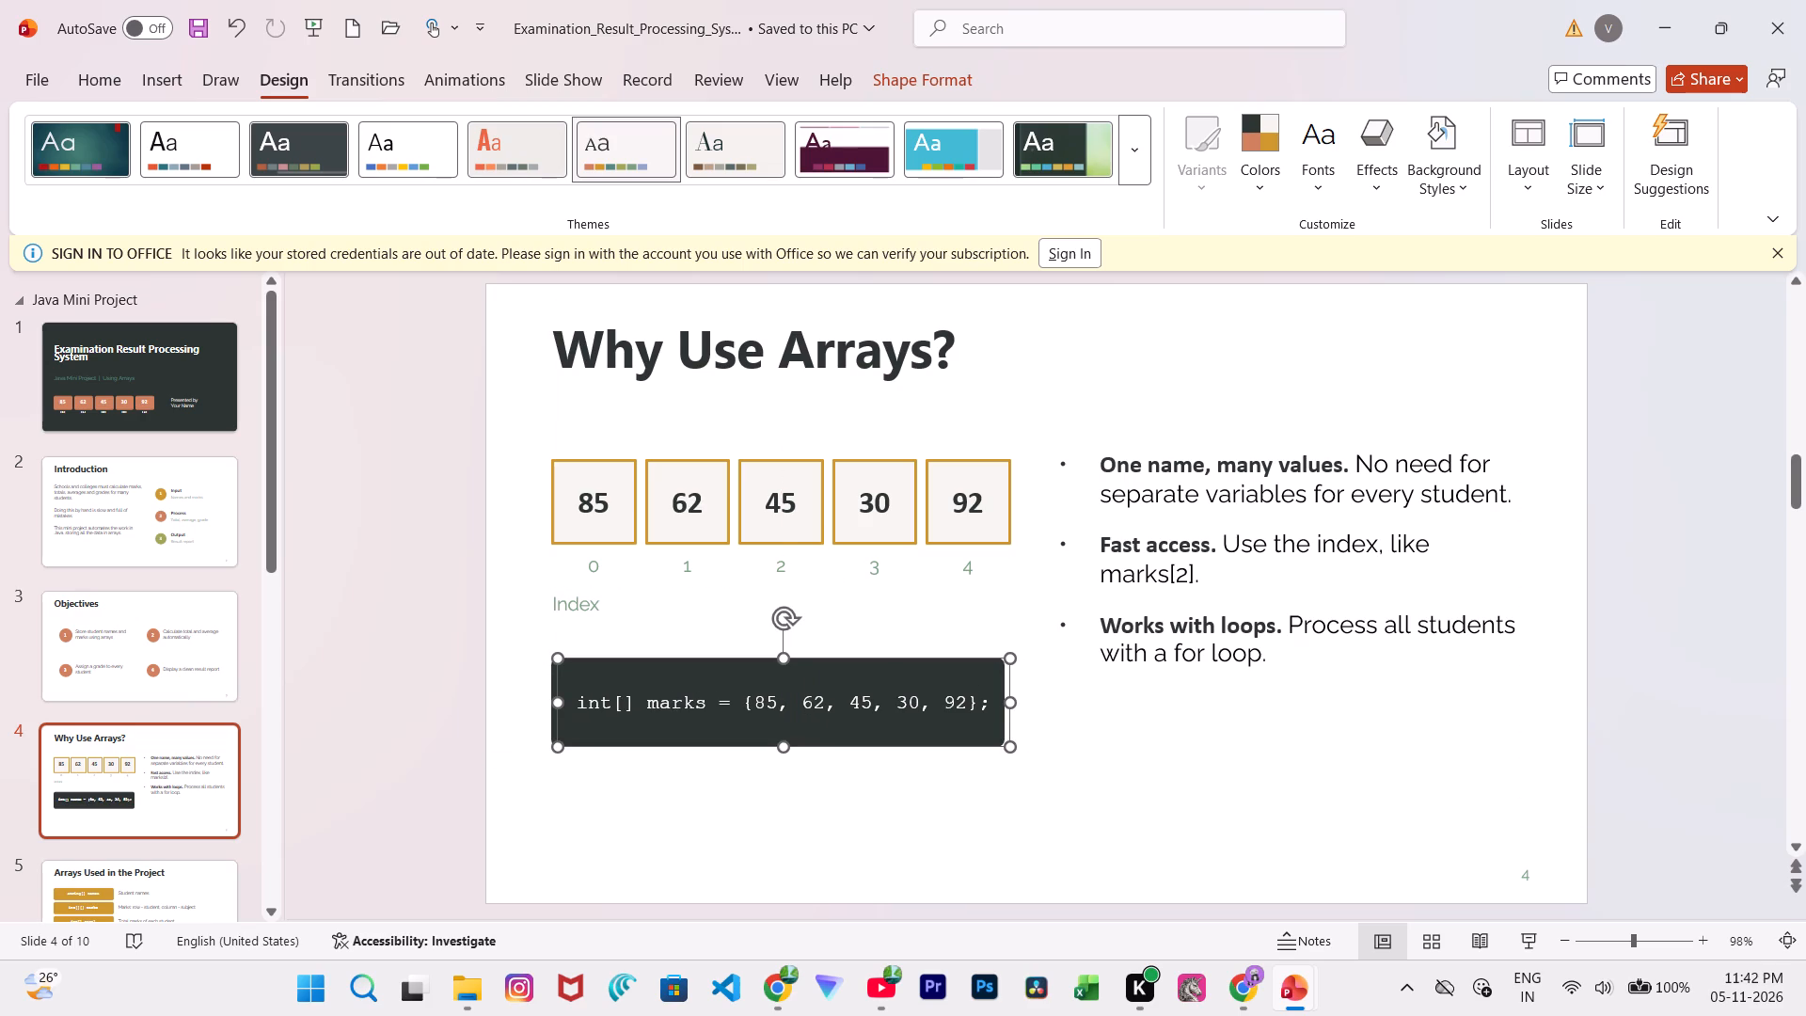
left_click_drag(1014, 747, 1004, 747)
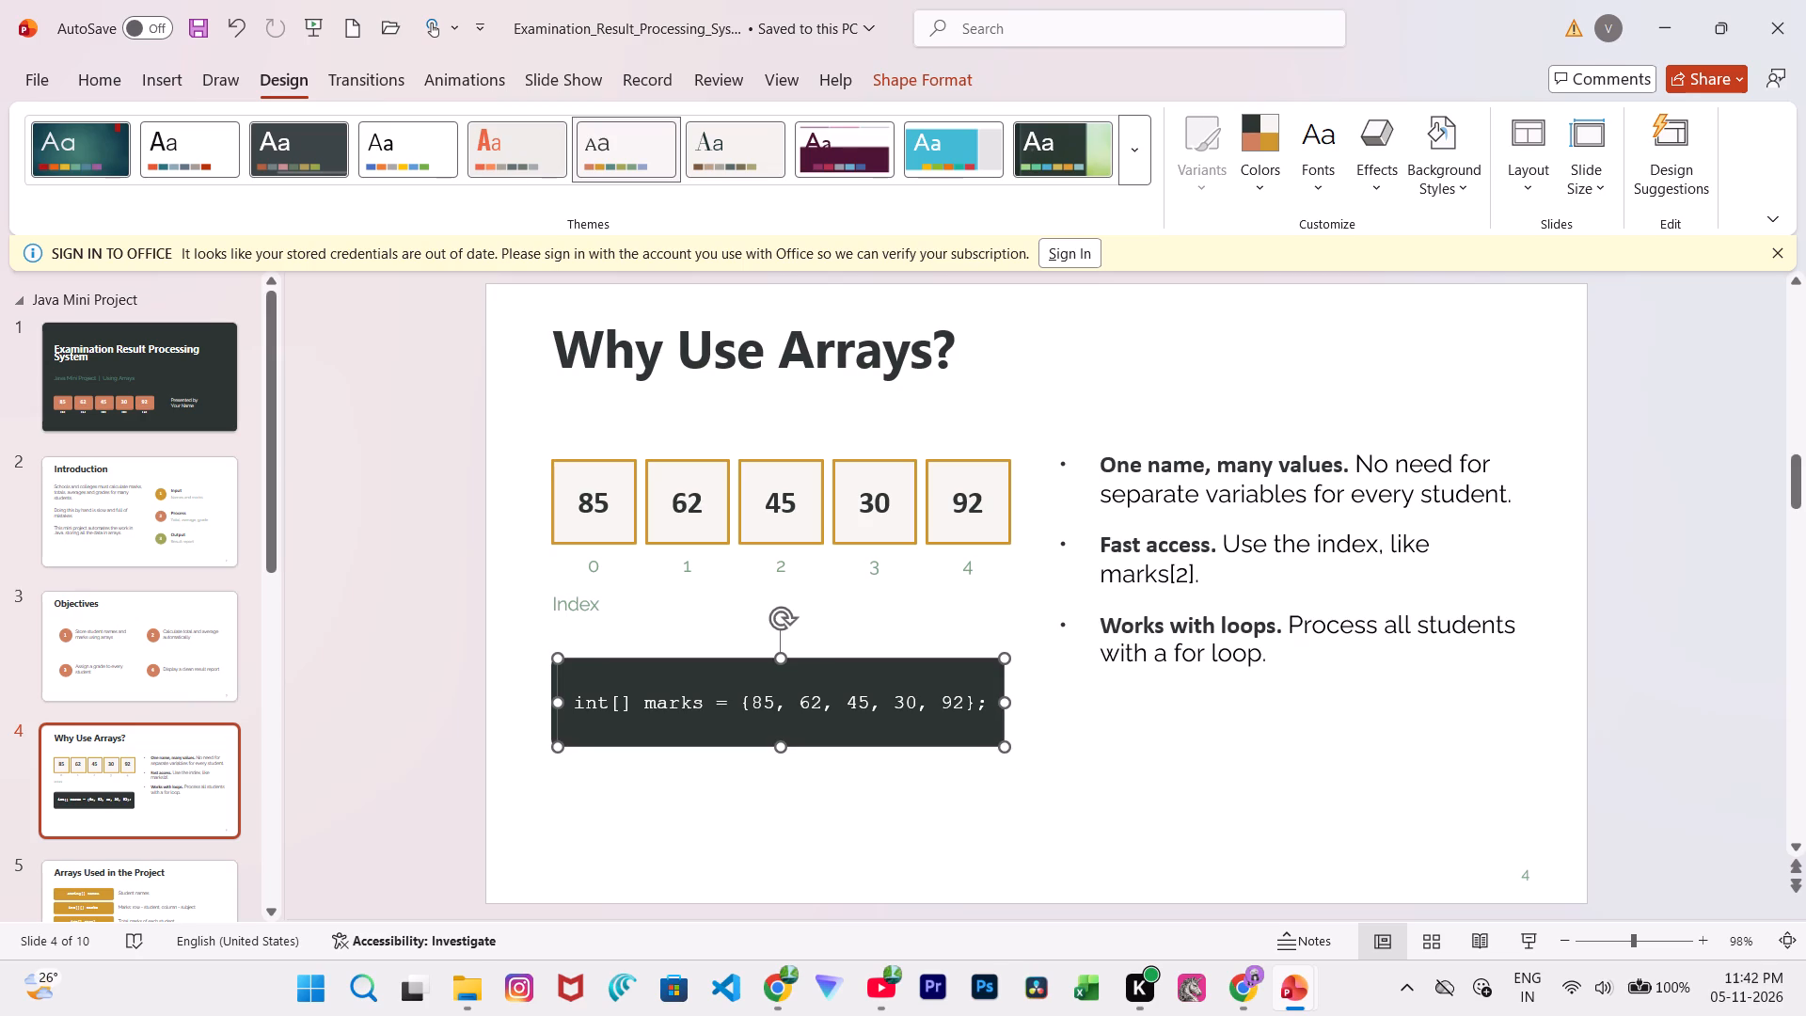
left_click_drag(785, 617, 799, 643)
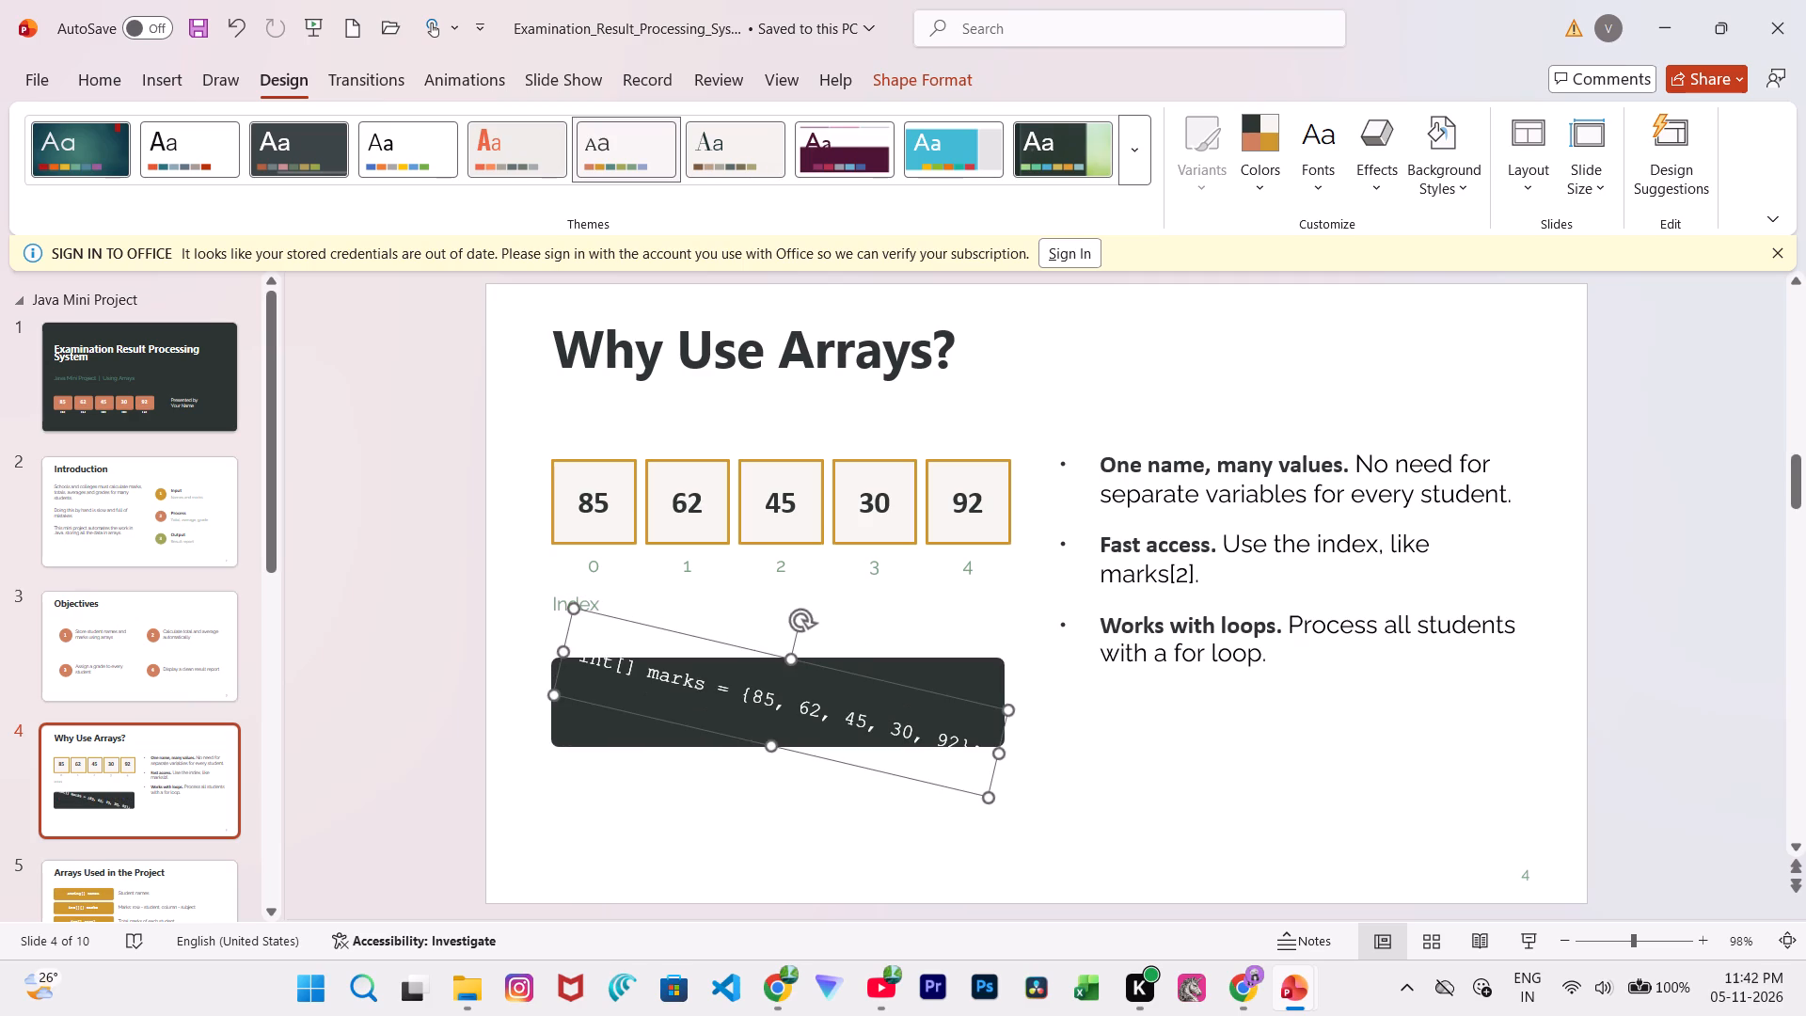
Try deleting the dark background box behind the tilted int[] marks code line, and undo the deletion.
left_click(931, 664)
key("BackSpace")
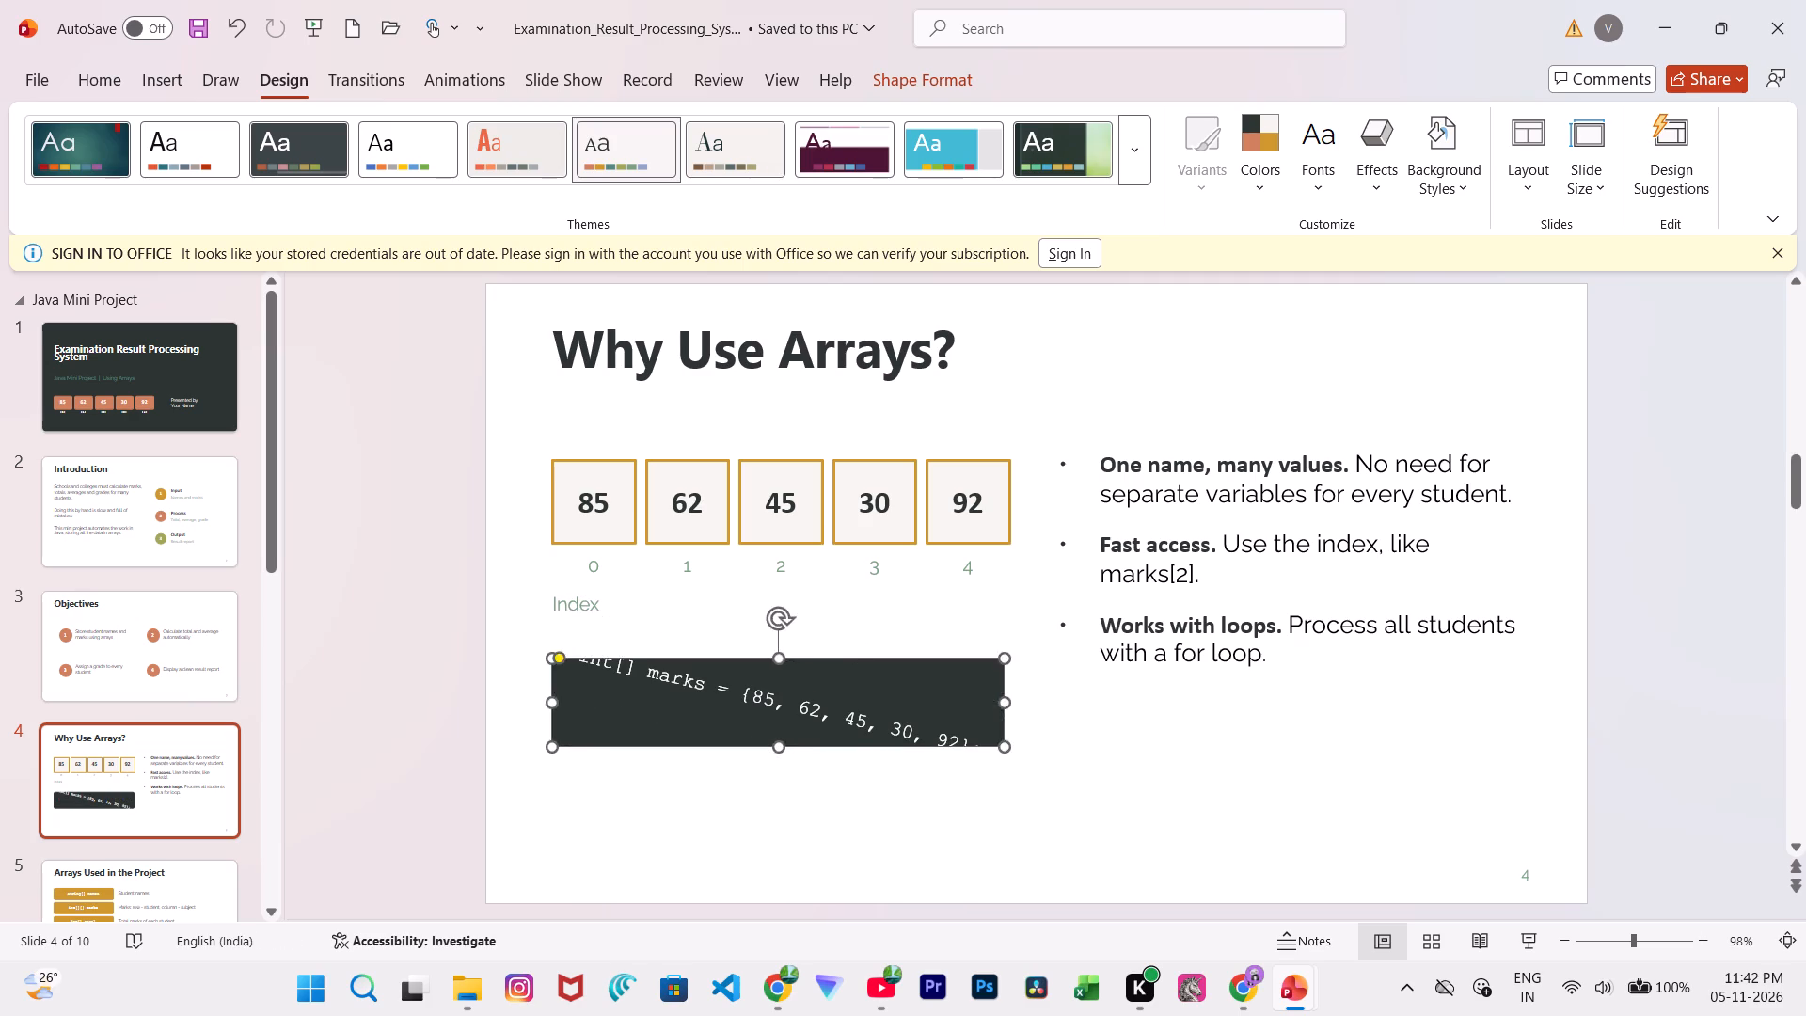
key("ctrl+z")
Delete the dark background box behind the int[] marks code line, keeping the code text.
left_click(771, 613)
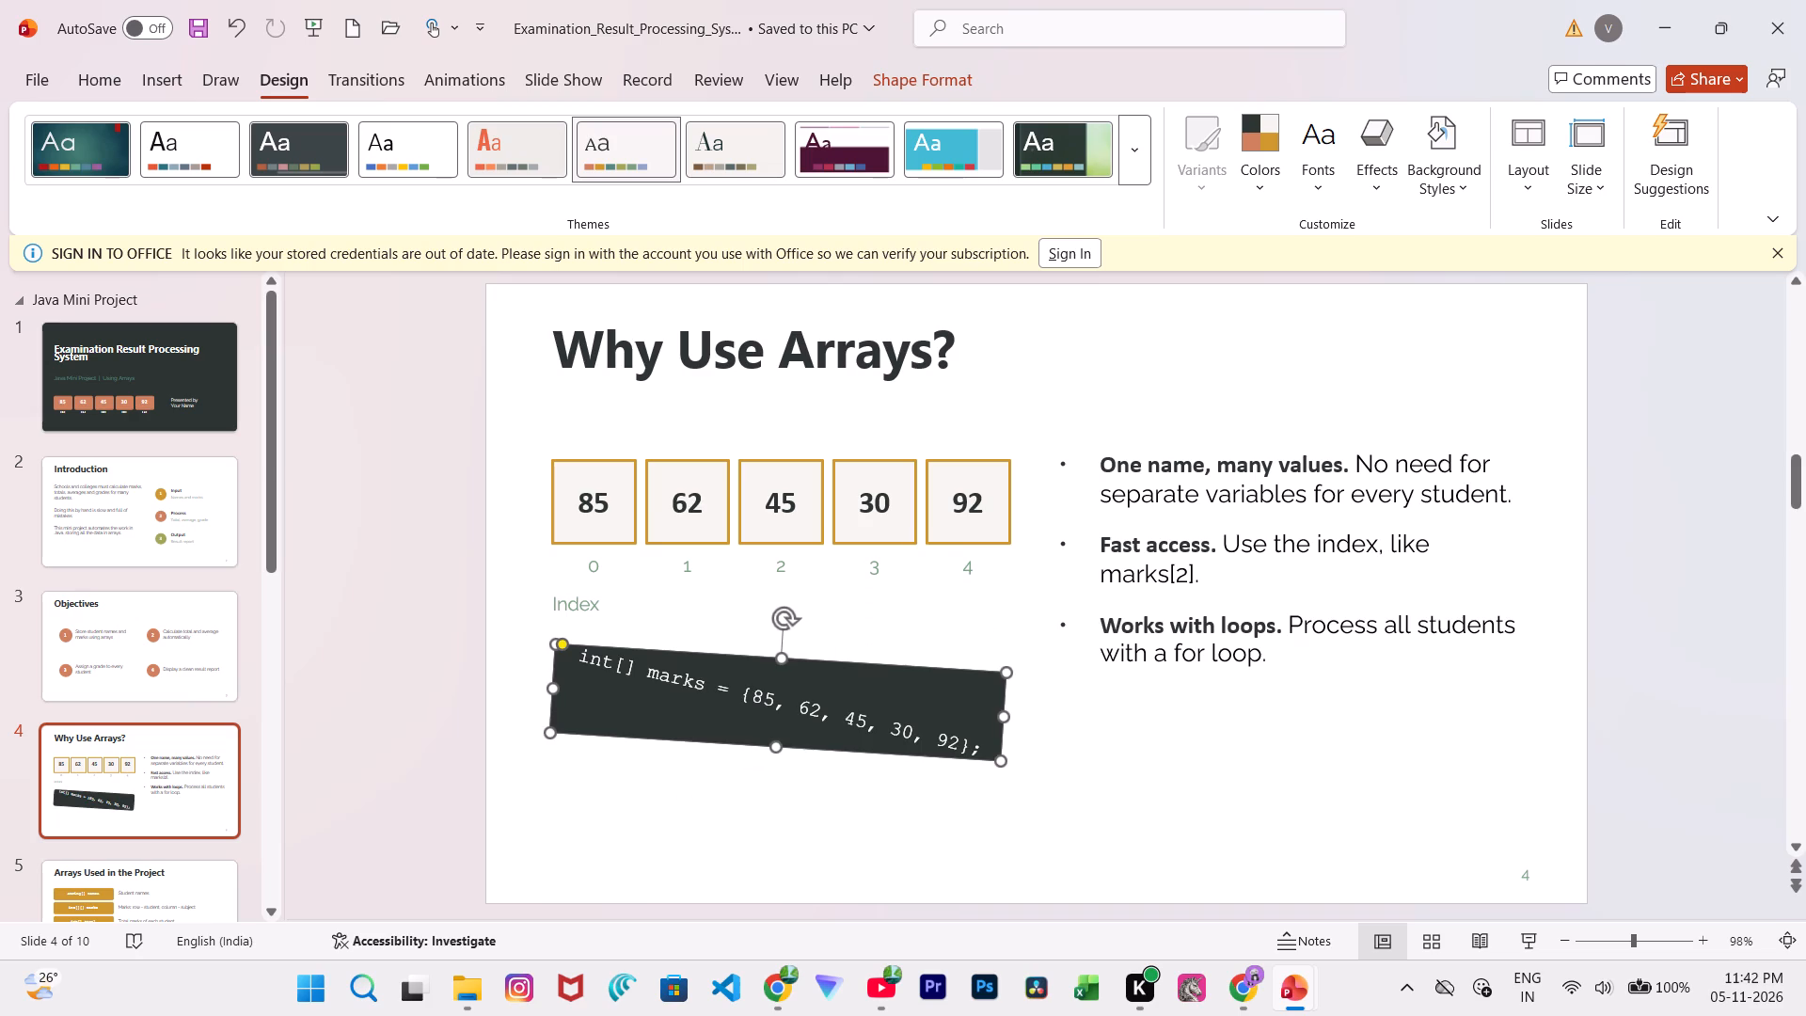
left_click(659, 669)
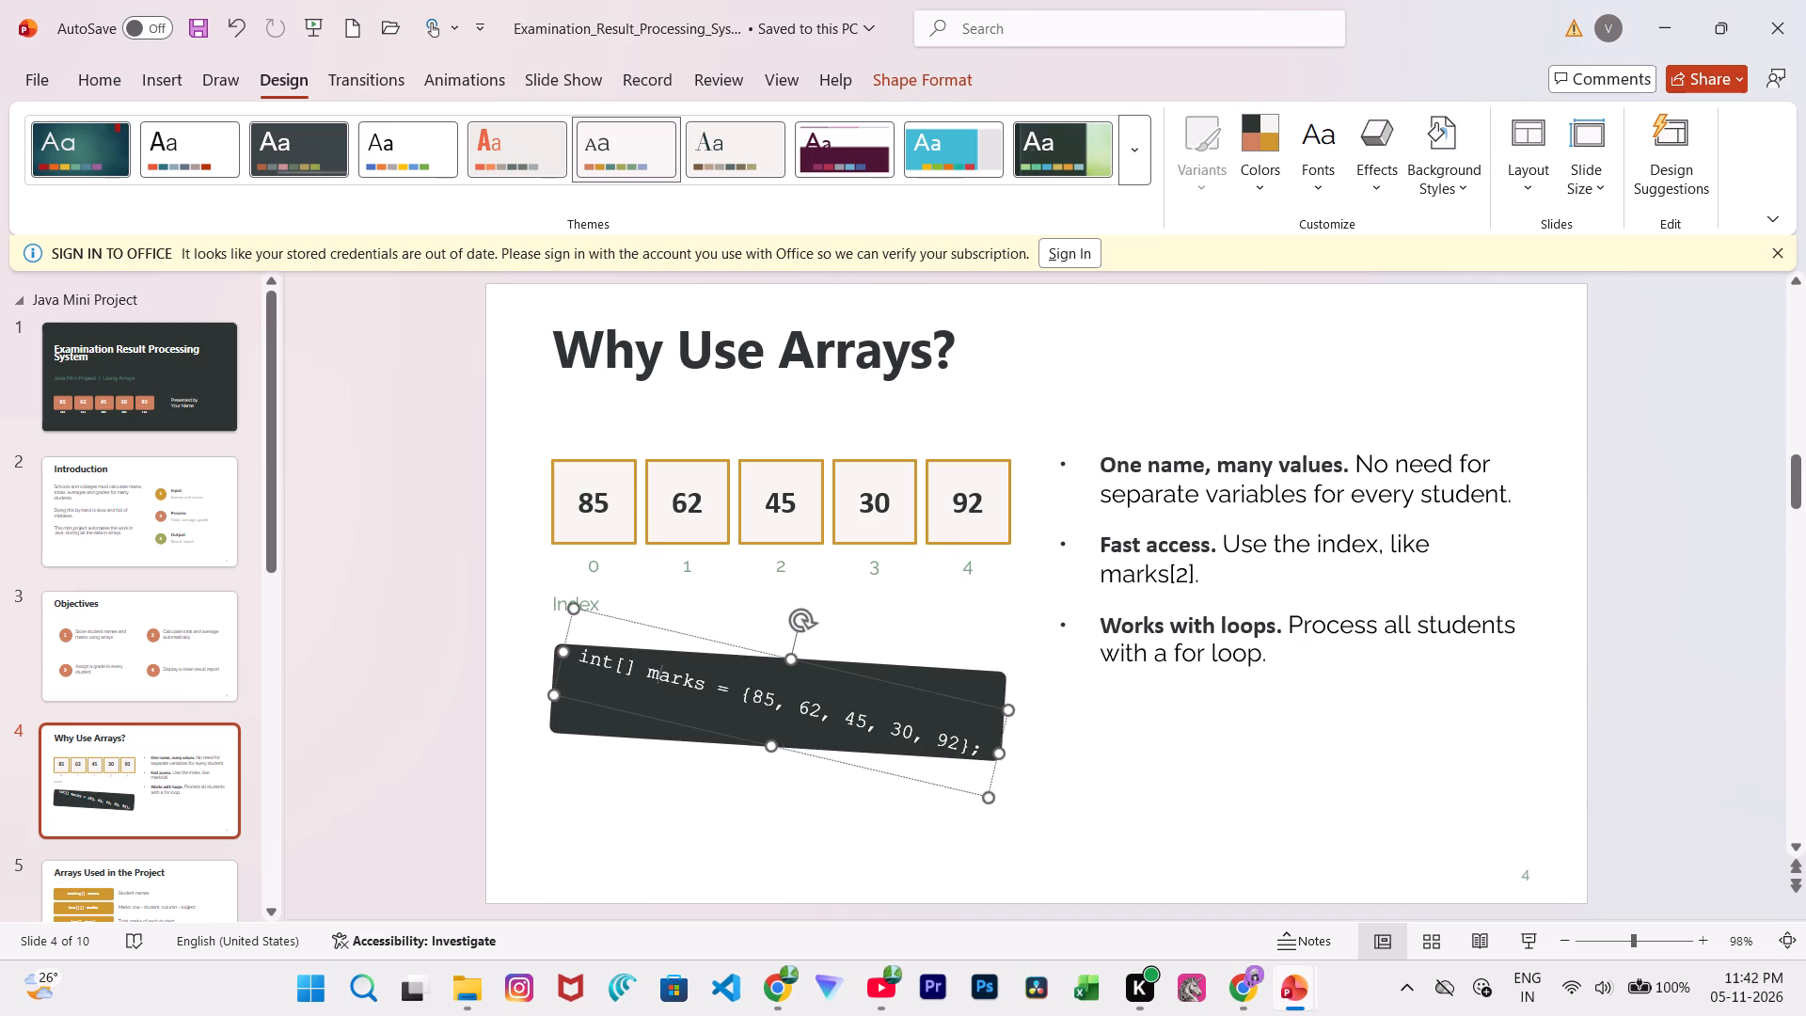
left_click(910, 664)
key("BackSpace")
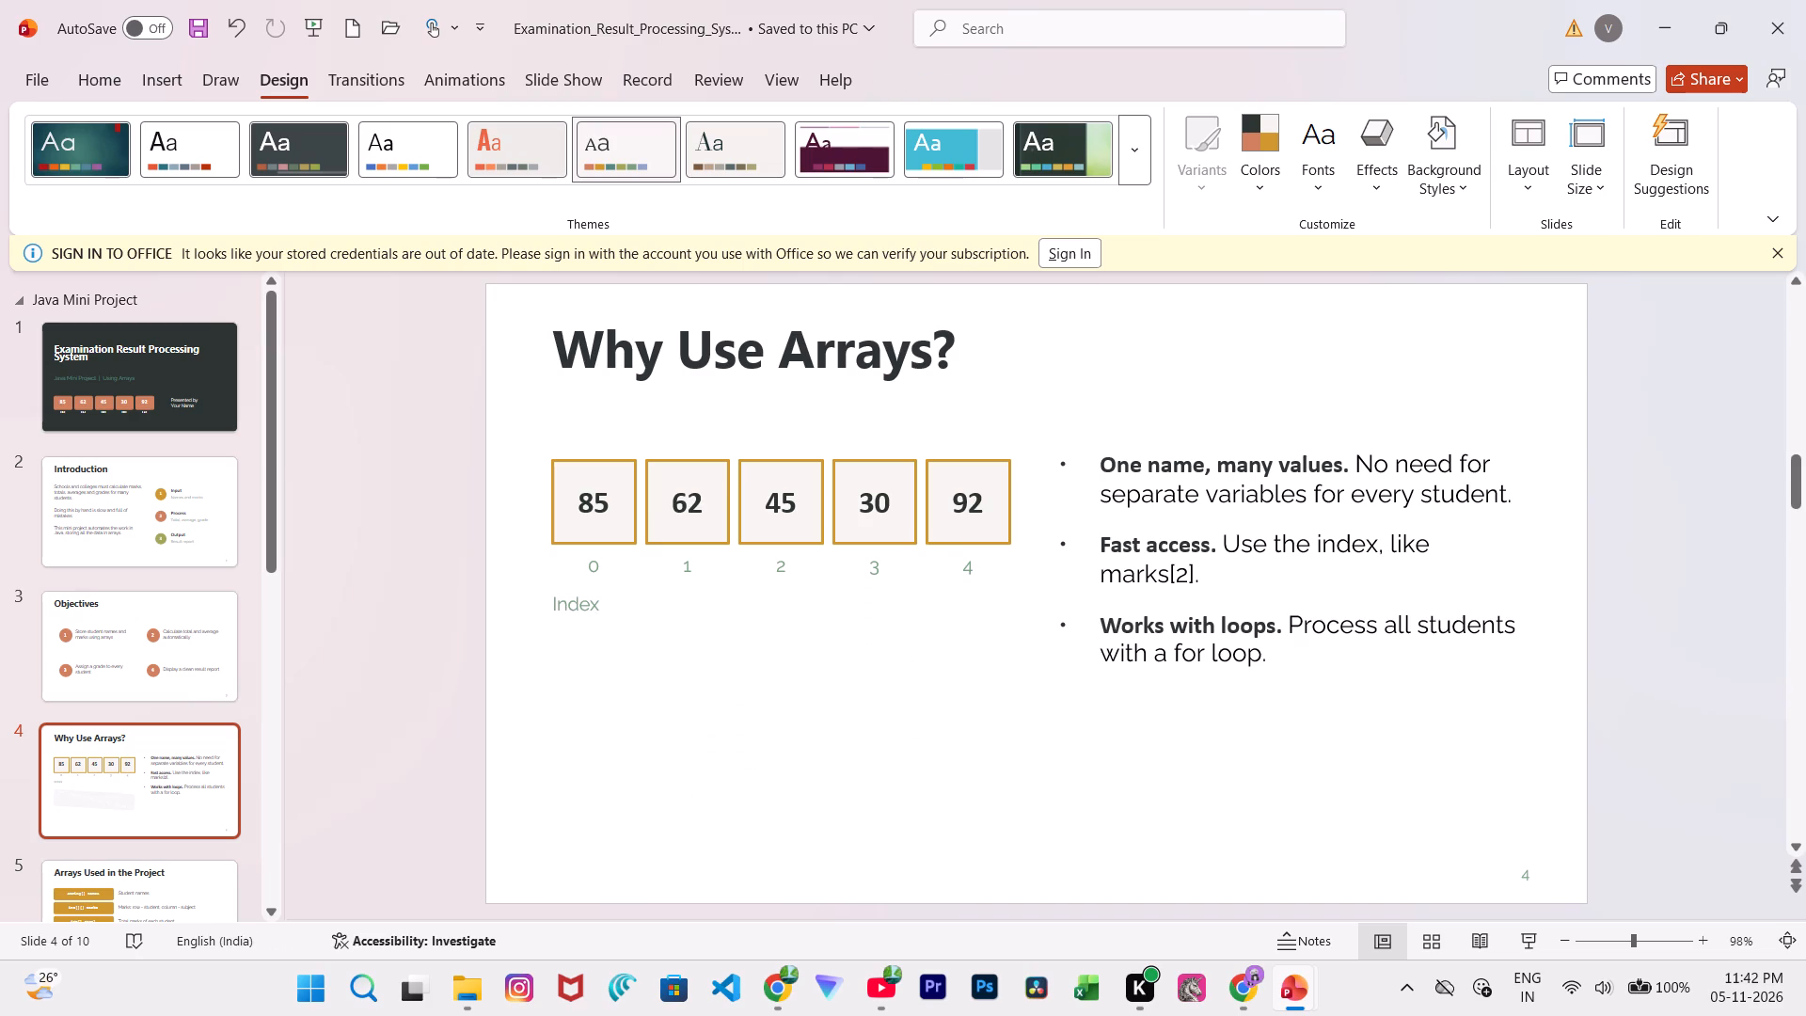
Change the font colour of the whole int[] marks code line to black.
double_click(777, 681)
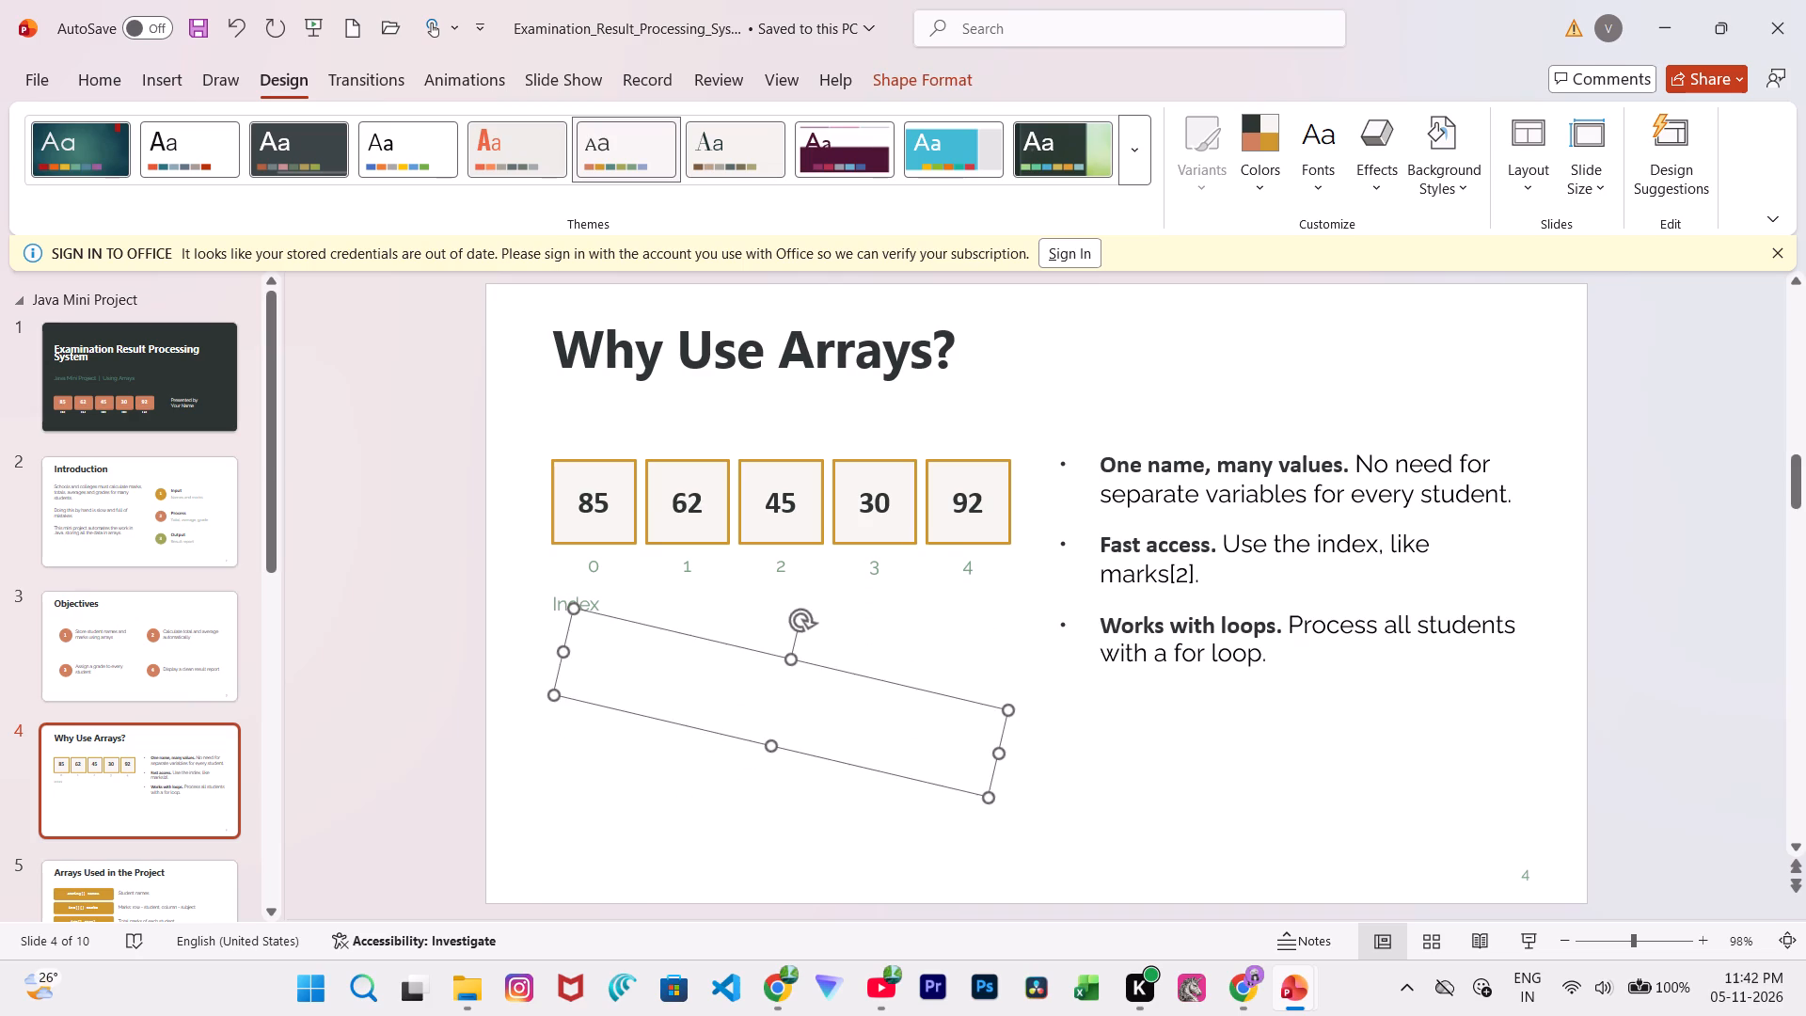
key("ctrl+a")
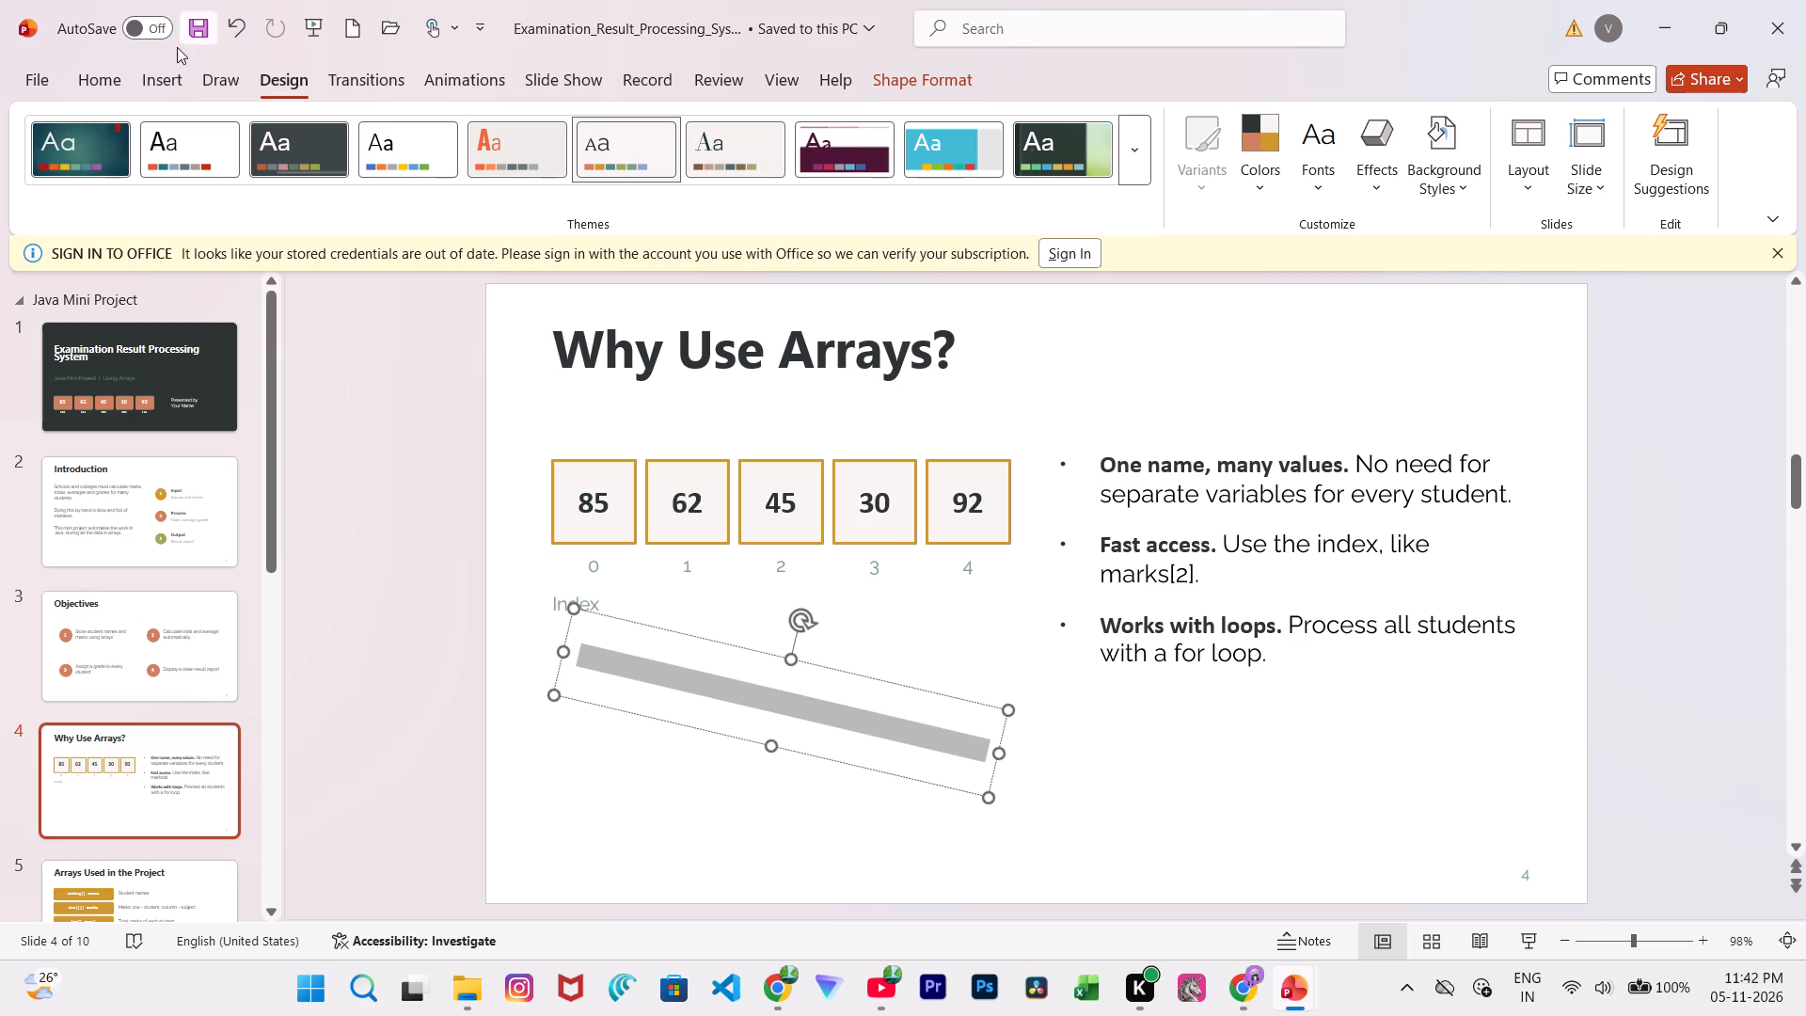
left_click(82, 86)
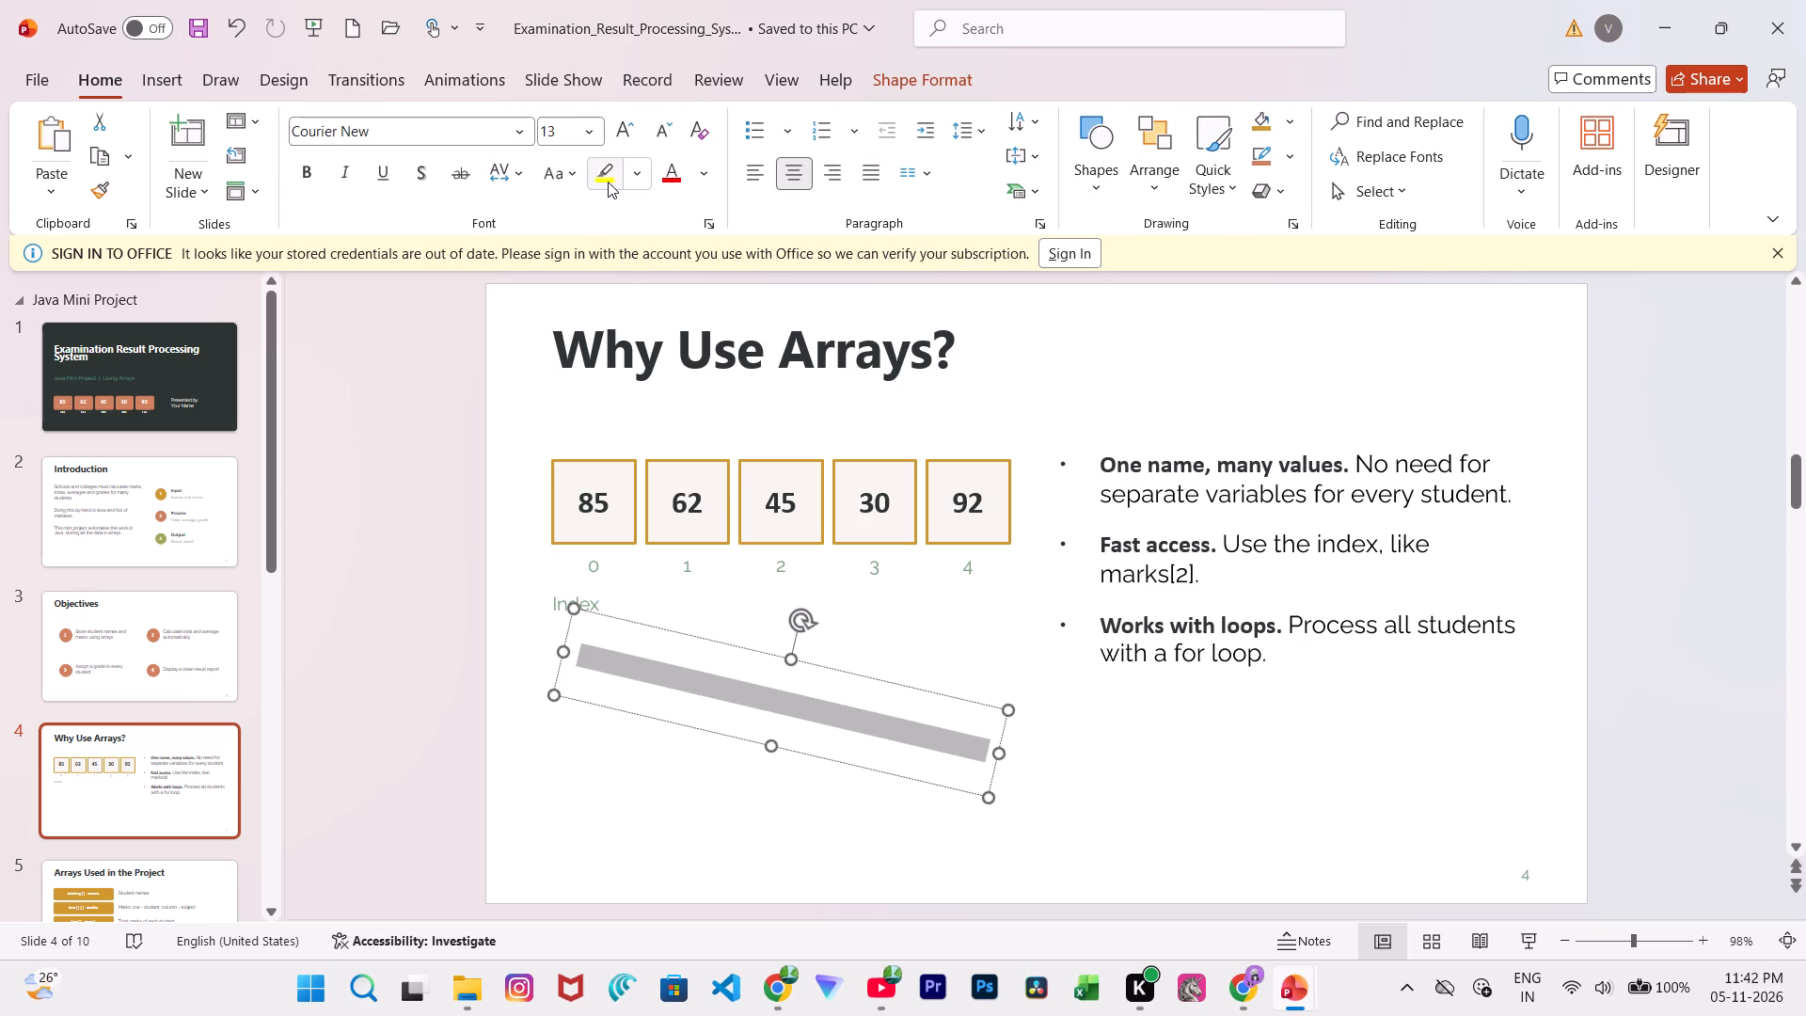
left_click(697, 183)
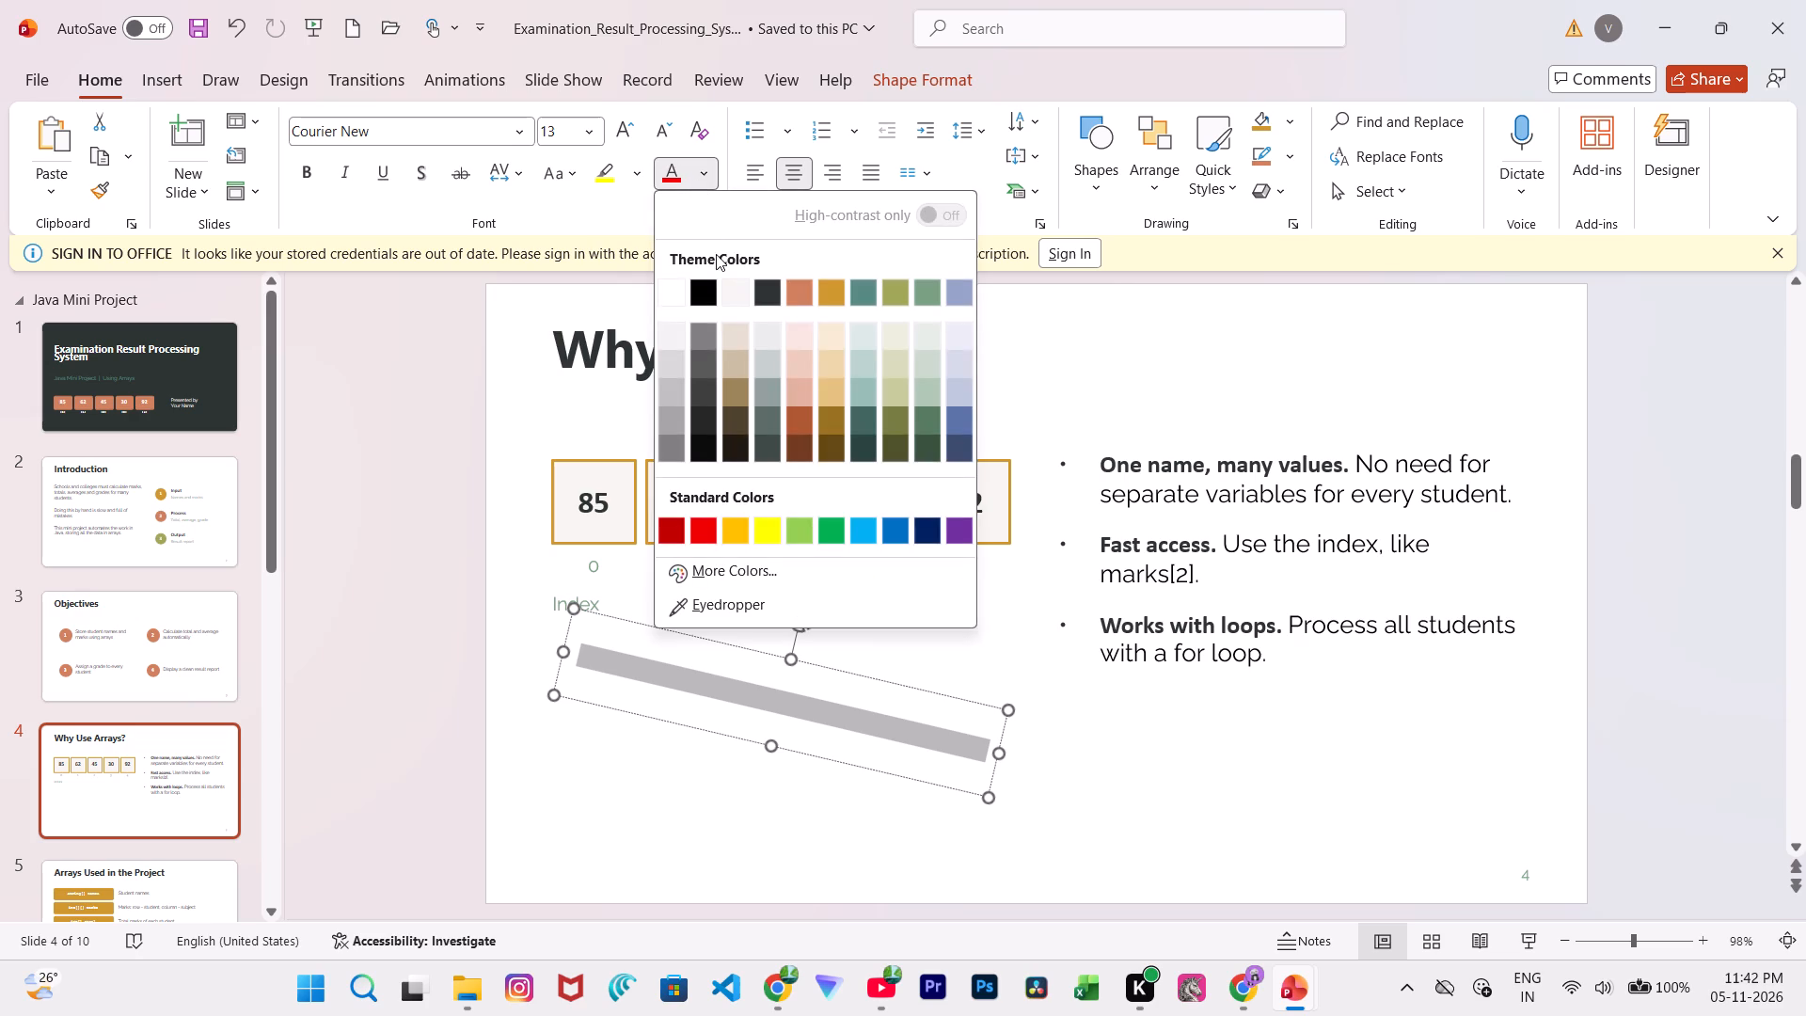
left_click(707, 286)
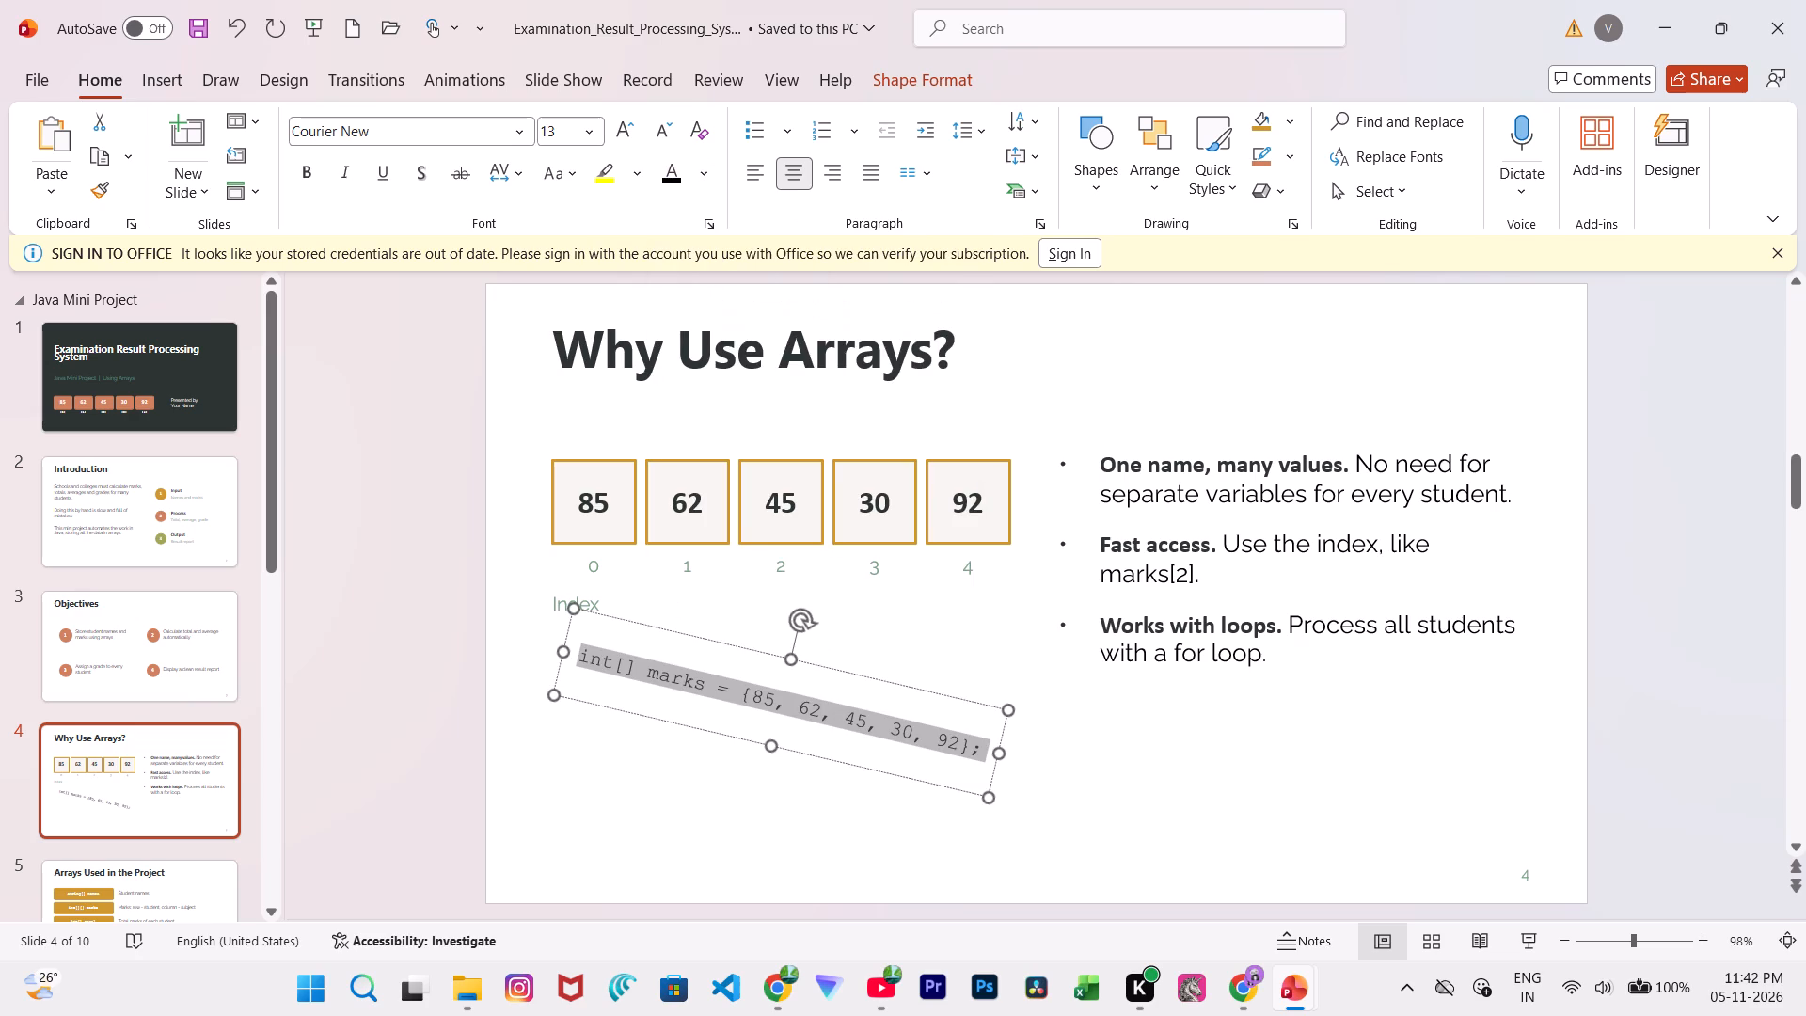
Rotate the int[] marks code line back to horizontal.
left_click_drag(795, 619, 777, 628)
left_click(1156, 845)
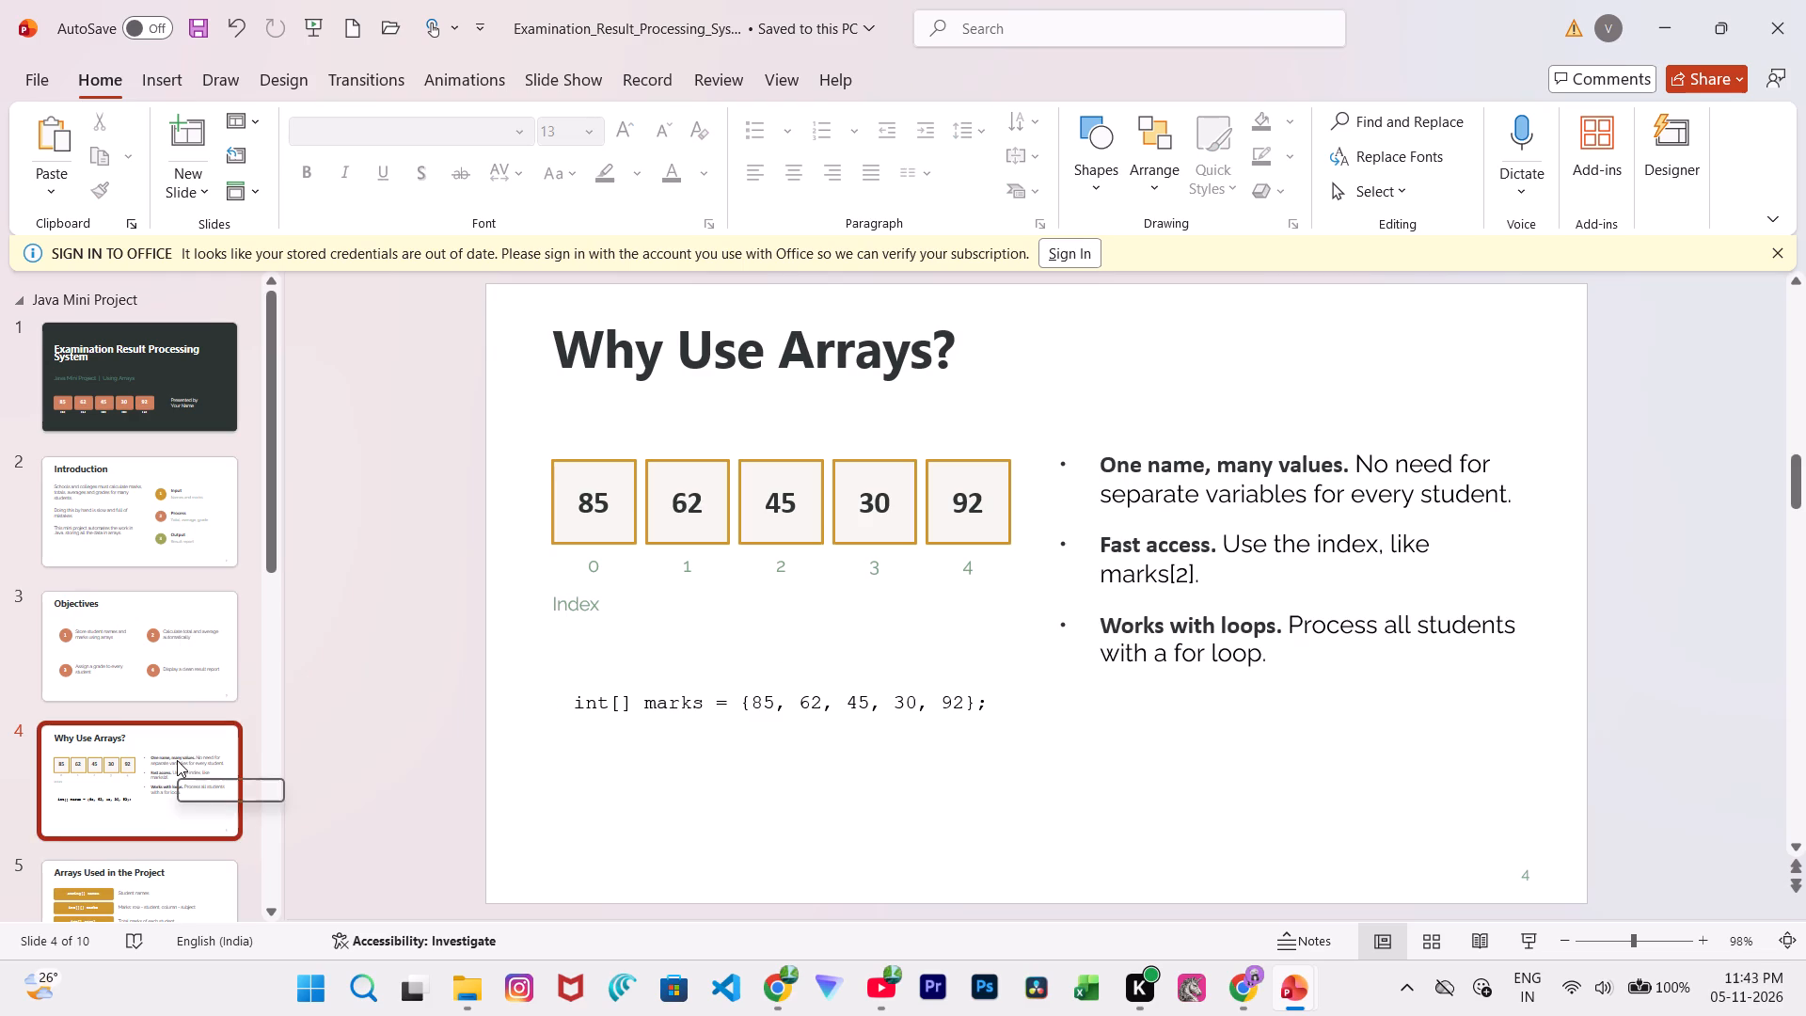
On the Arrays Used in the Project slide, change the String[] names label's text to black.
scroll(98, 640, "down", 1)
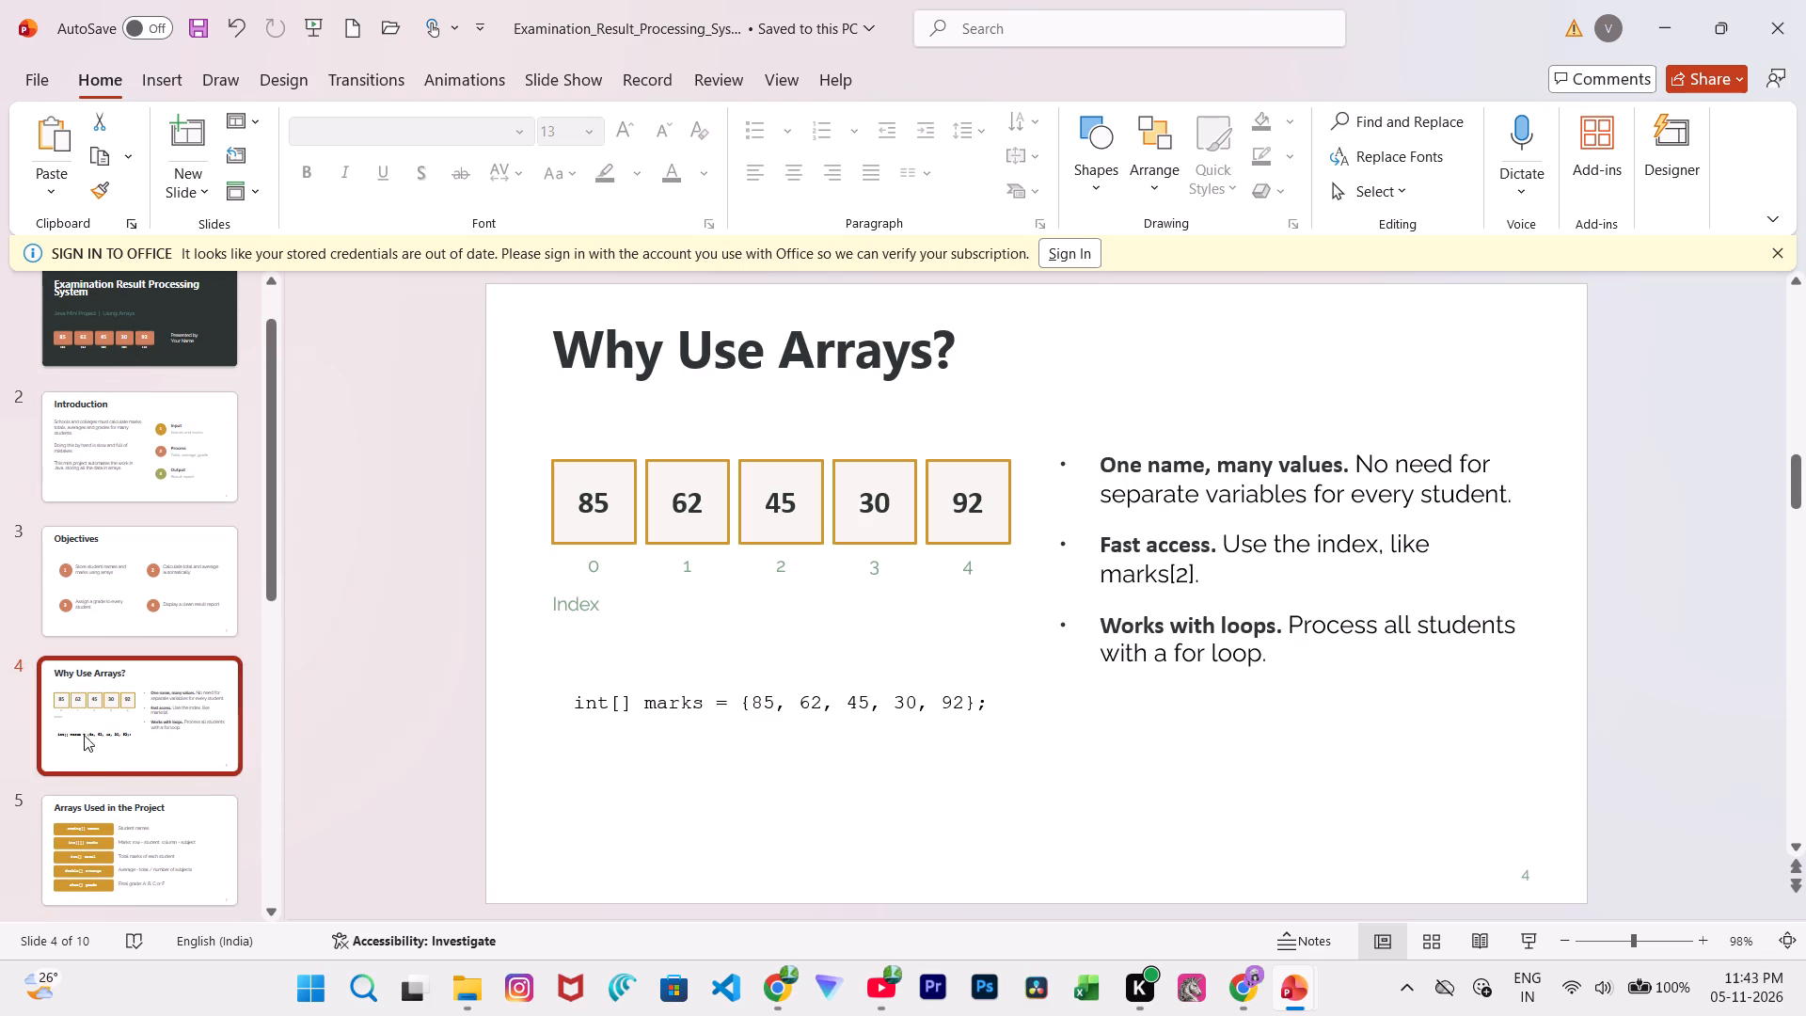
left_click(94, 802)
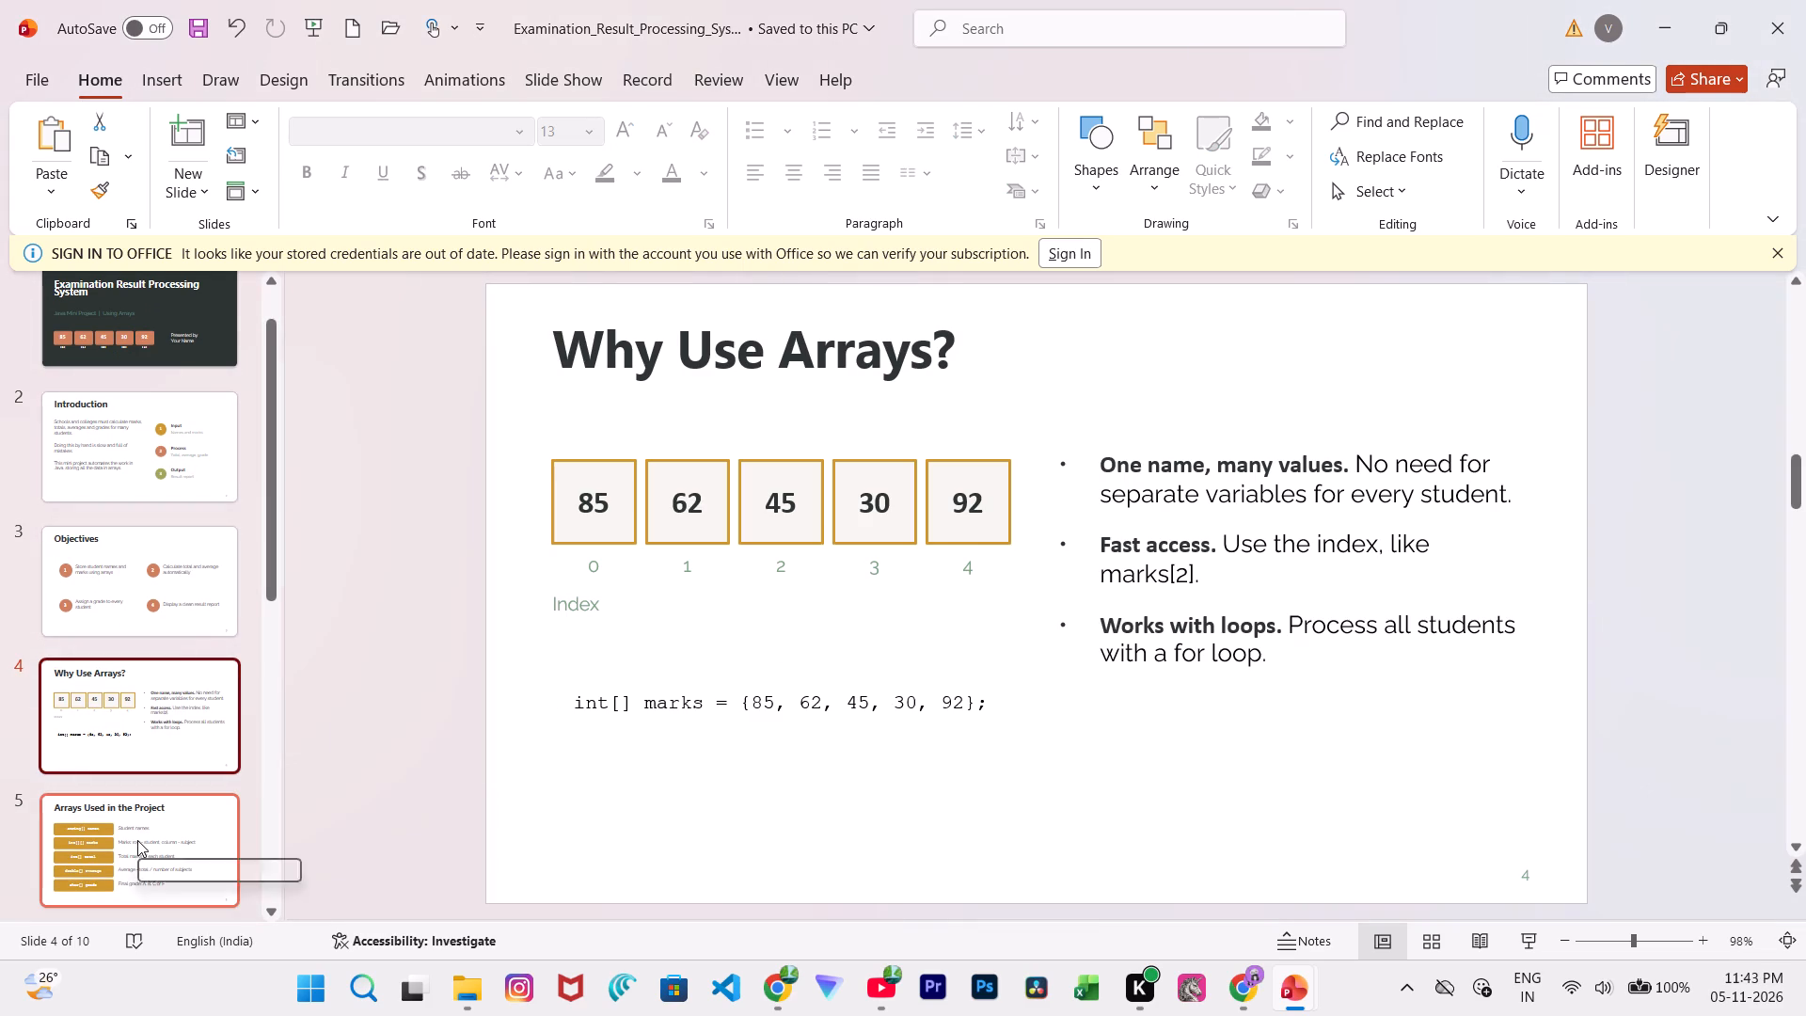
left_click(137, 840)
left_click(566, 451)
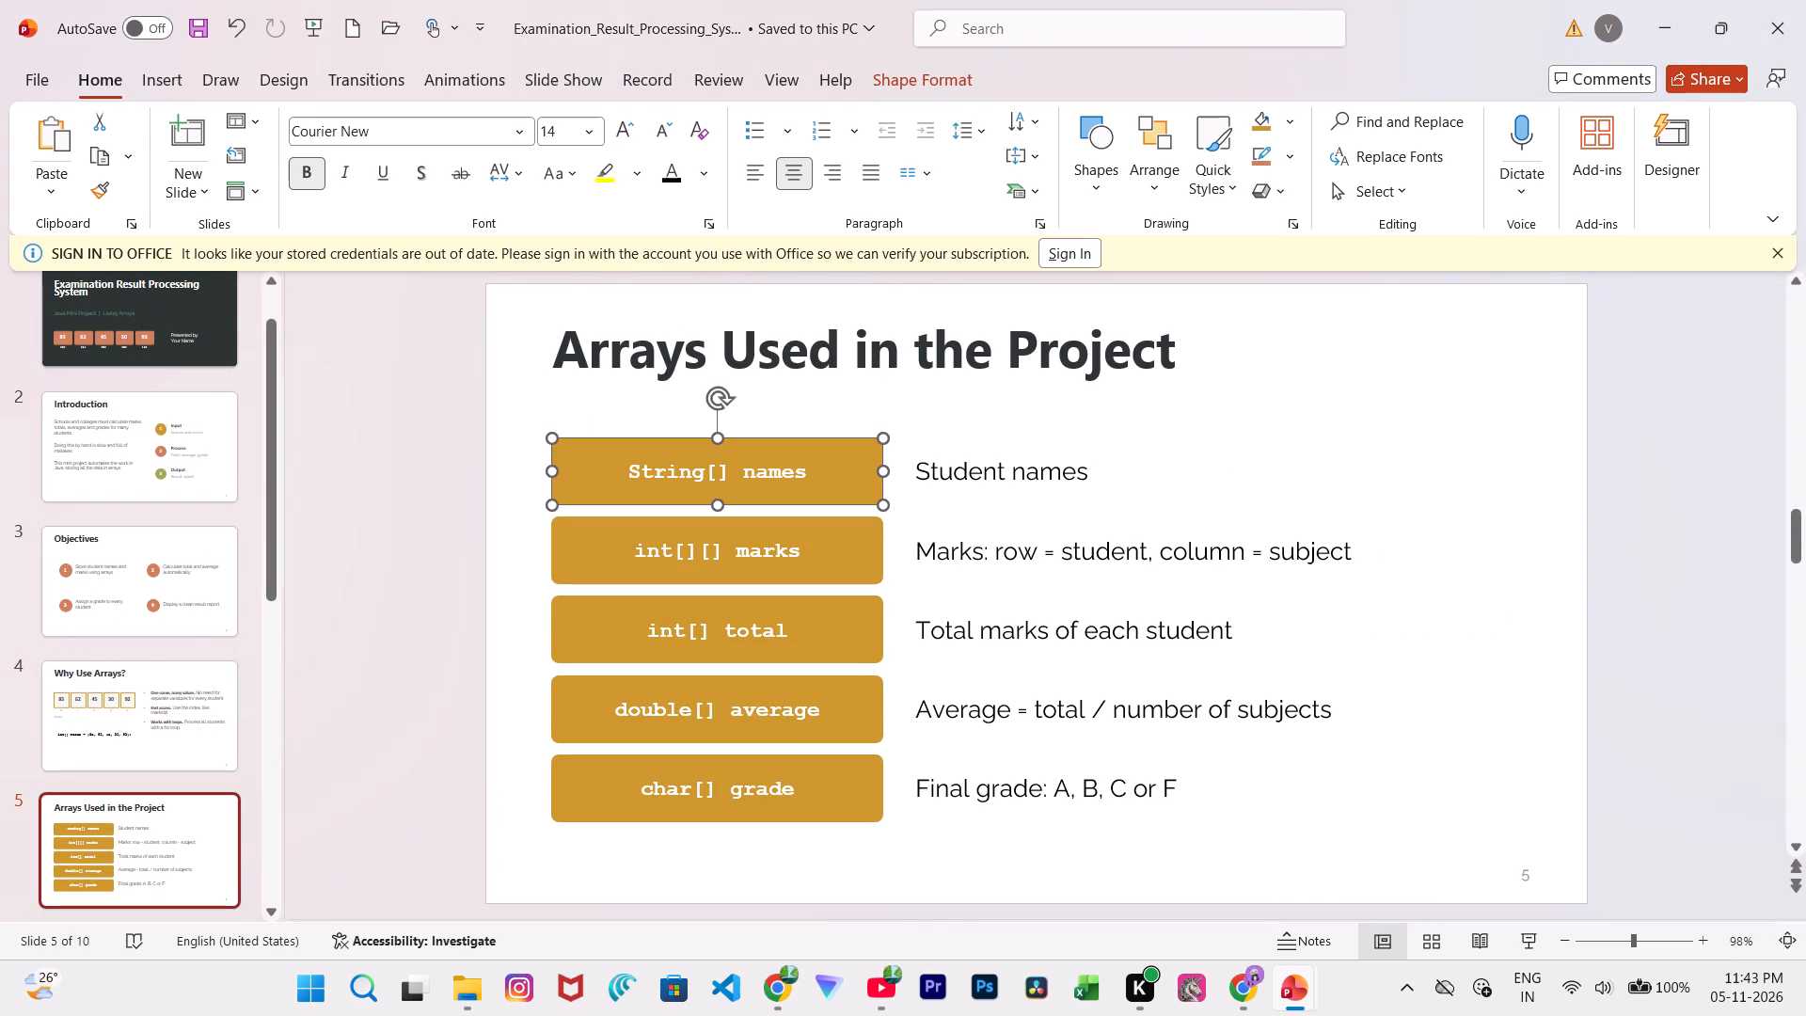
left_click_drag(635, 469, 782, 397)
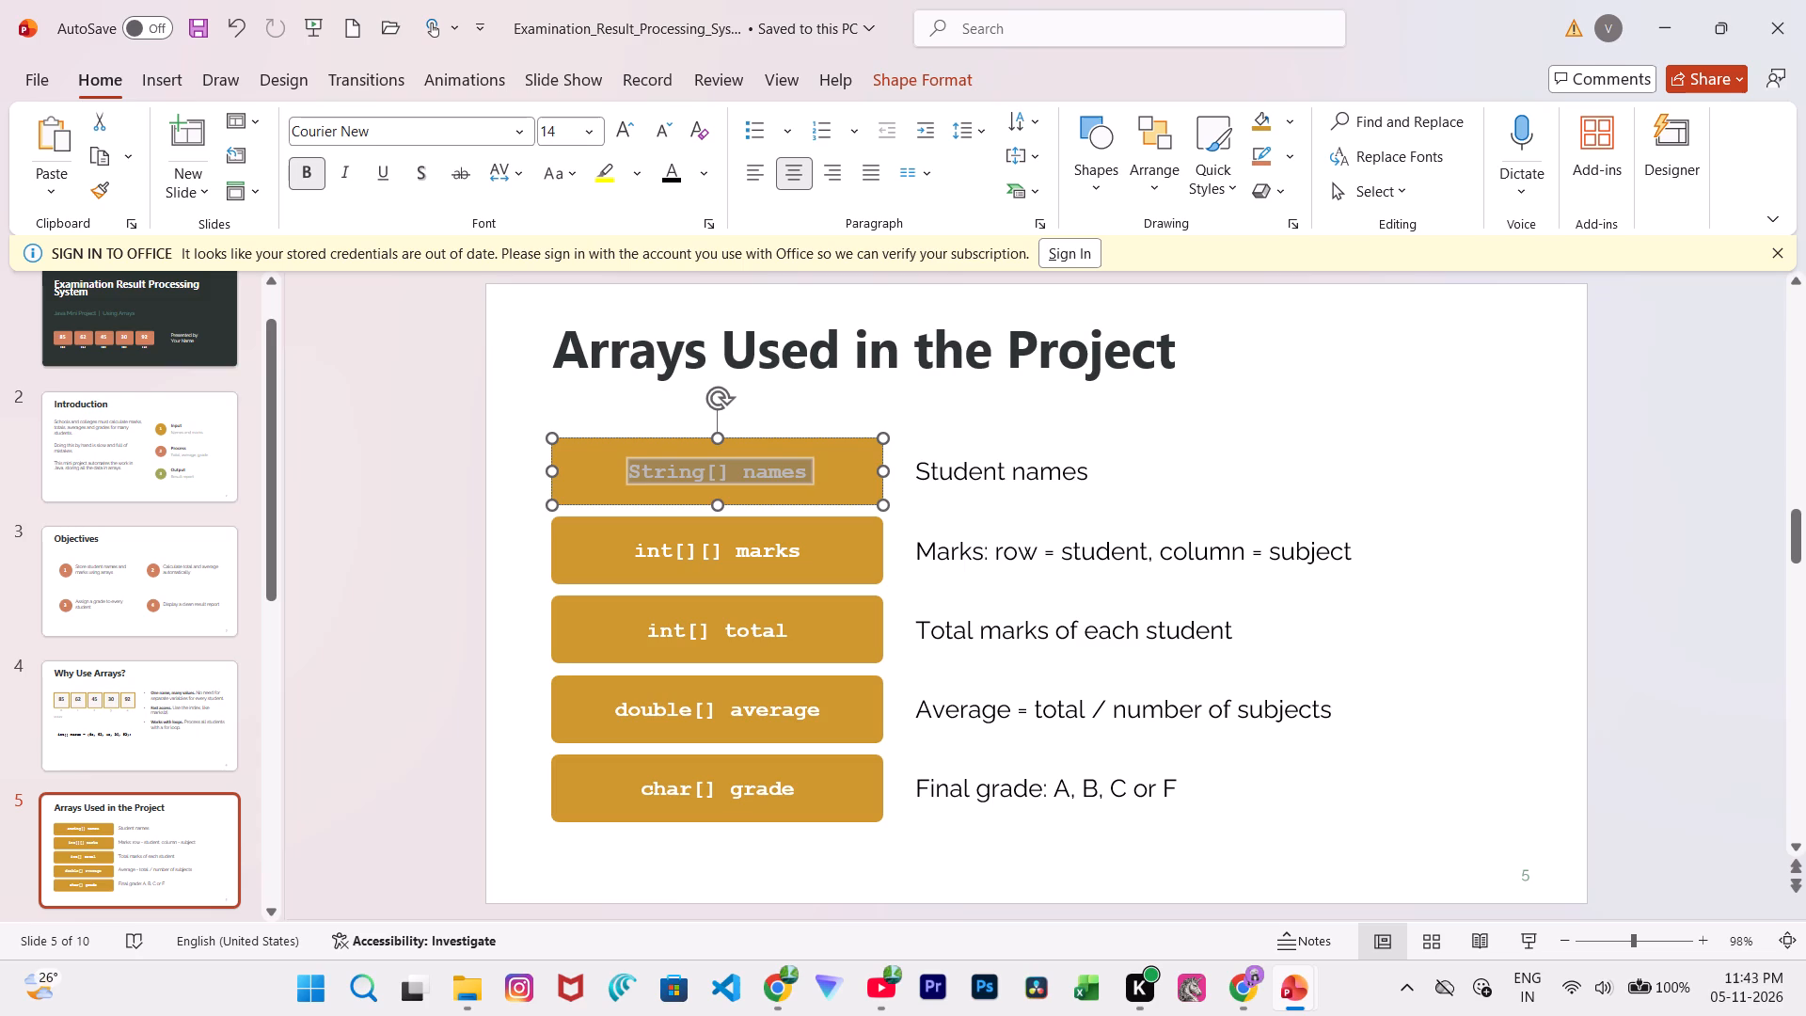
left_click_drag(782, 397, 794, 405)
left_click(1016, 362)
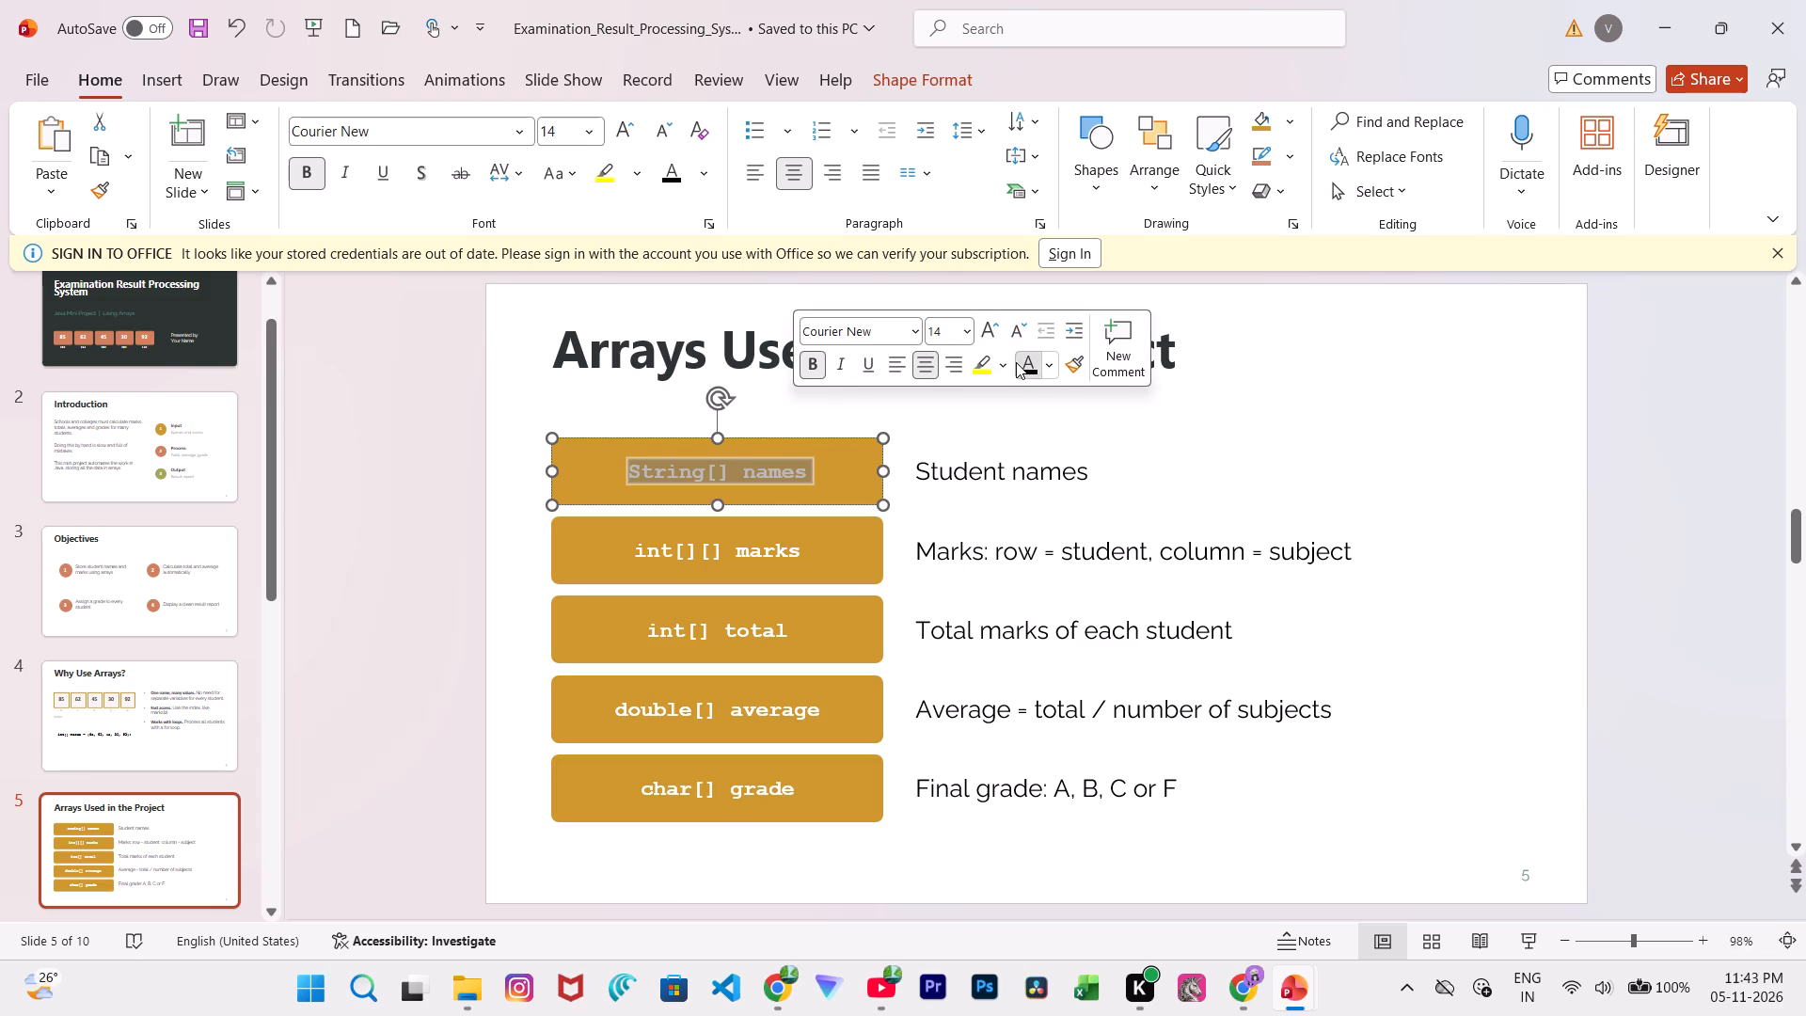
Change the text of the int[][] marks and int[] total labels to black.
left_click_drag(651, 550, 770, 553)
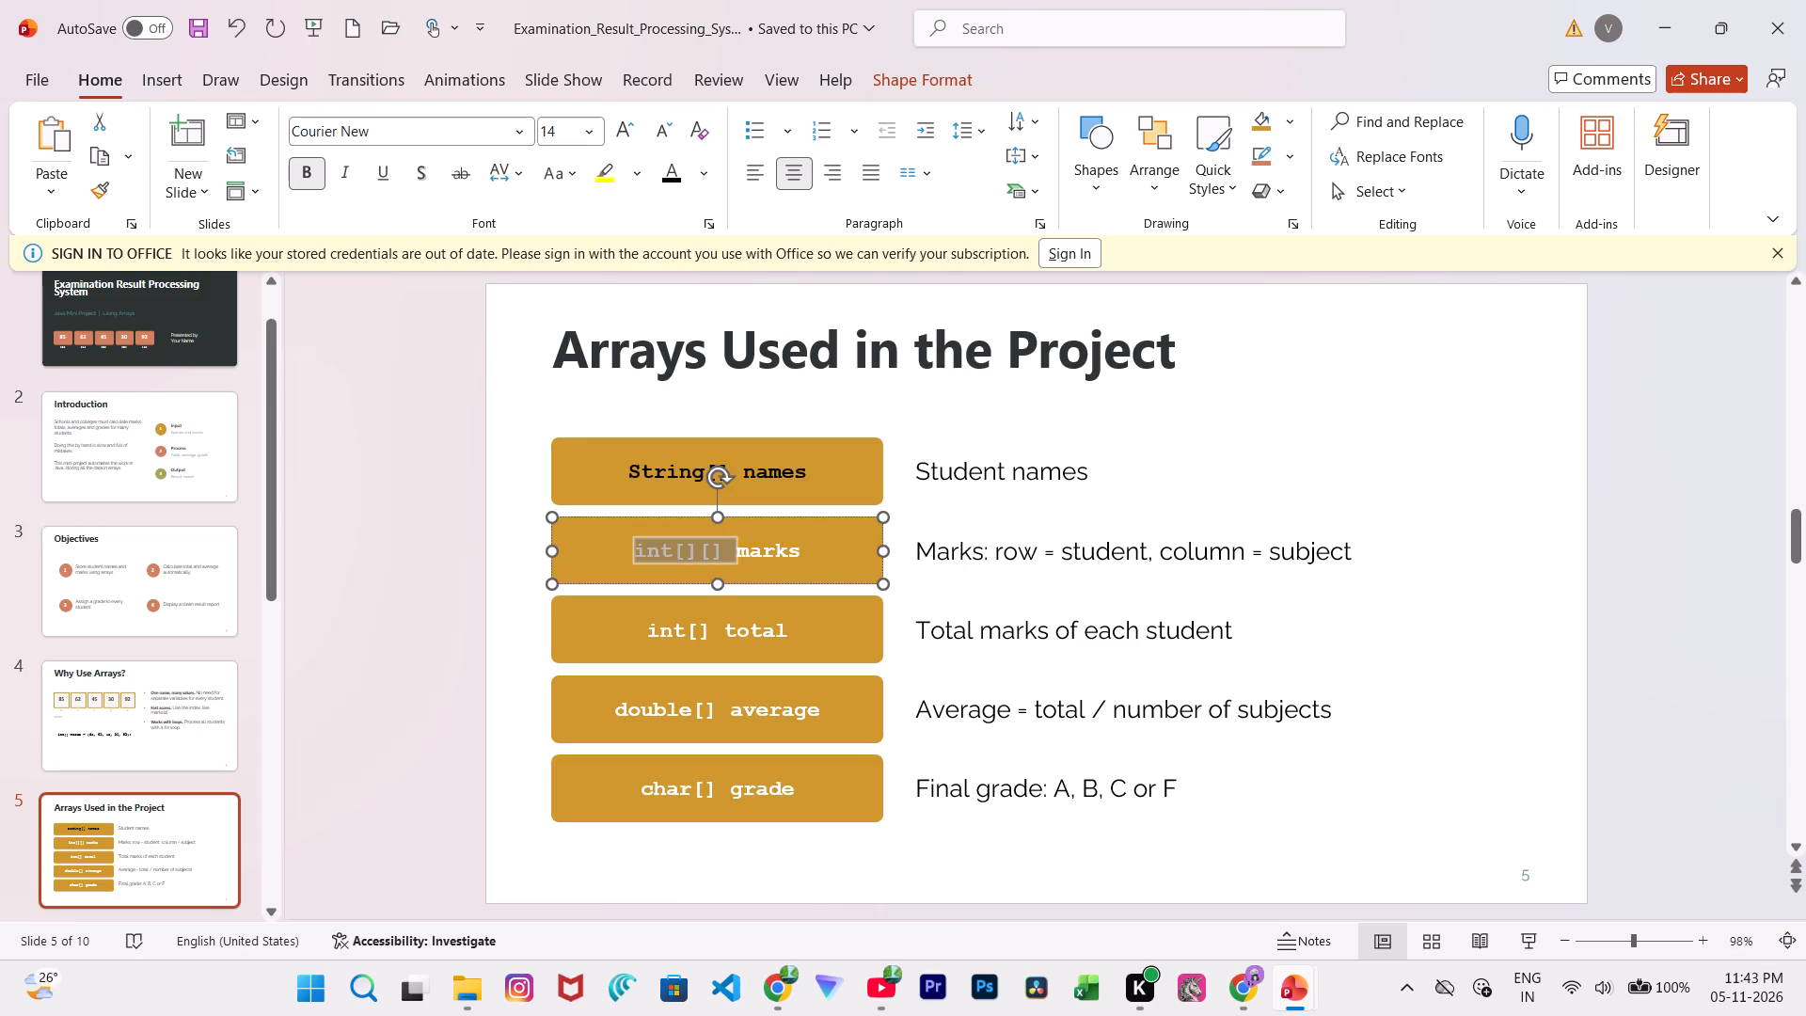
left_click_drag(770, 553, 818, 556)
left_click(1045, 513)
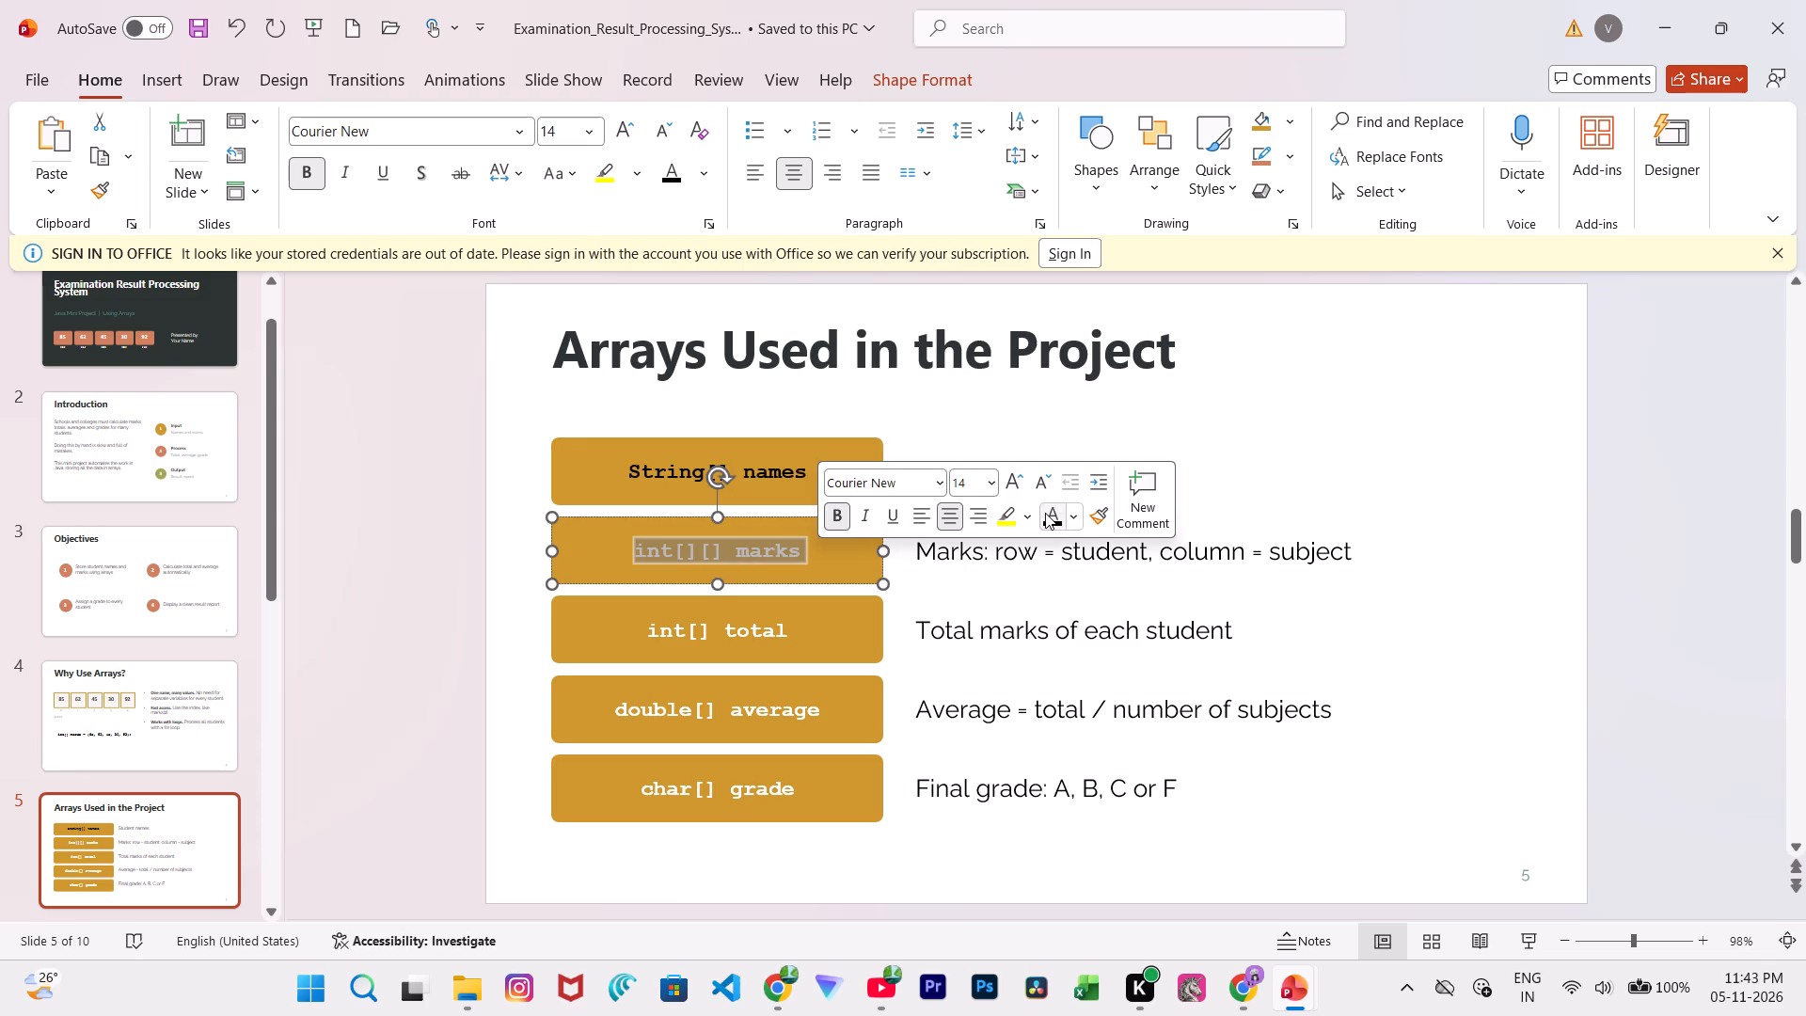
left_click_drag(651, 637, 816, 646)
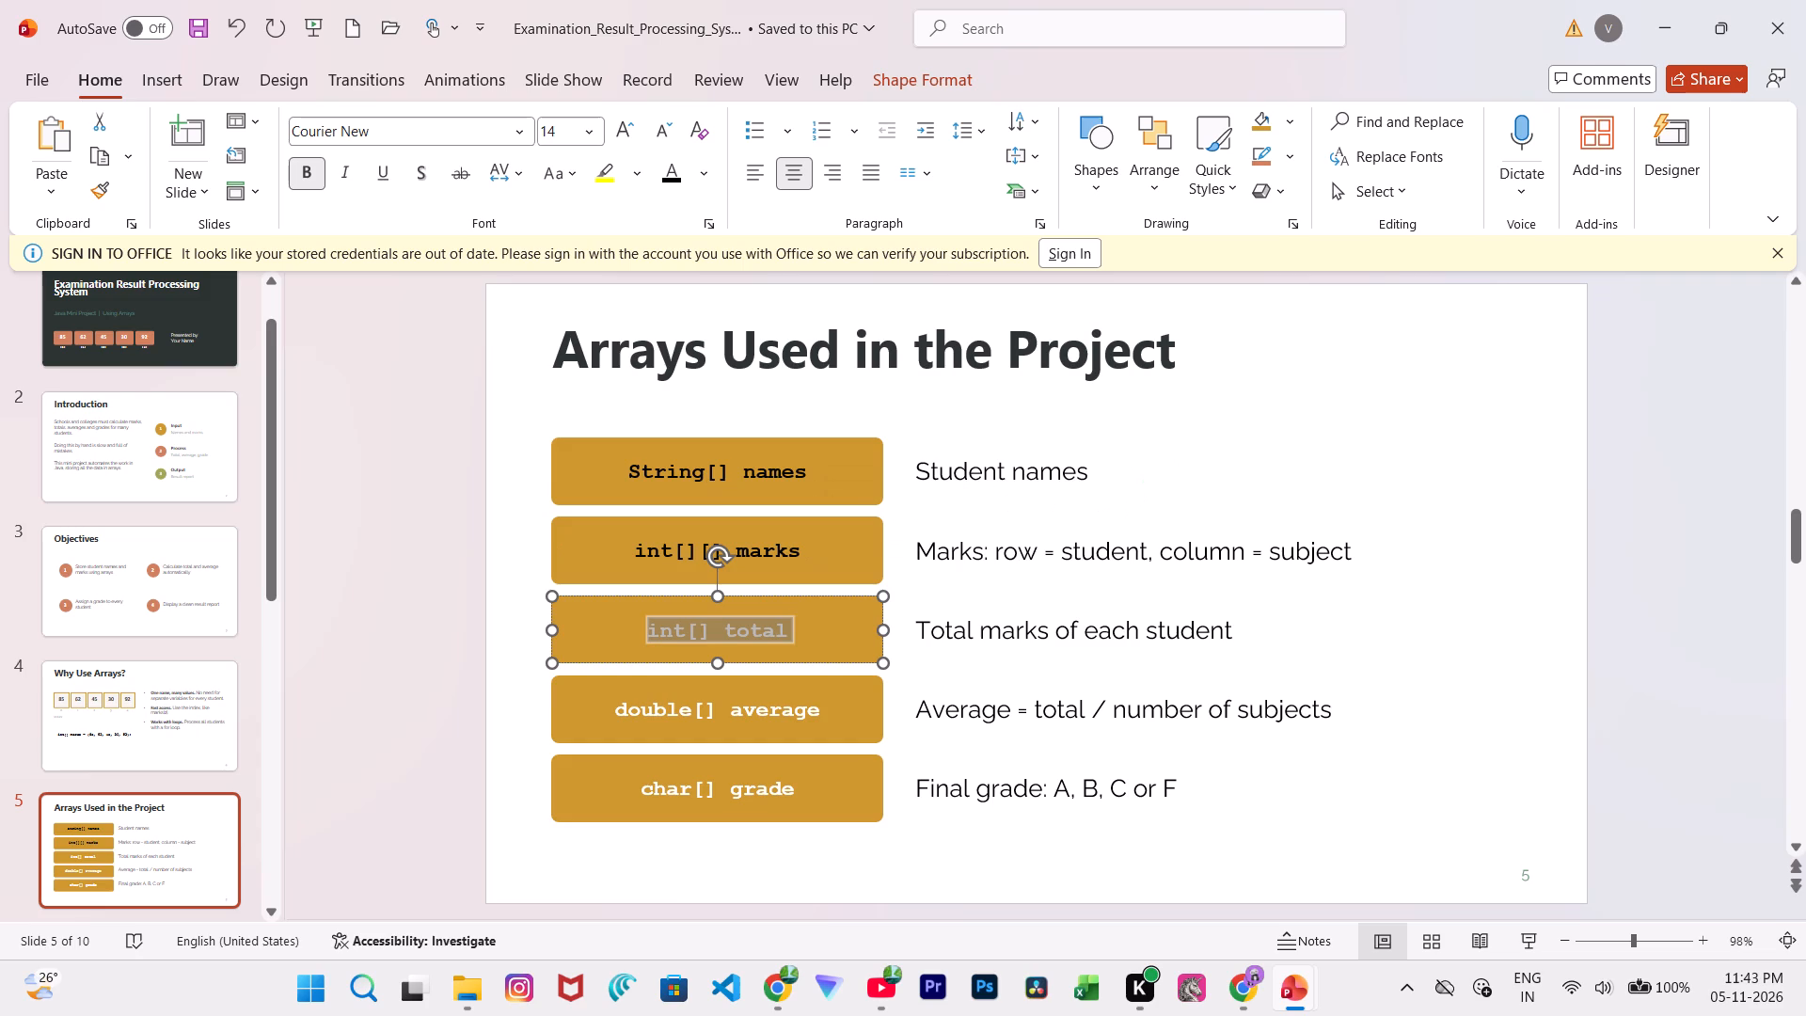
left_click_drag(816, 646, 821, 647)
left_click(1048, 601)
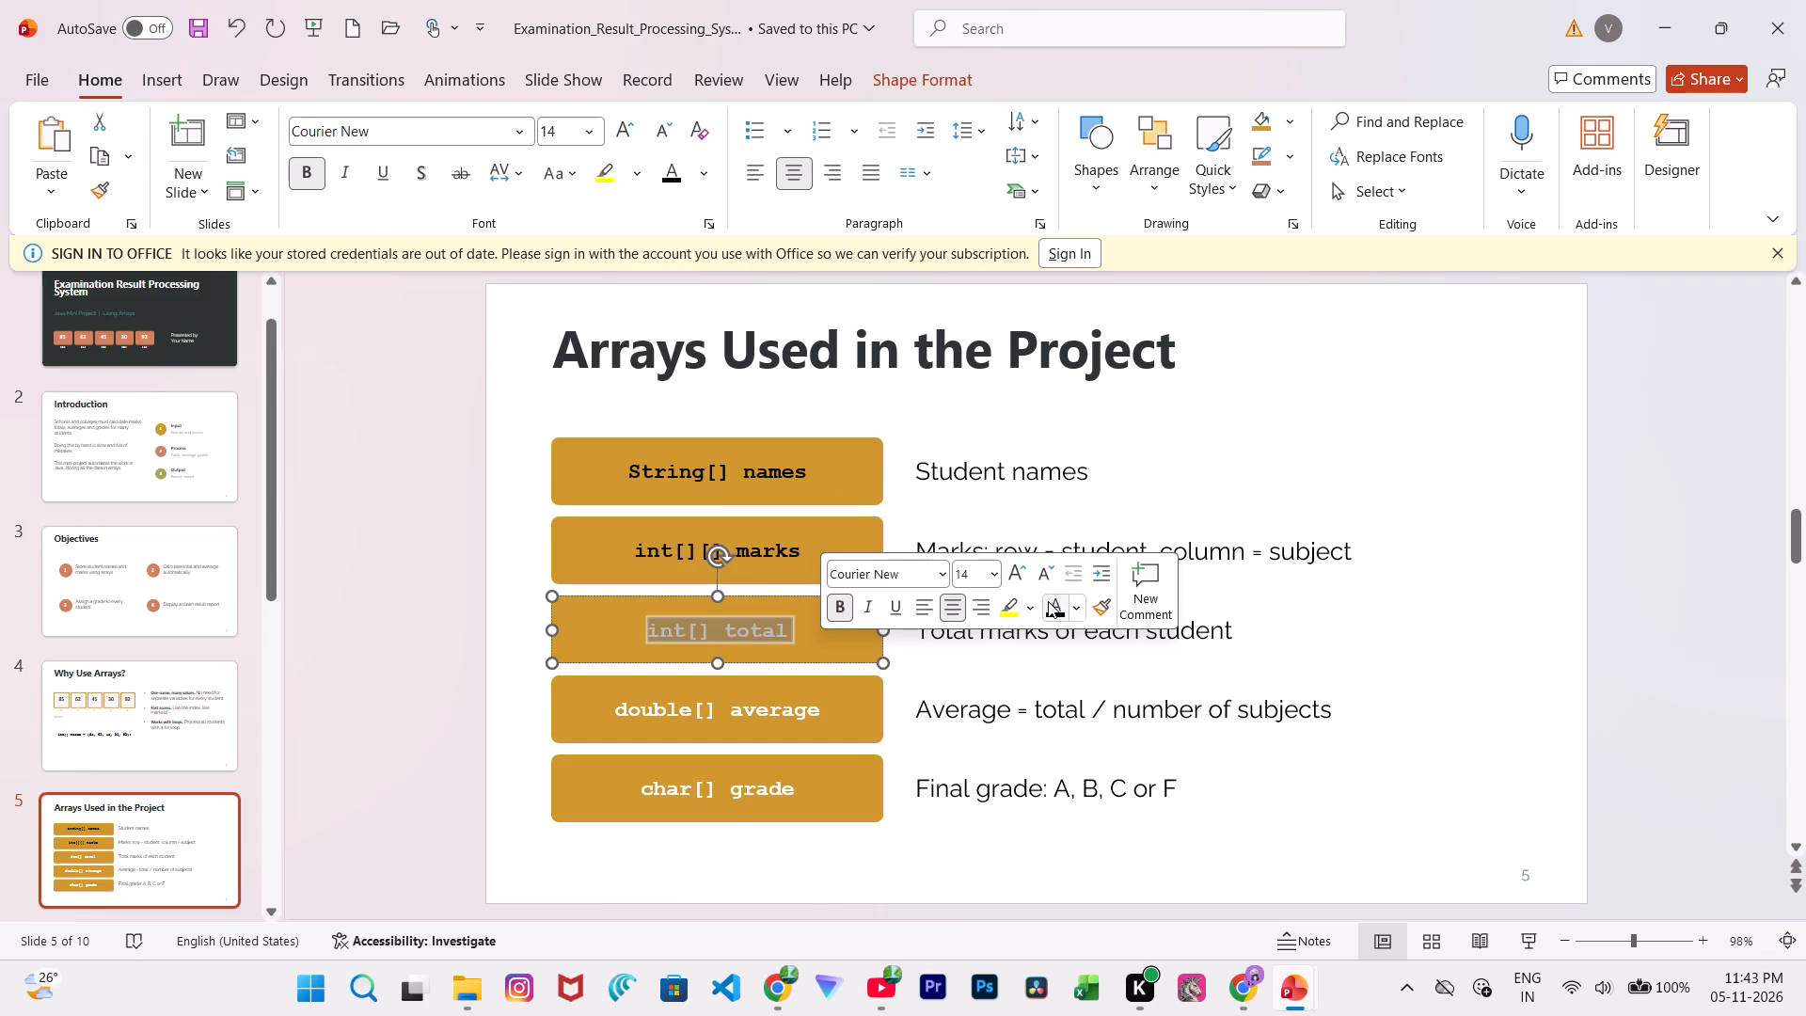
Change the text of the double[] average and char[] grade labels to black.
left_click_drag(623, 708, 856, 721)
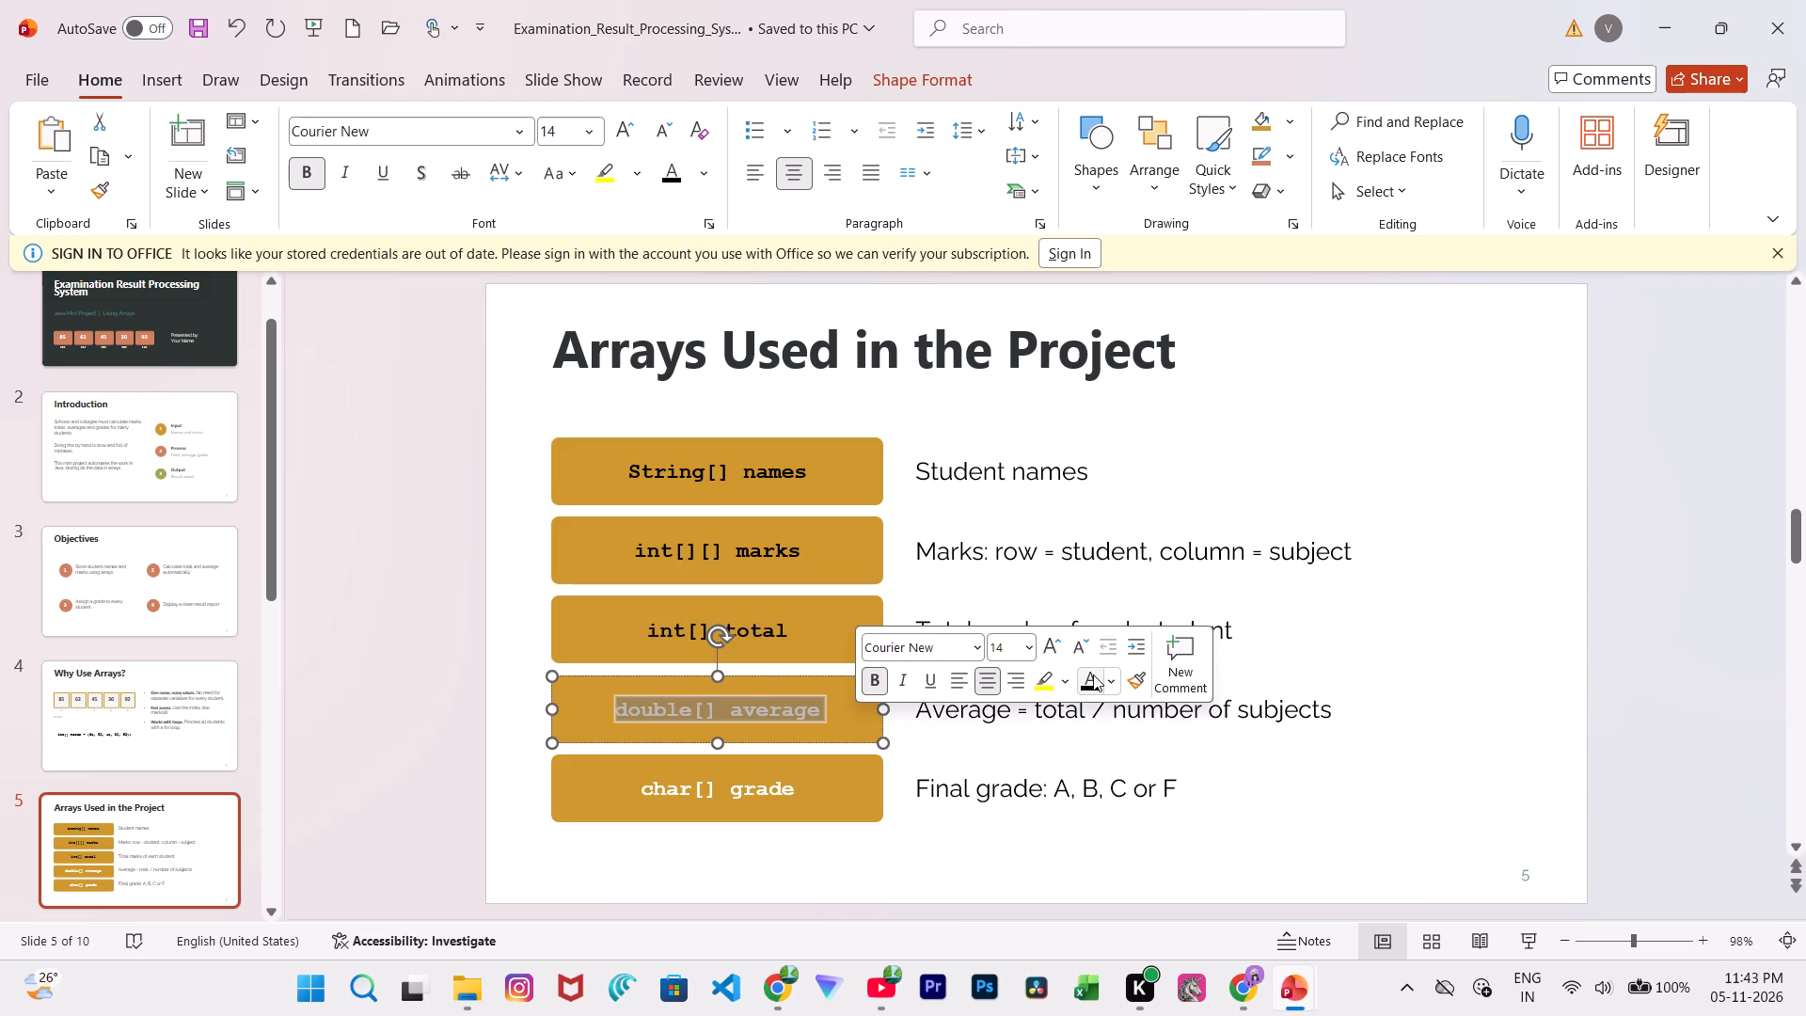
left_click(1093, 675)
left_click_drag(649, 788, 656, 788)
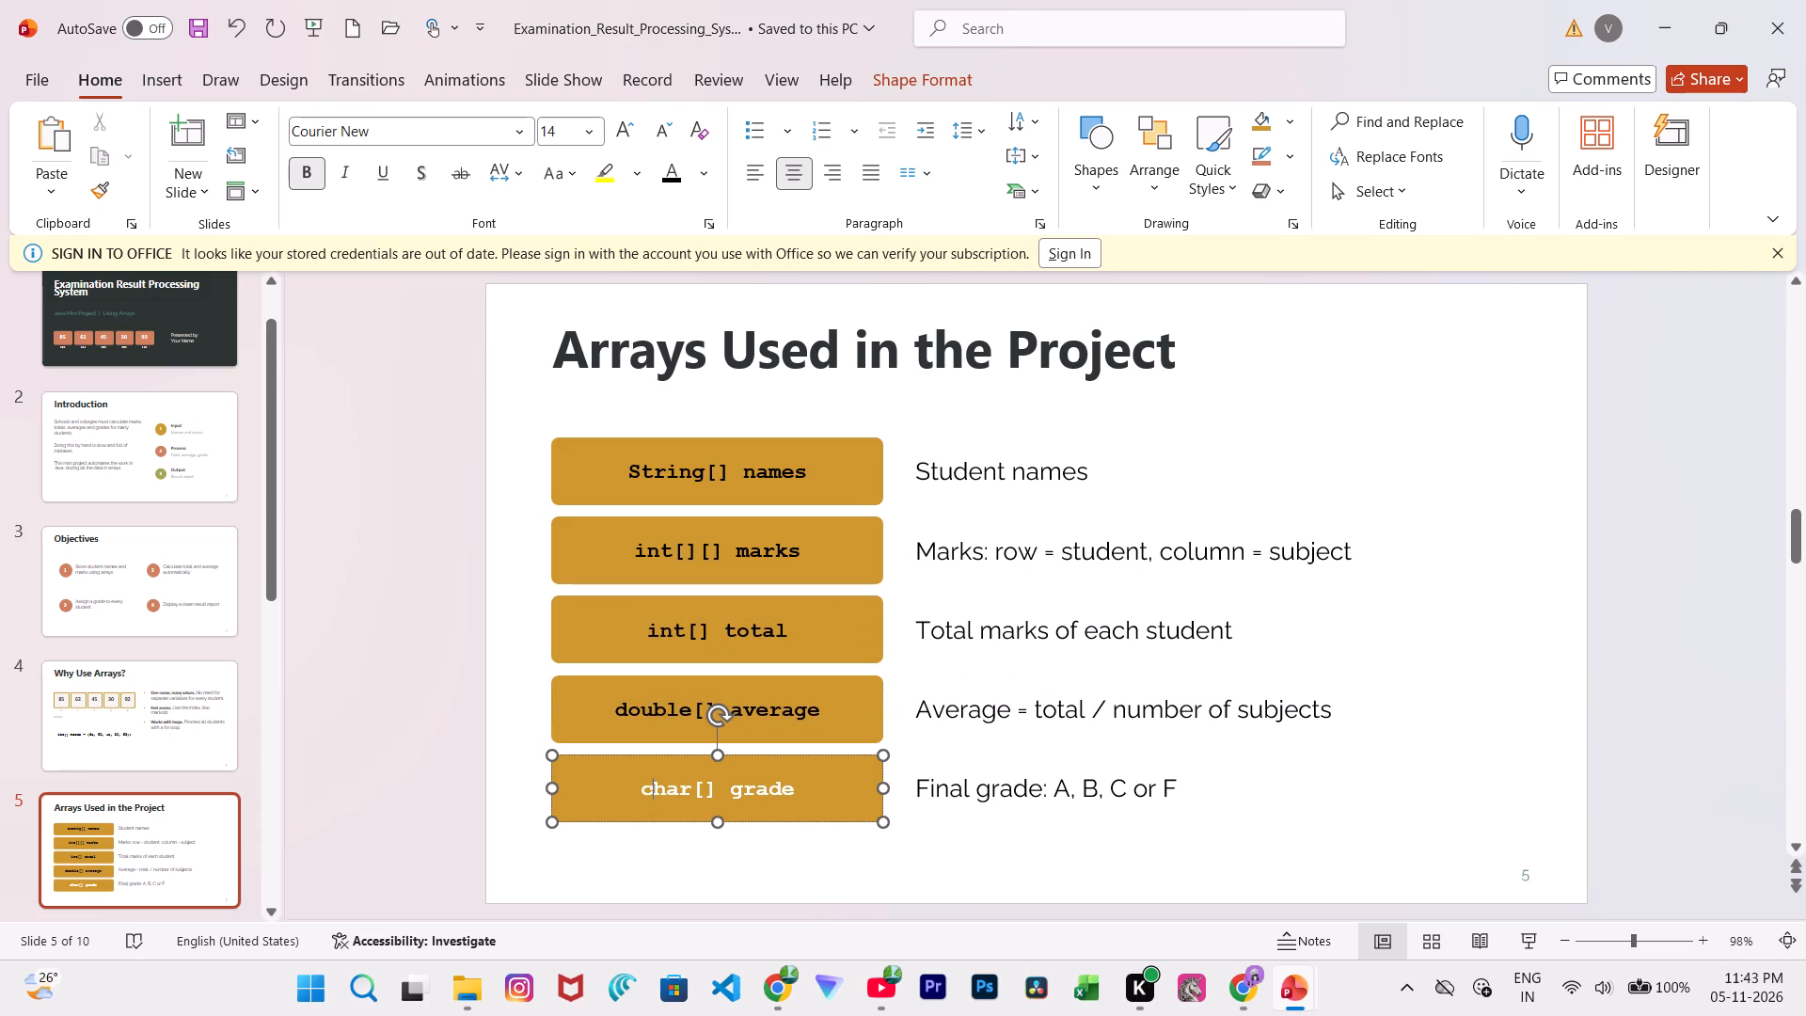
left_click_drag(656, 788, 859, 802)
left_click(1085, 765)
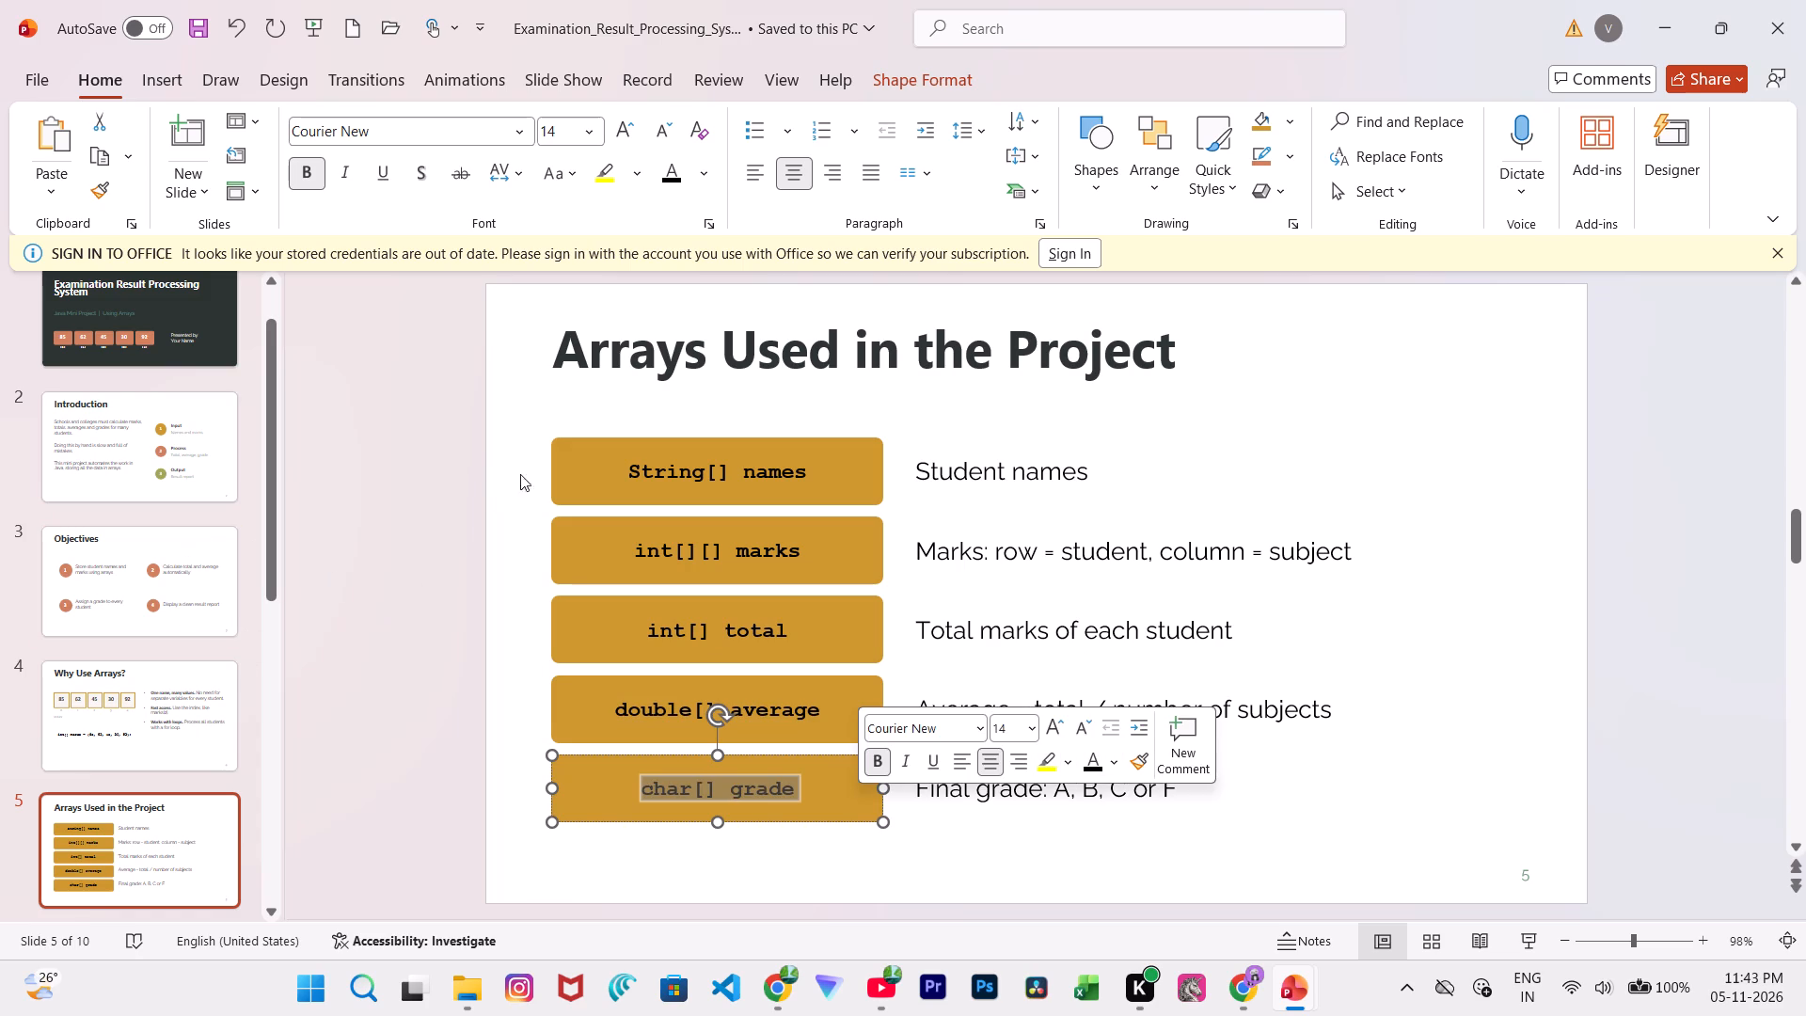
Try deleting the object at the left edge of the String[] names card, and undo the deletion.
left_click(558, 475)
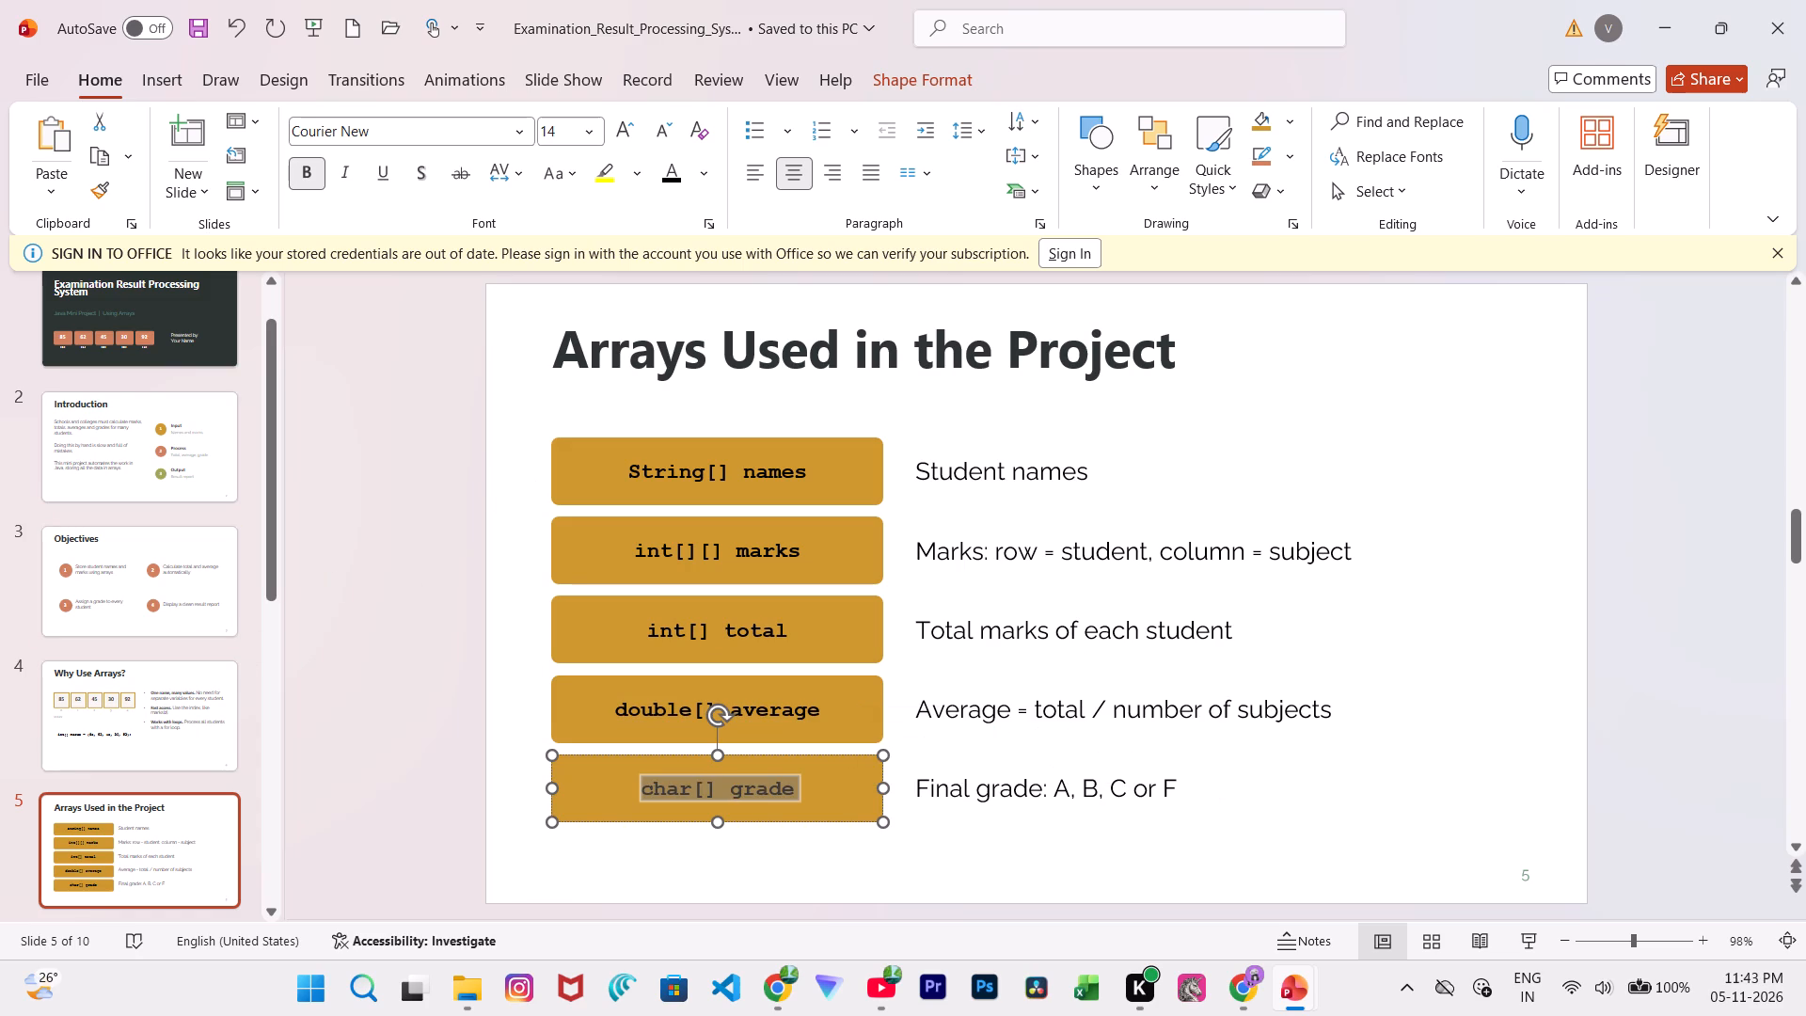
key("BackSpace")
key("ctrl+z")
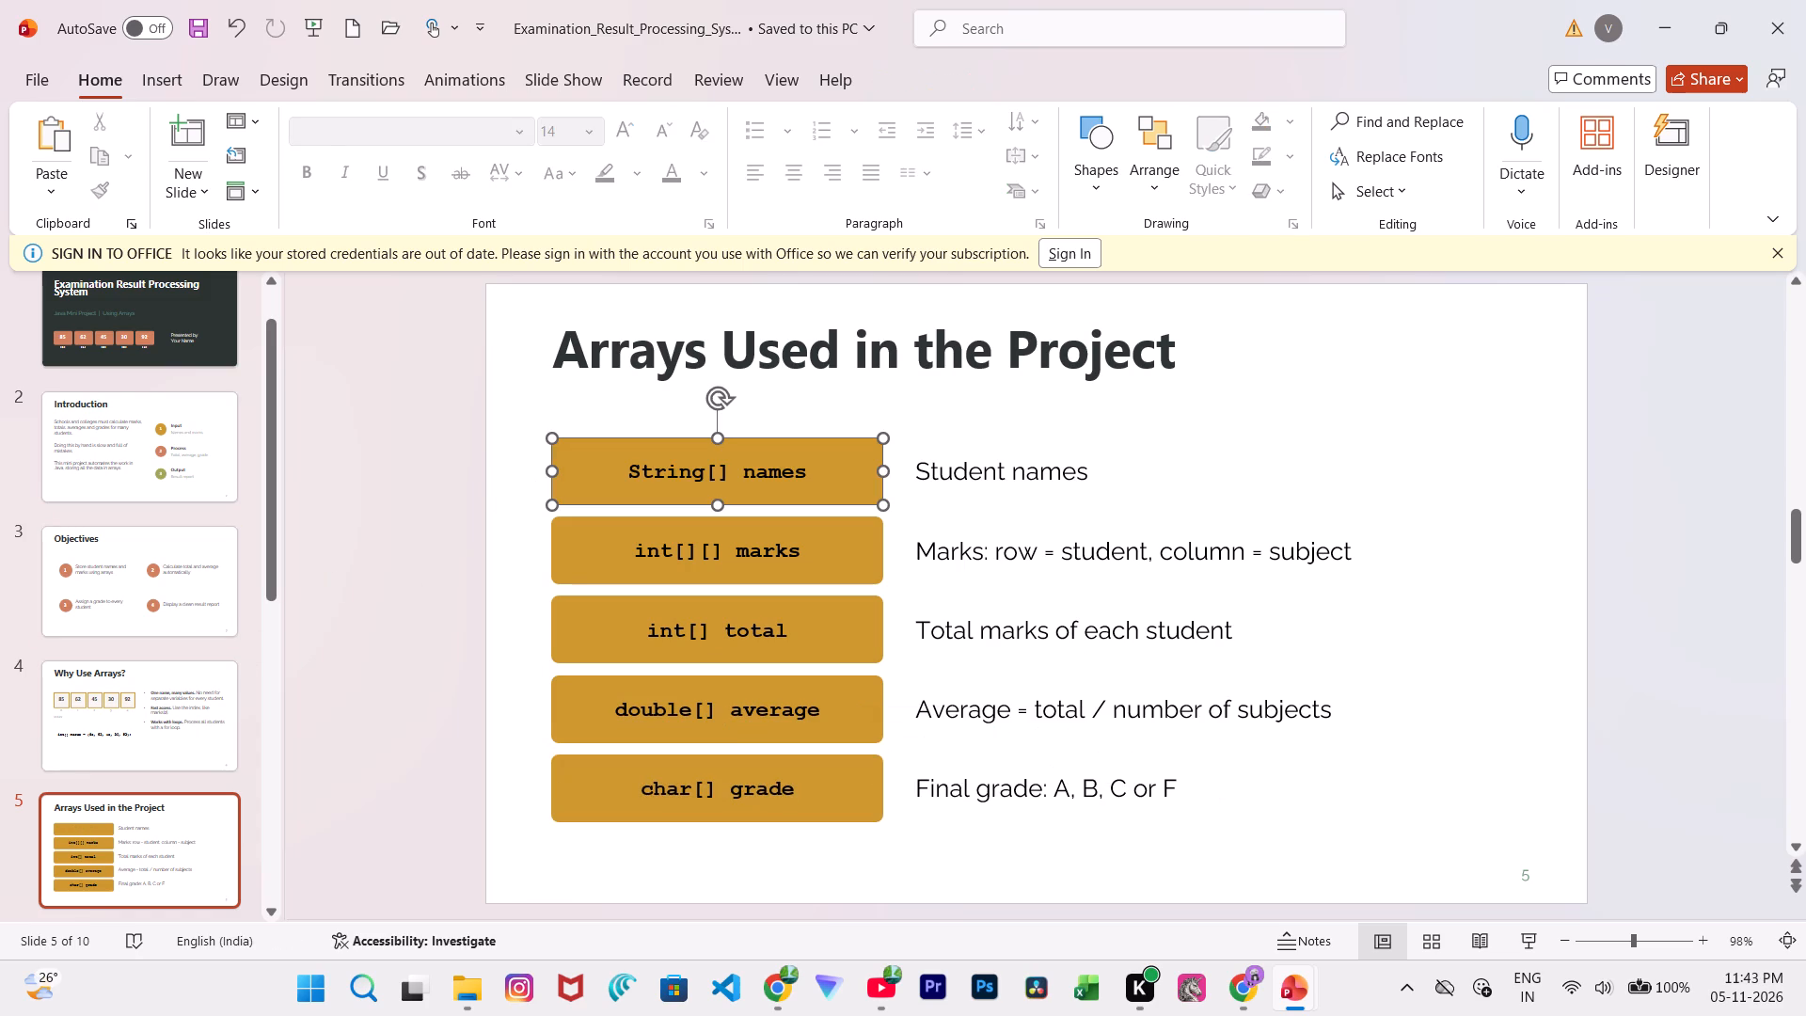
Narrow the String[] names text box from its left edge and delete the gold card behind it.
left_click(591, 477)
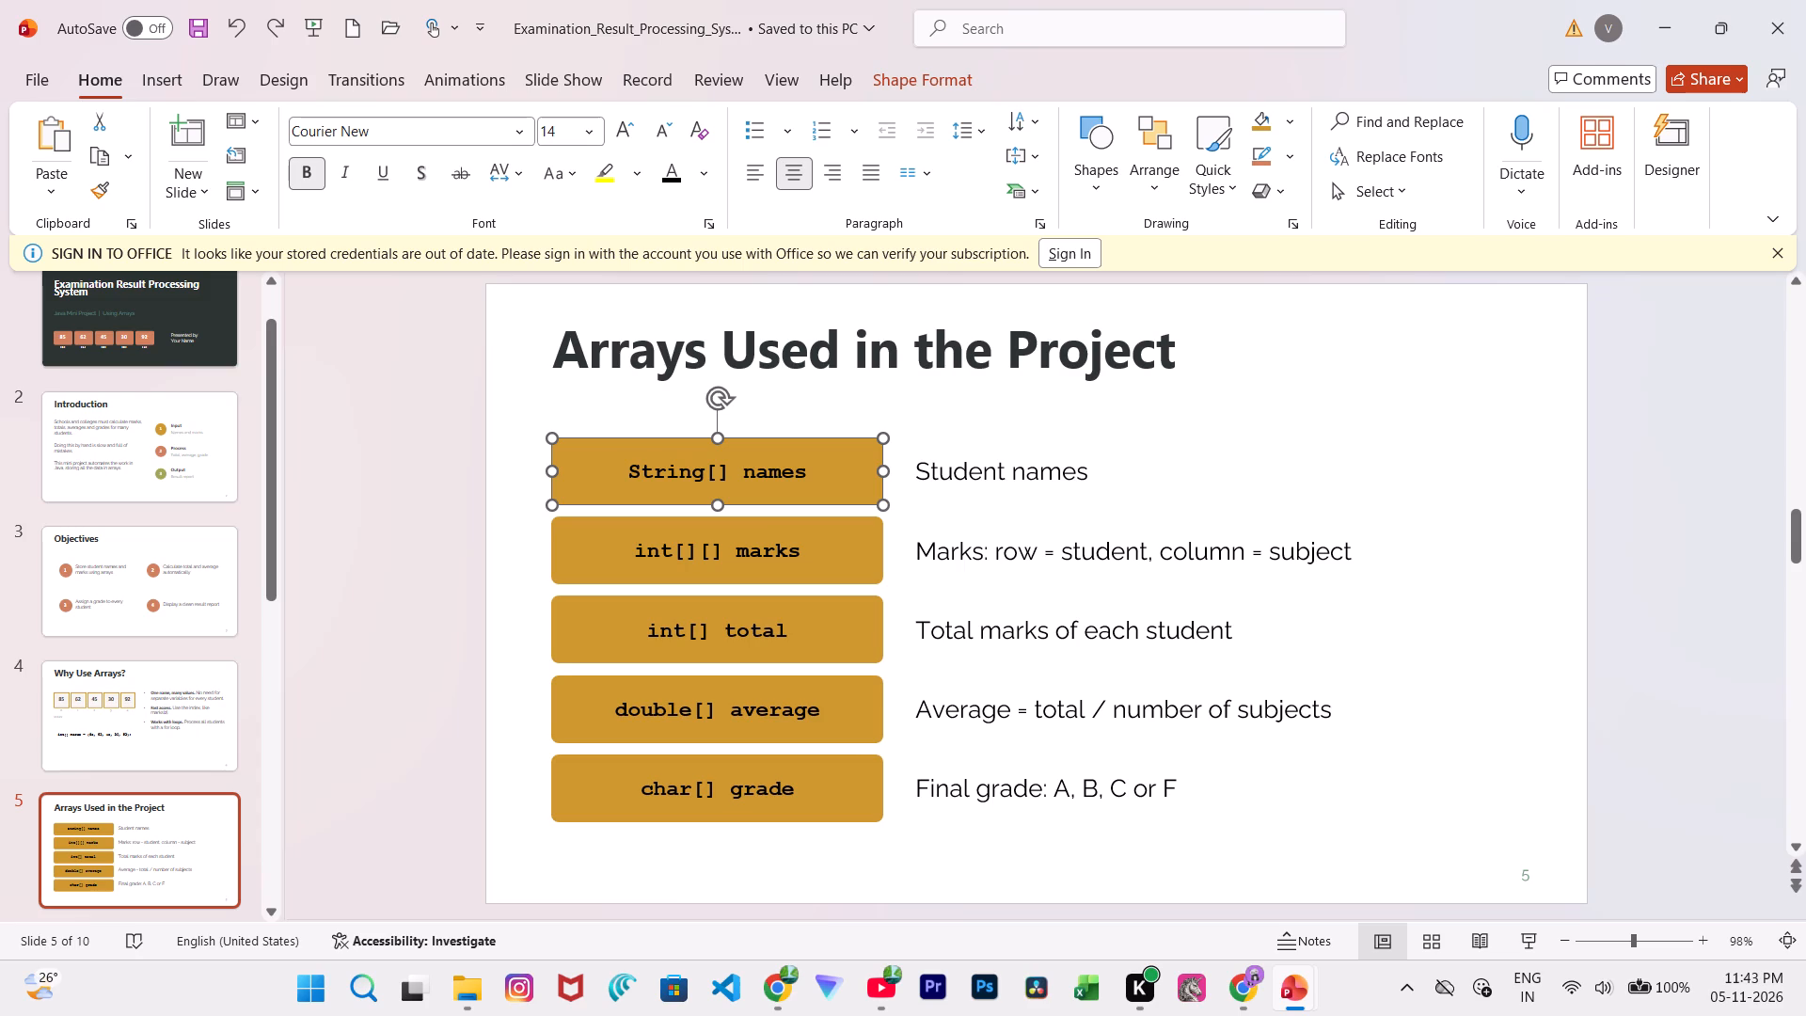
left_click_drag(553, 473, 562, 475)
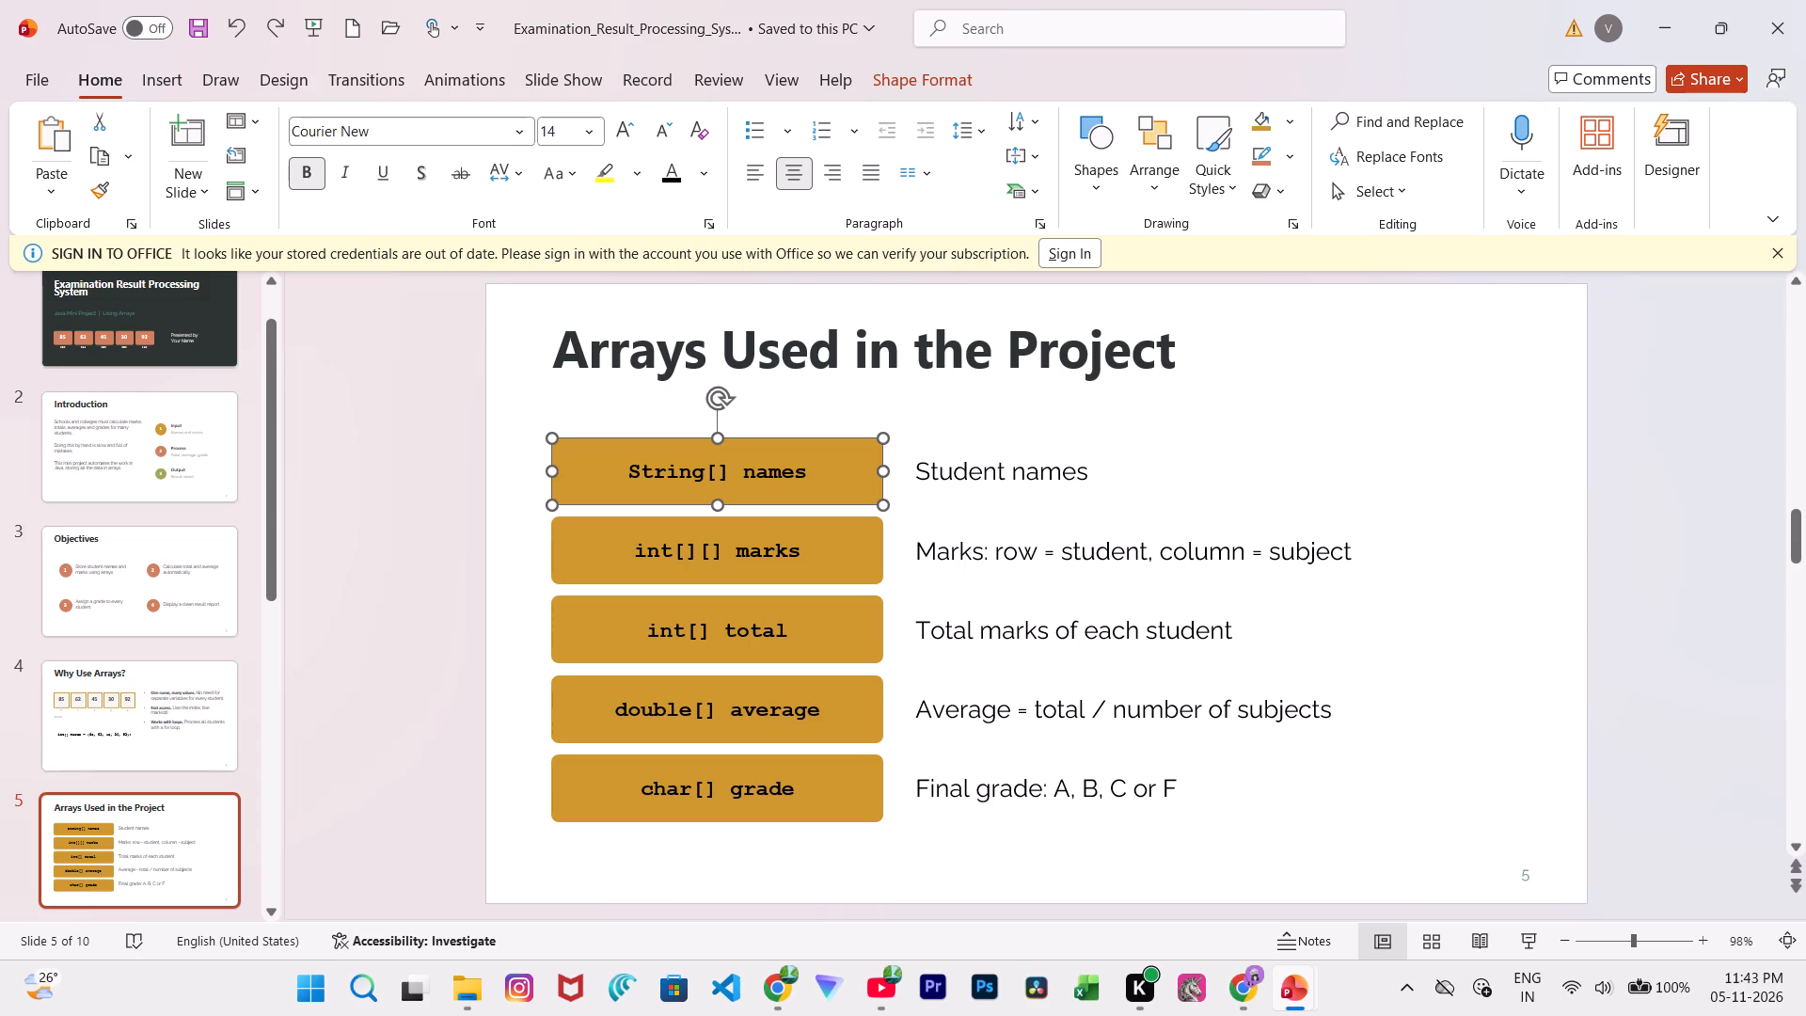
left_click_drag(562, 475, 572, 475)
left_click(559, 477)
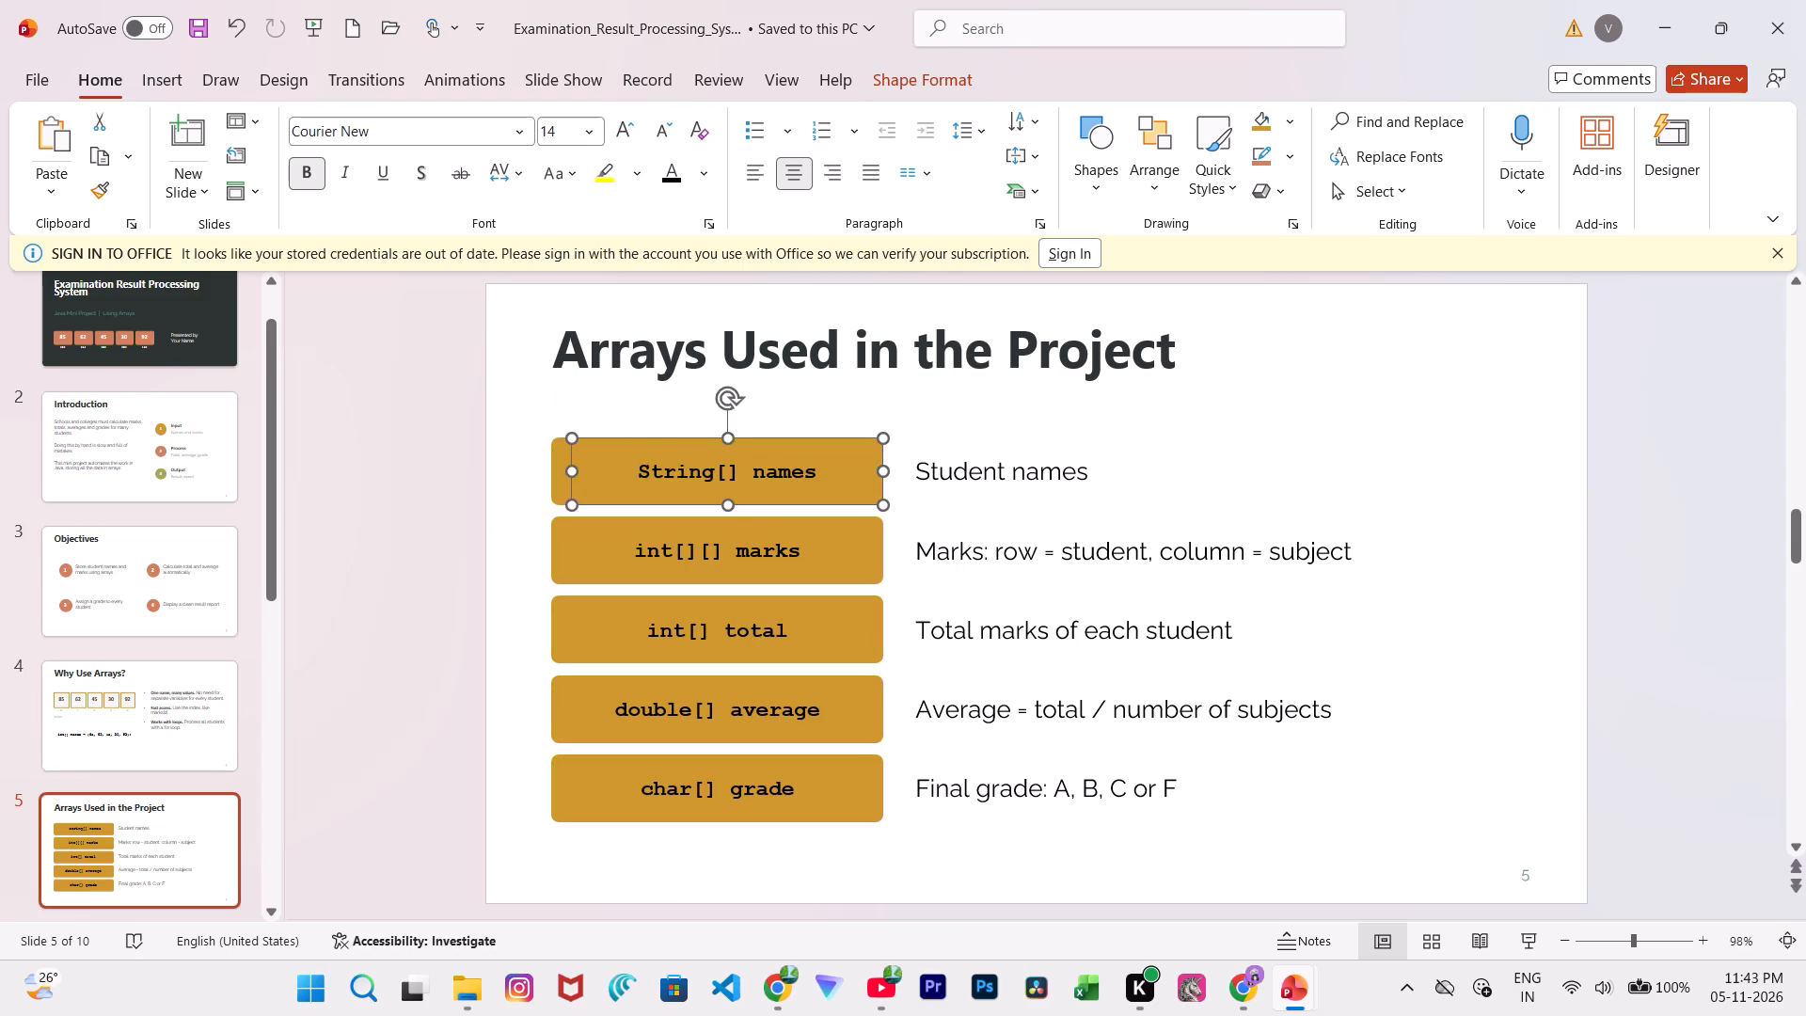
key("BackSpace")
Narrow the int[][] marks text box from its left edge and delete the gold card behind it.
left_click(555, 549)
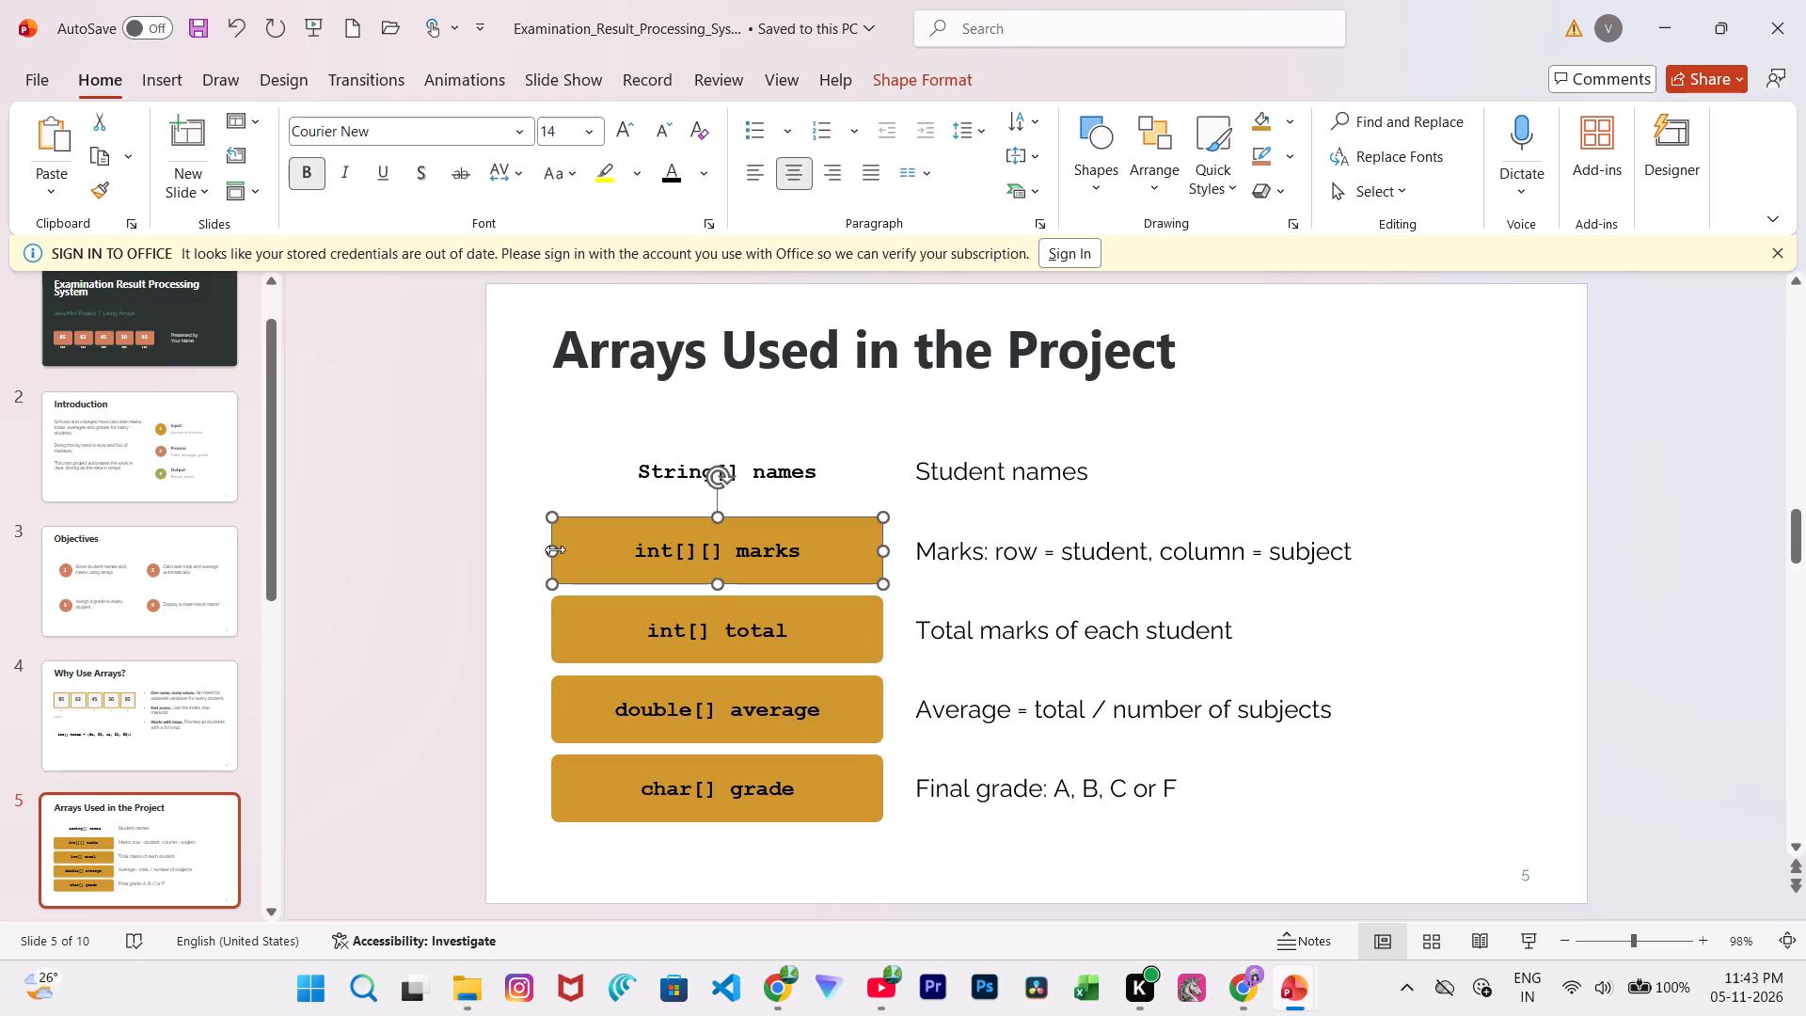
left_click_drag(555, 549, 565, 555)
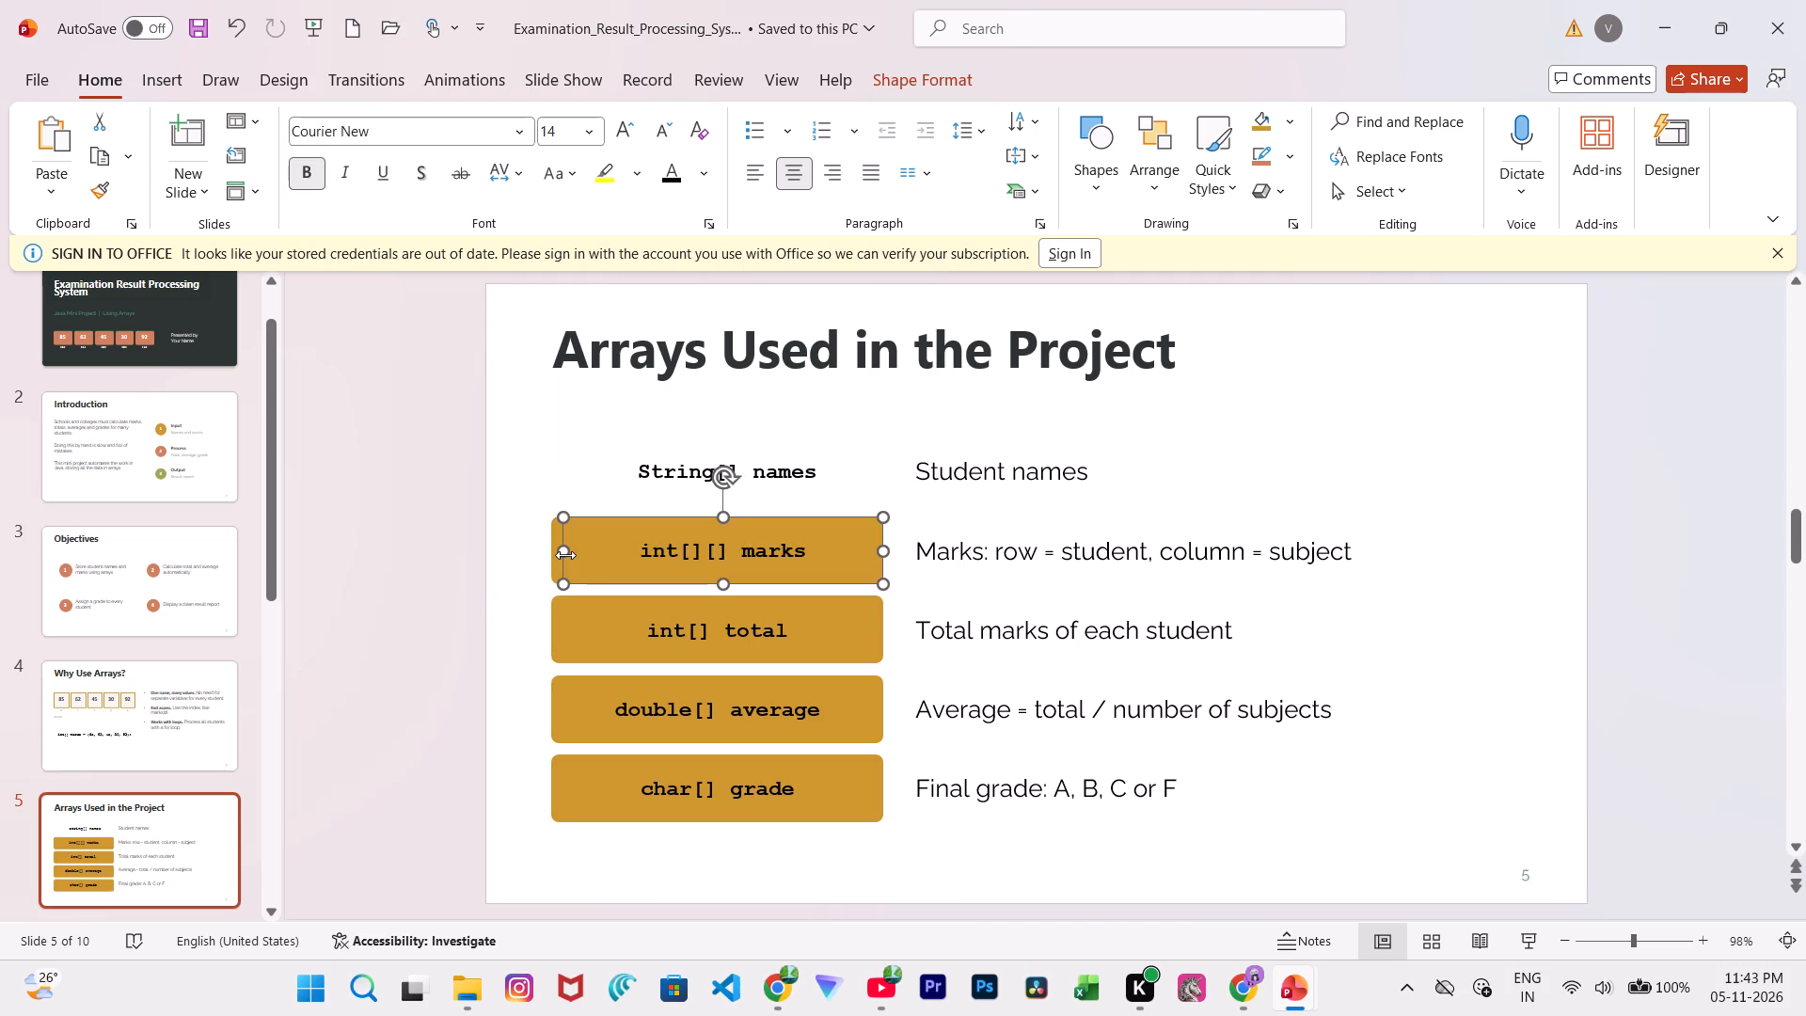
left_click_drag(562, 551, 573, 551)
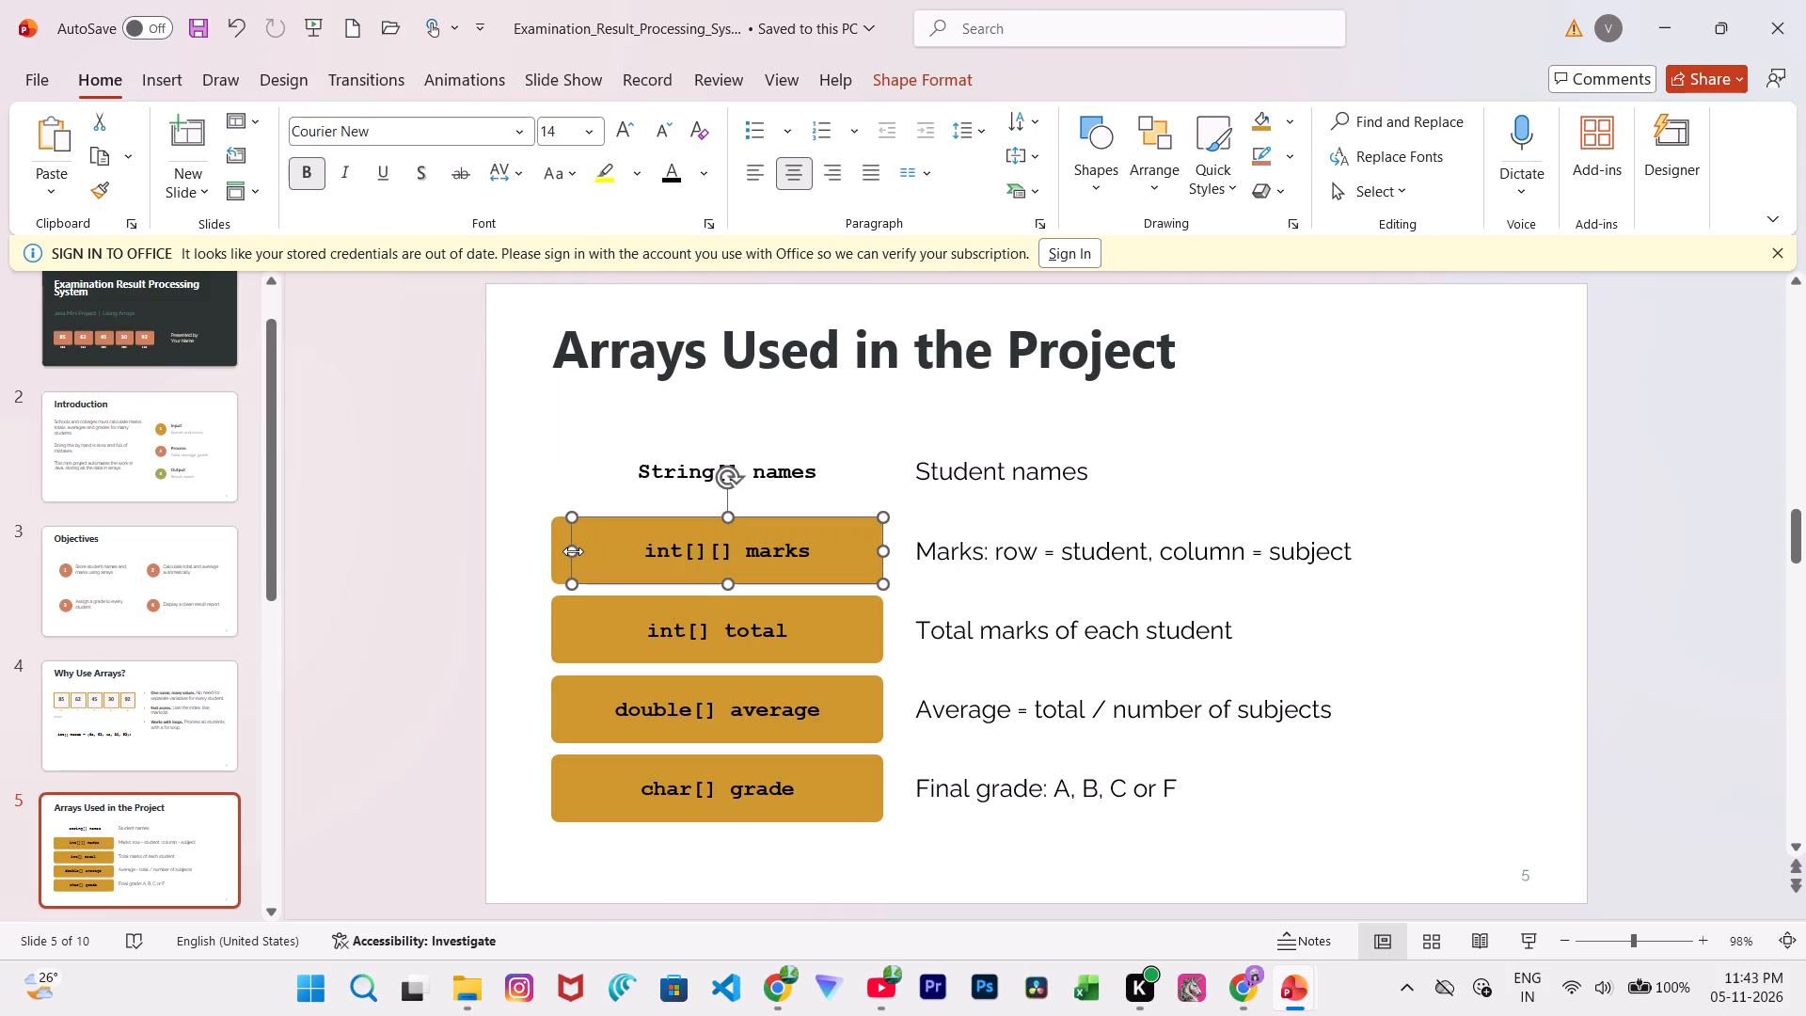
left_click(559, 551)
key("BackSpace")
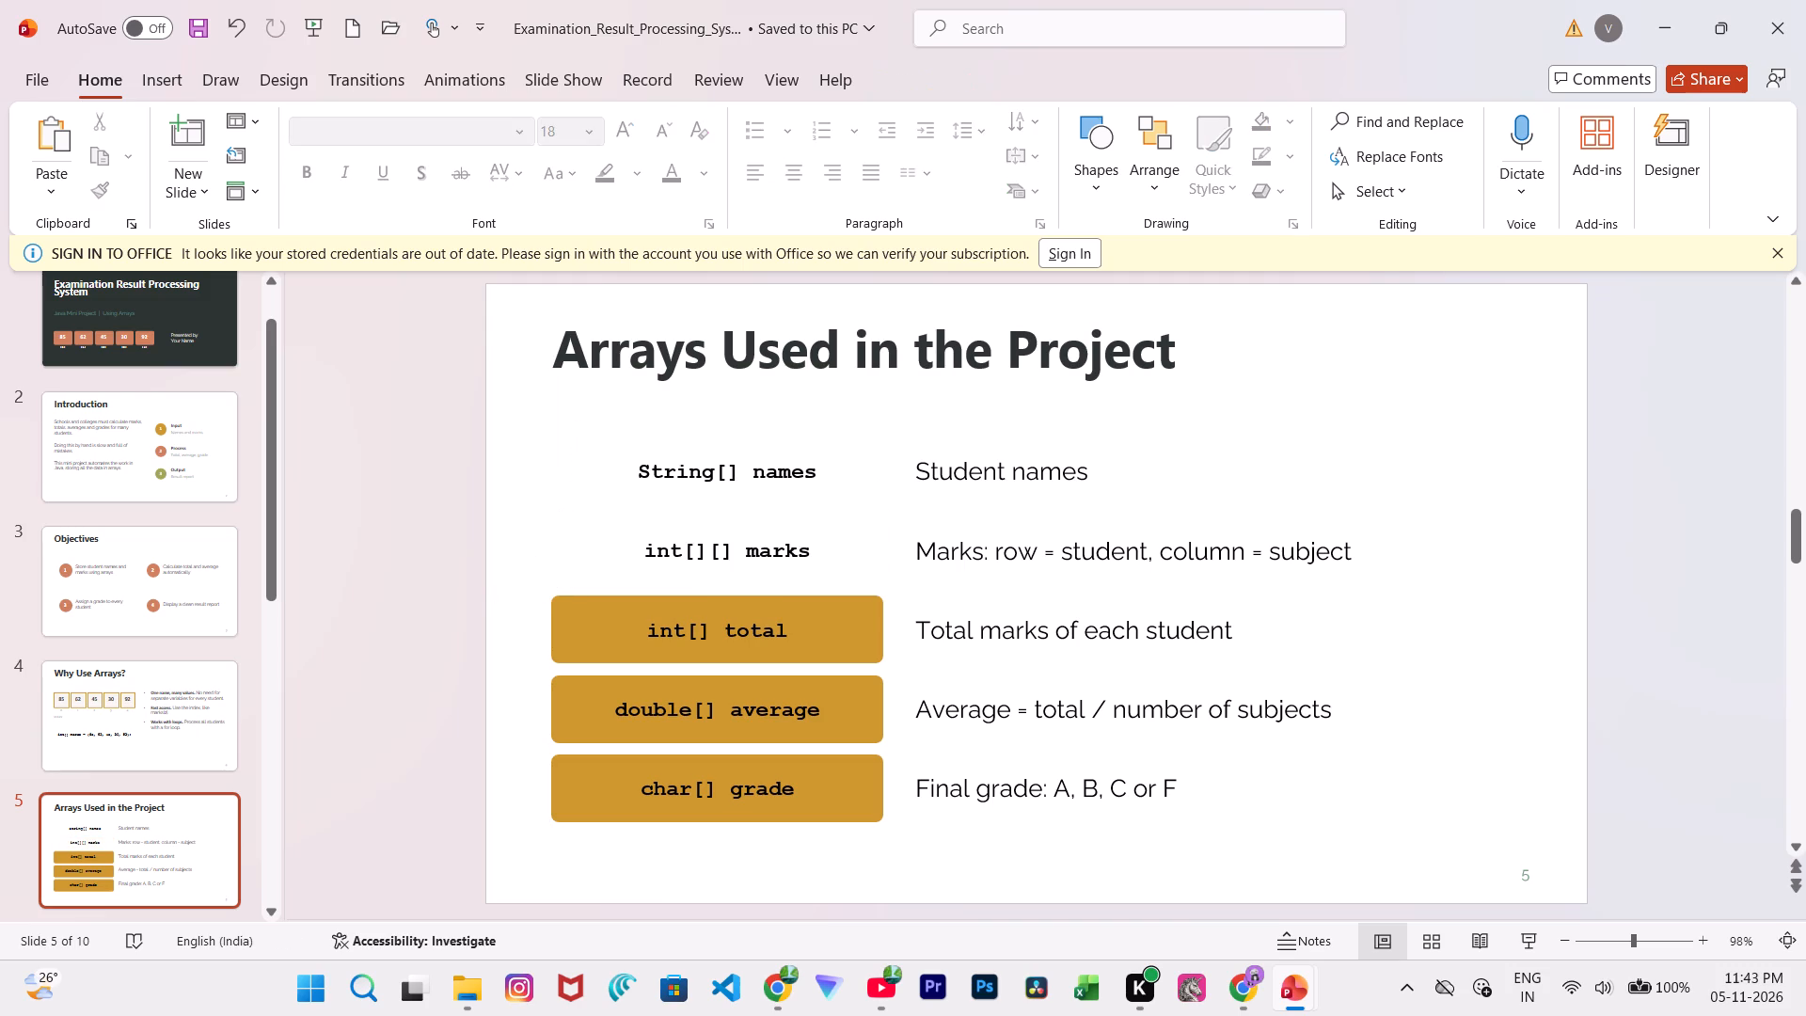
Narrow the int[] total text box from its left edge and delete the gold card behind it.
left_click(564, 628)
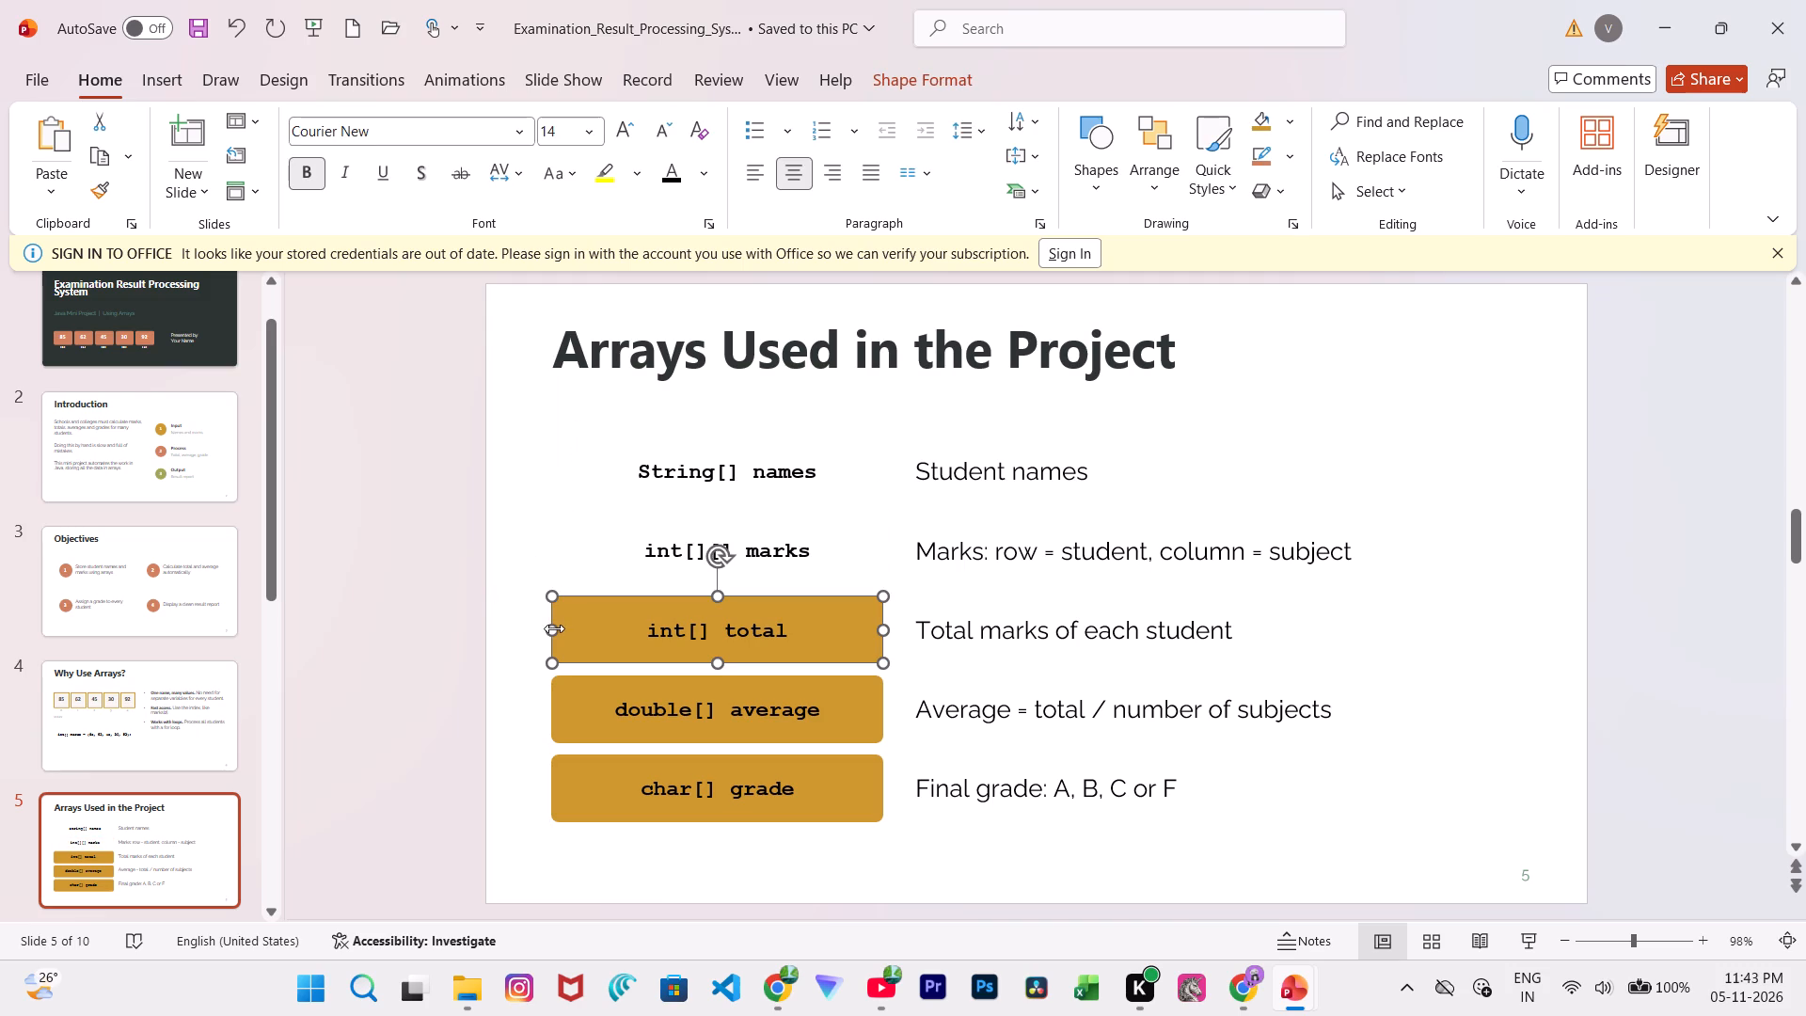
left_click_drag(554, 628, 601, 620)
left_click(572, 627)
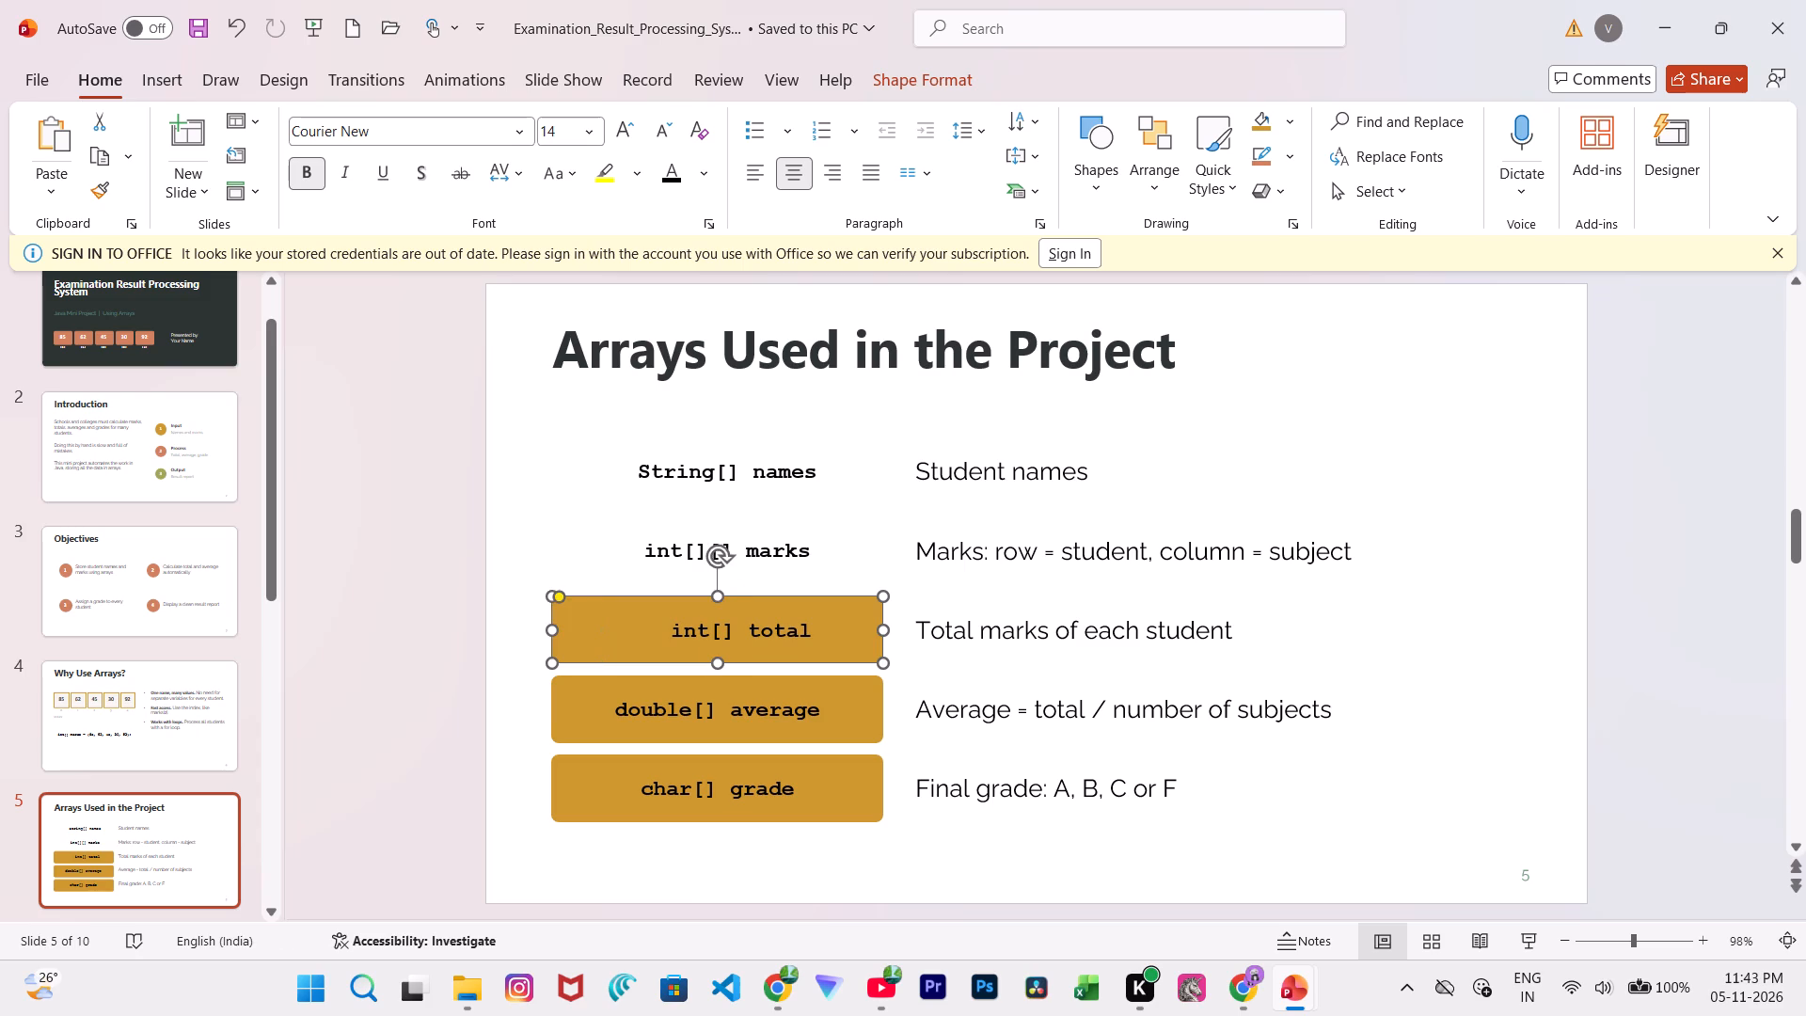
key("BackSpace")
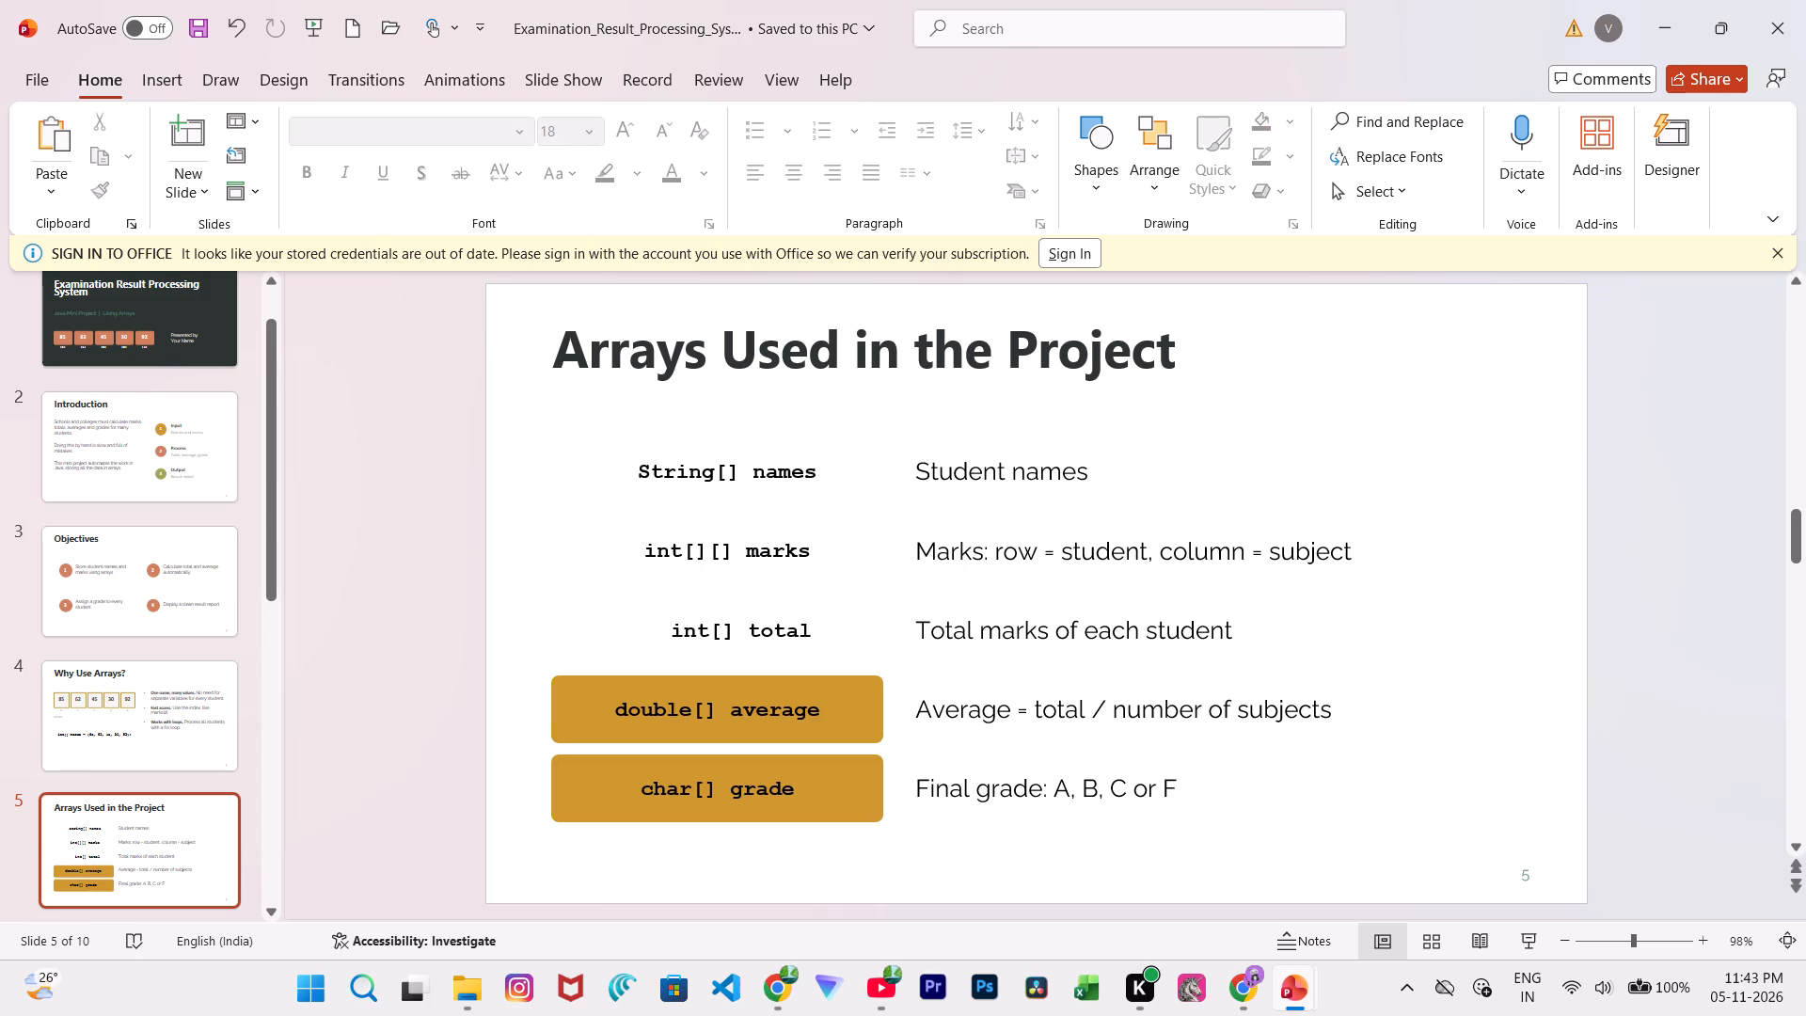
Widen the int[] total text box slightly at its left edge to line its text up with the labels above.
left_click(698, 629)
left_click_drag(599, 628, 575, 626)
Narrow the double[] average text box from its left edge and delete the gold card behind it.
left_click(584, 704)
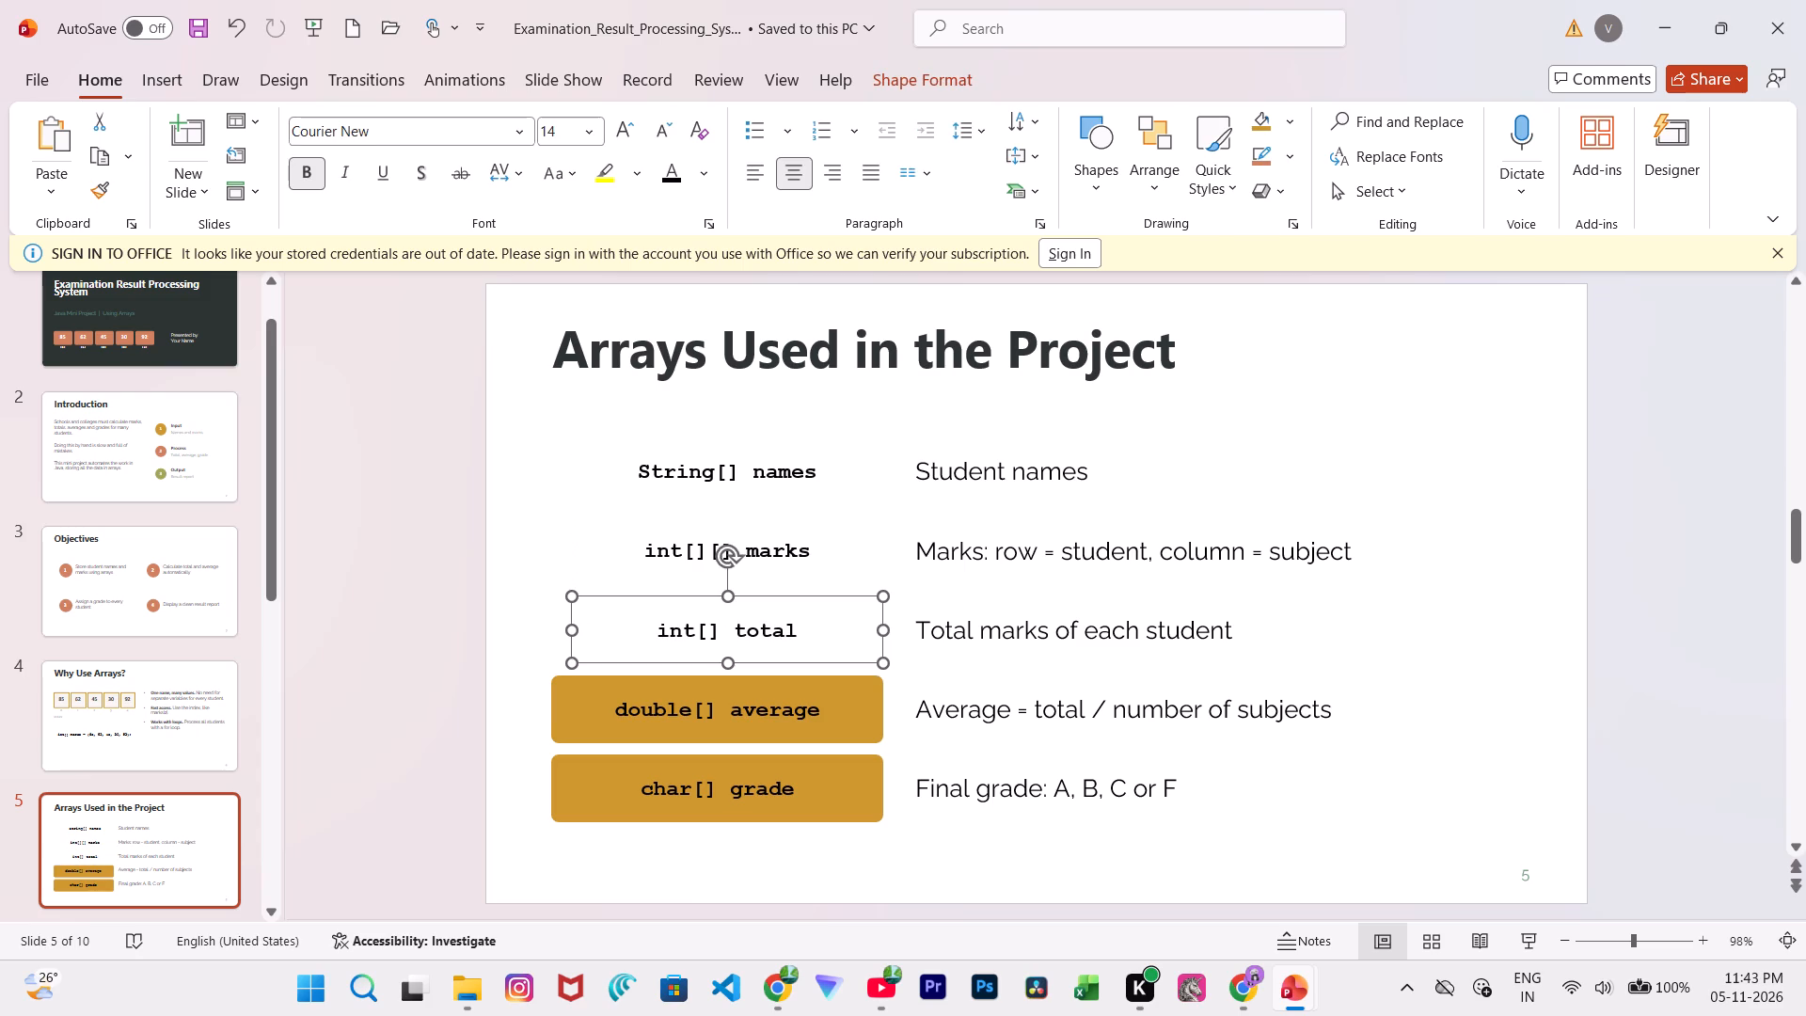
left_click_drag(553, 709, 591, 708)
left_click(577, 709)
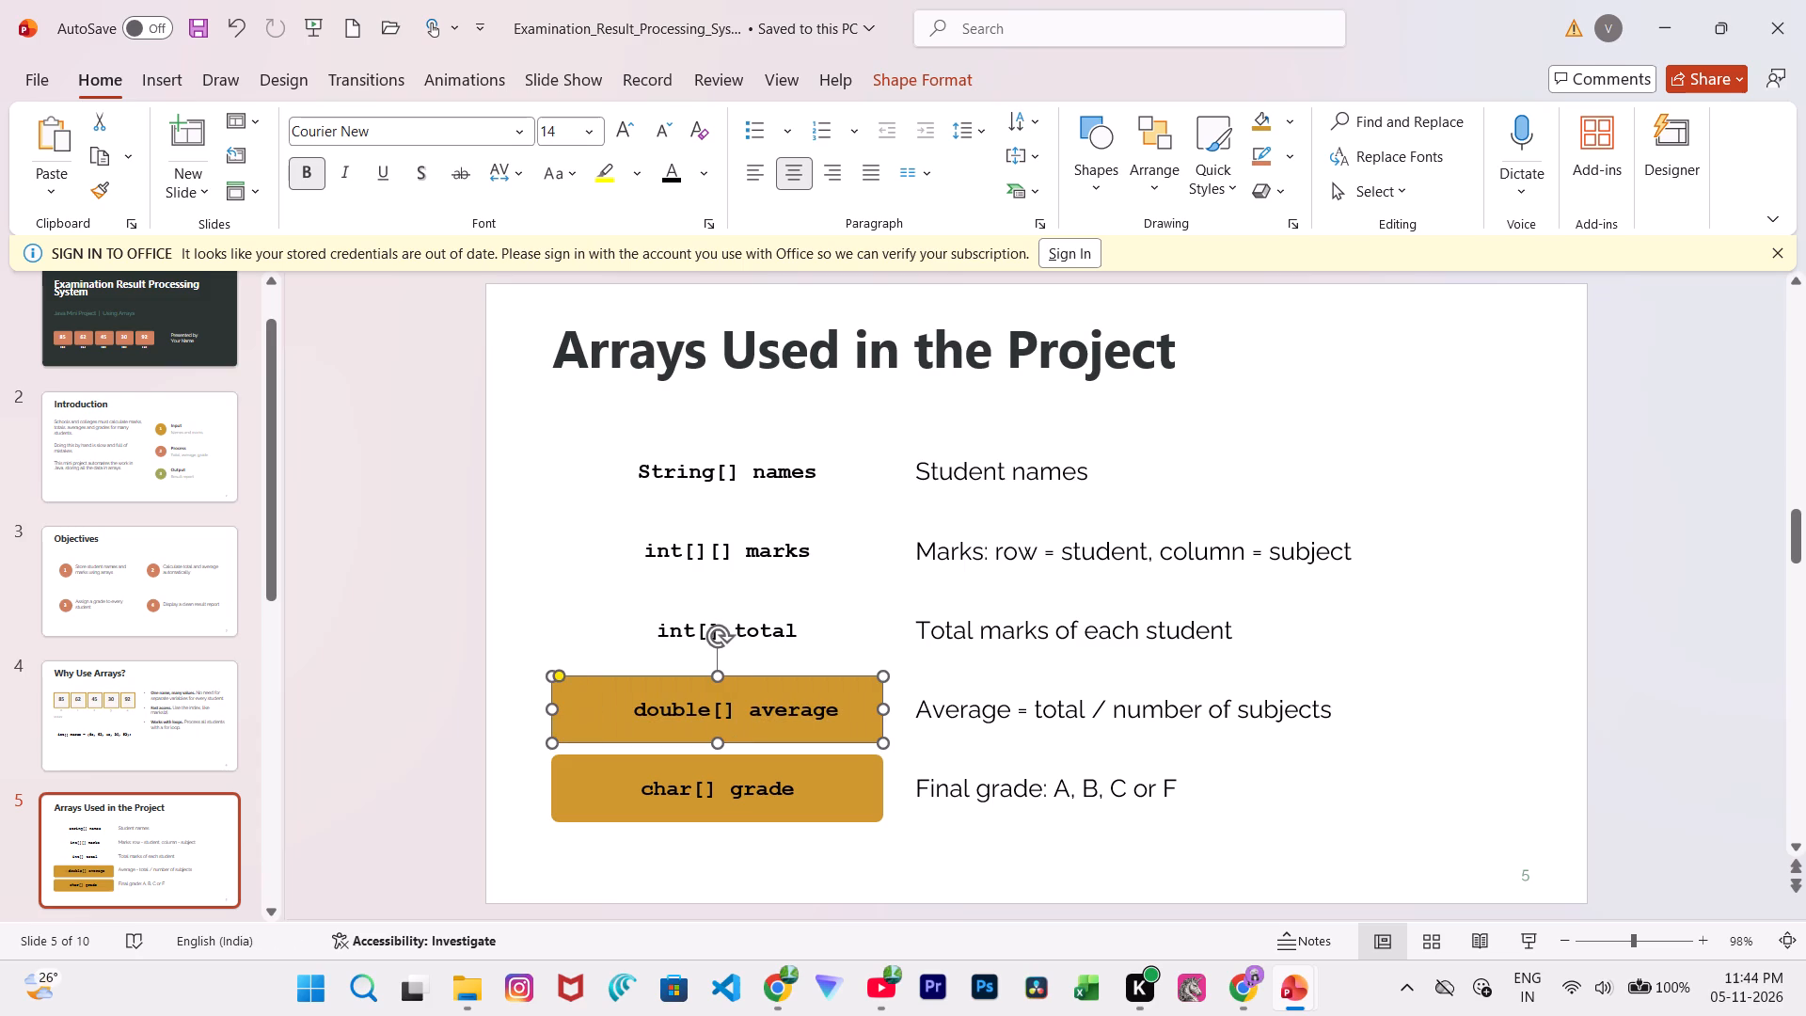
key("BackSpace")
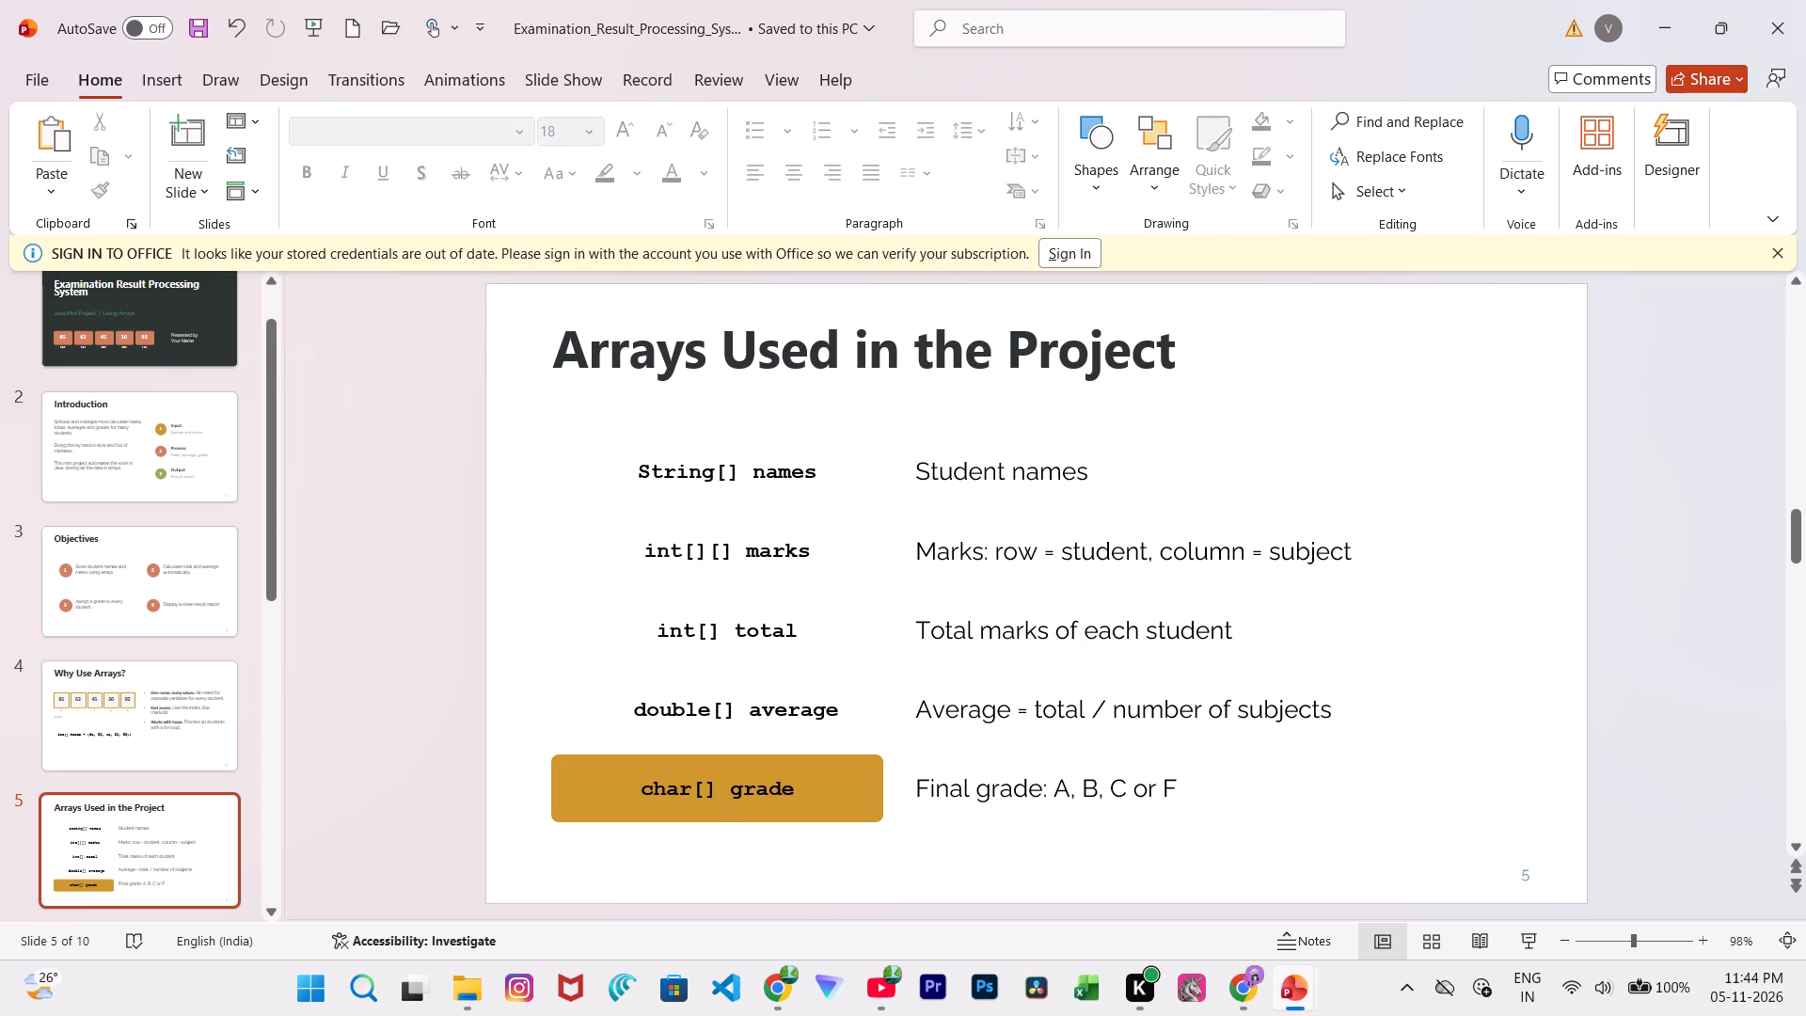
Narrow the char[] grade text box from its left edge and delete the gold card behind it.
left_click(594, 779)
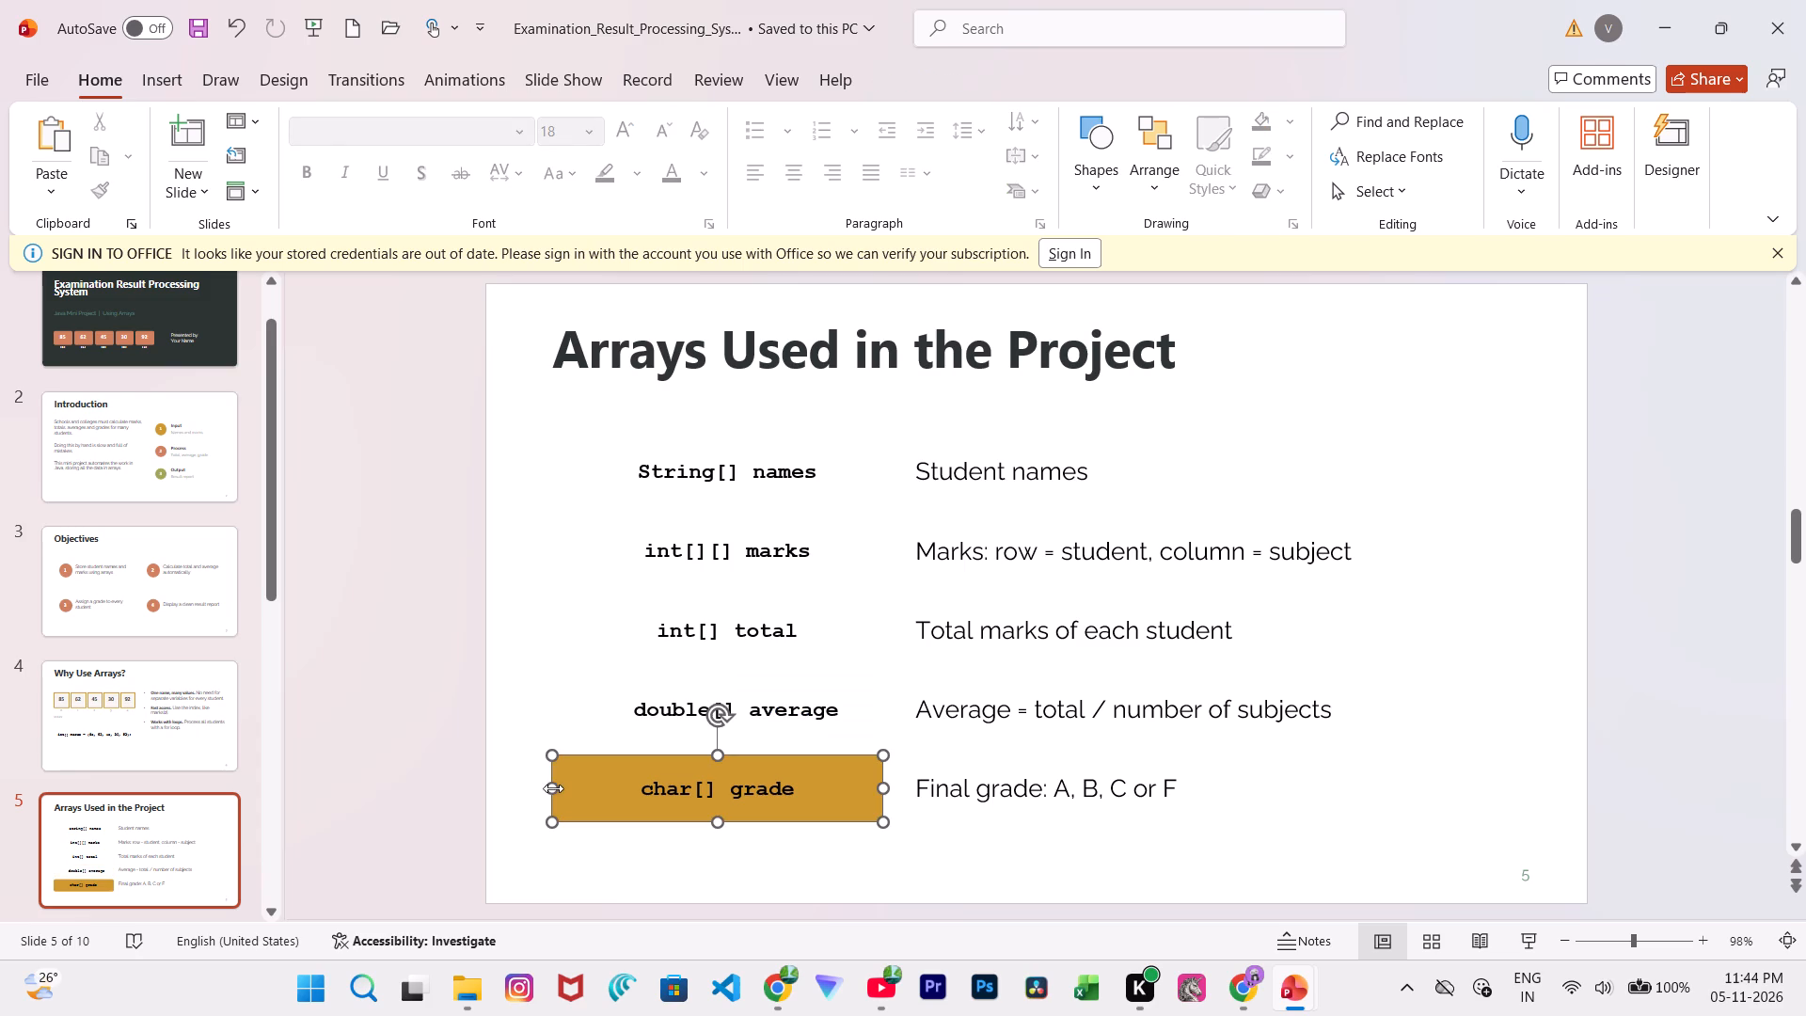
left_click_drag(553, 788, 585, 786)
left_click(579, 787)
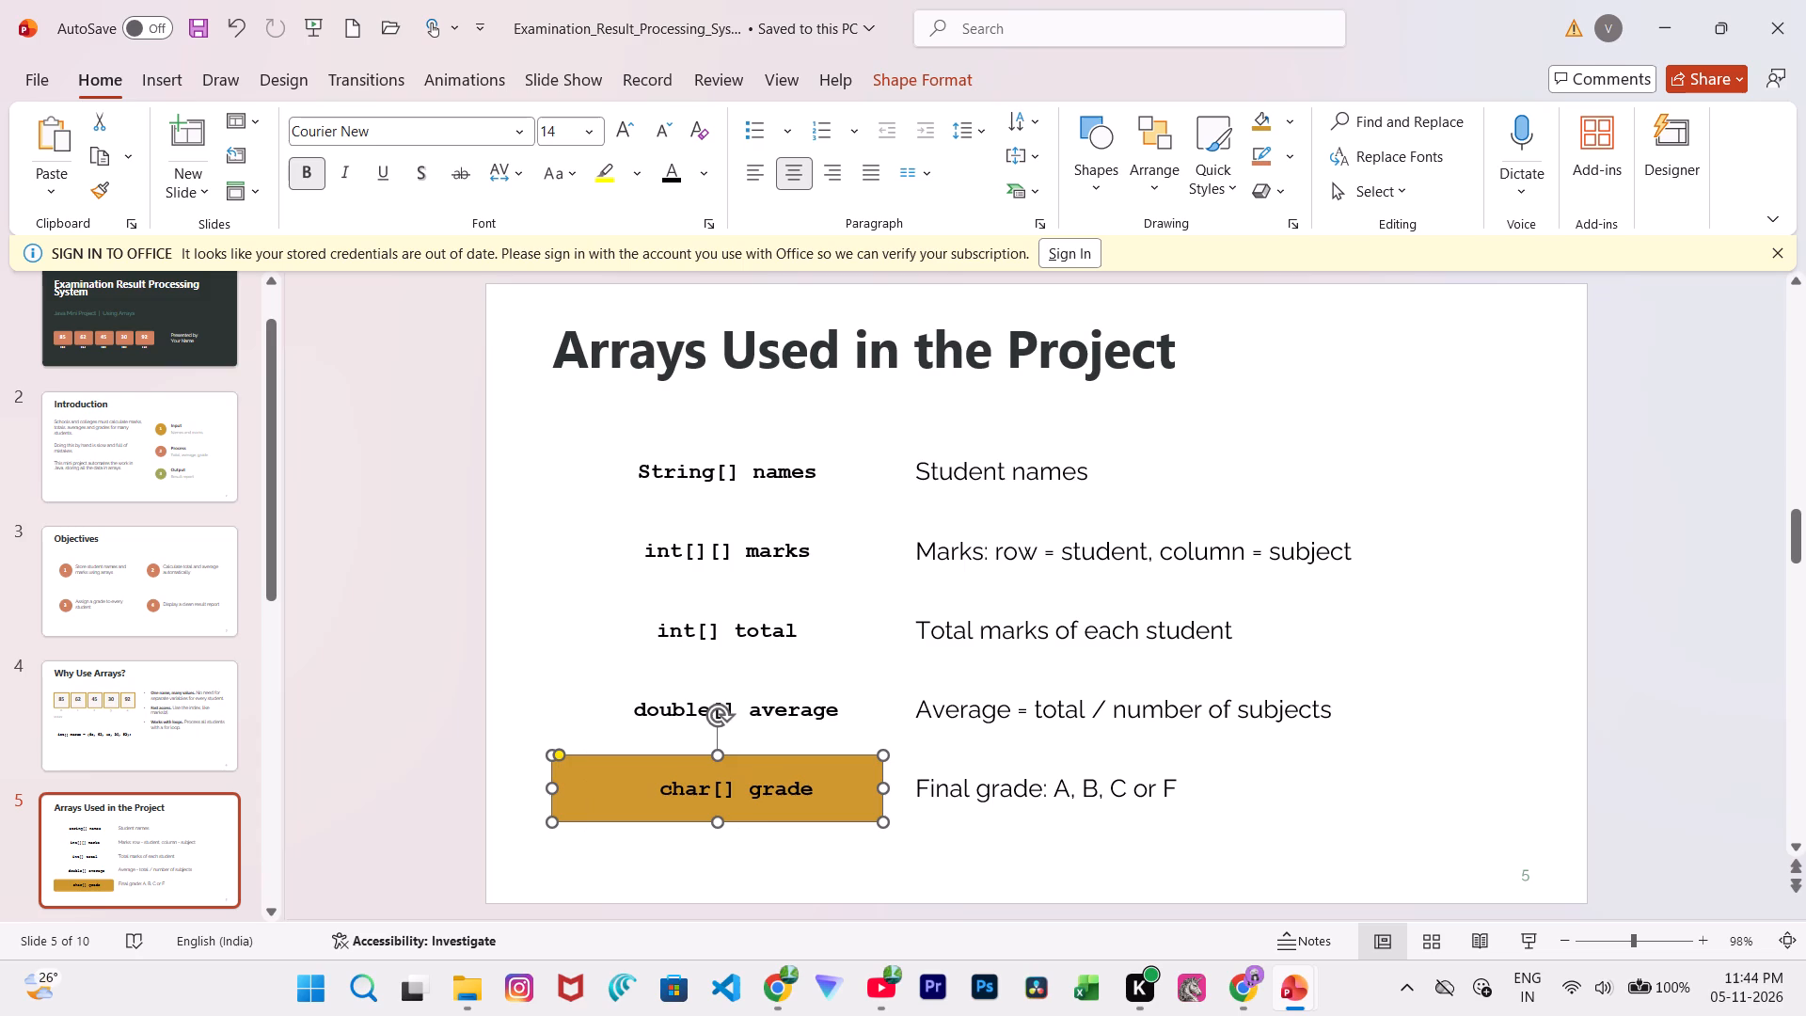
key("BackSpace")
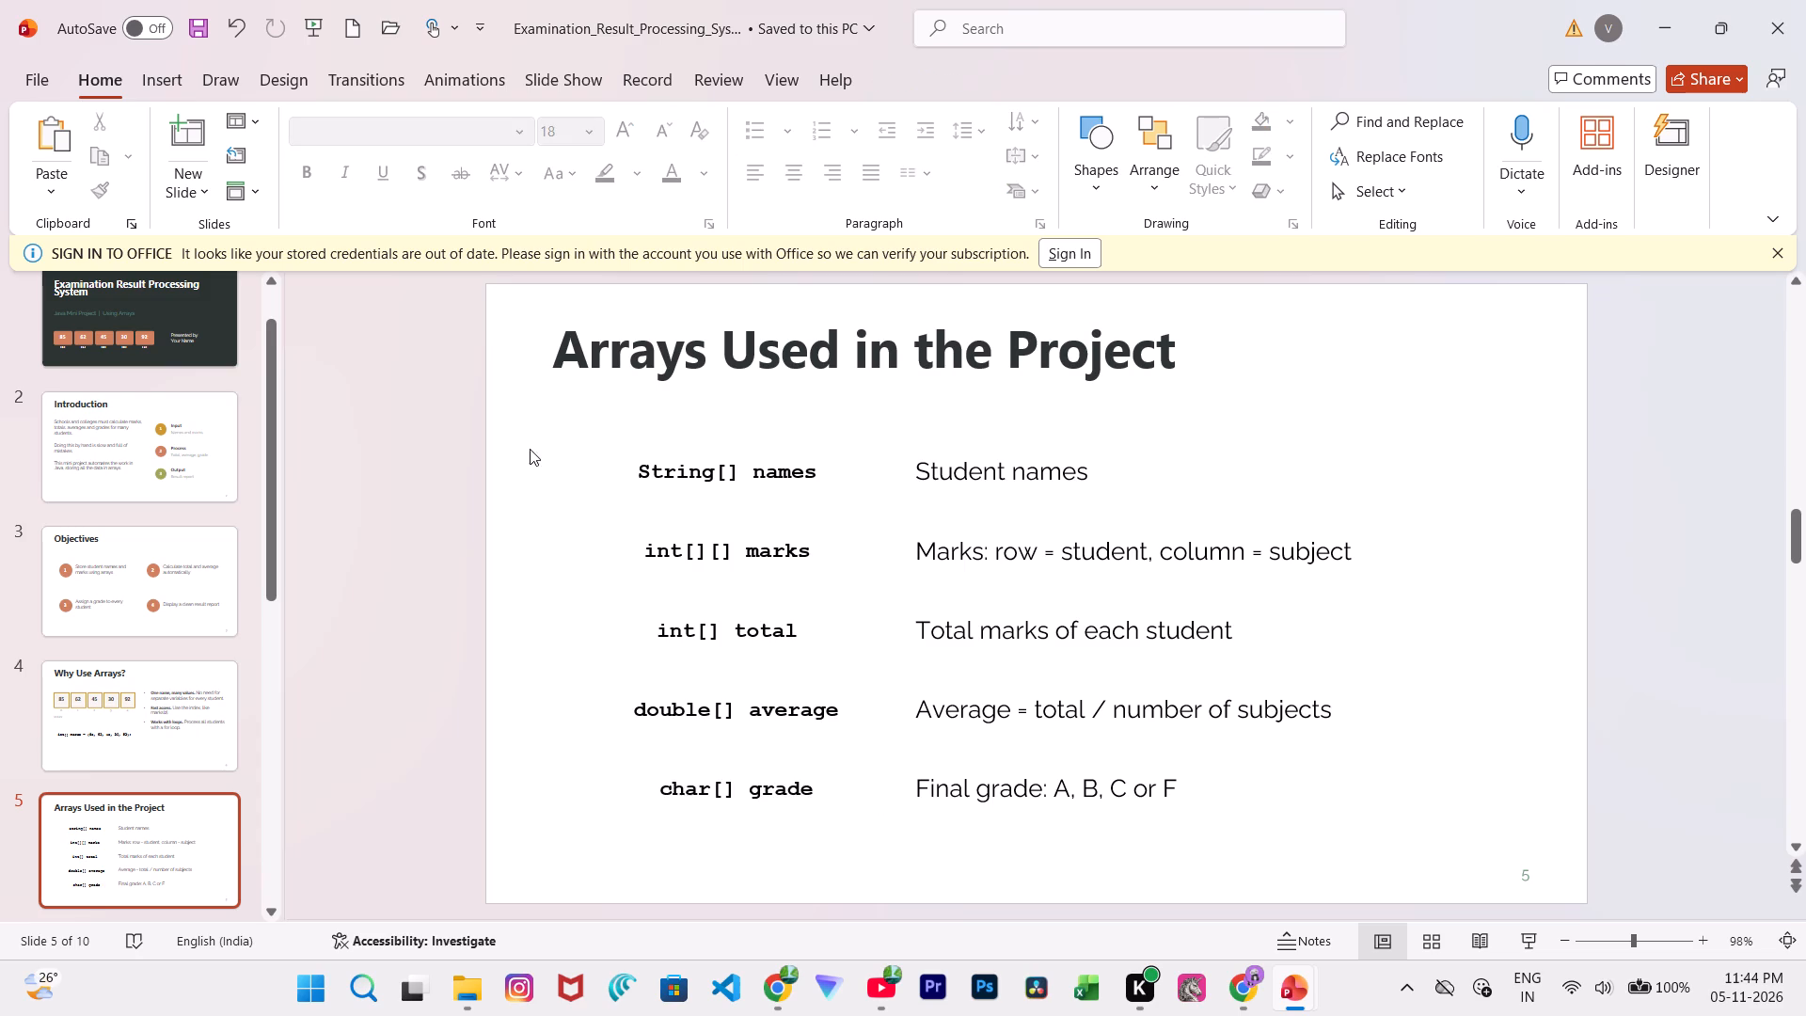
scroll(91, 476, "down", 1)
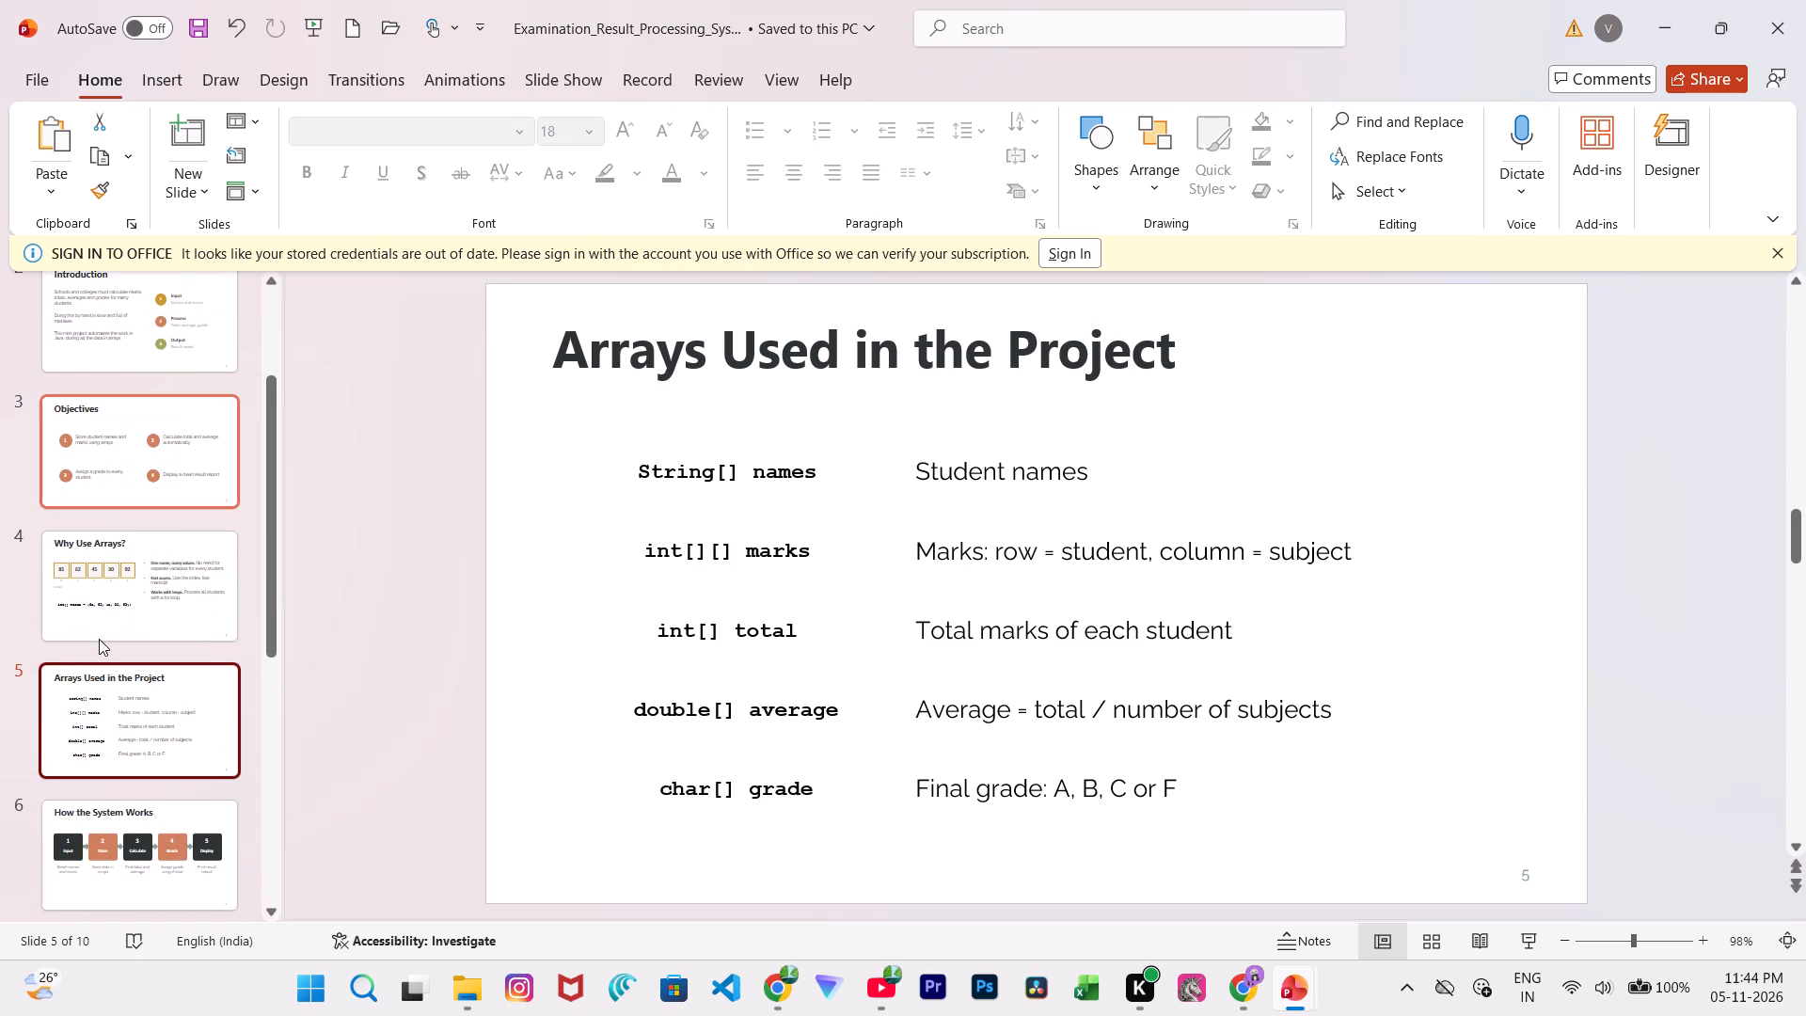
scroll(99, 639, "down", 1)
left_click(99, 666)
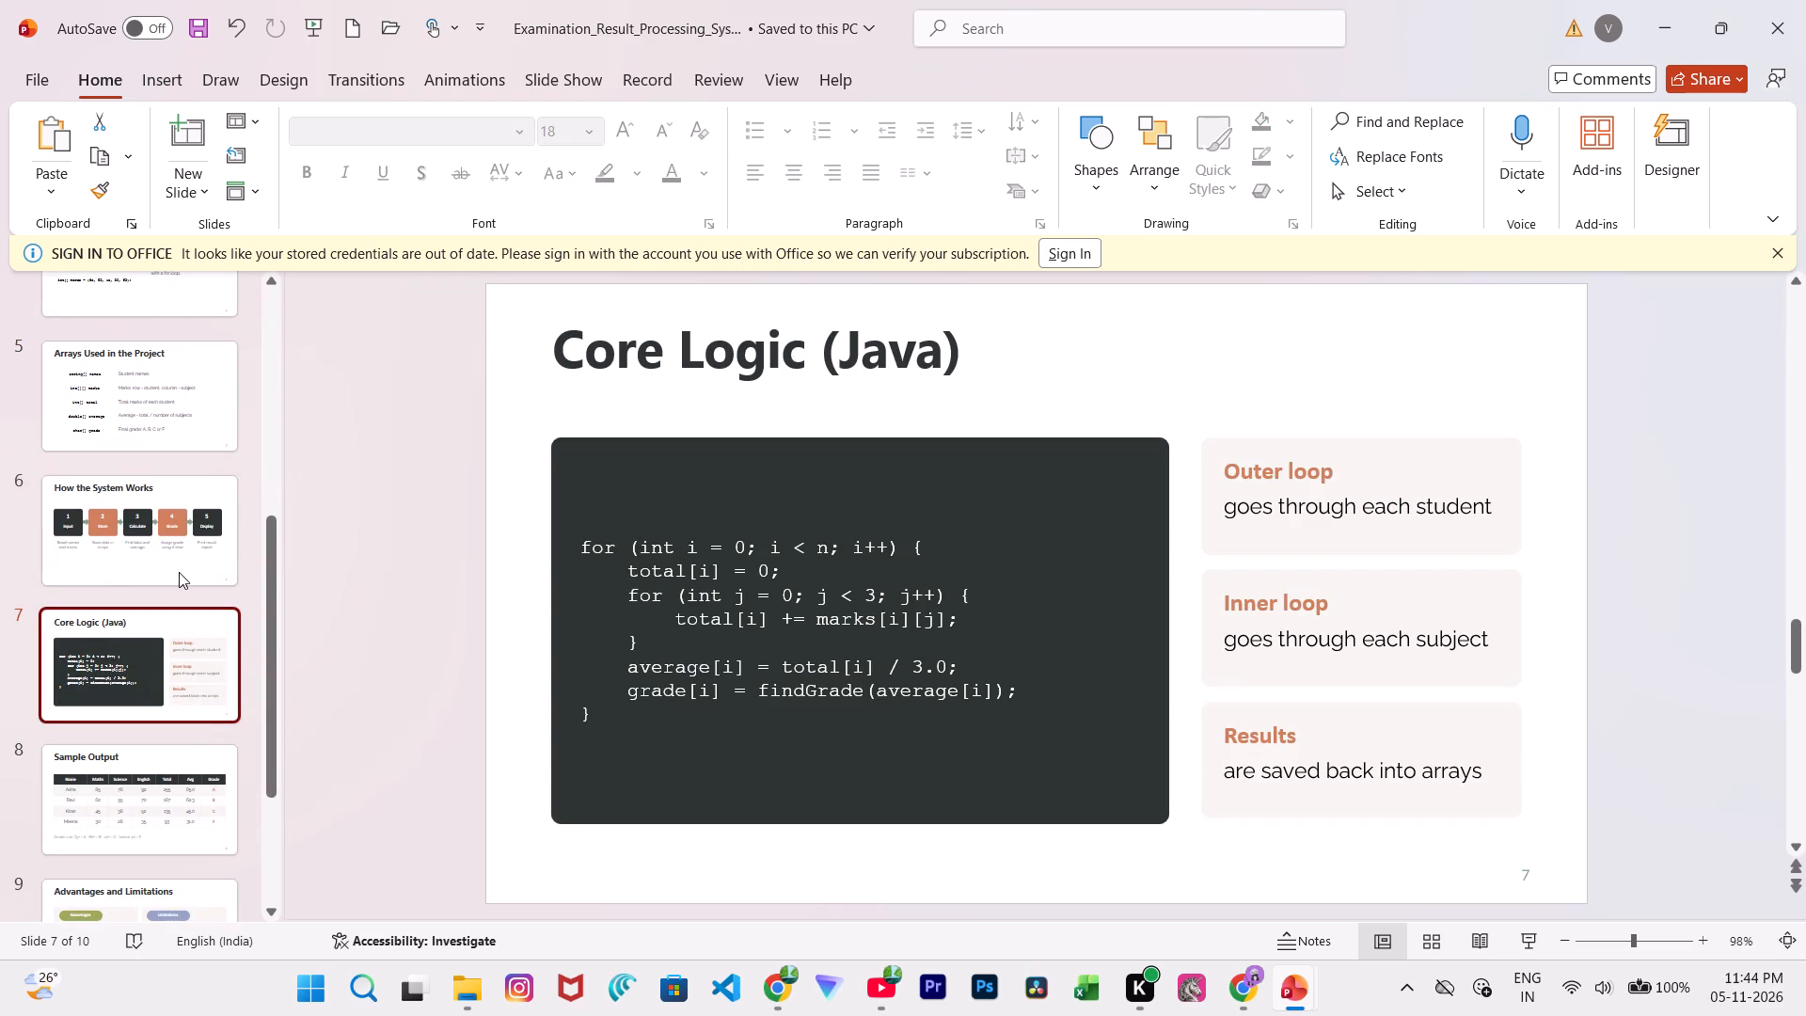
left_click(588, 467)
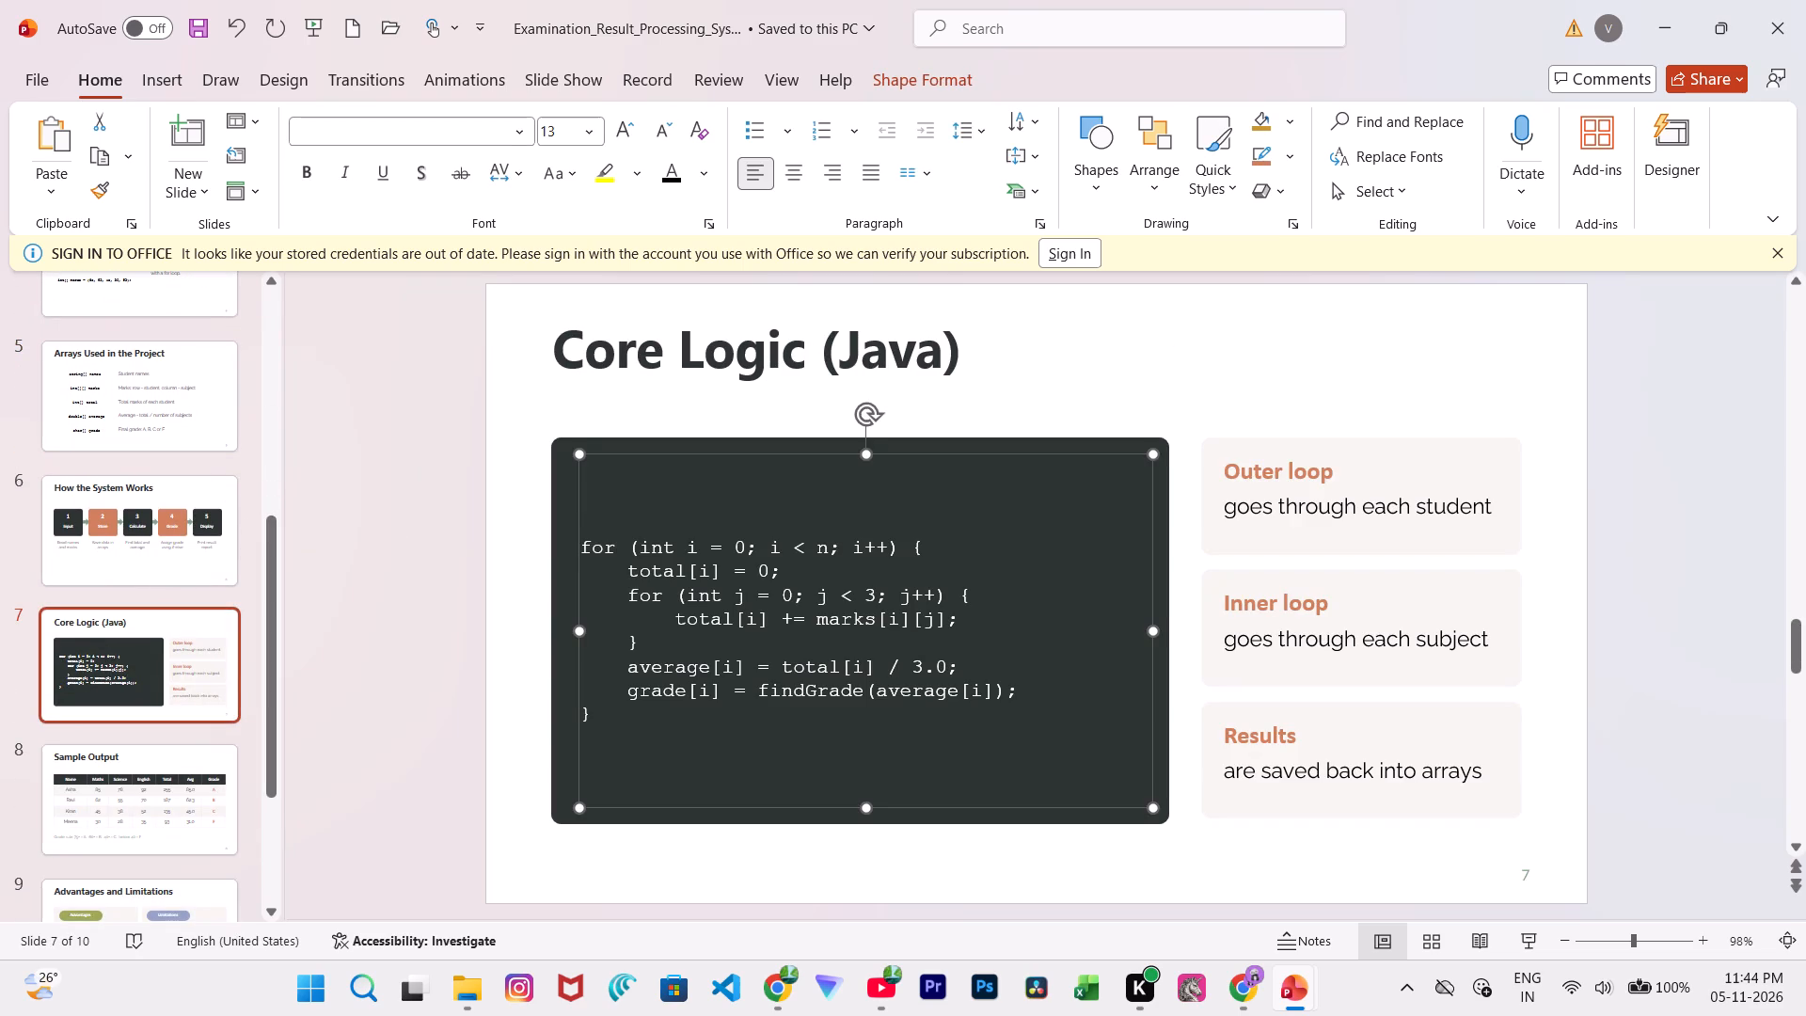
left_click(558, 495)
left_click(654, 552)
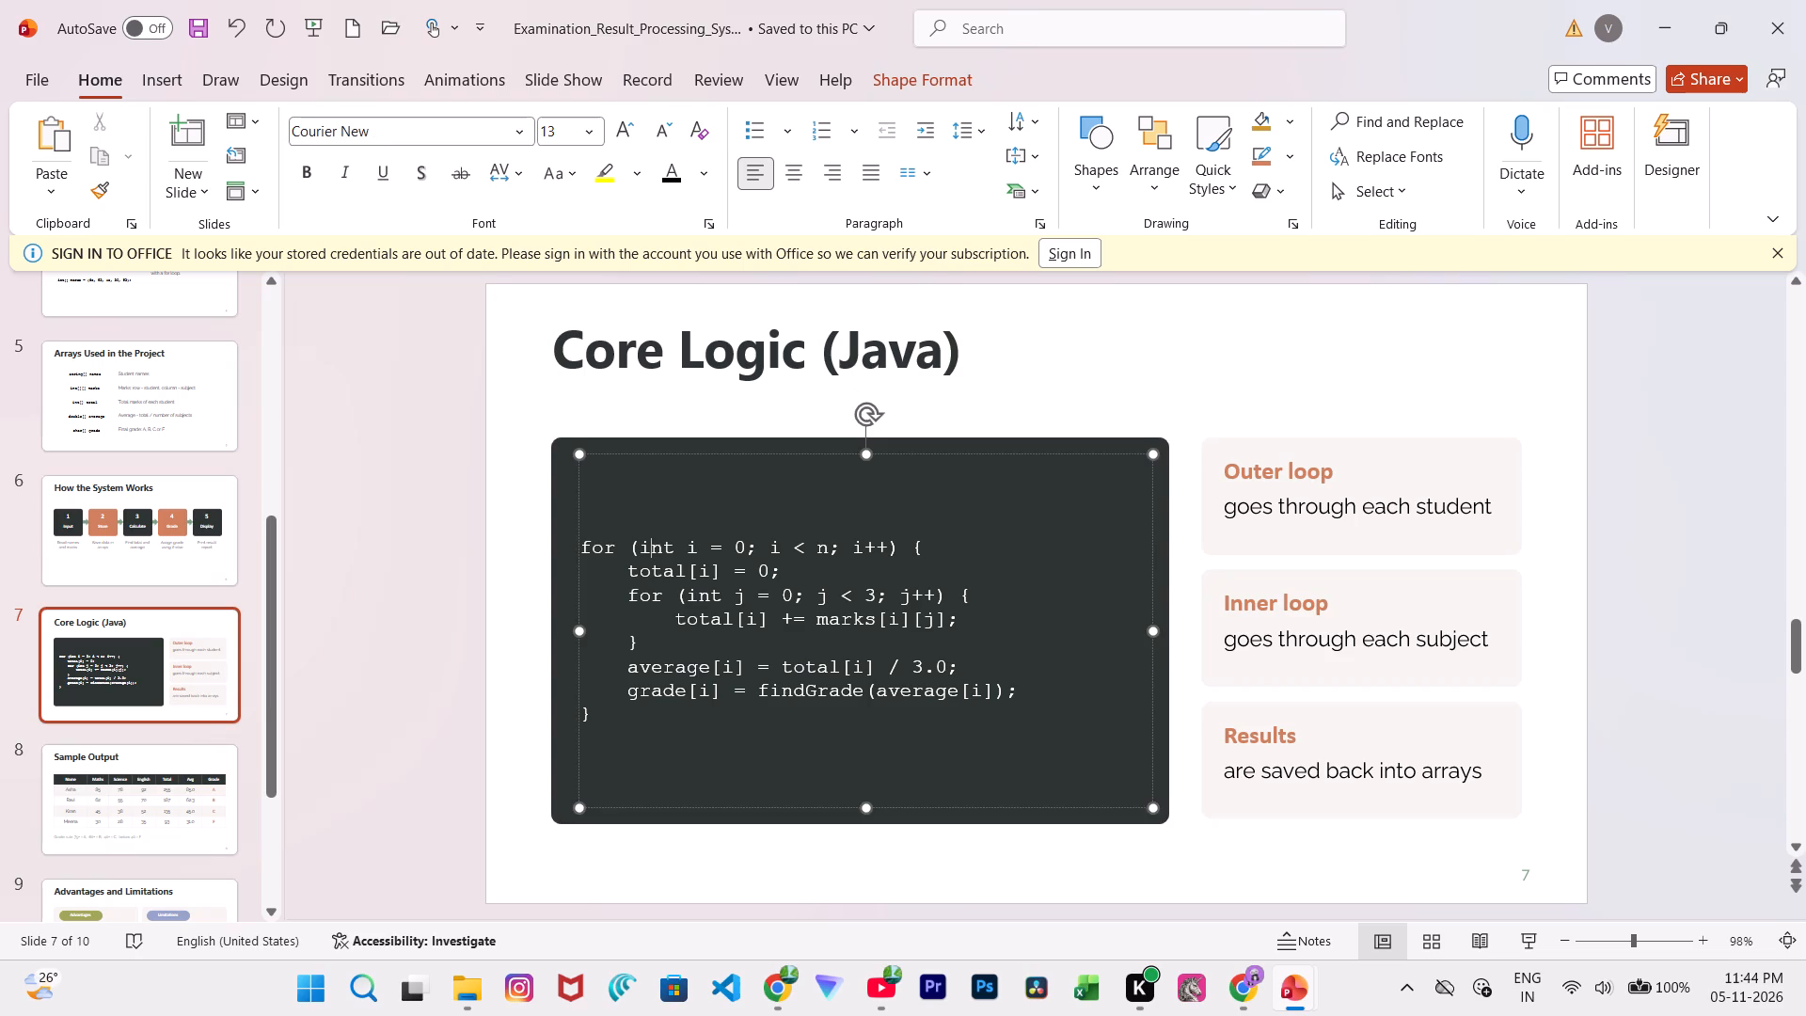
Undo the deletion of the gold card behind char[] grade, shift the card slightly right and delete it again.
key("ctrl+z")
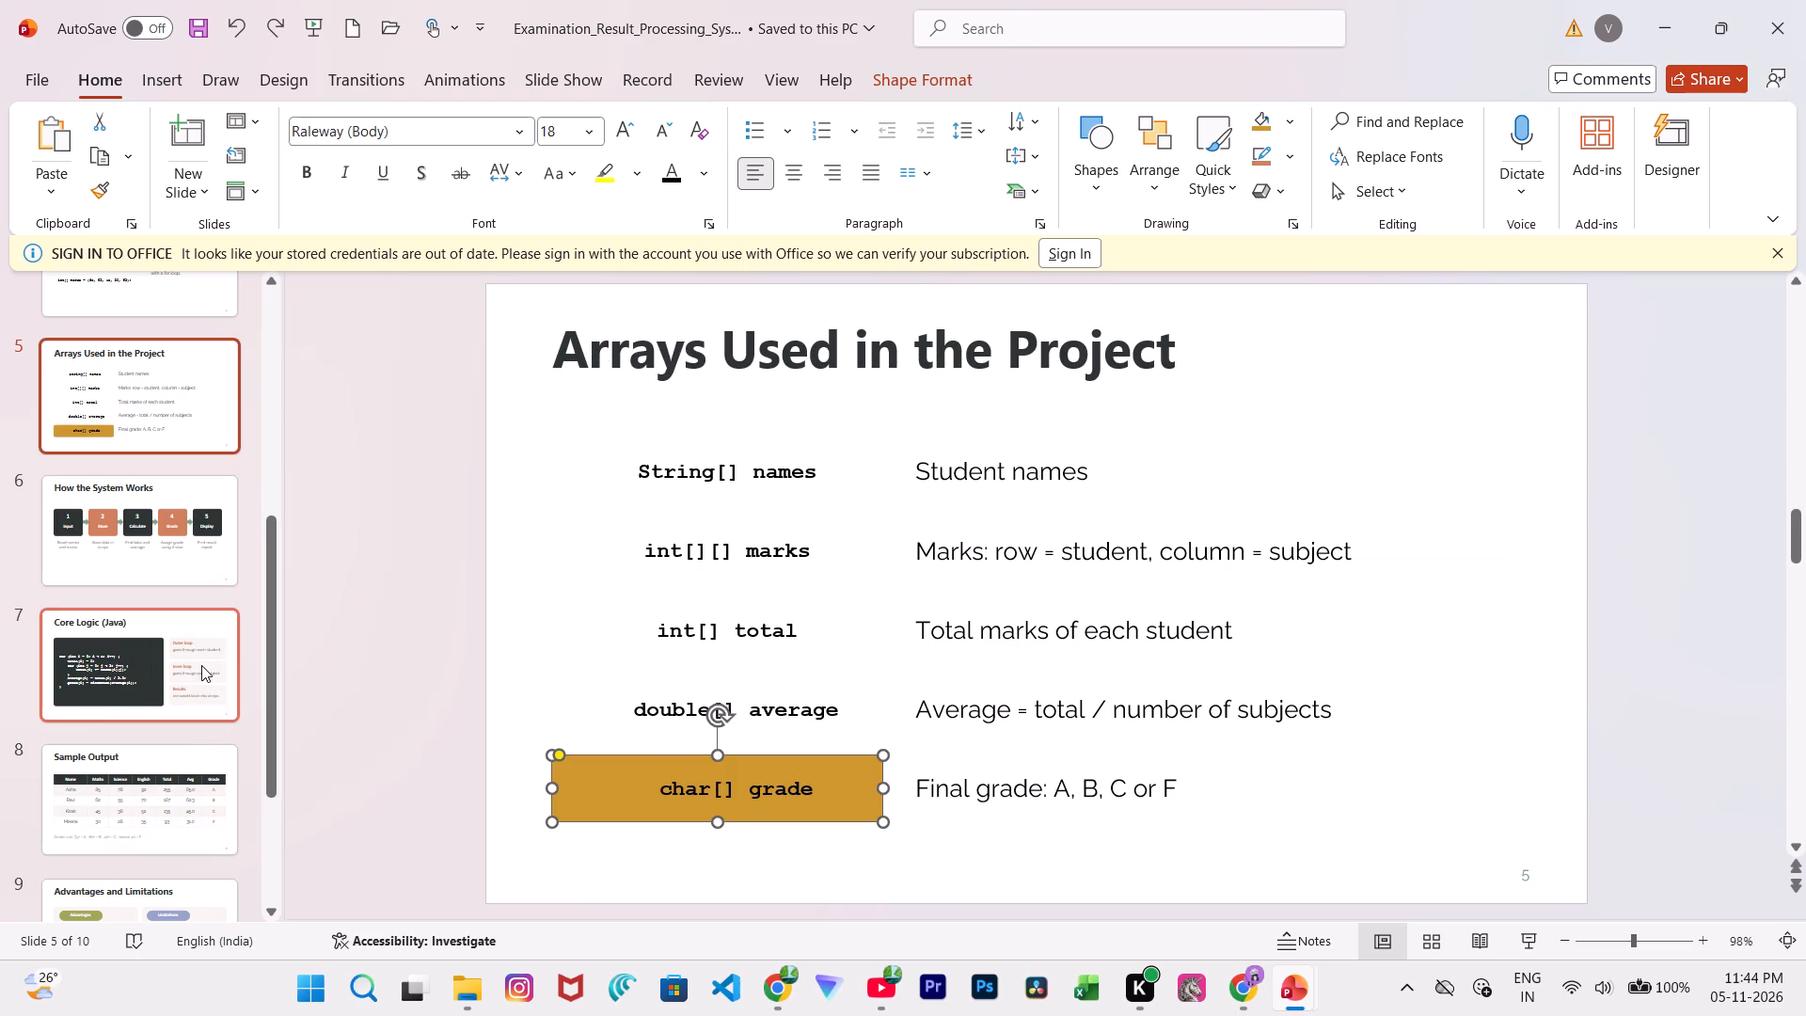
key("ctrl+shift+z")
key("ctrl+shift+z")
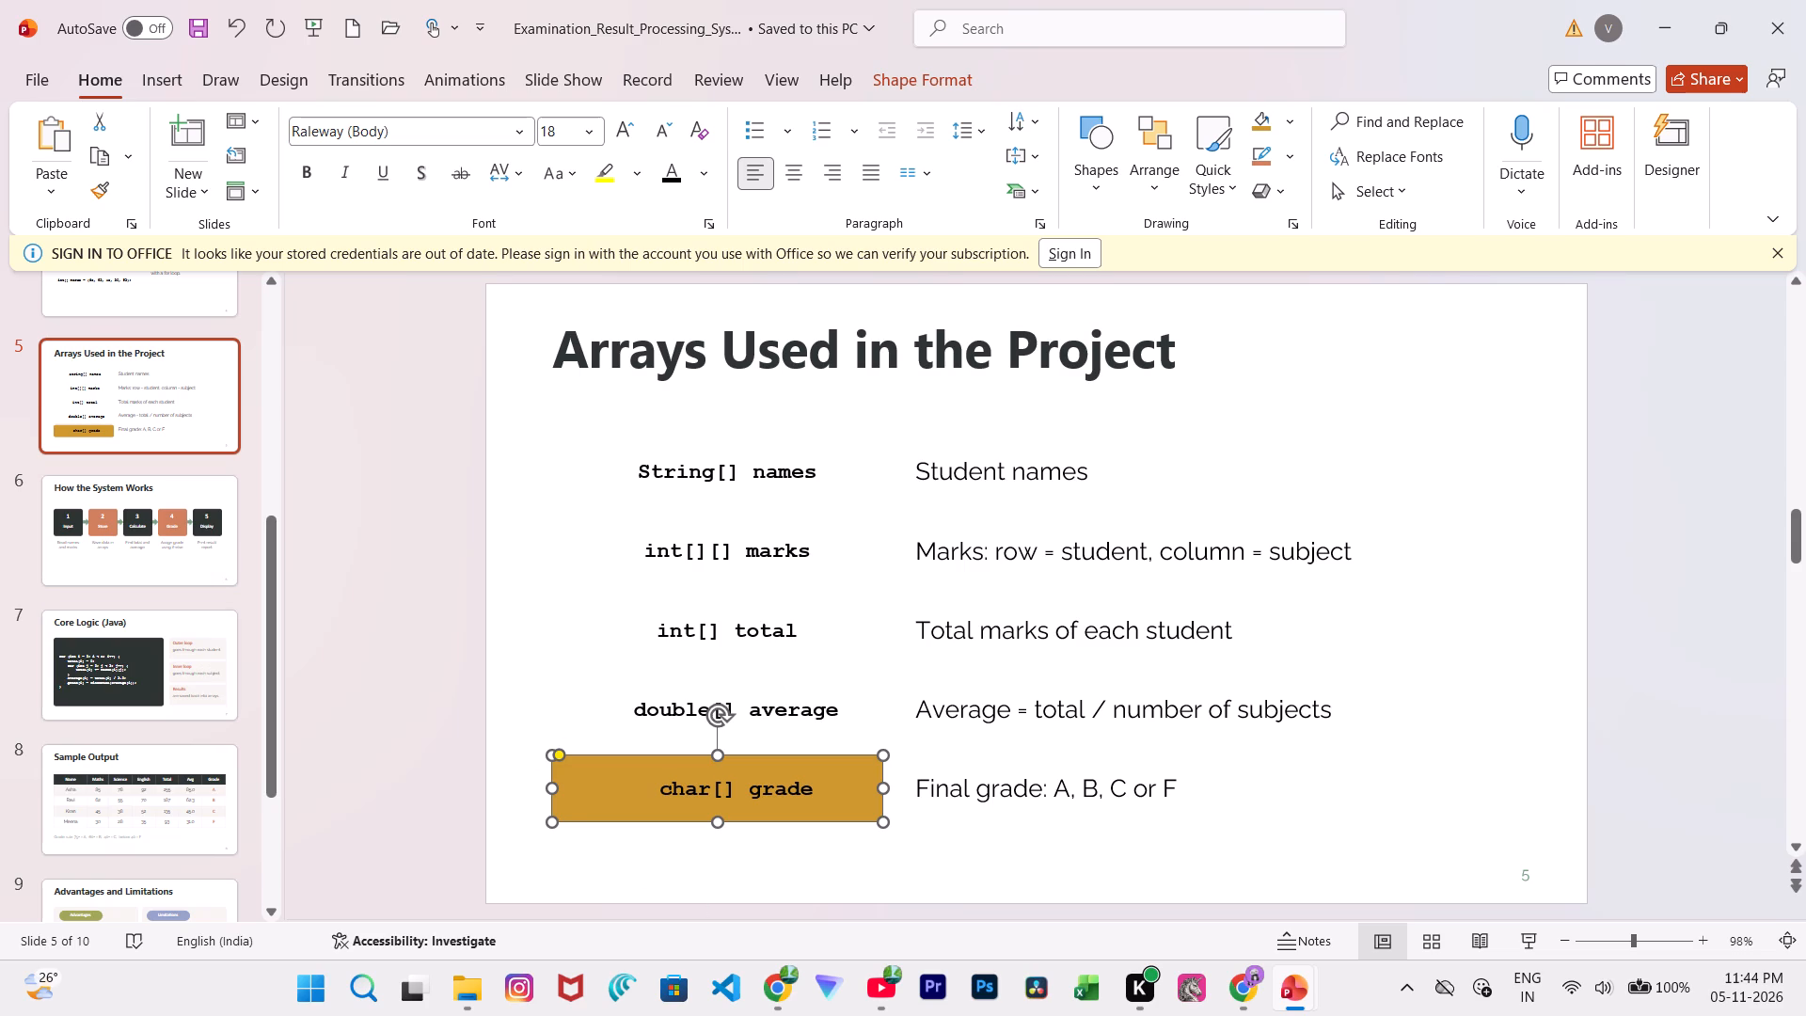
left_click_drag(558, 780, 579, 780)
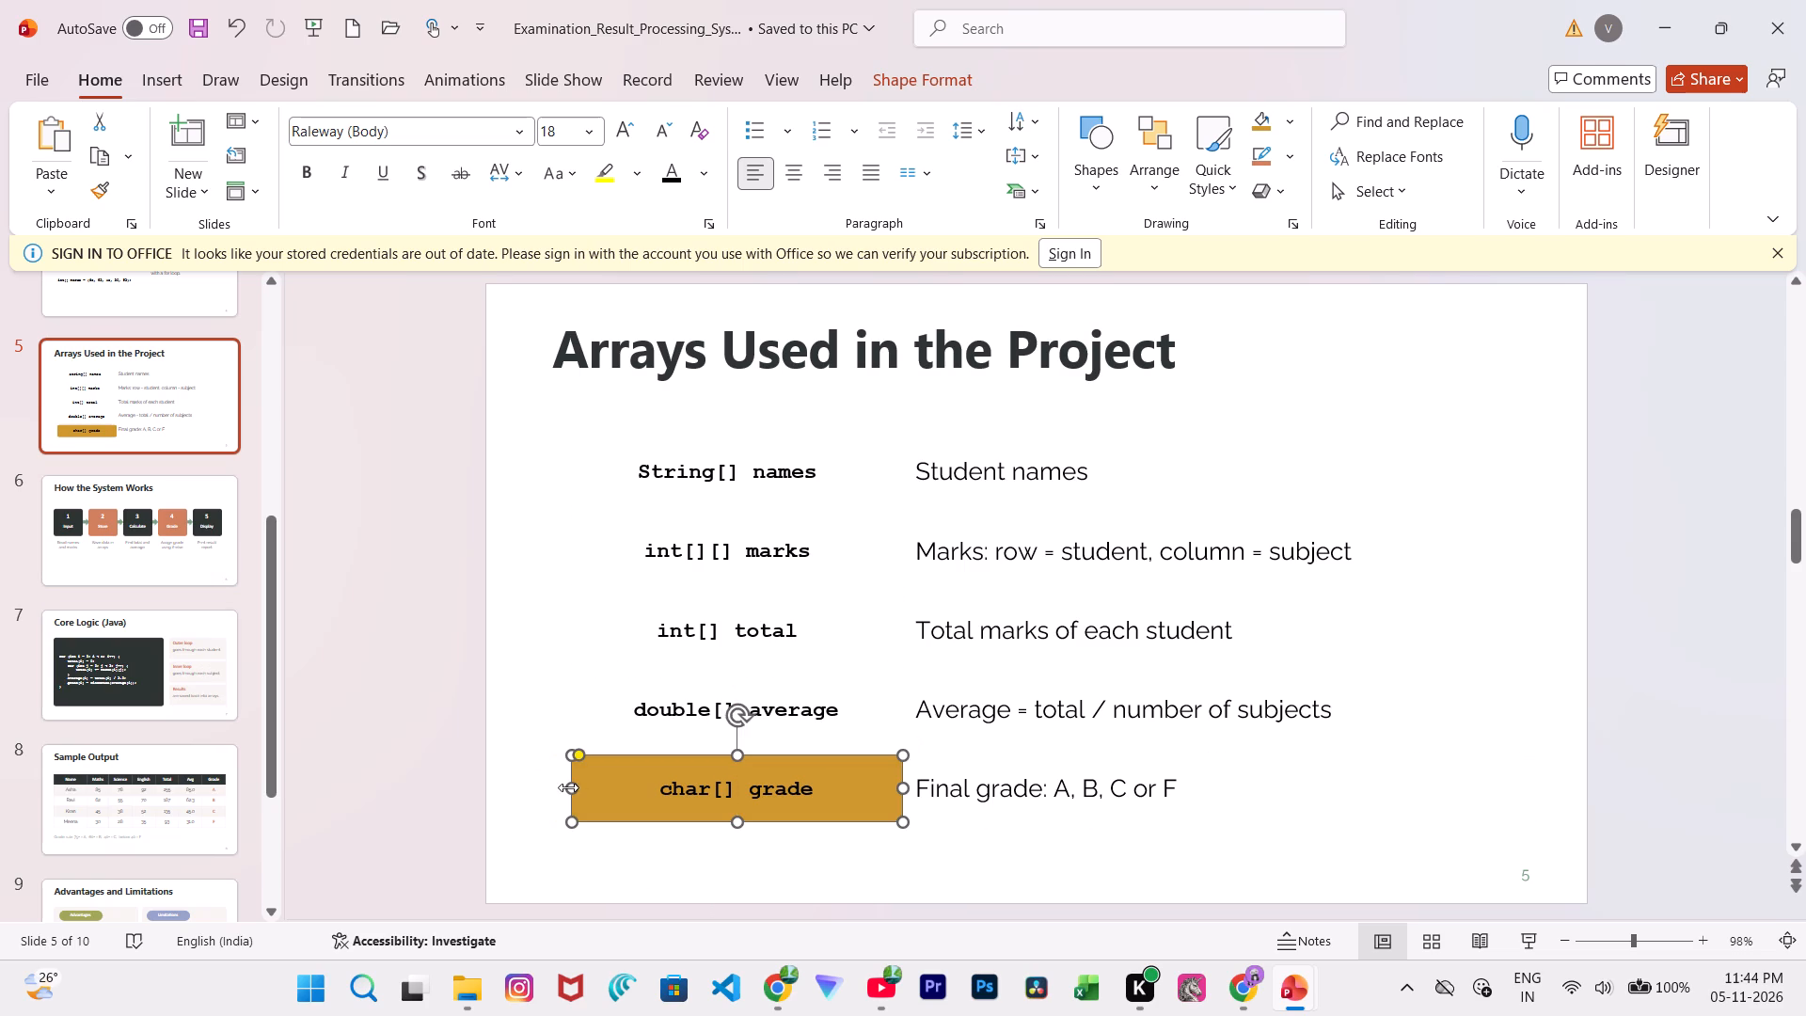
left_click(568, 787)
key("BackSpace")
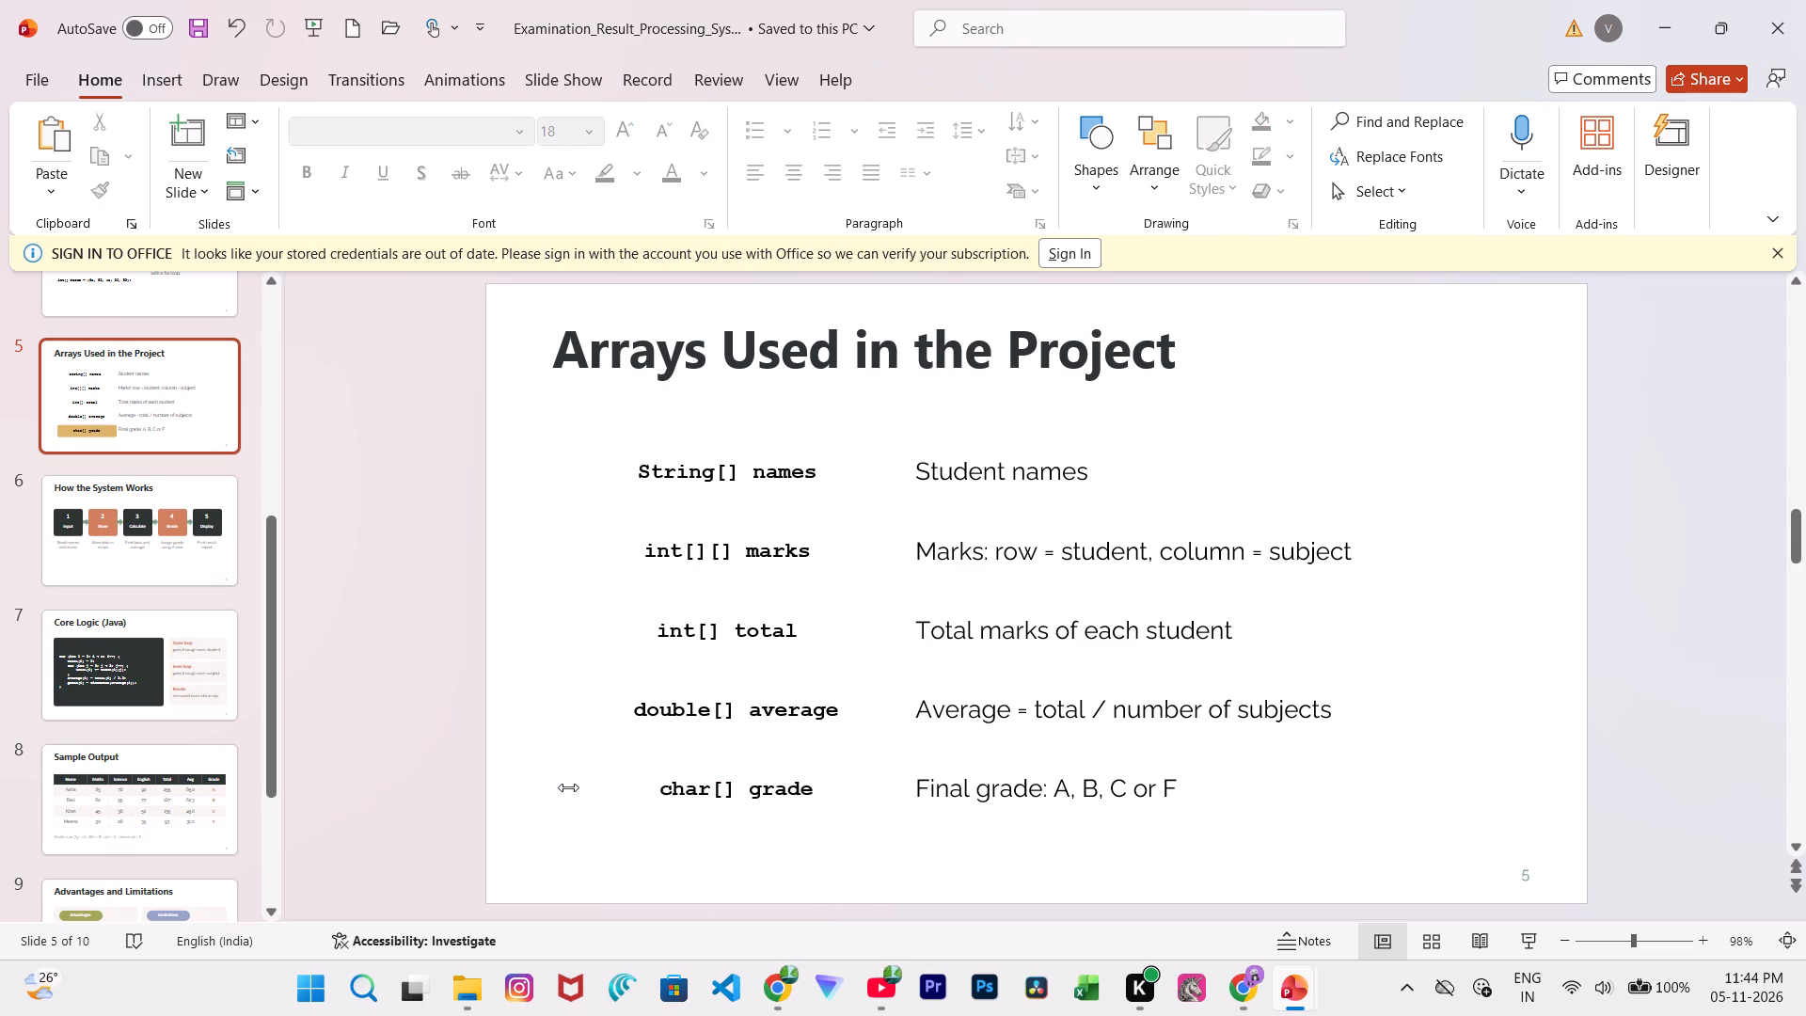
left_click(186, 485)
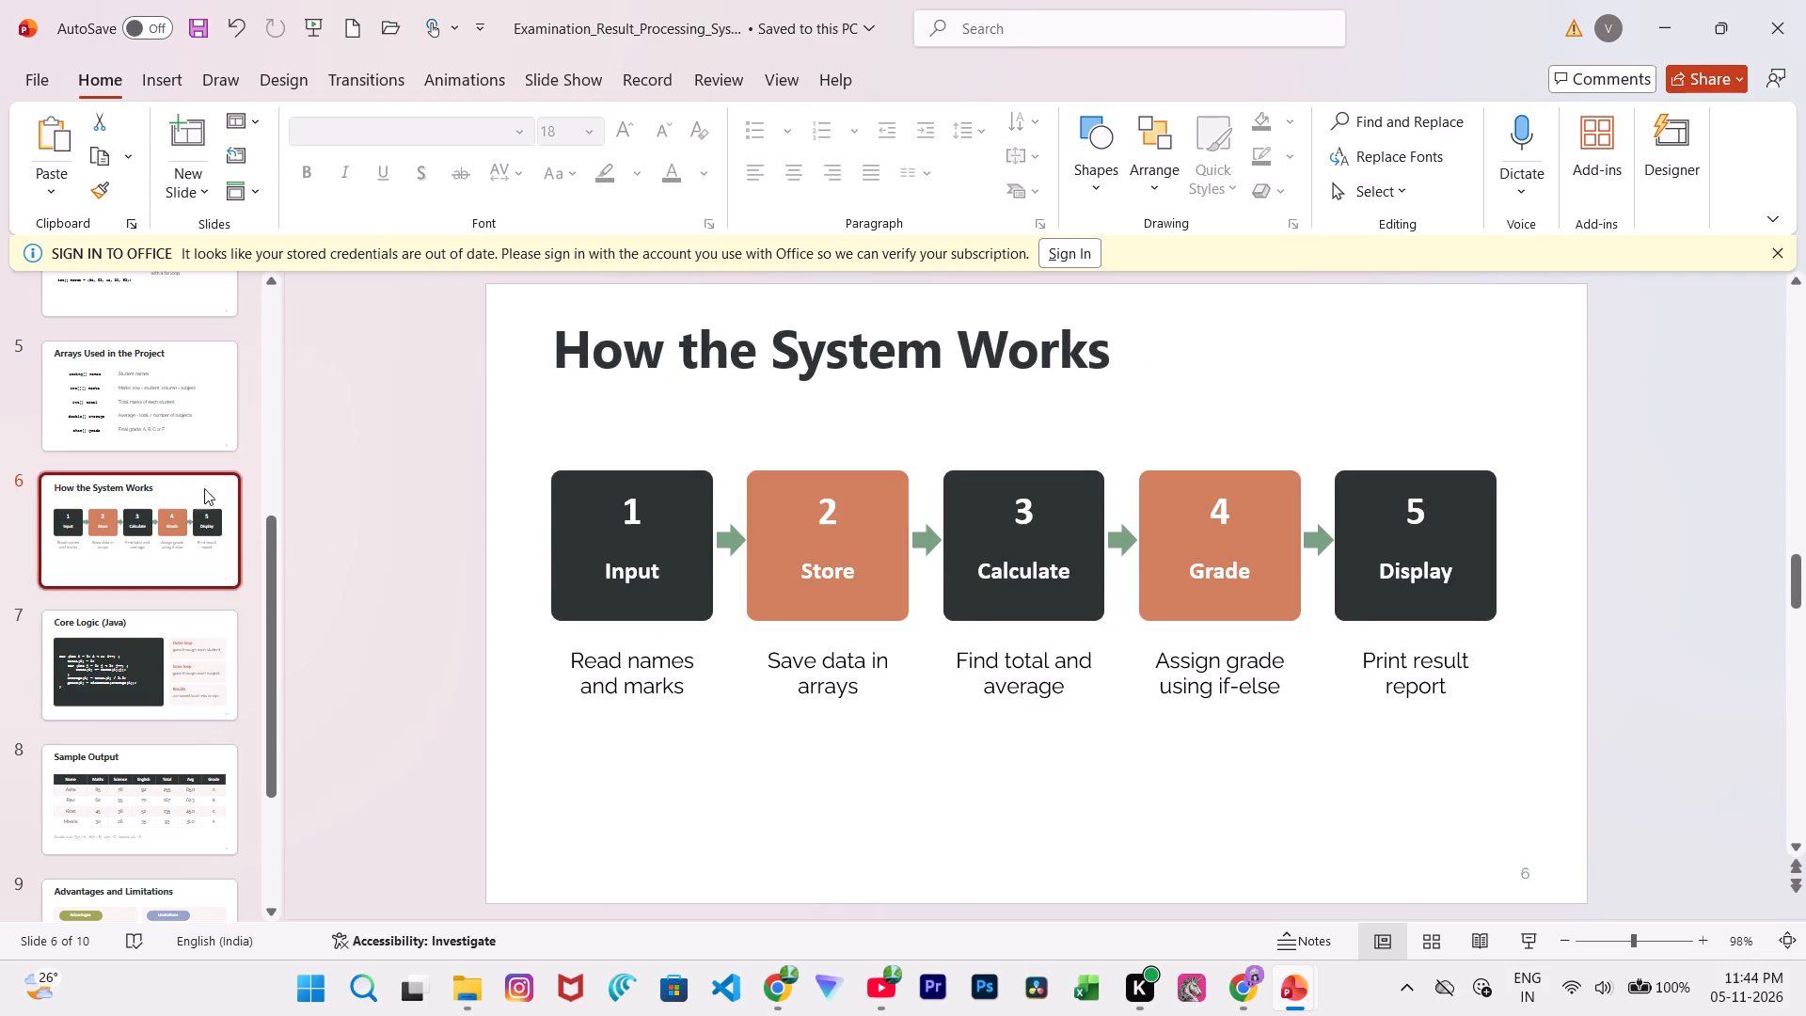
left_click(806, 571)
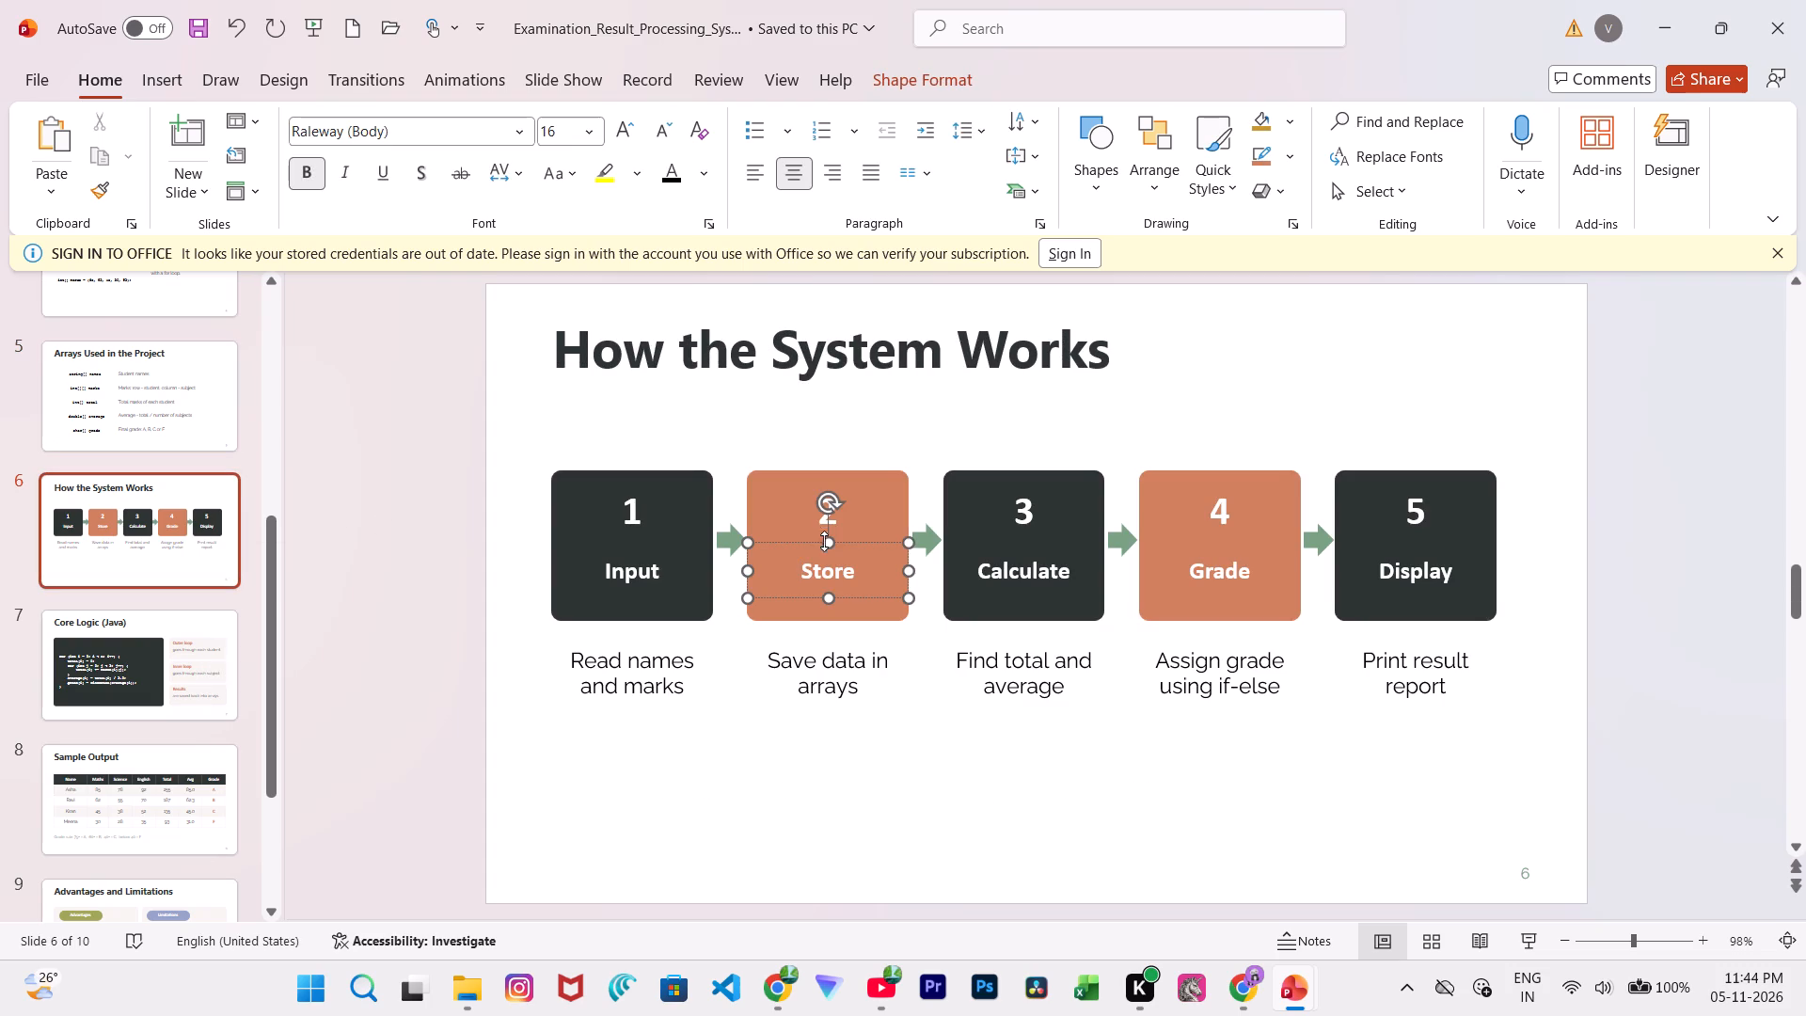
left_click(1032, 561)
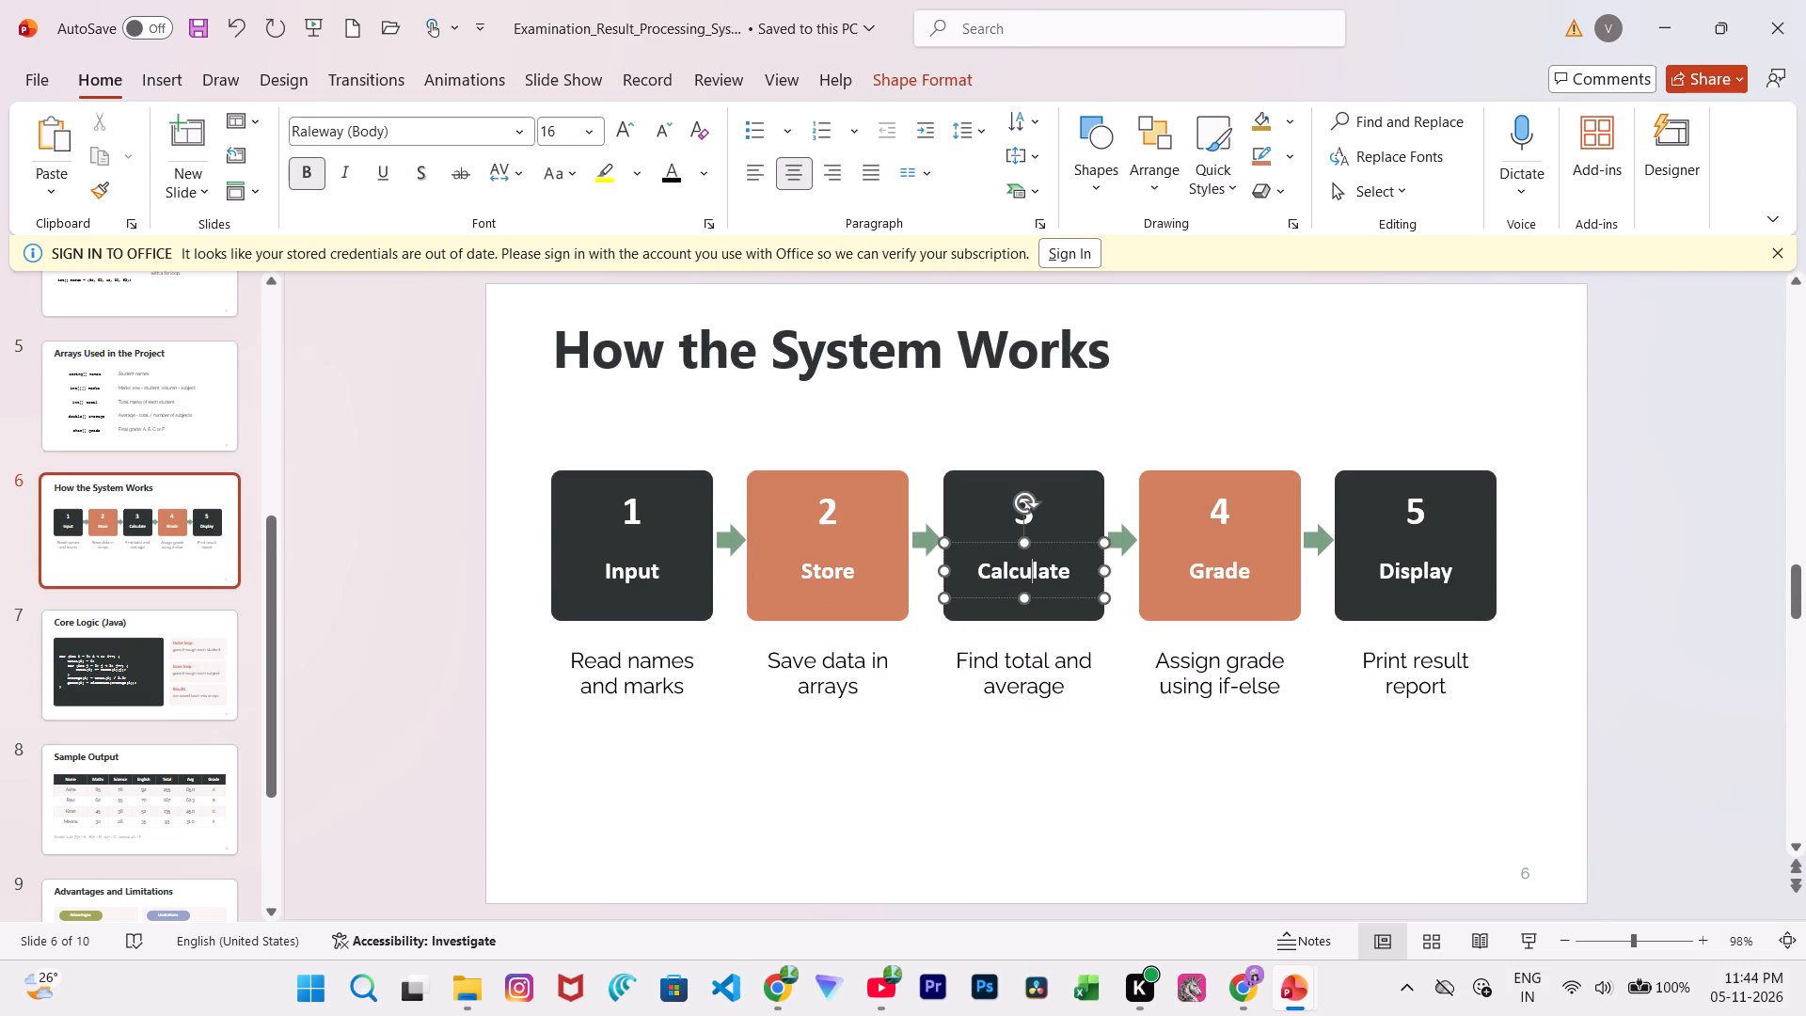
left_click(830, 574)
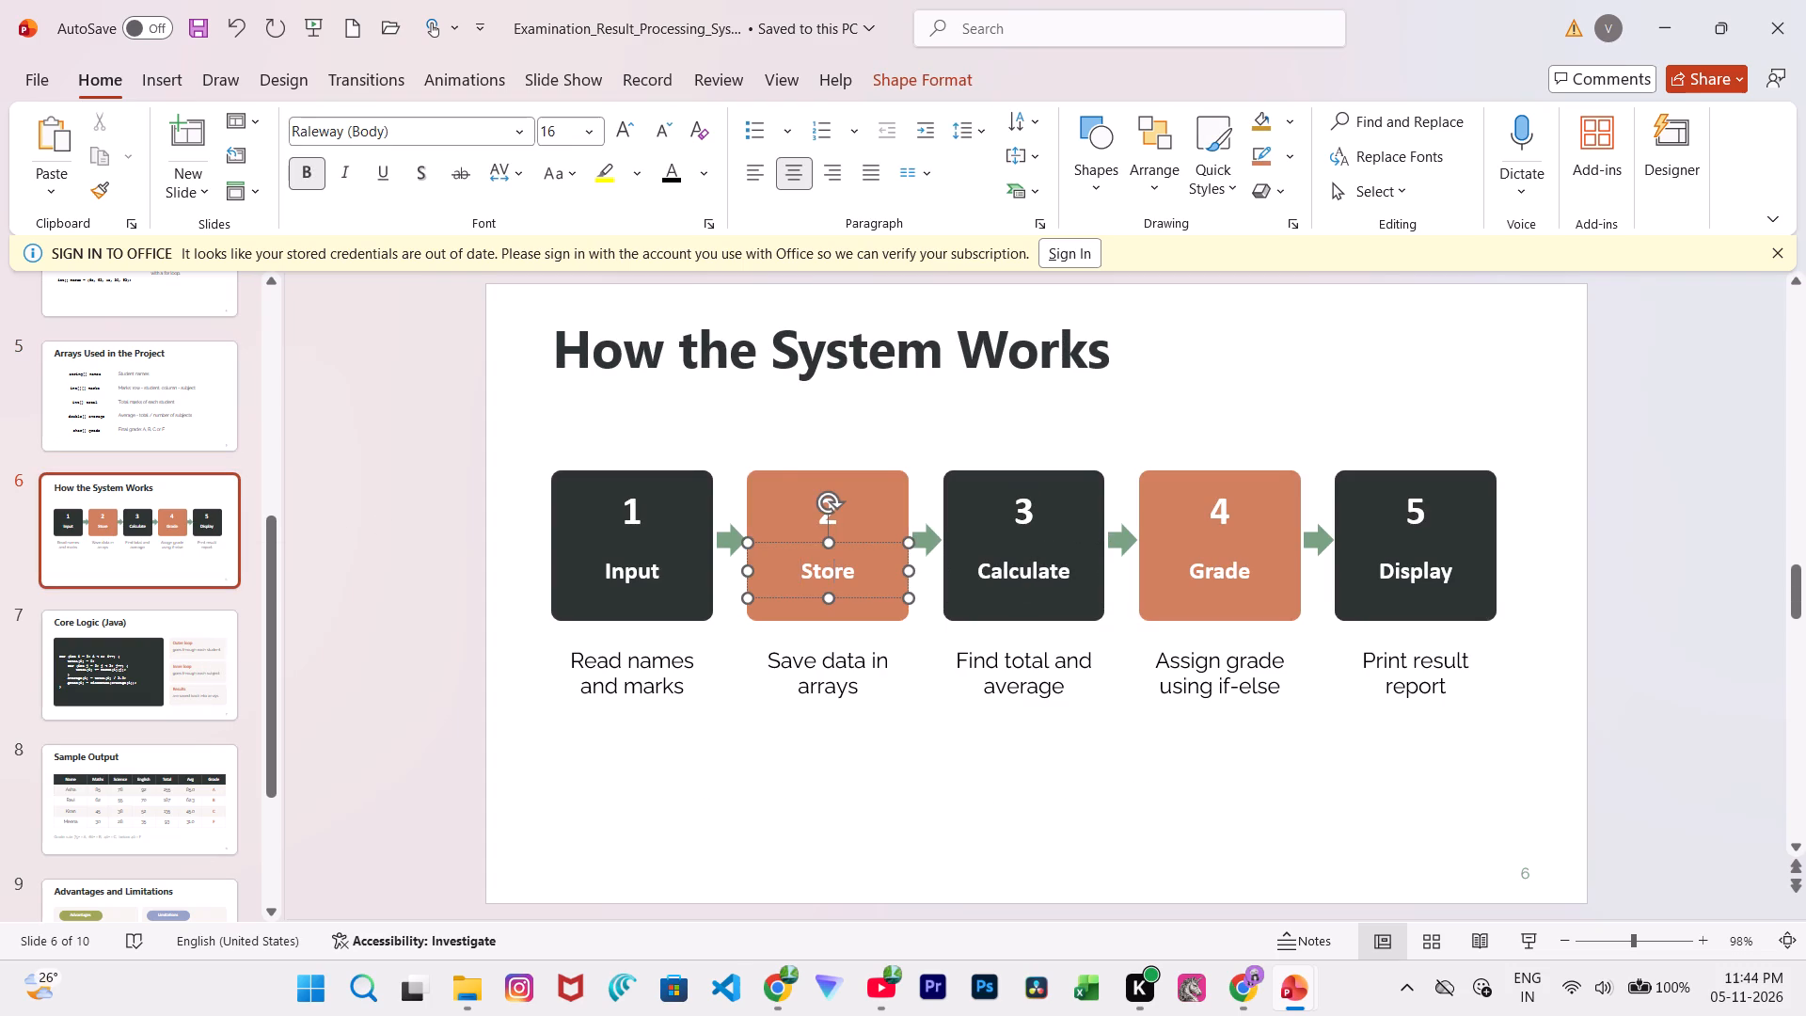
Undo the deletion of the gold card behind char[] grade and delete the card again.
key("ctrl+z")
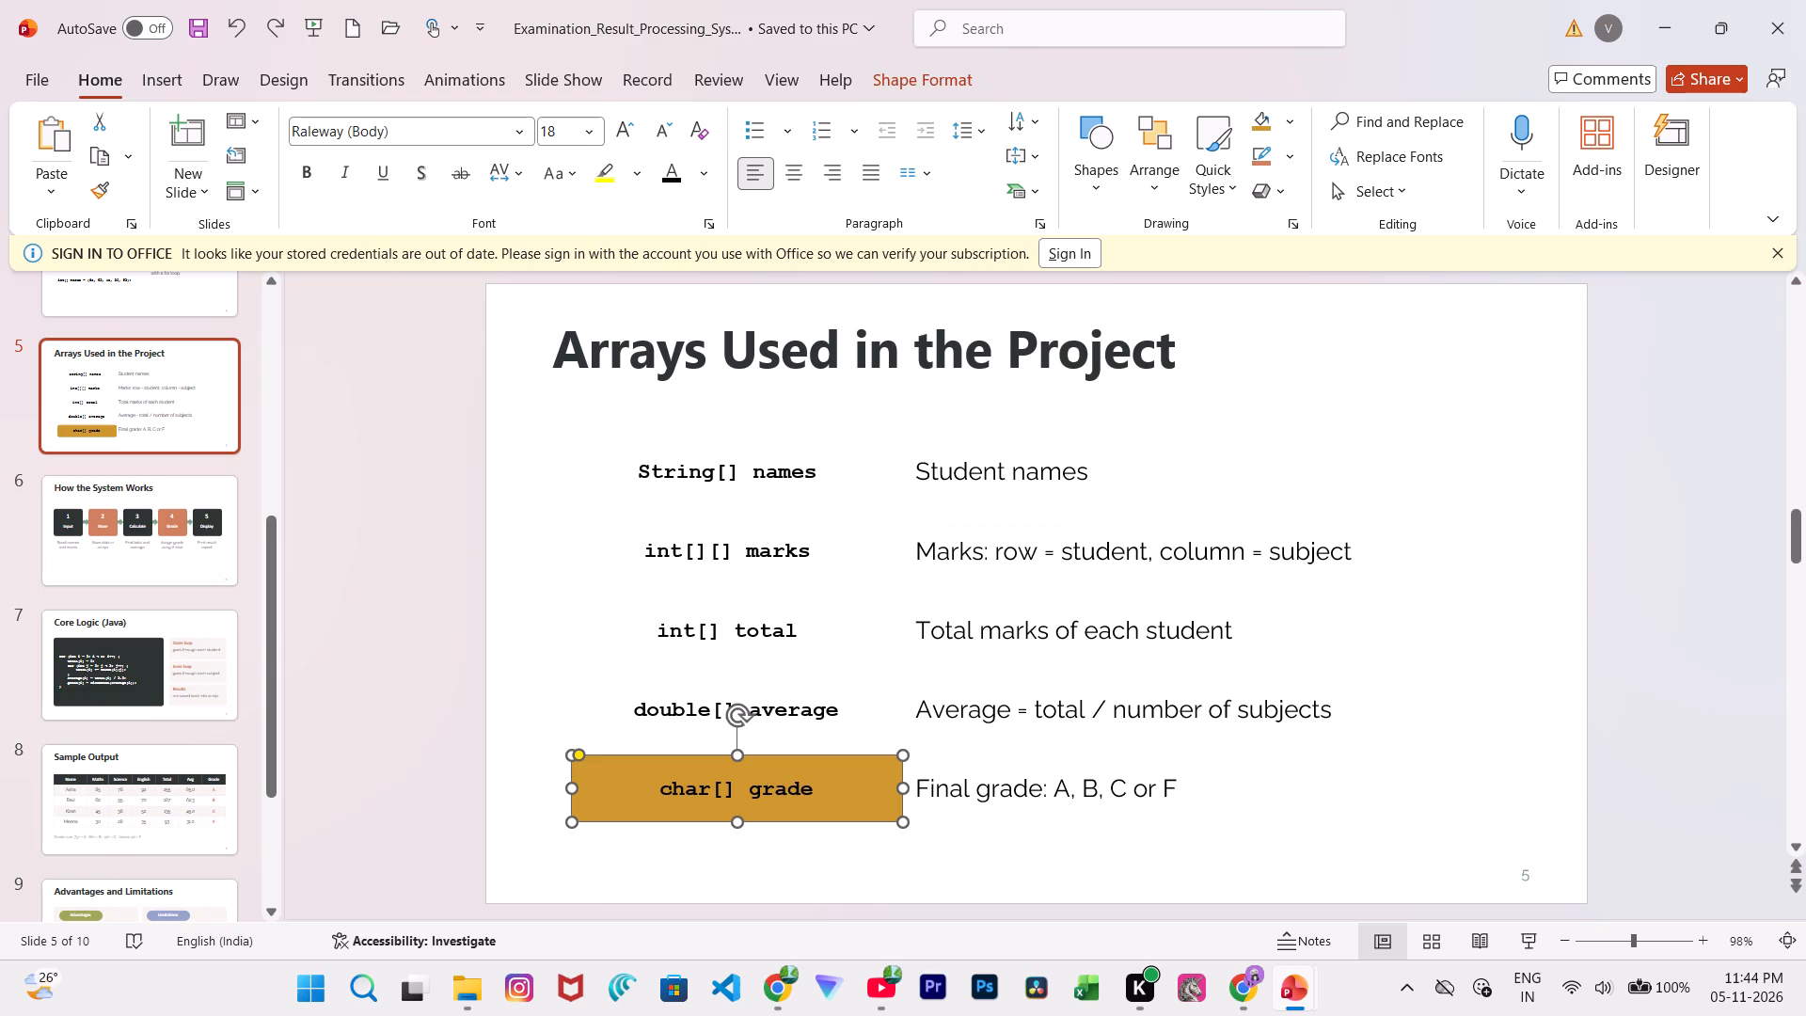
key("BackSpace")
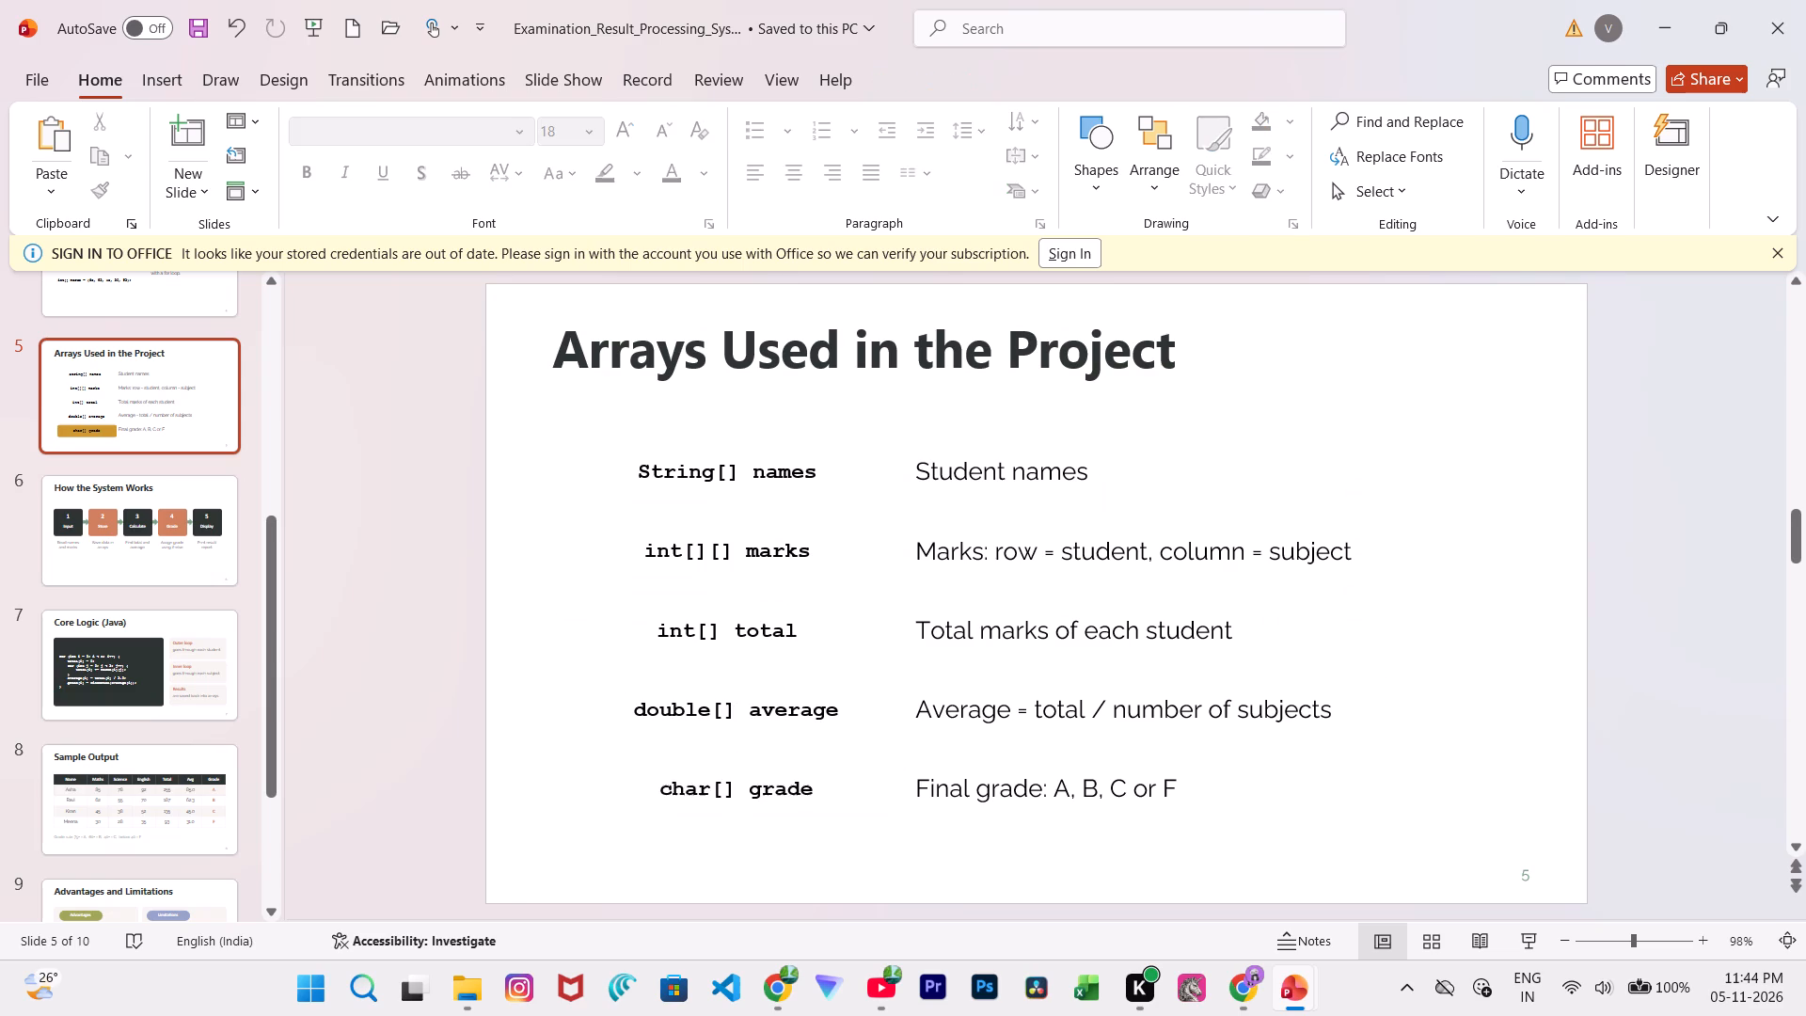
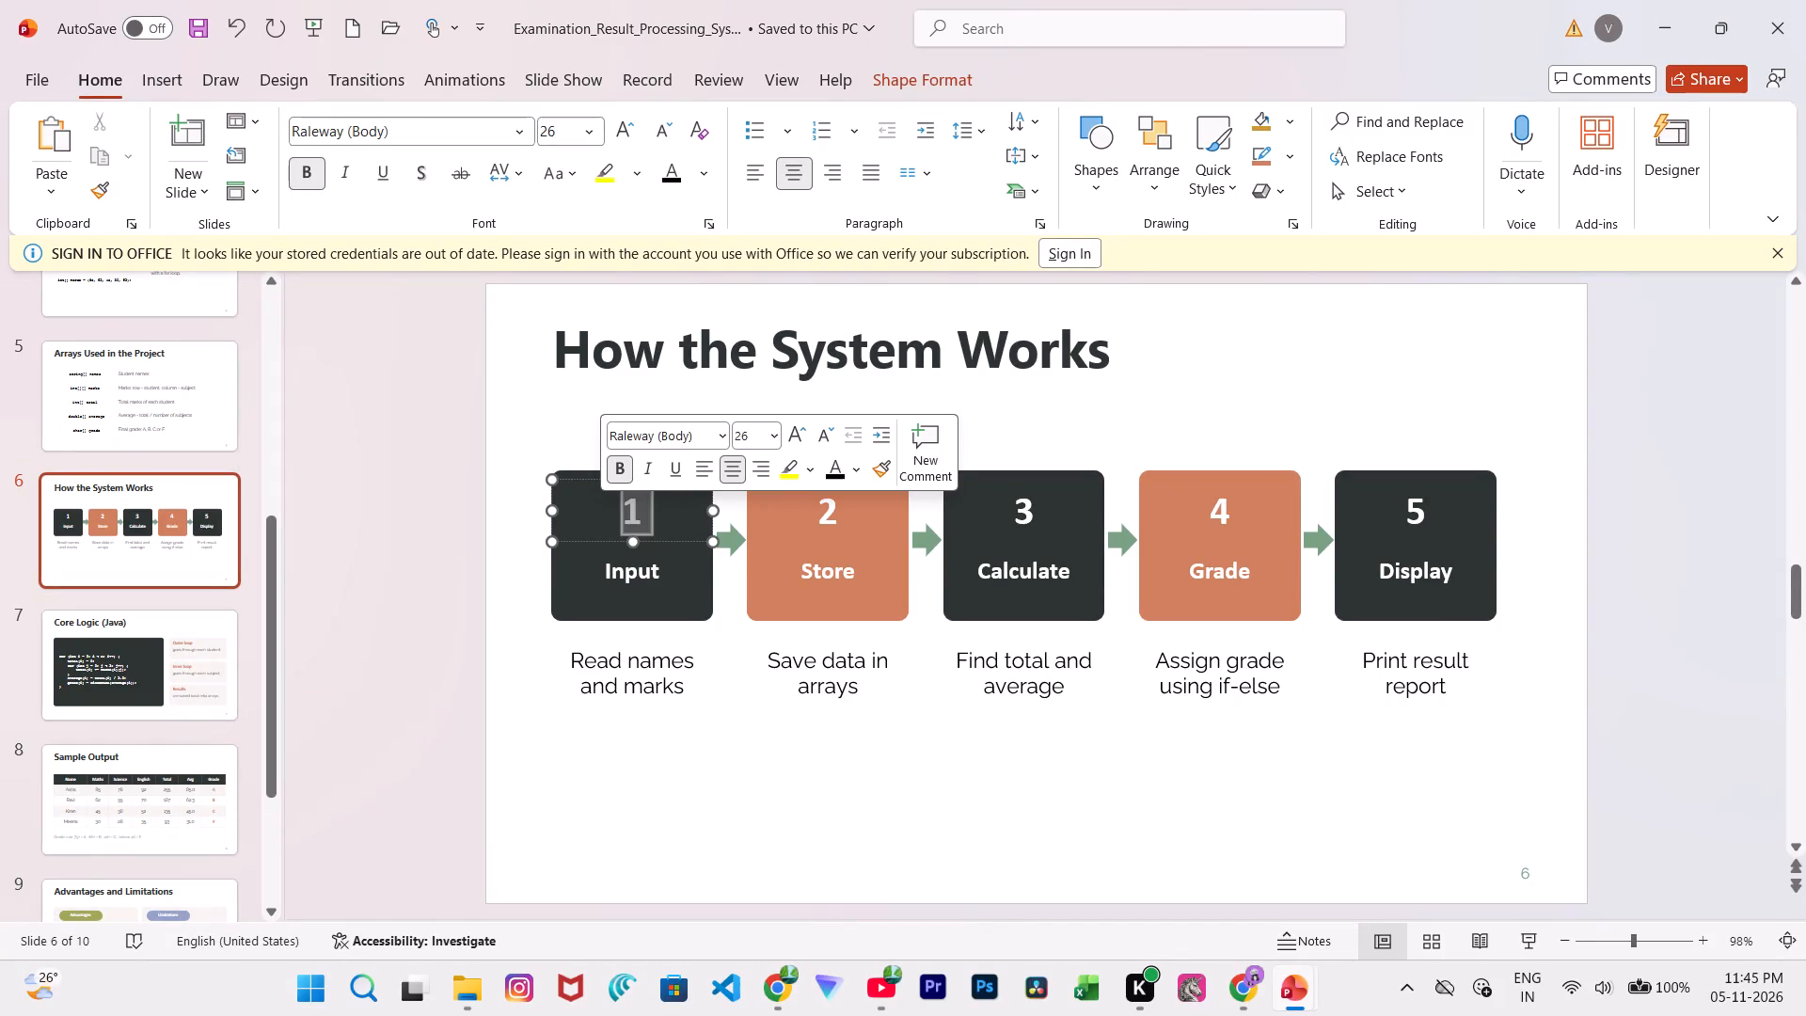
Make the number 1 and the Input label black on the How the System Works slide, and delete the dark card behind them.
left_click(832, 473)
left_click(659, 585)
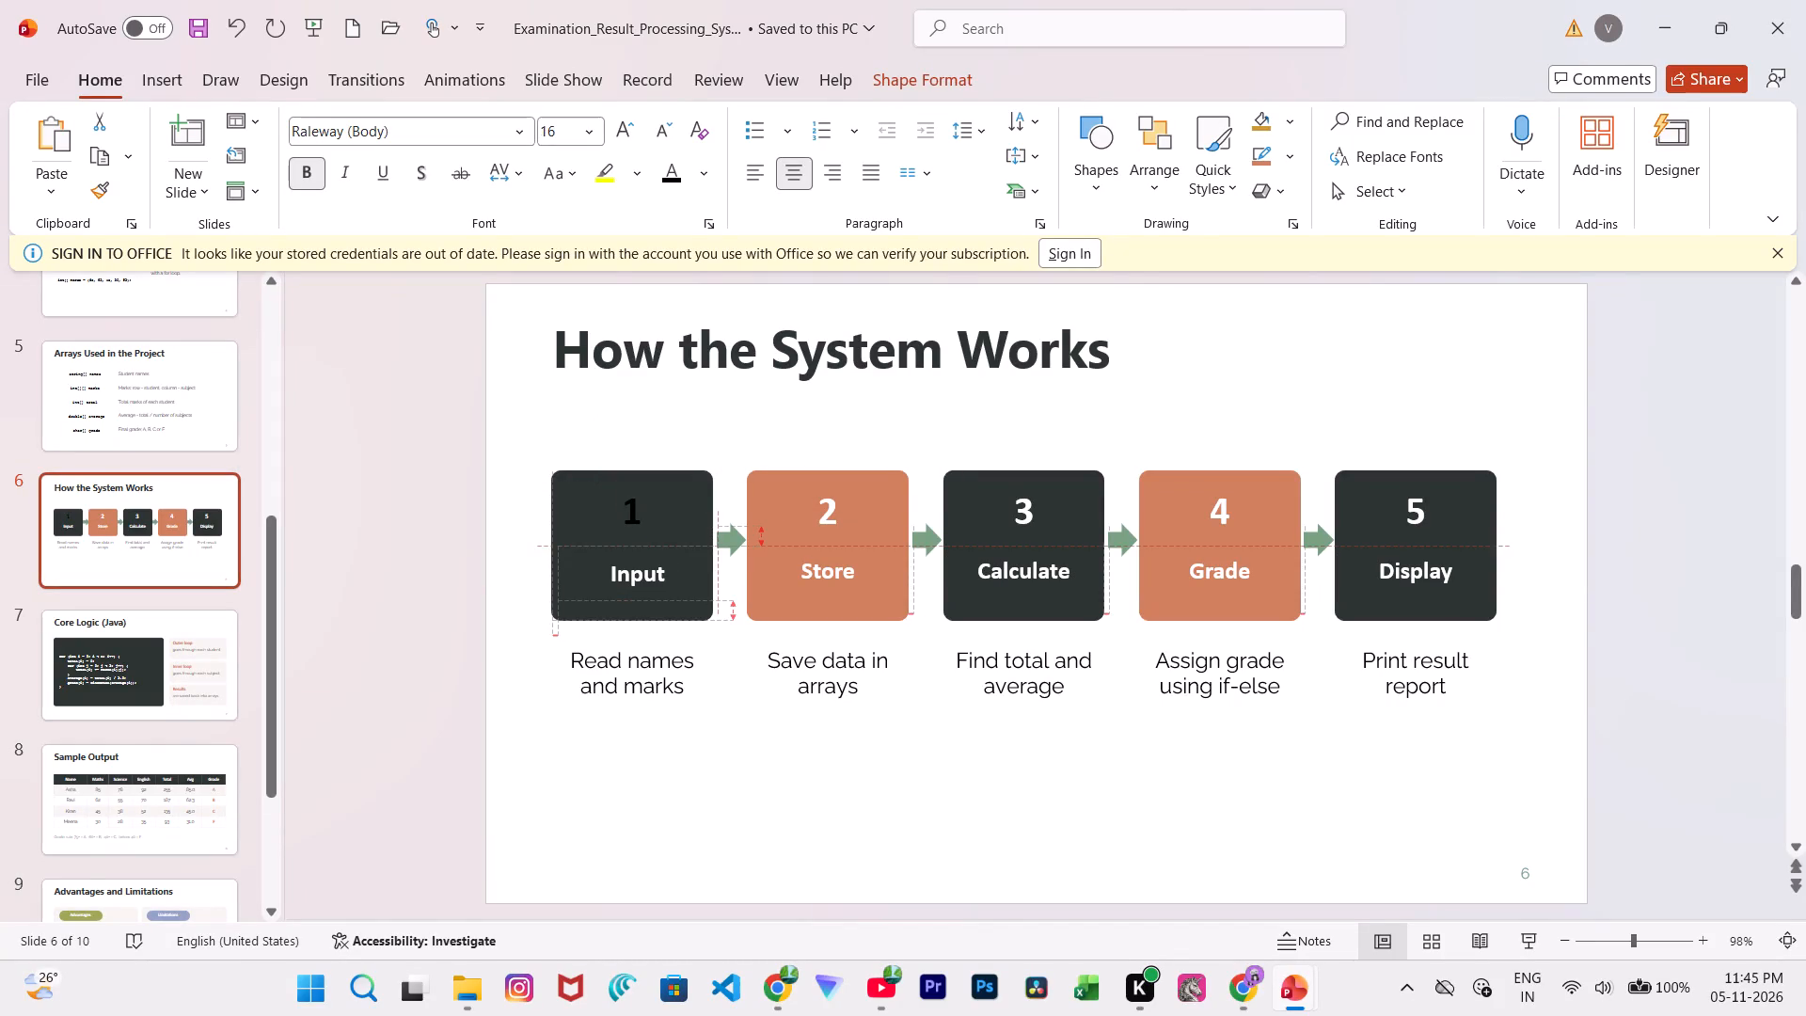
left_click_drag(657, 571, 593, 577)
left_click(832, 543)
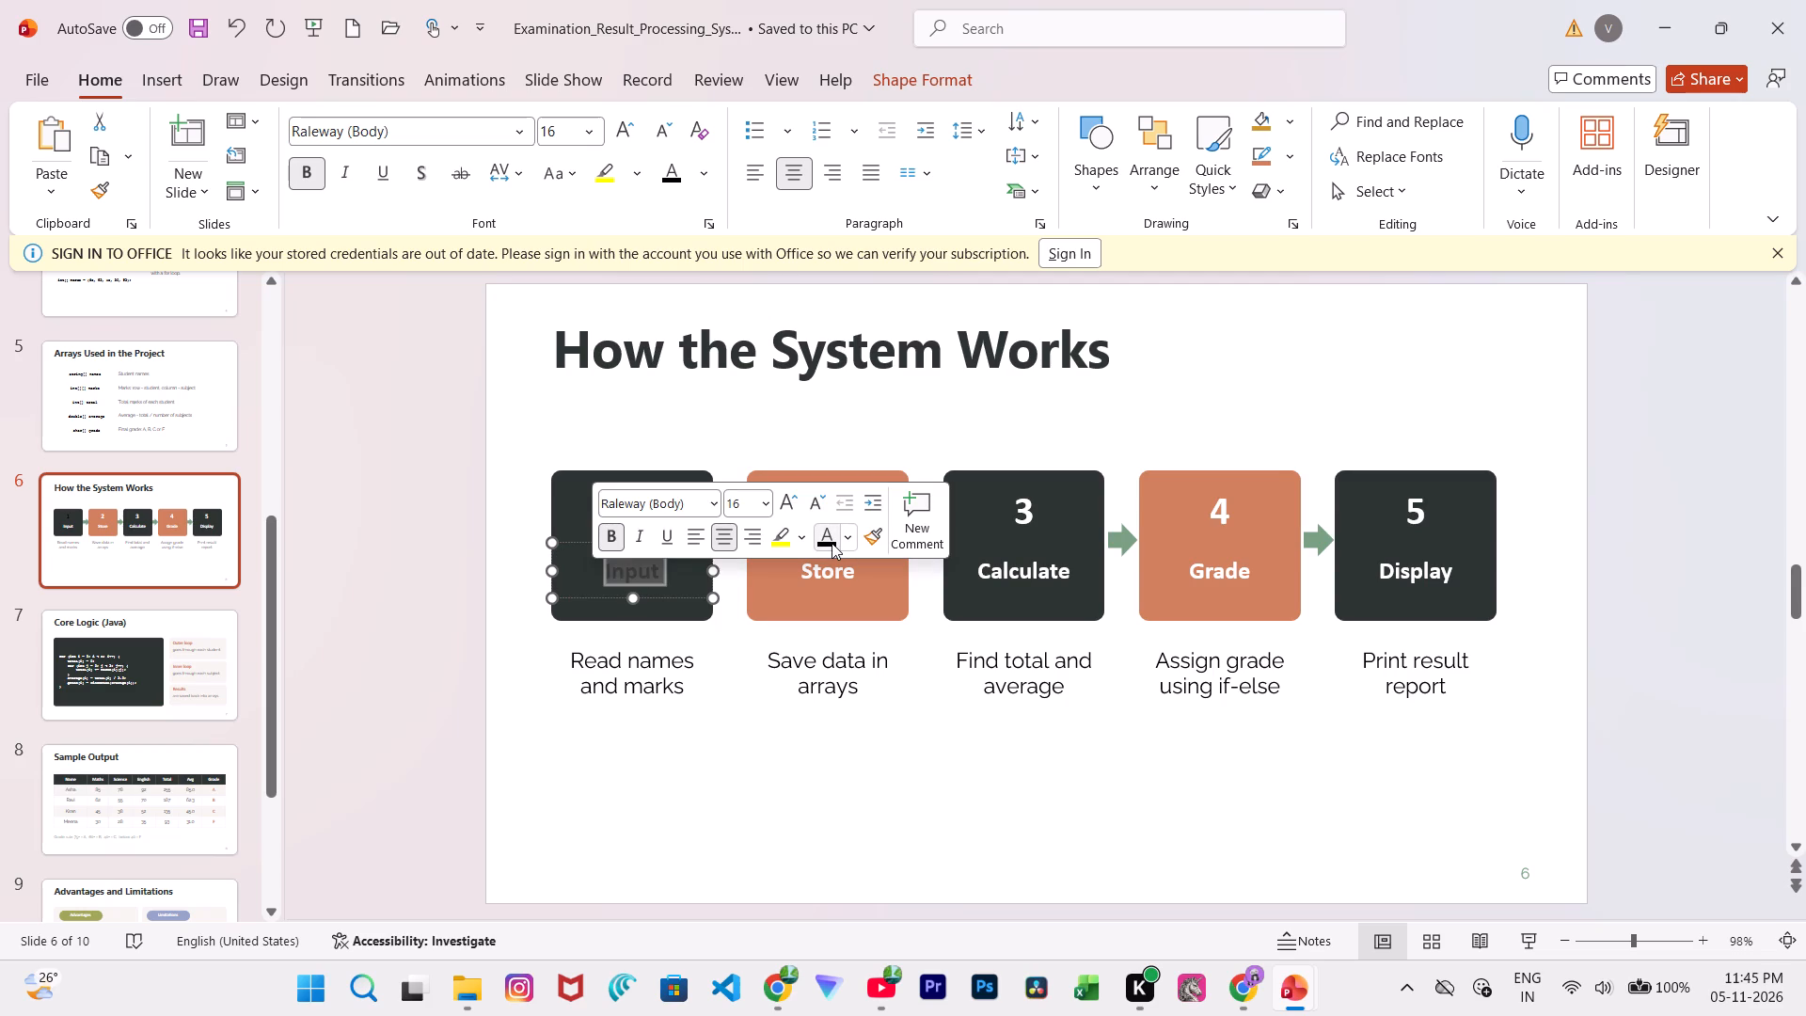
left_click(702, 615)
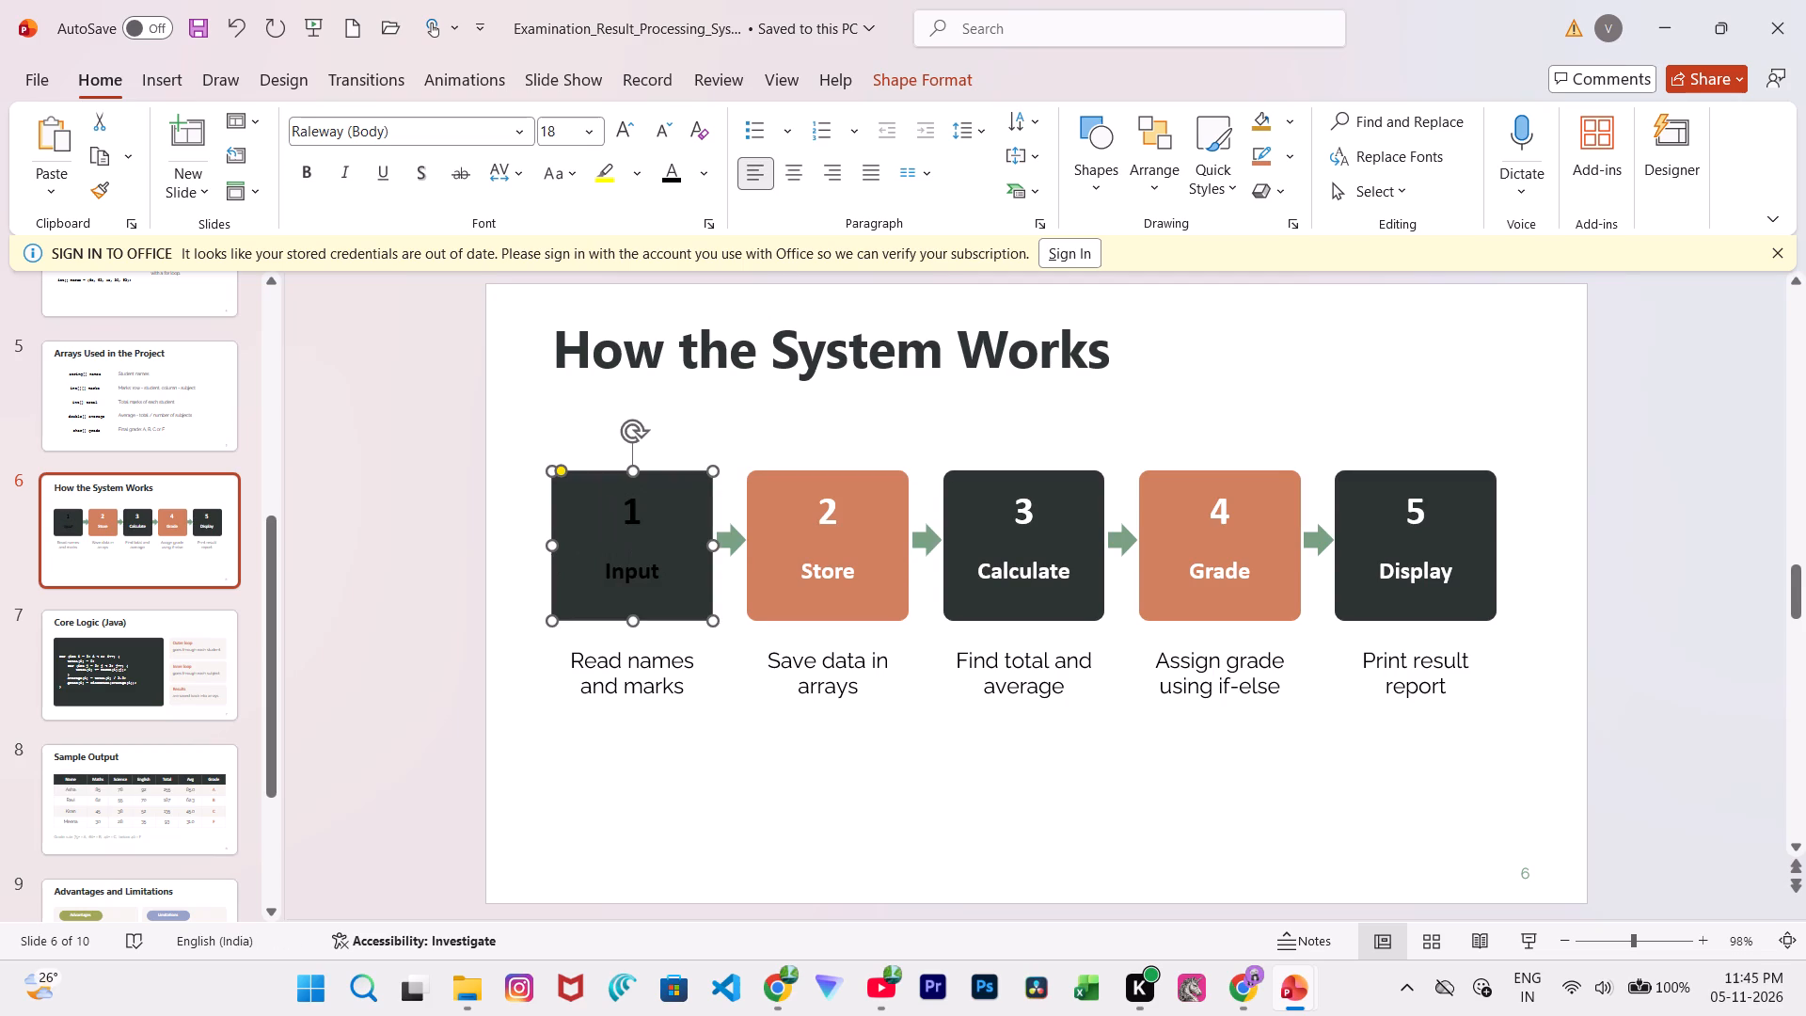
key("BackSpace")
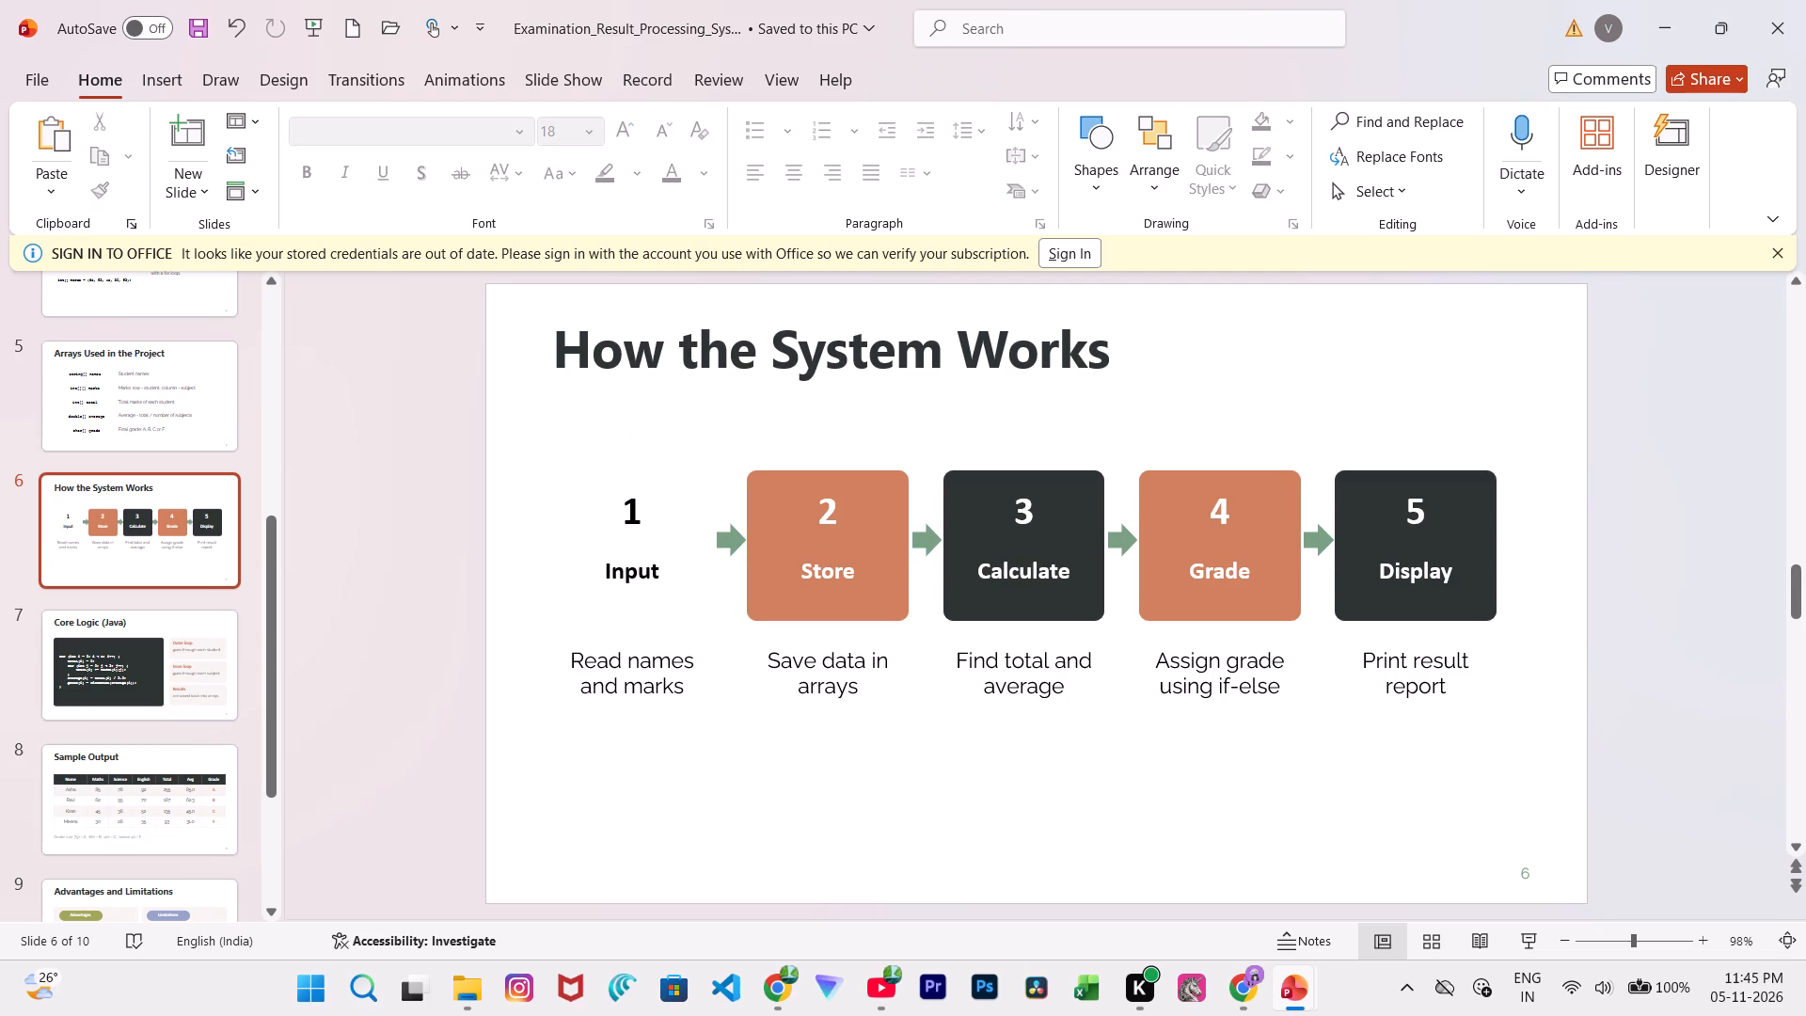
Change the number 2 above the Store label to black text.
left_click(837, 508)
left_click_drag(837, 508, 815, 503)
left_click(1043, 478)
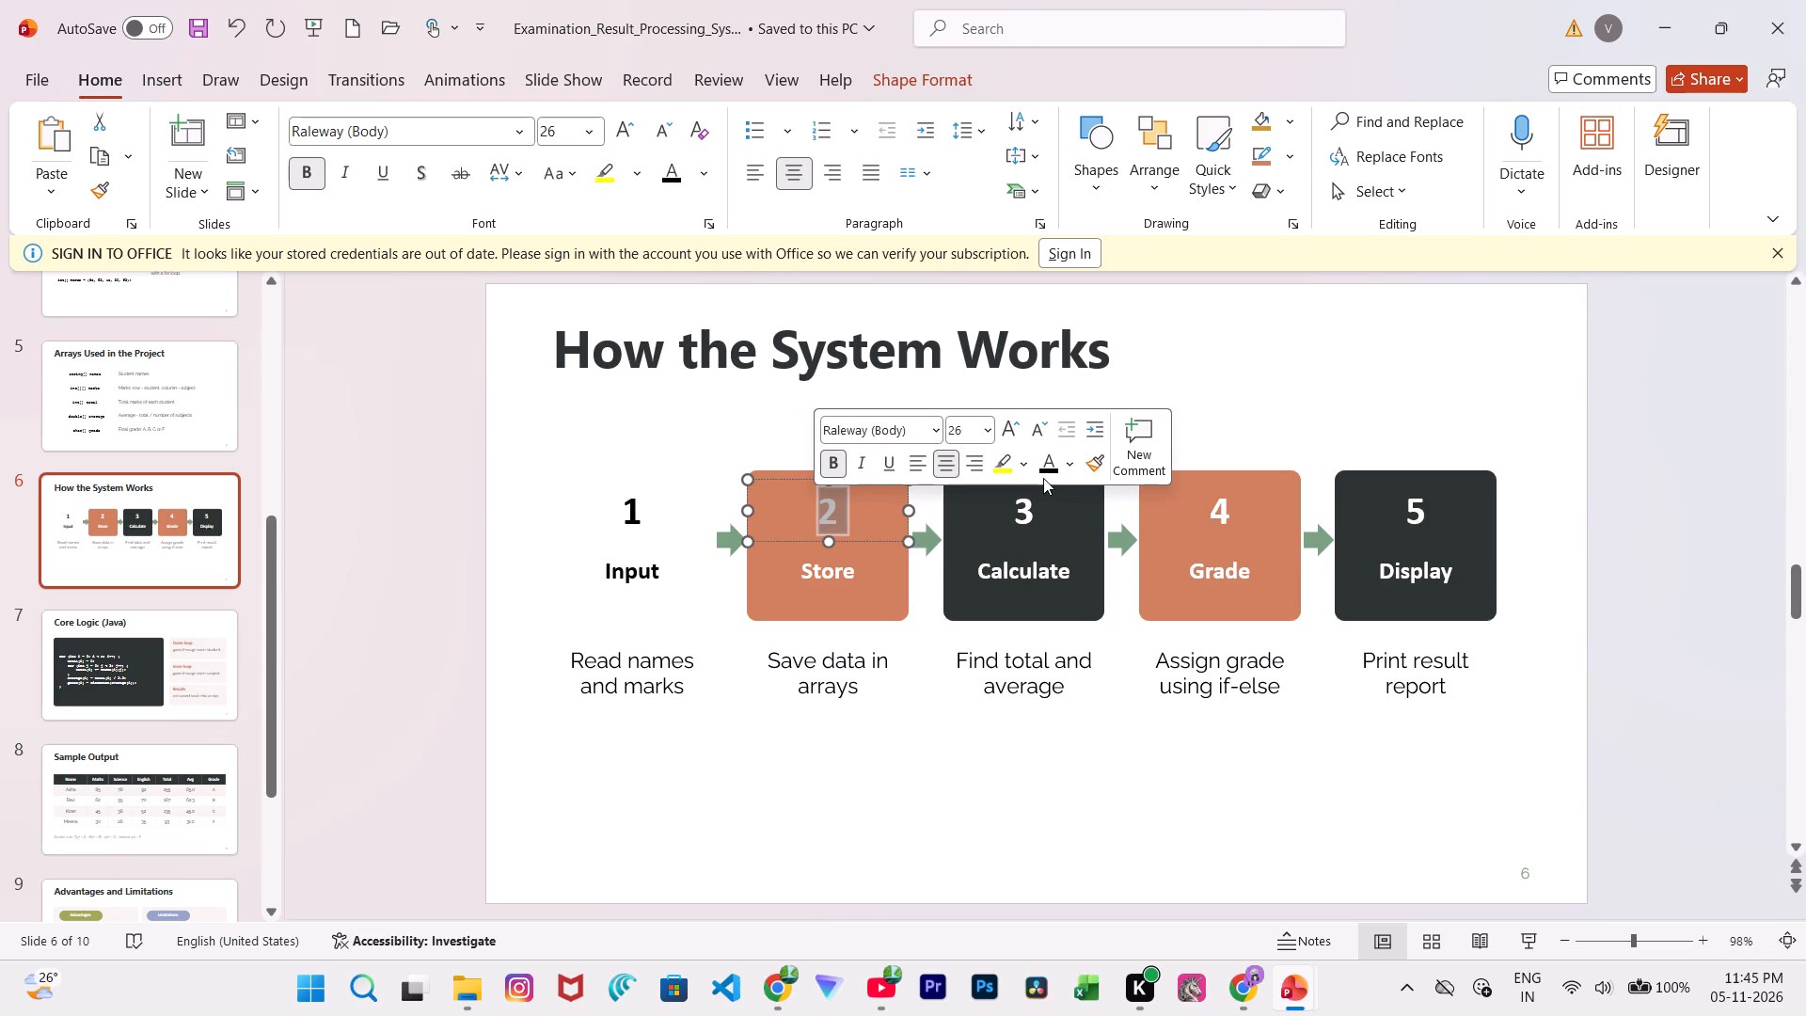
left_click(1046, 465)
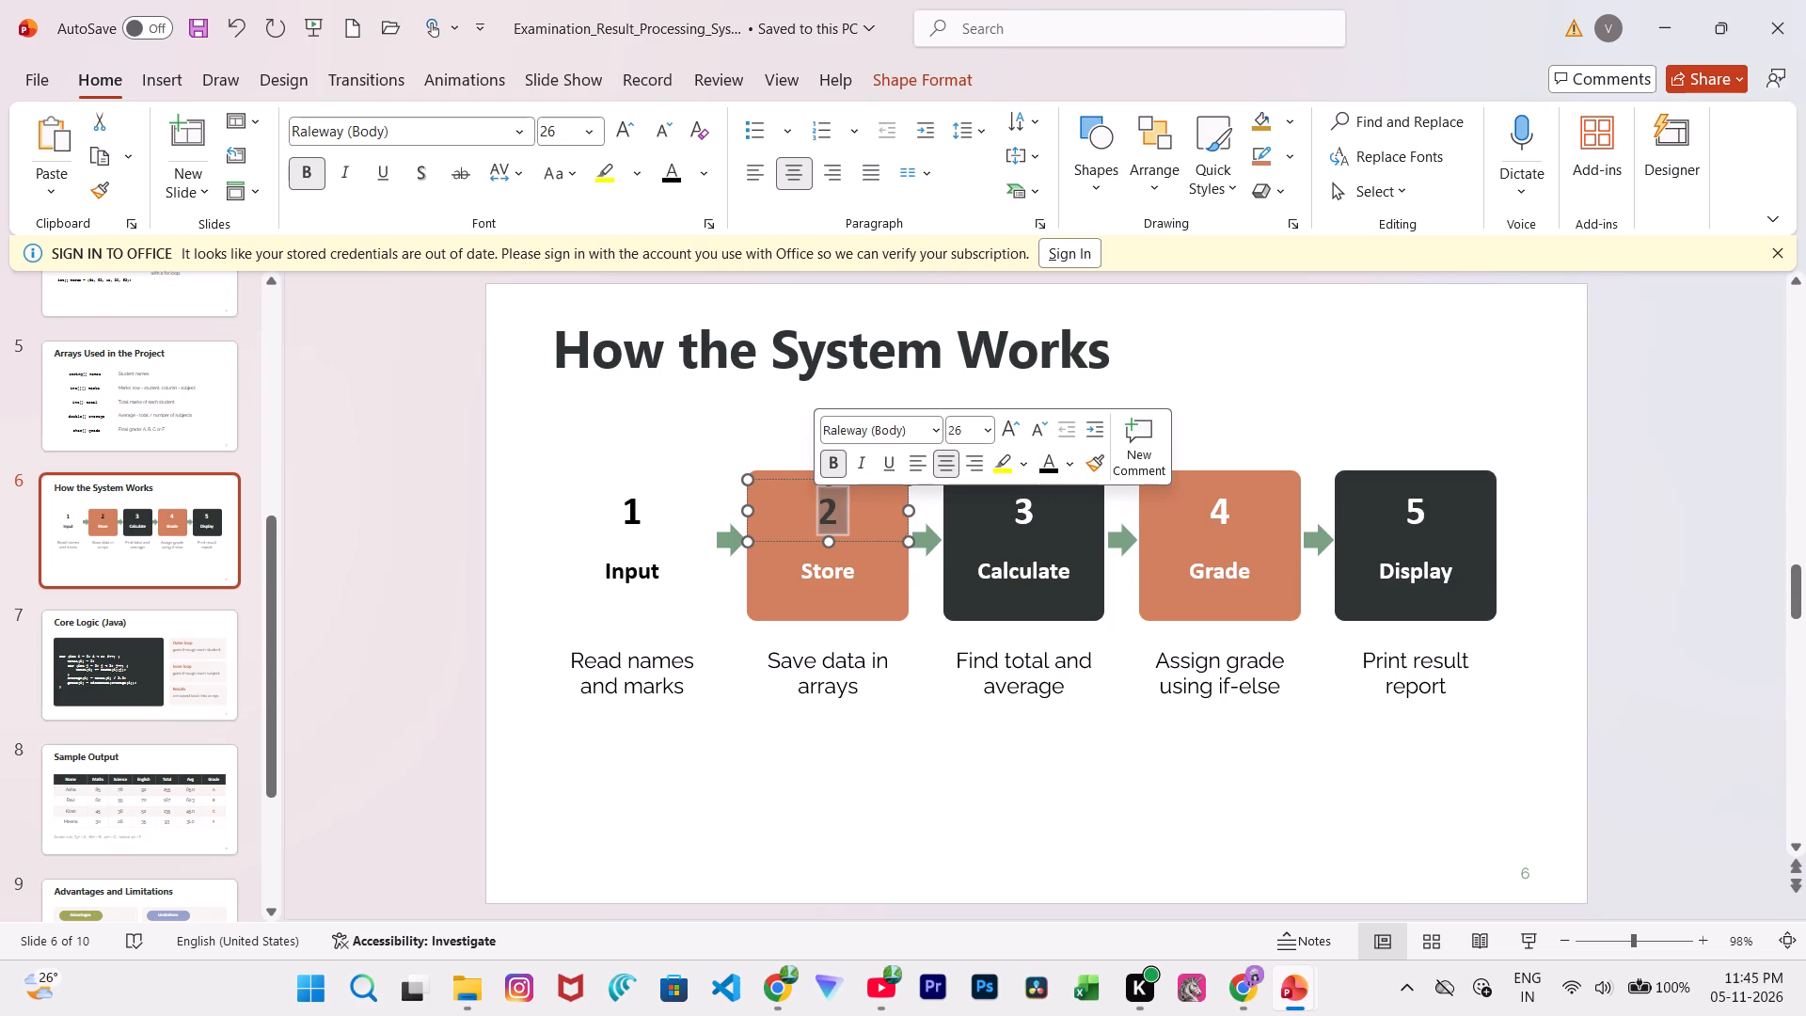
Shift the Store label's text box slightly up and to the right on its orange card.
left_click_drag(847, 574, 873, 563)
left_click(873, 563)
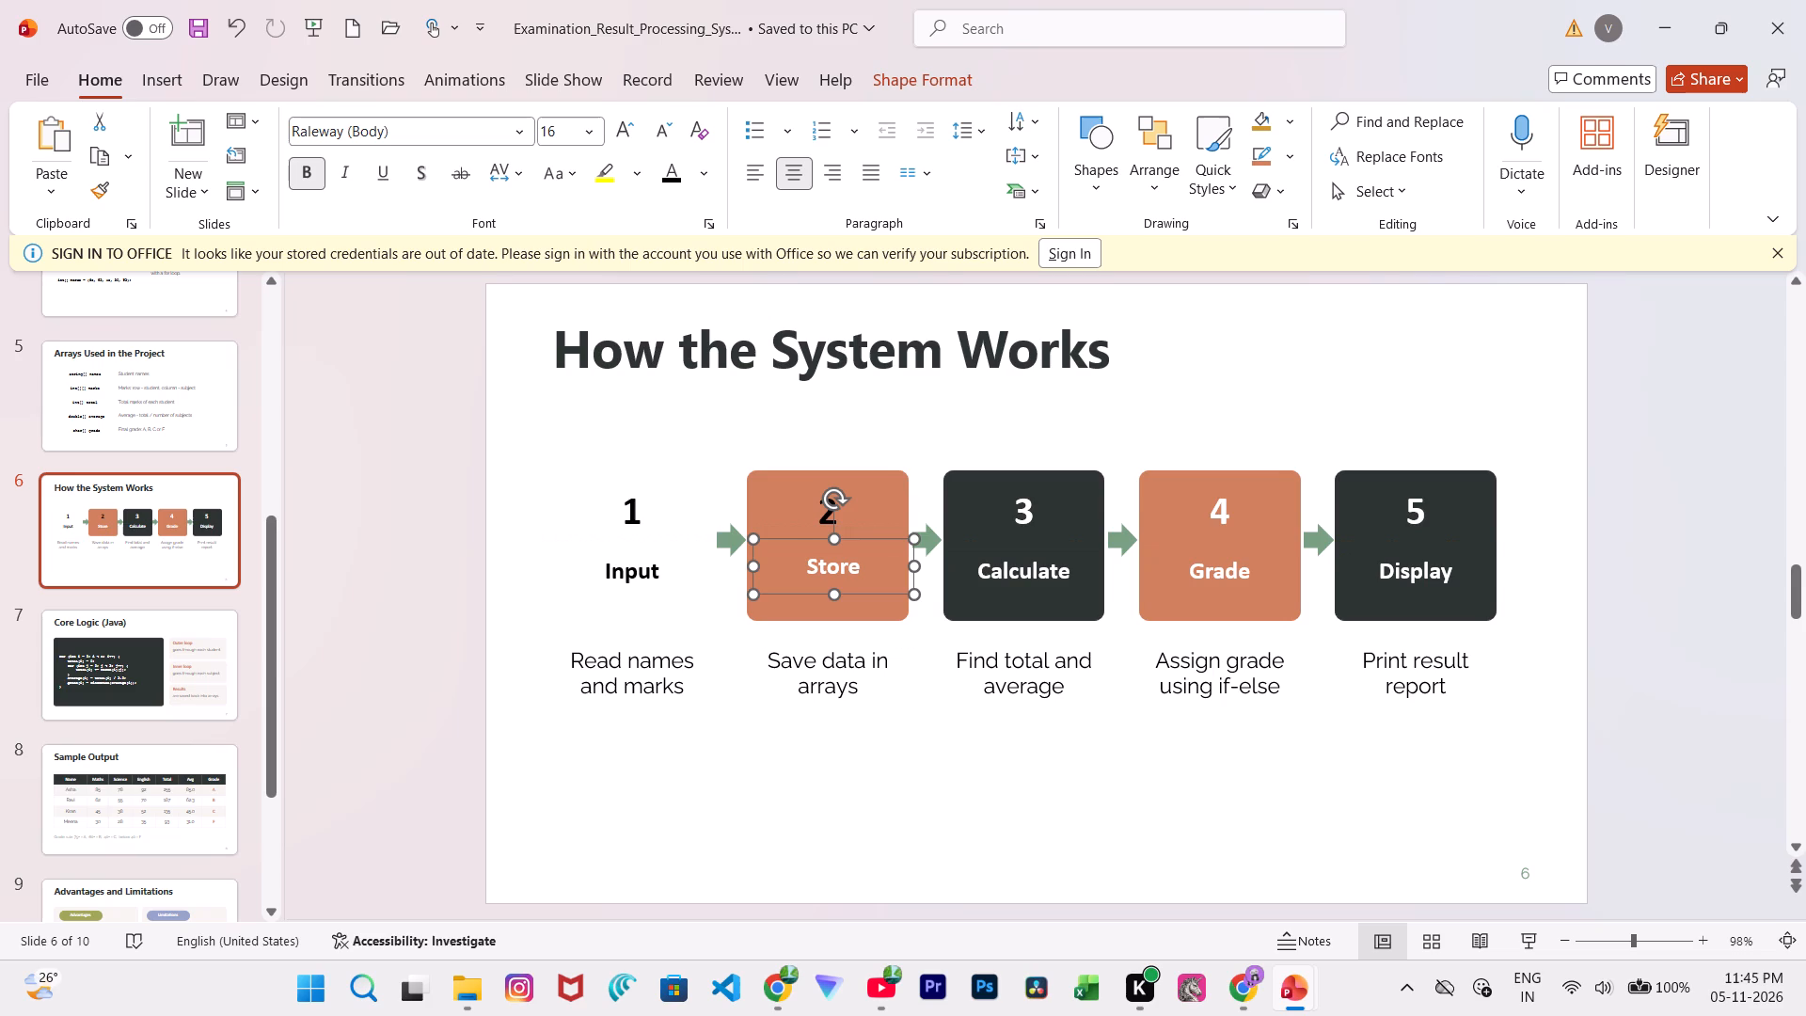
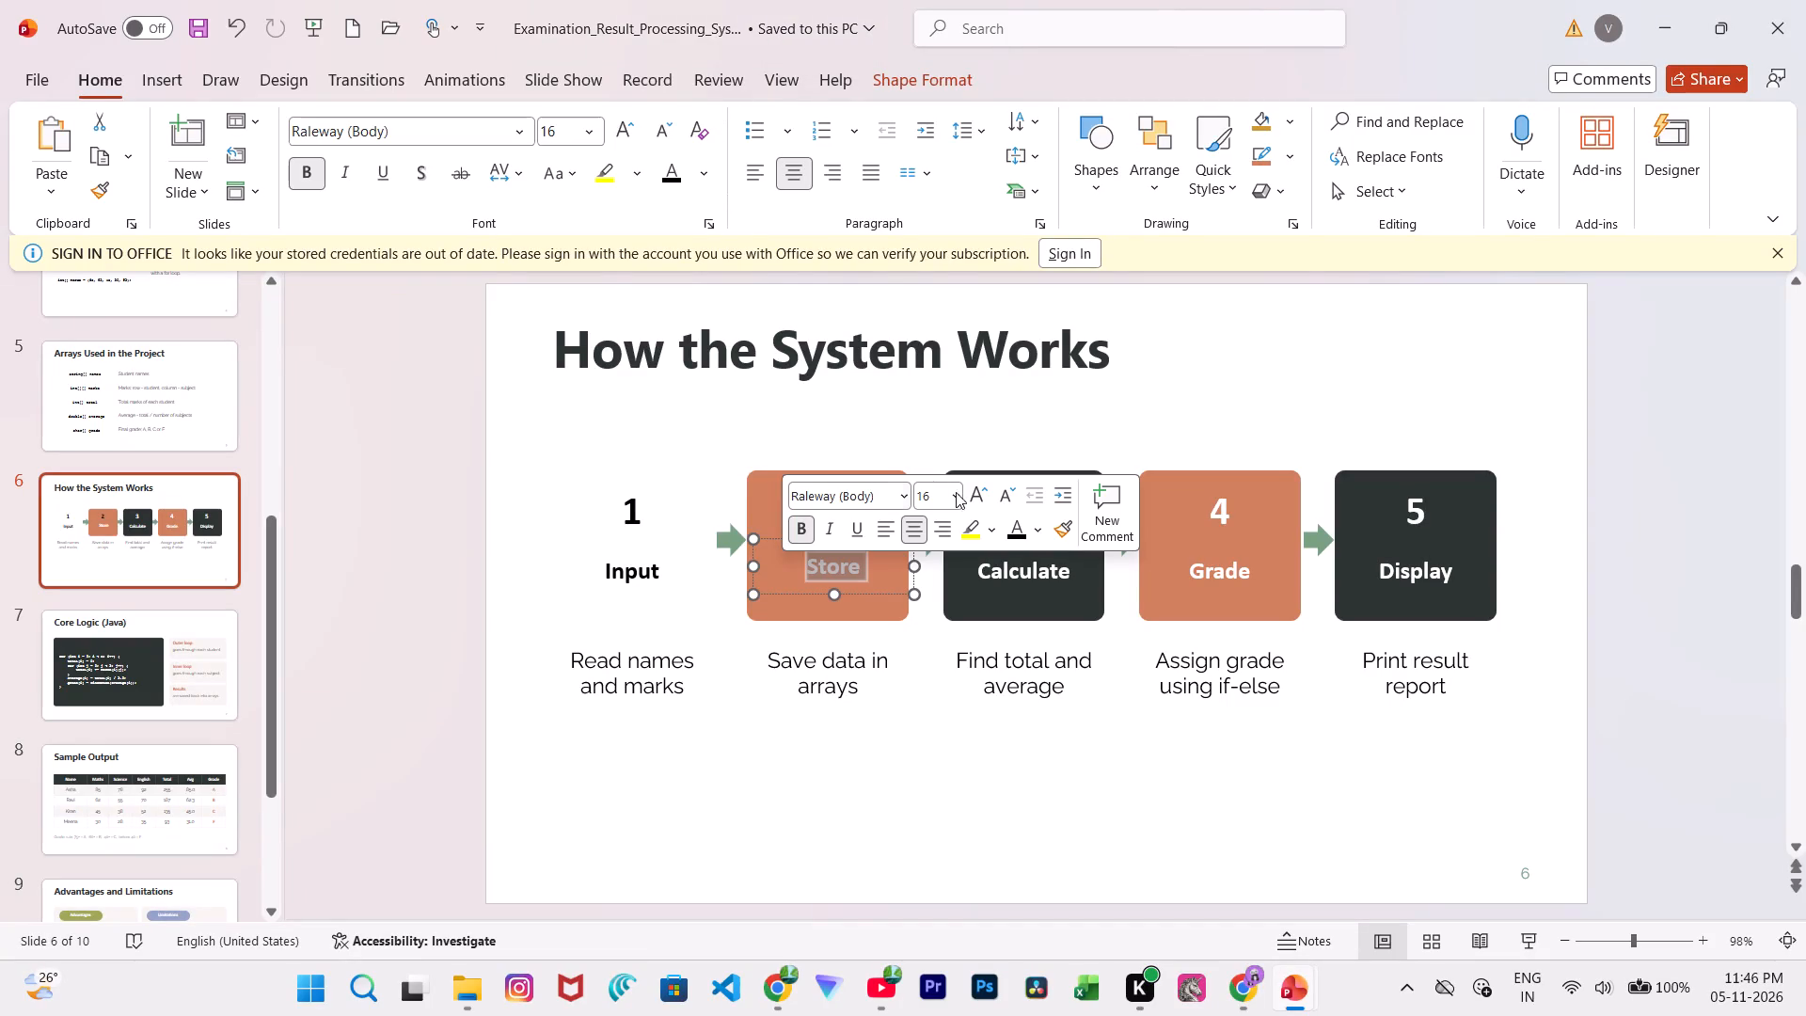
Make the Store label black on the How the System Works slide.
left_click(1015, 530)
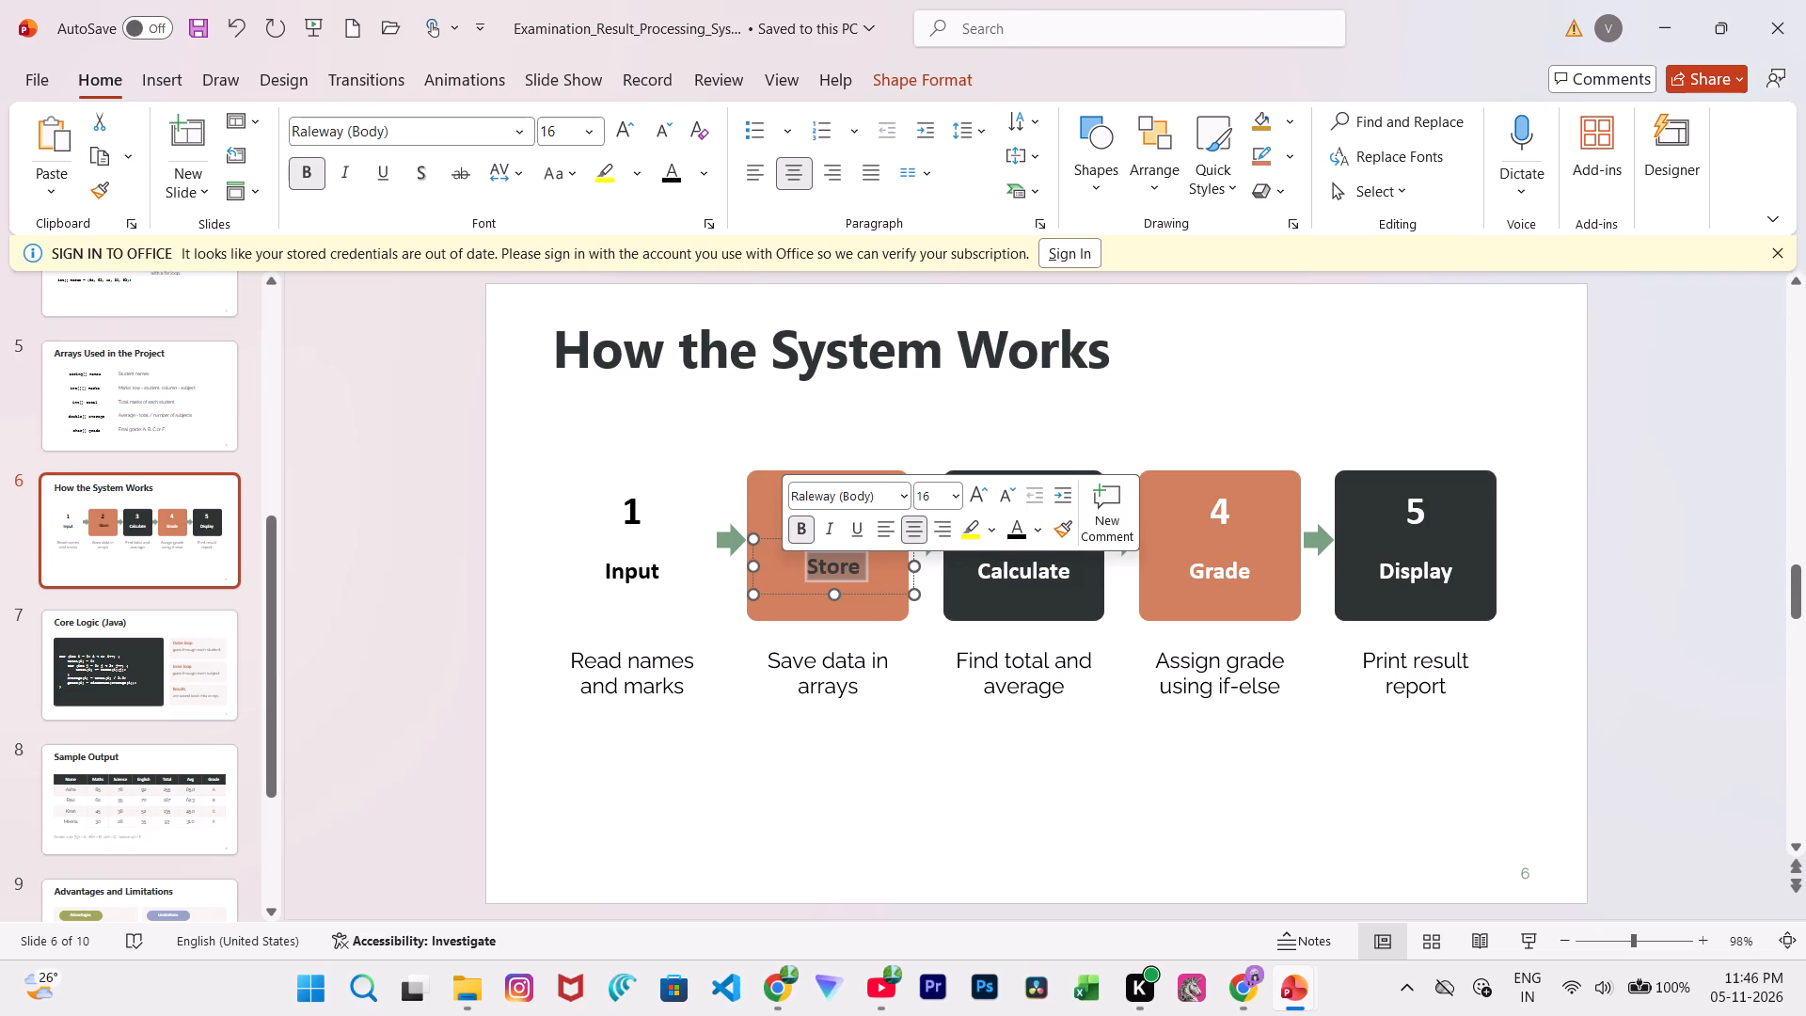
Make the number 3 and the Calculate label black, and delete the dark card behind them.
left_click(1028, 603)
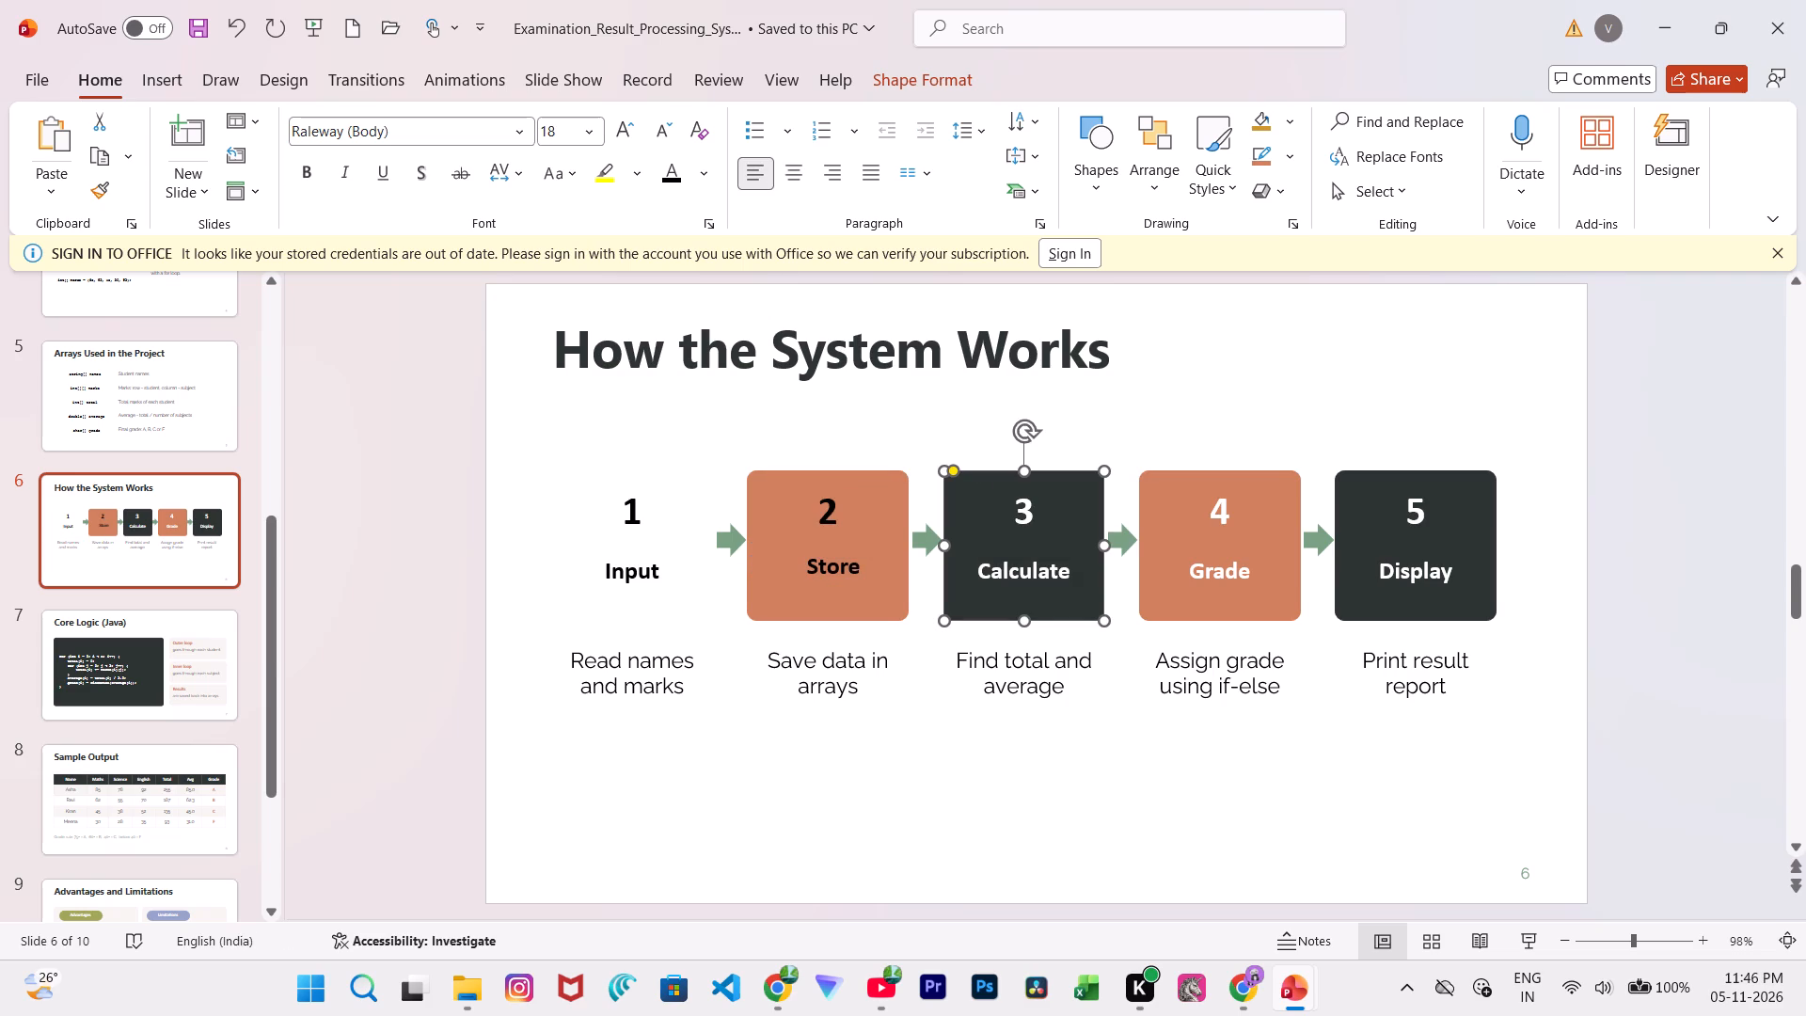
left_click_drag(1032, 514, 1005, 509)
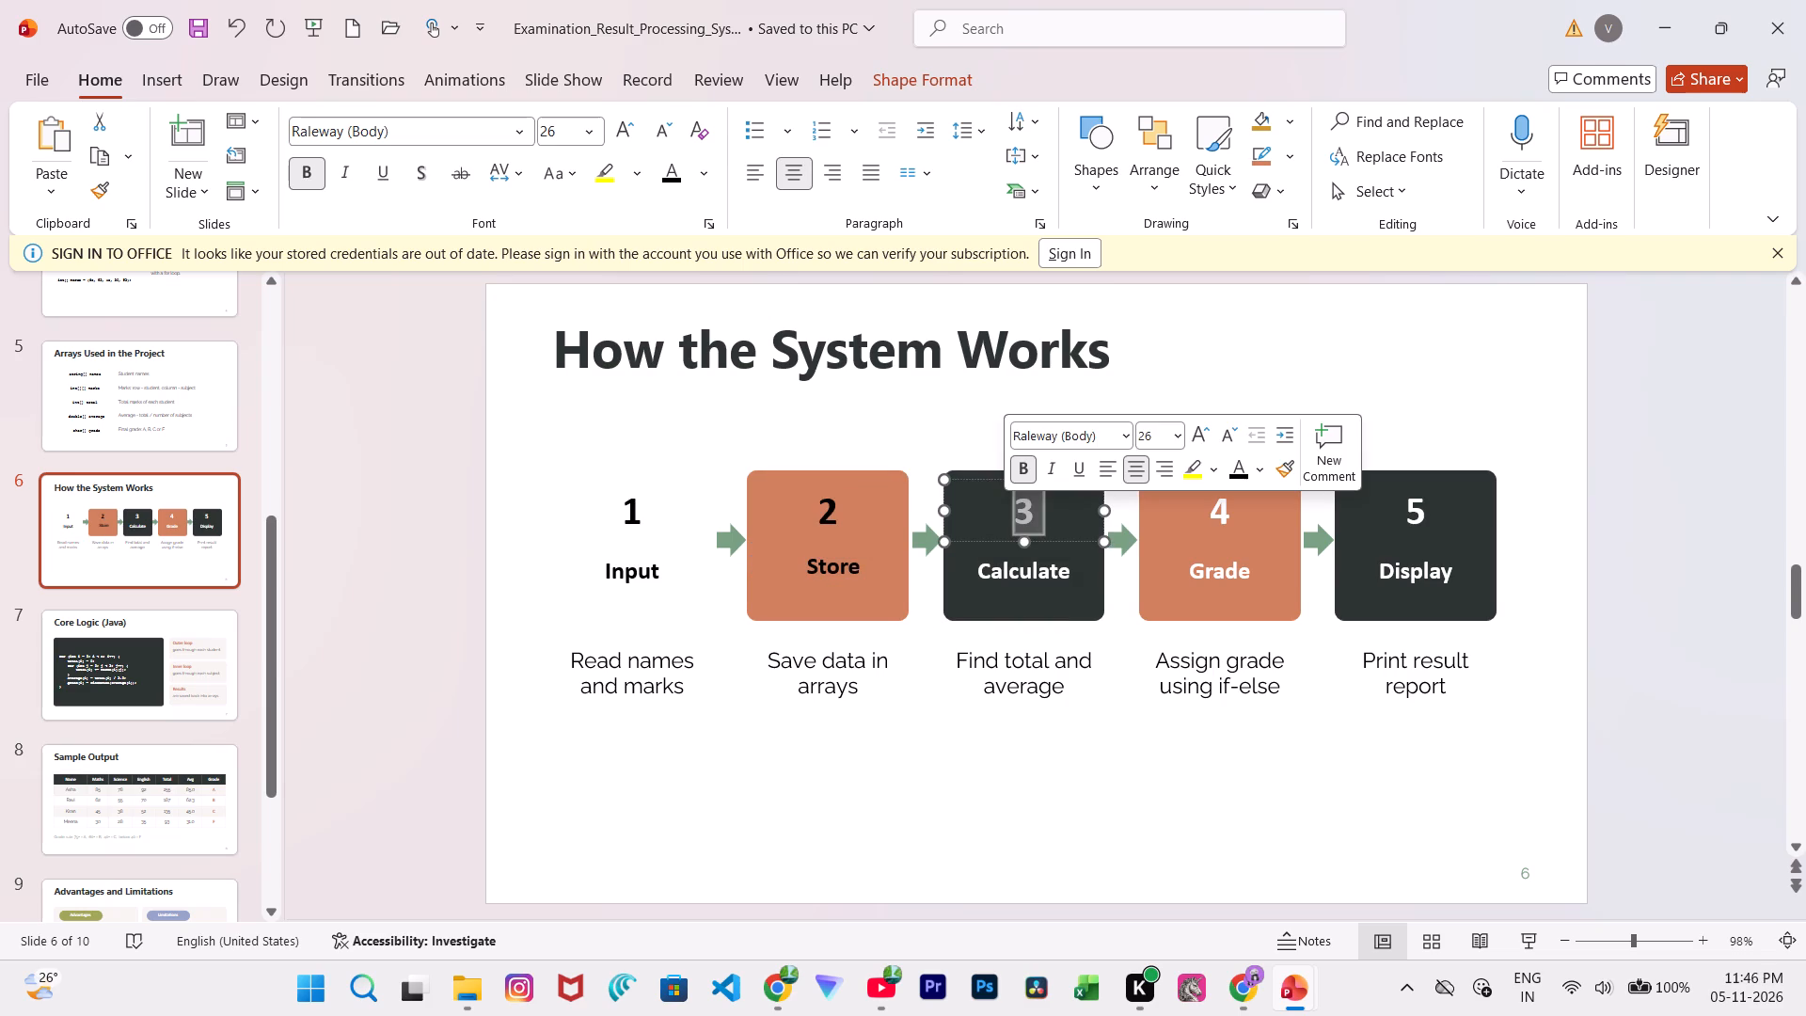
left_click(1240, 470)
left_click(1054, 572)
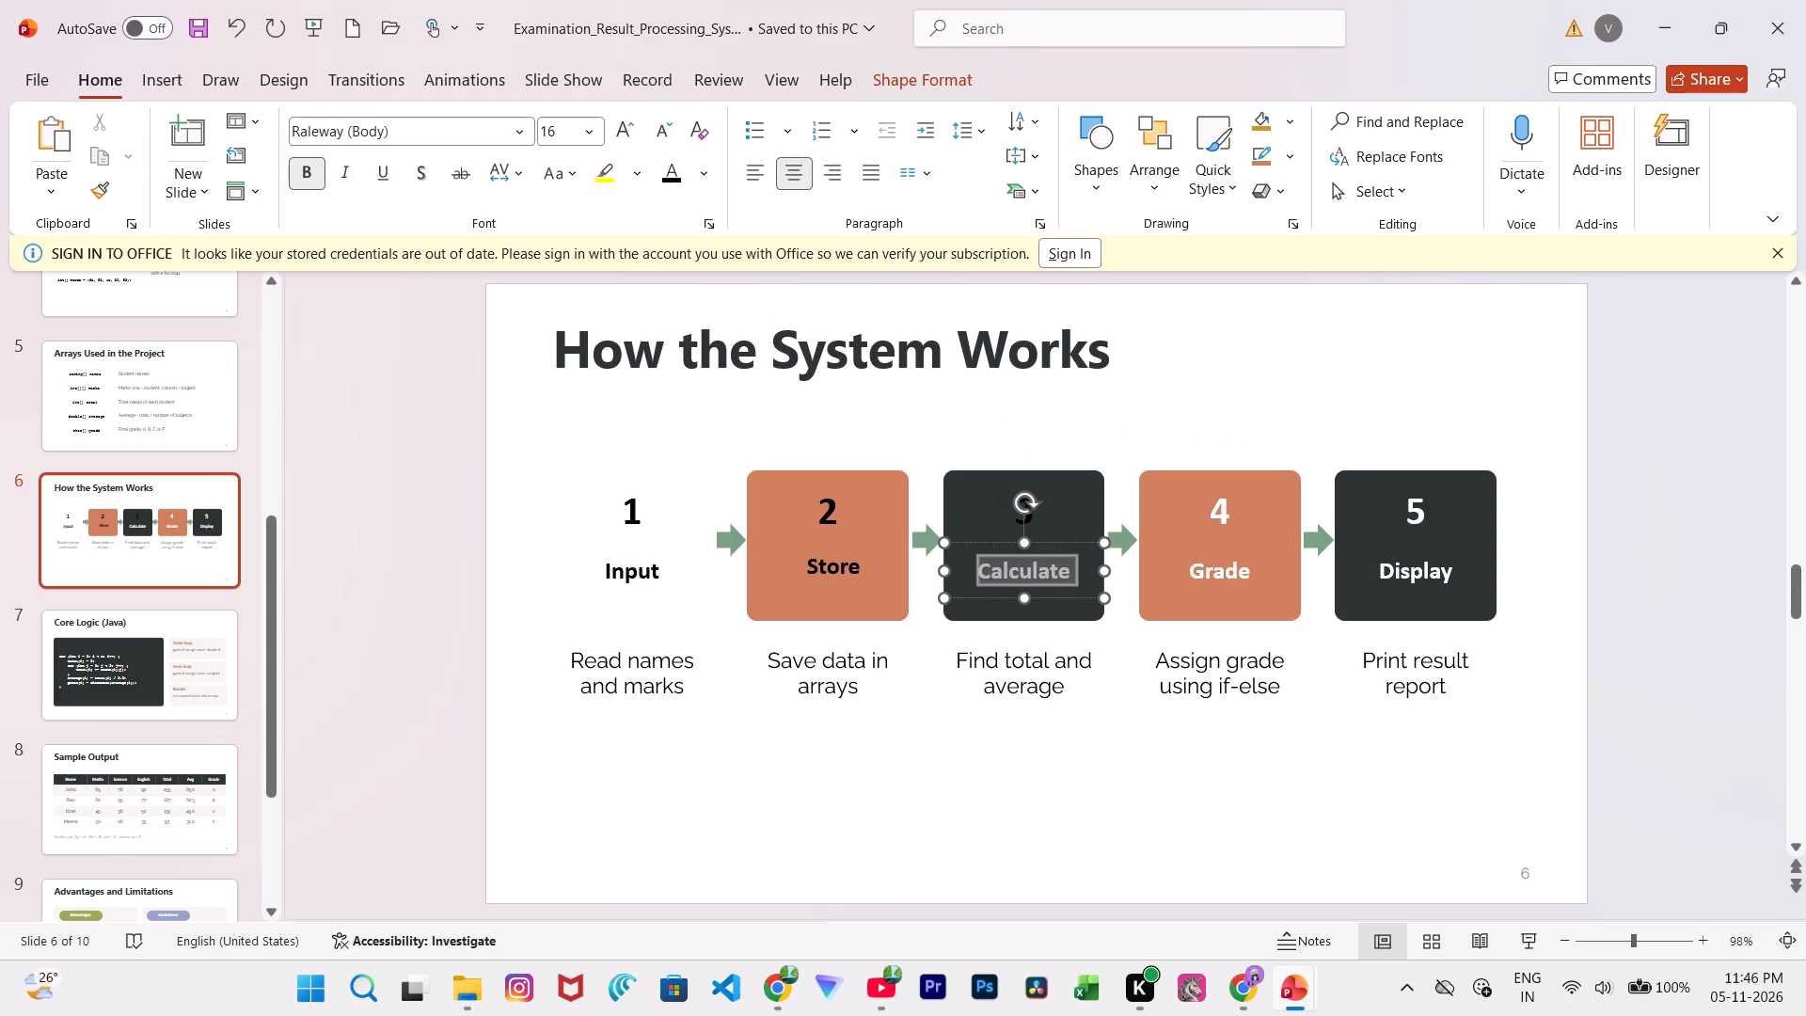
left_click_drag(1059, 576, 1093, 575)
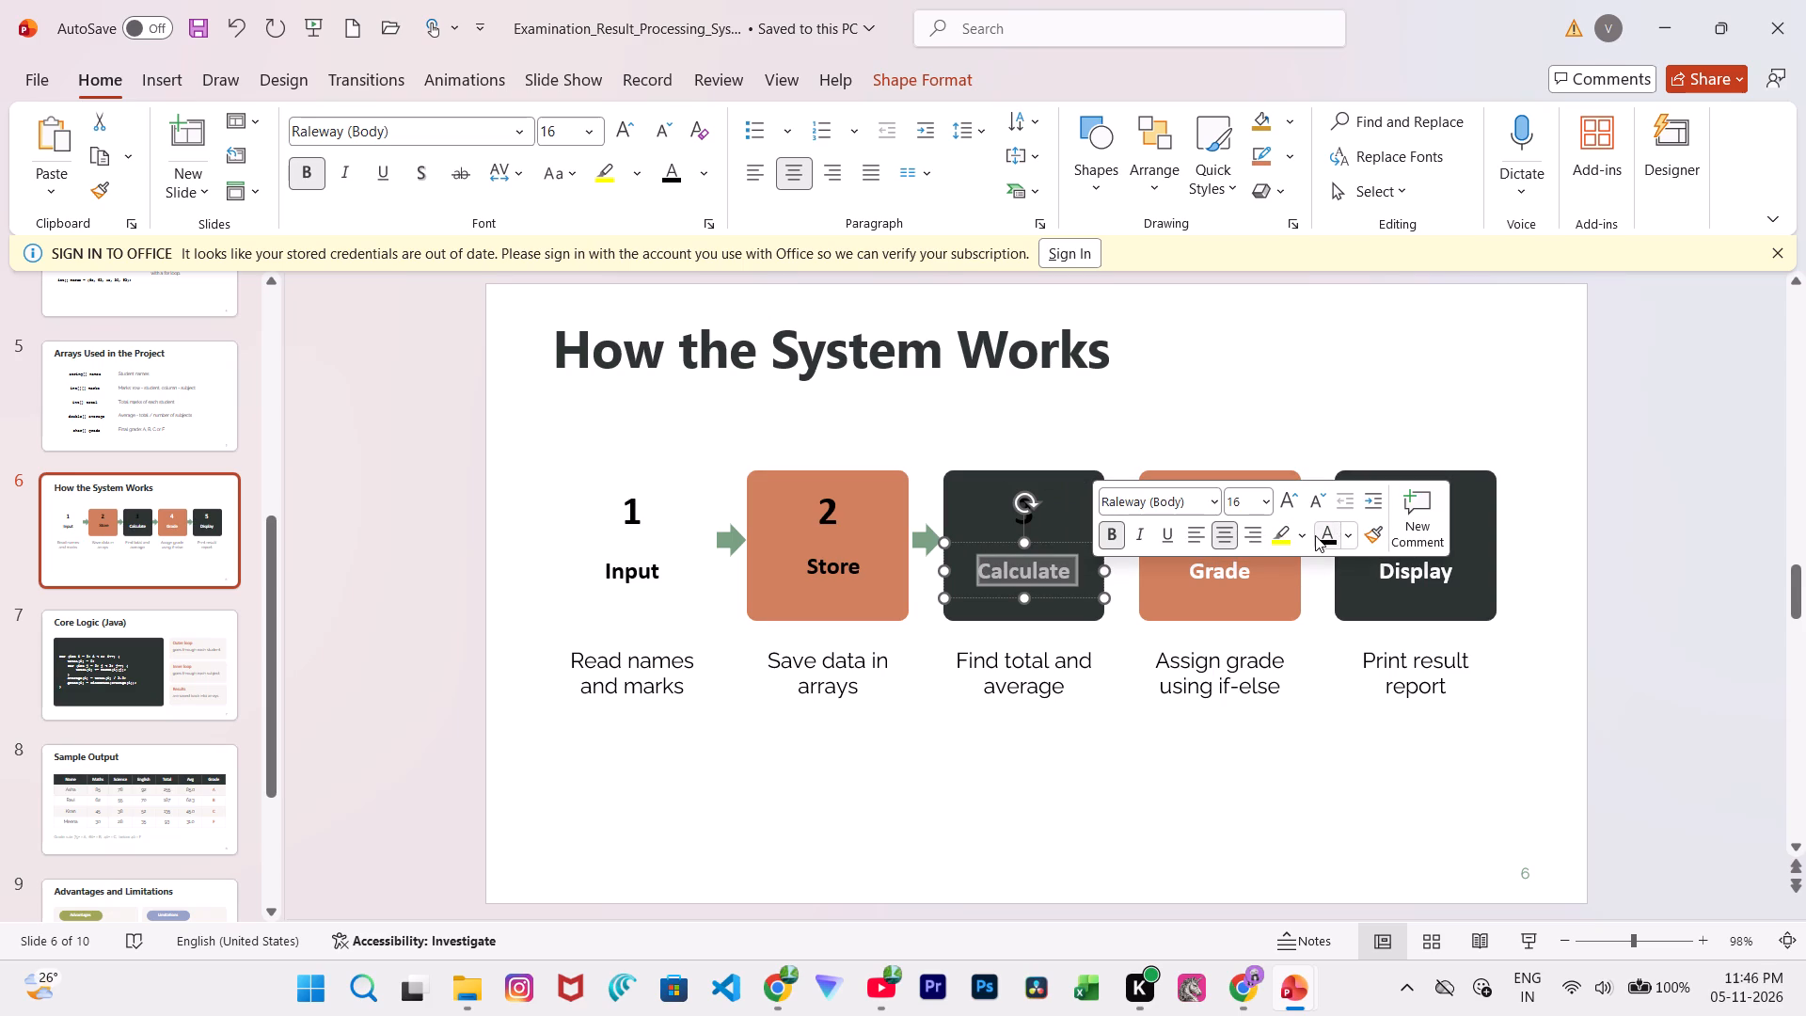
left_click(1315, 535)
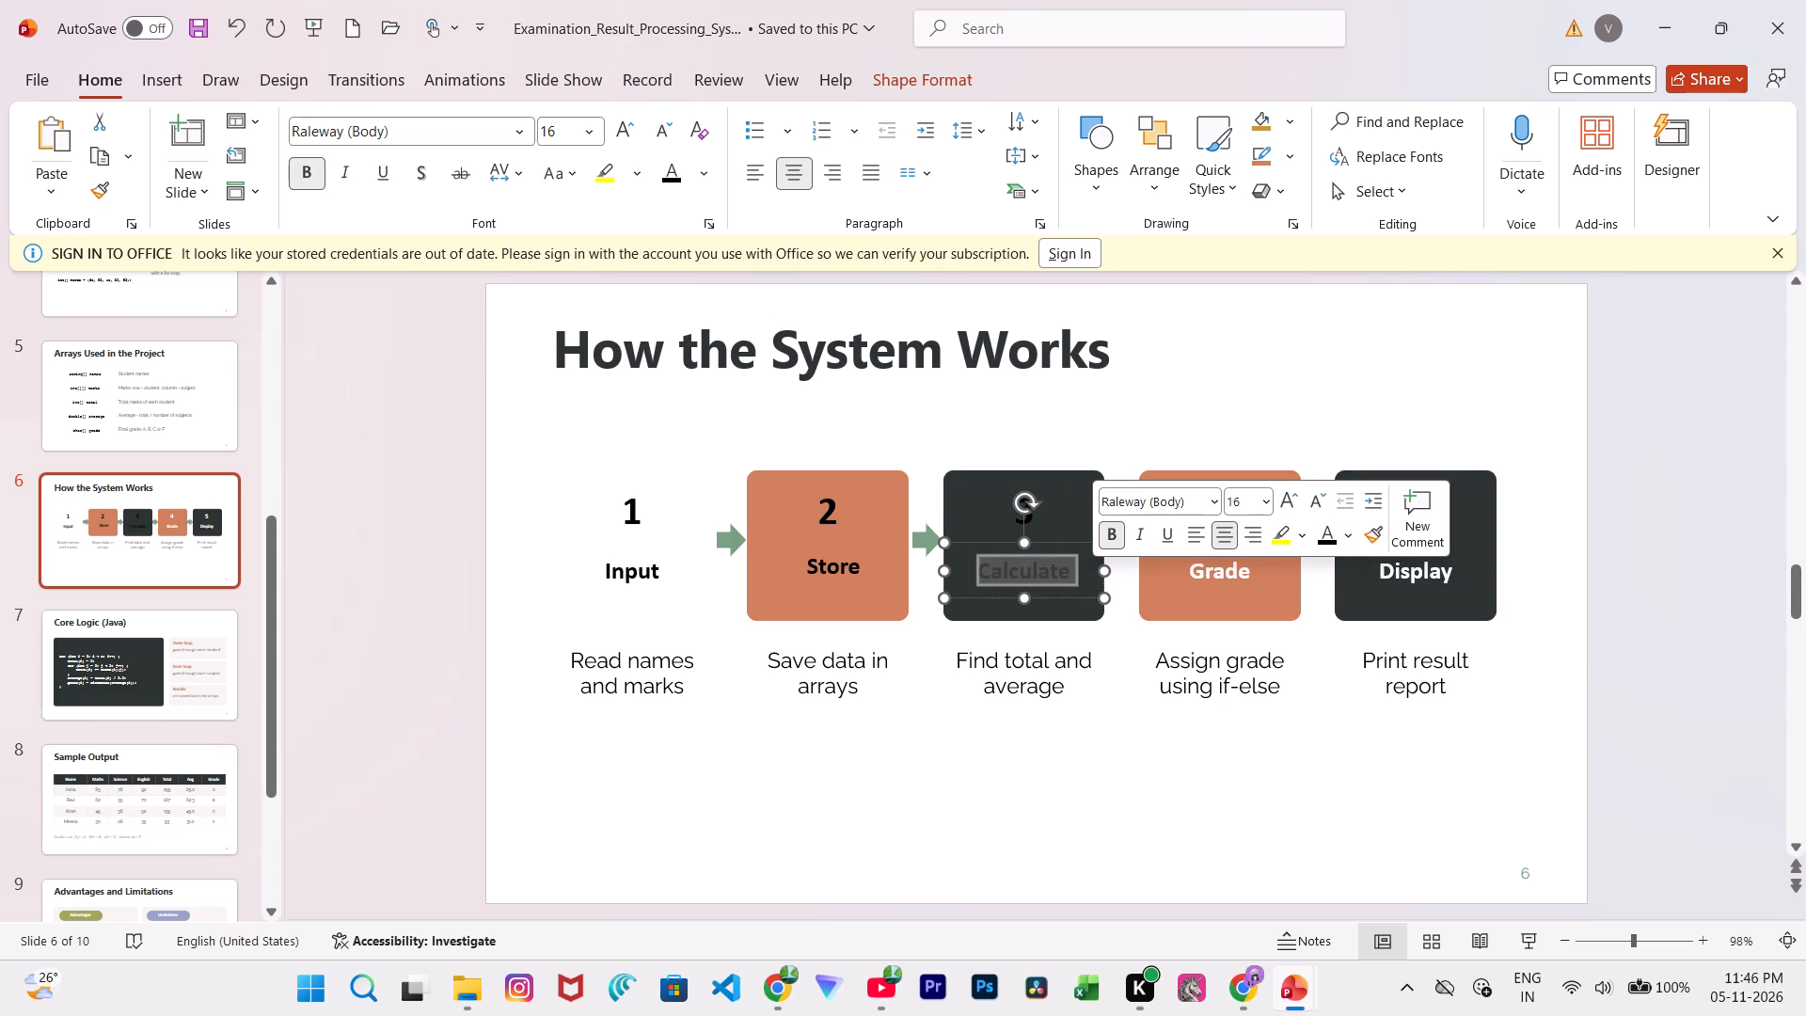
left_click(1098, 618)
key("BackSpace")
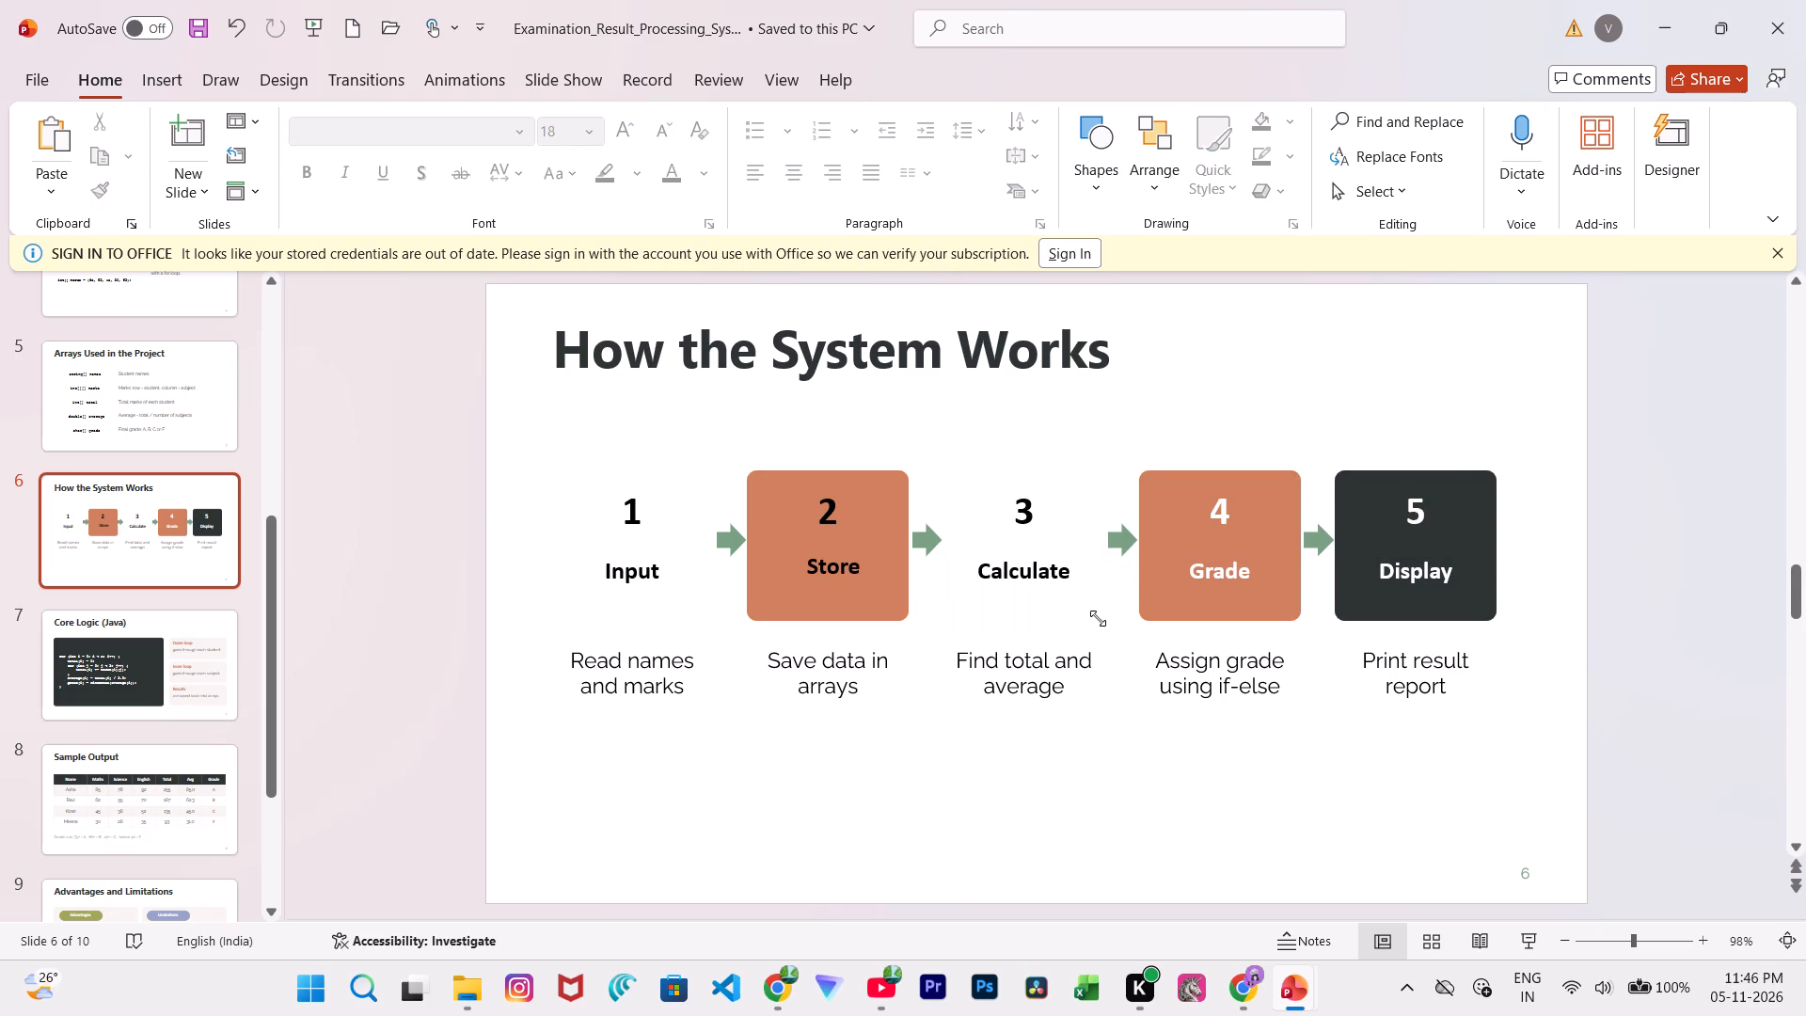
Make the number 4 and the Grade label black on their orange card.
left_click(1210, 508)
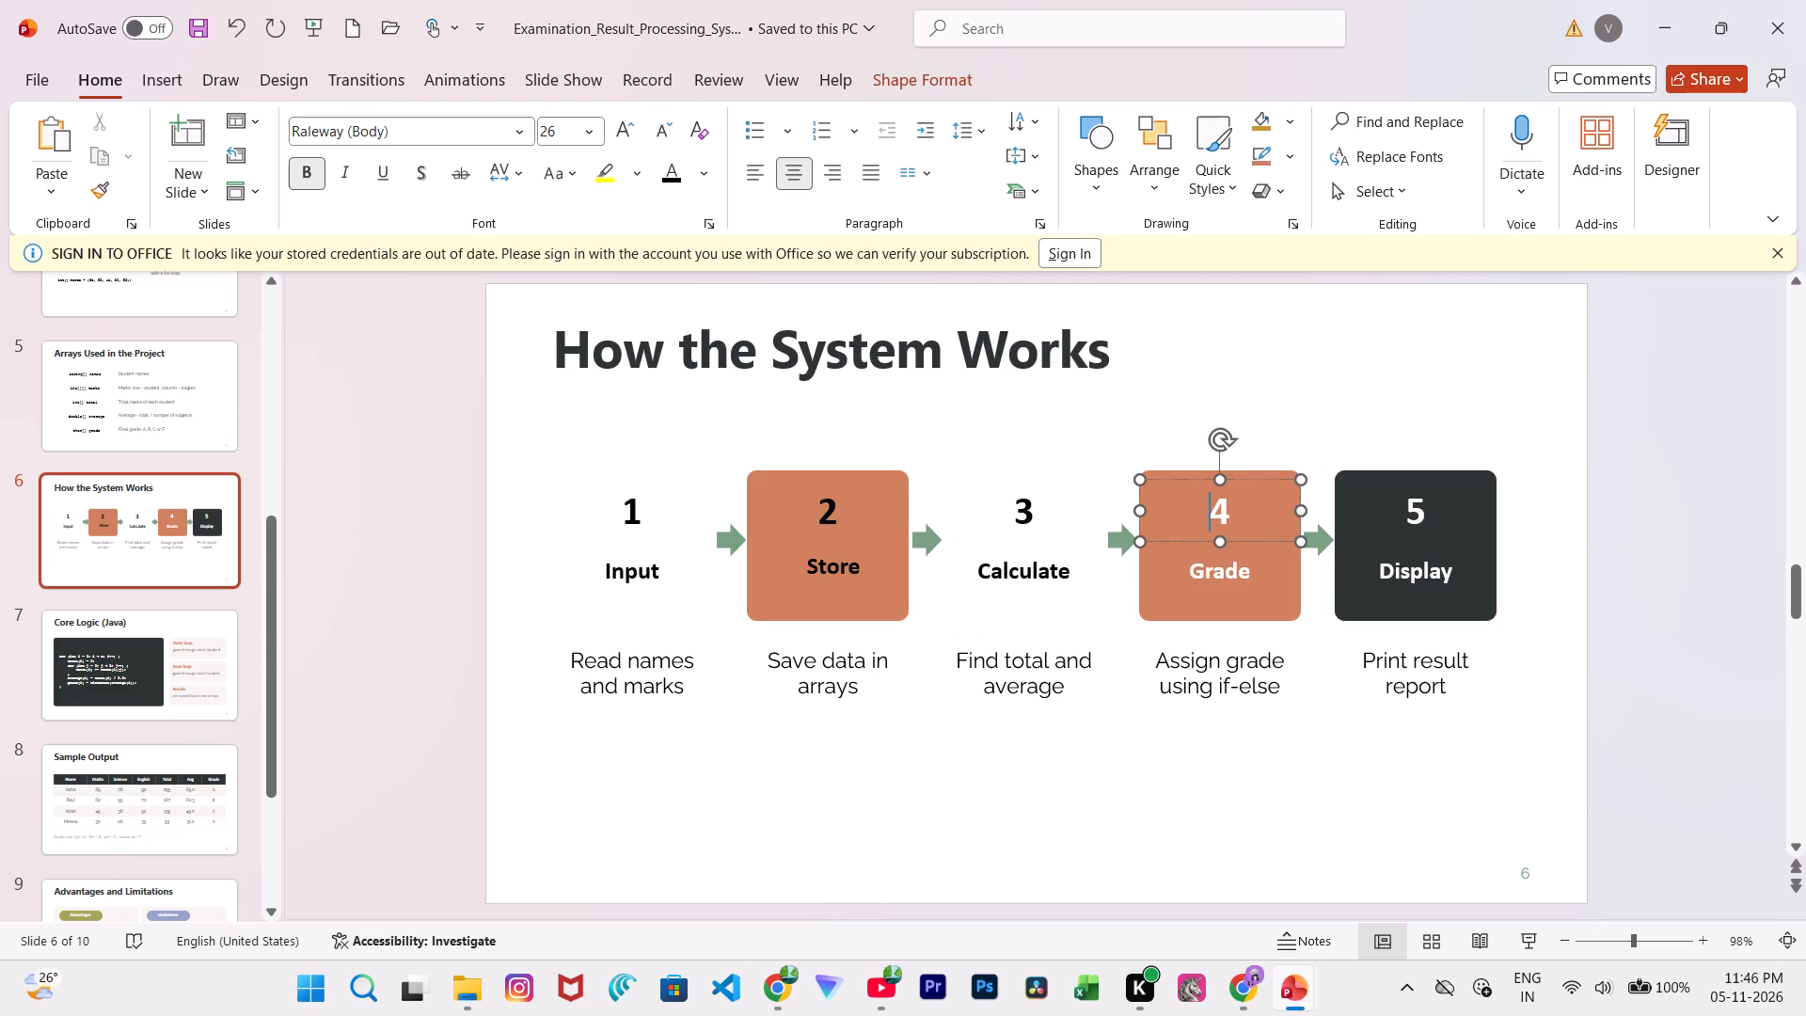
left_click_drag(1215, 507, 1234, 511)
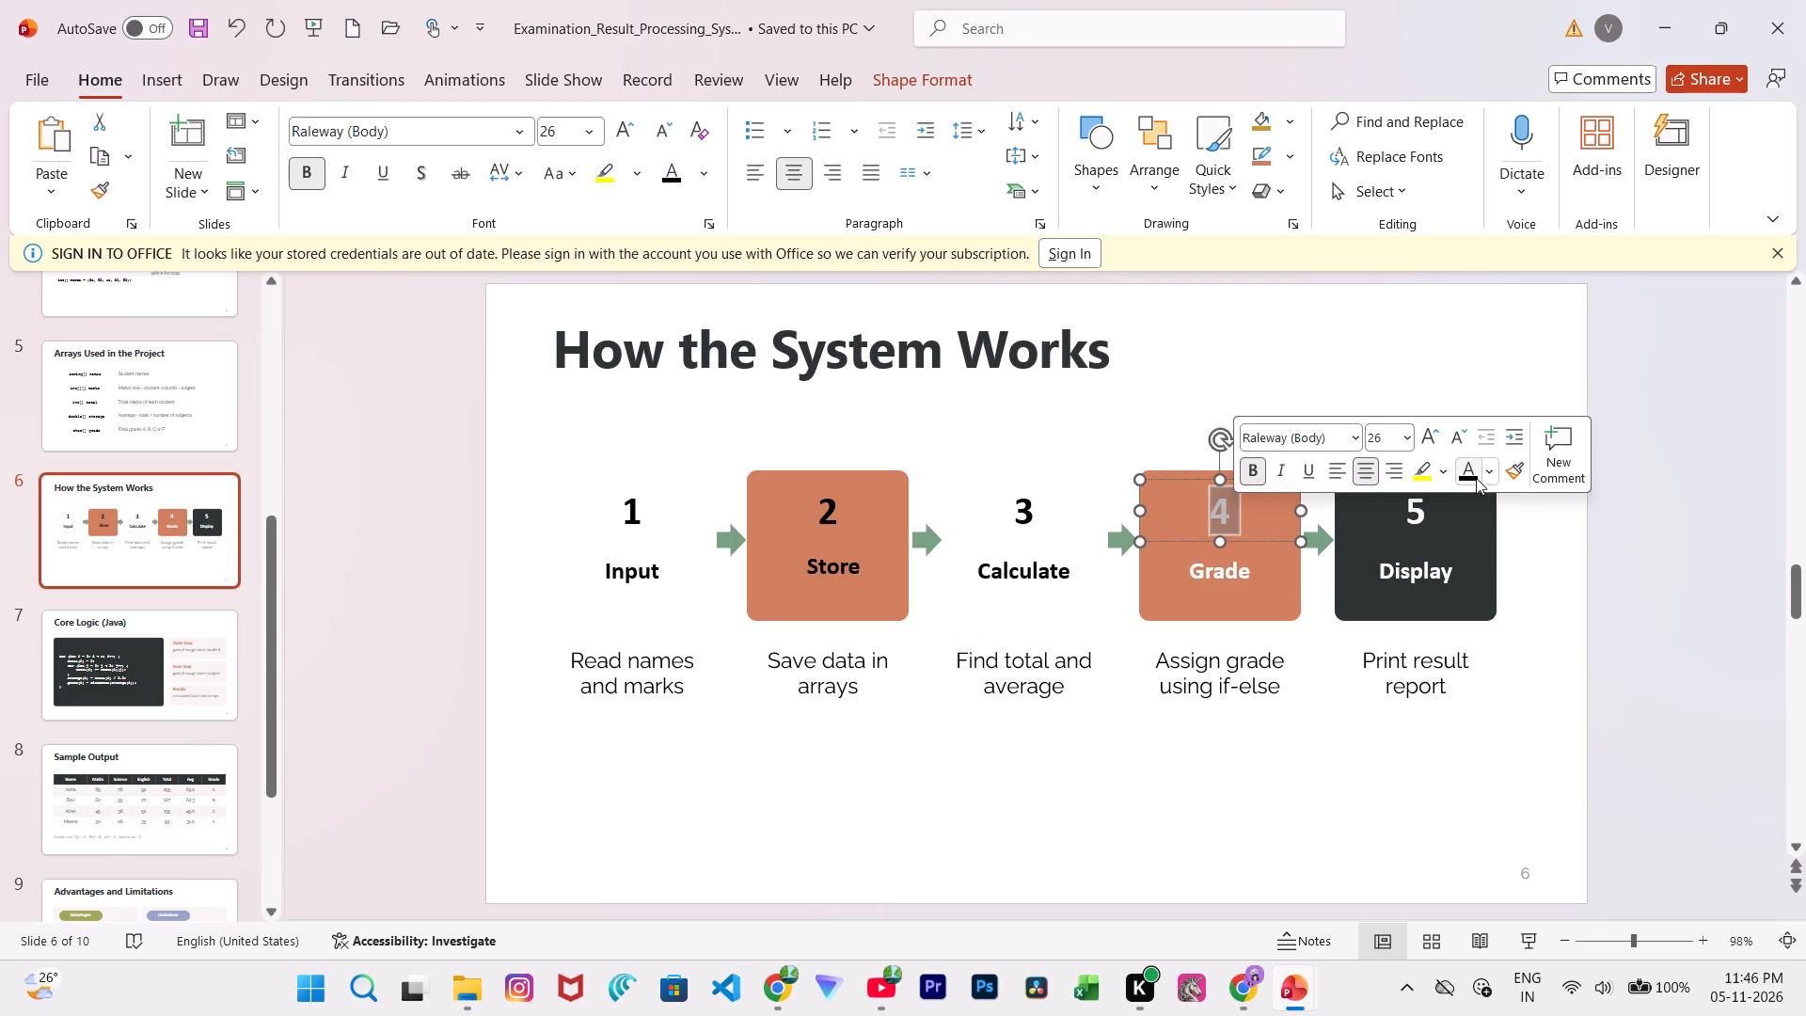
left_click(1476, 478)
left_click_drag(1206, 574, 1260, 556)
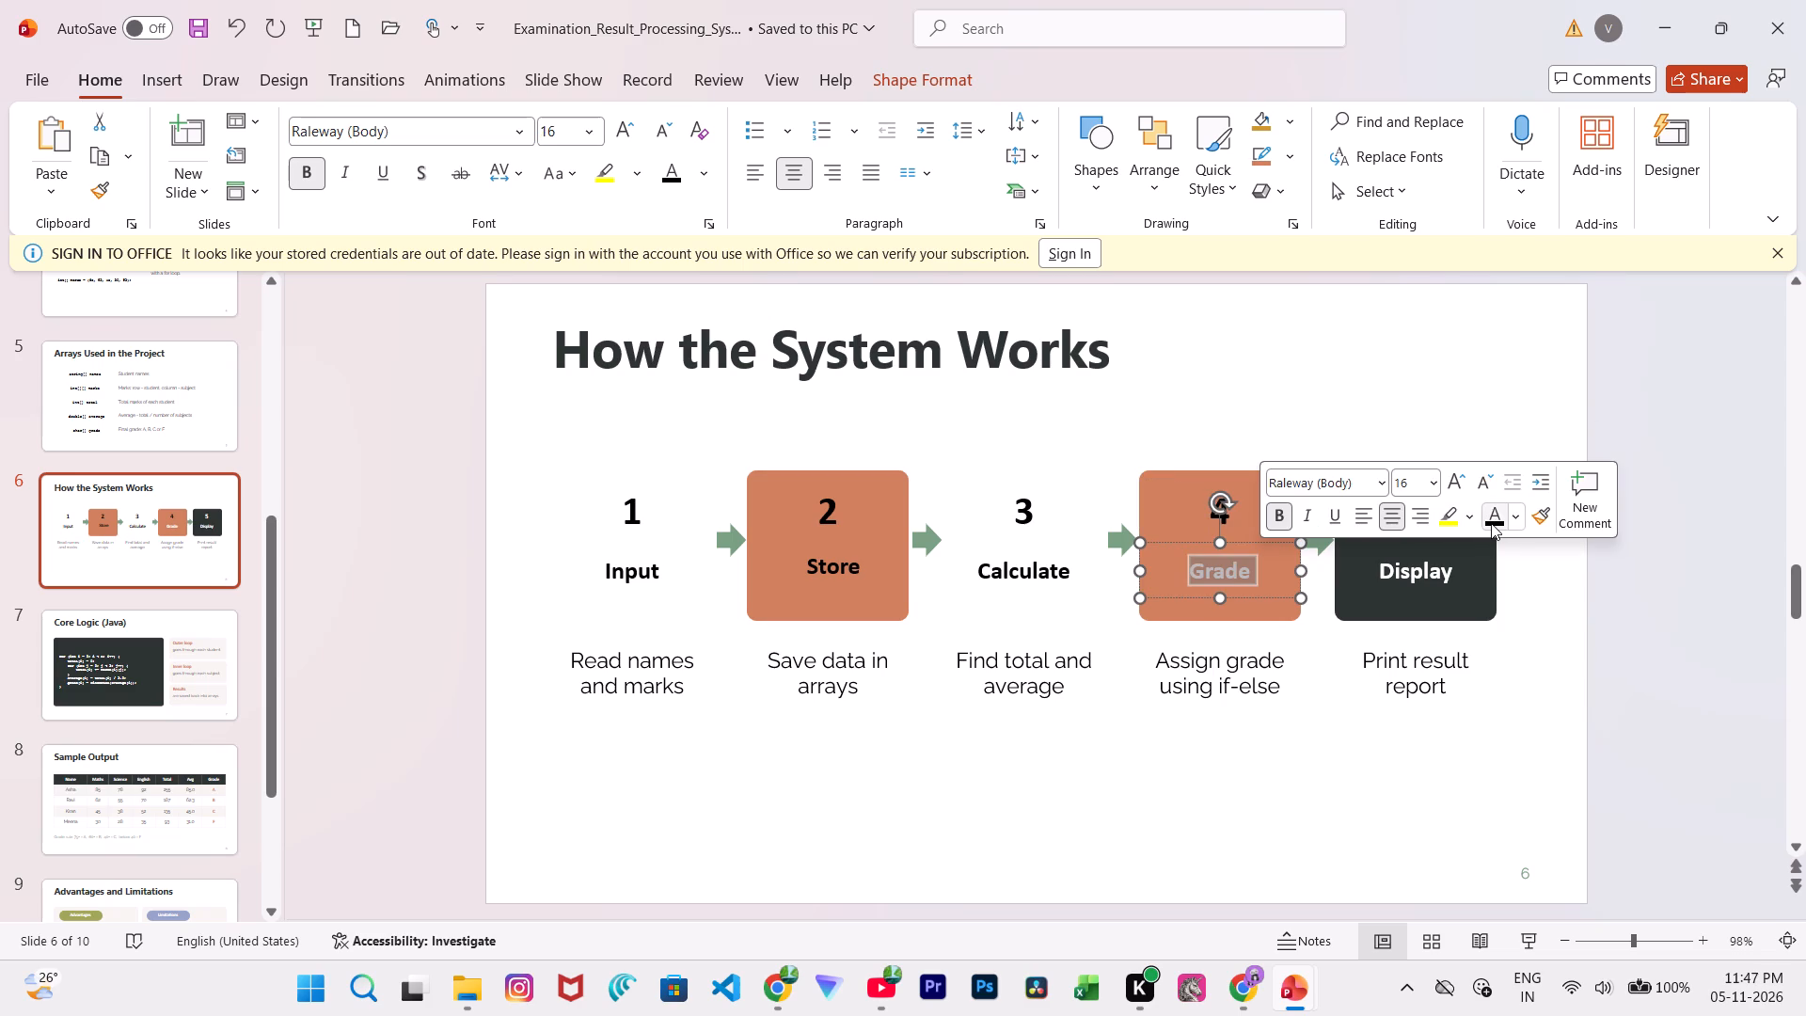
left_click(1491, 523)
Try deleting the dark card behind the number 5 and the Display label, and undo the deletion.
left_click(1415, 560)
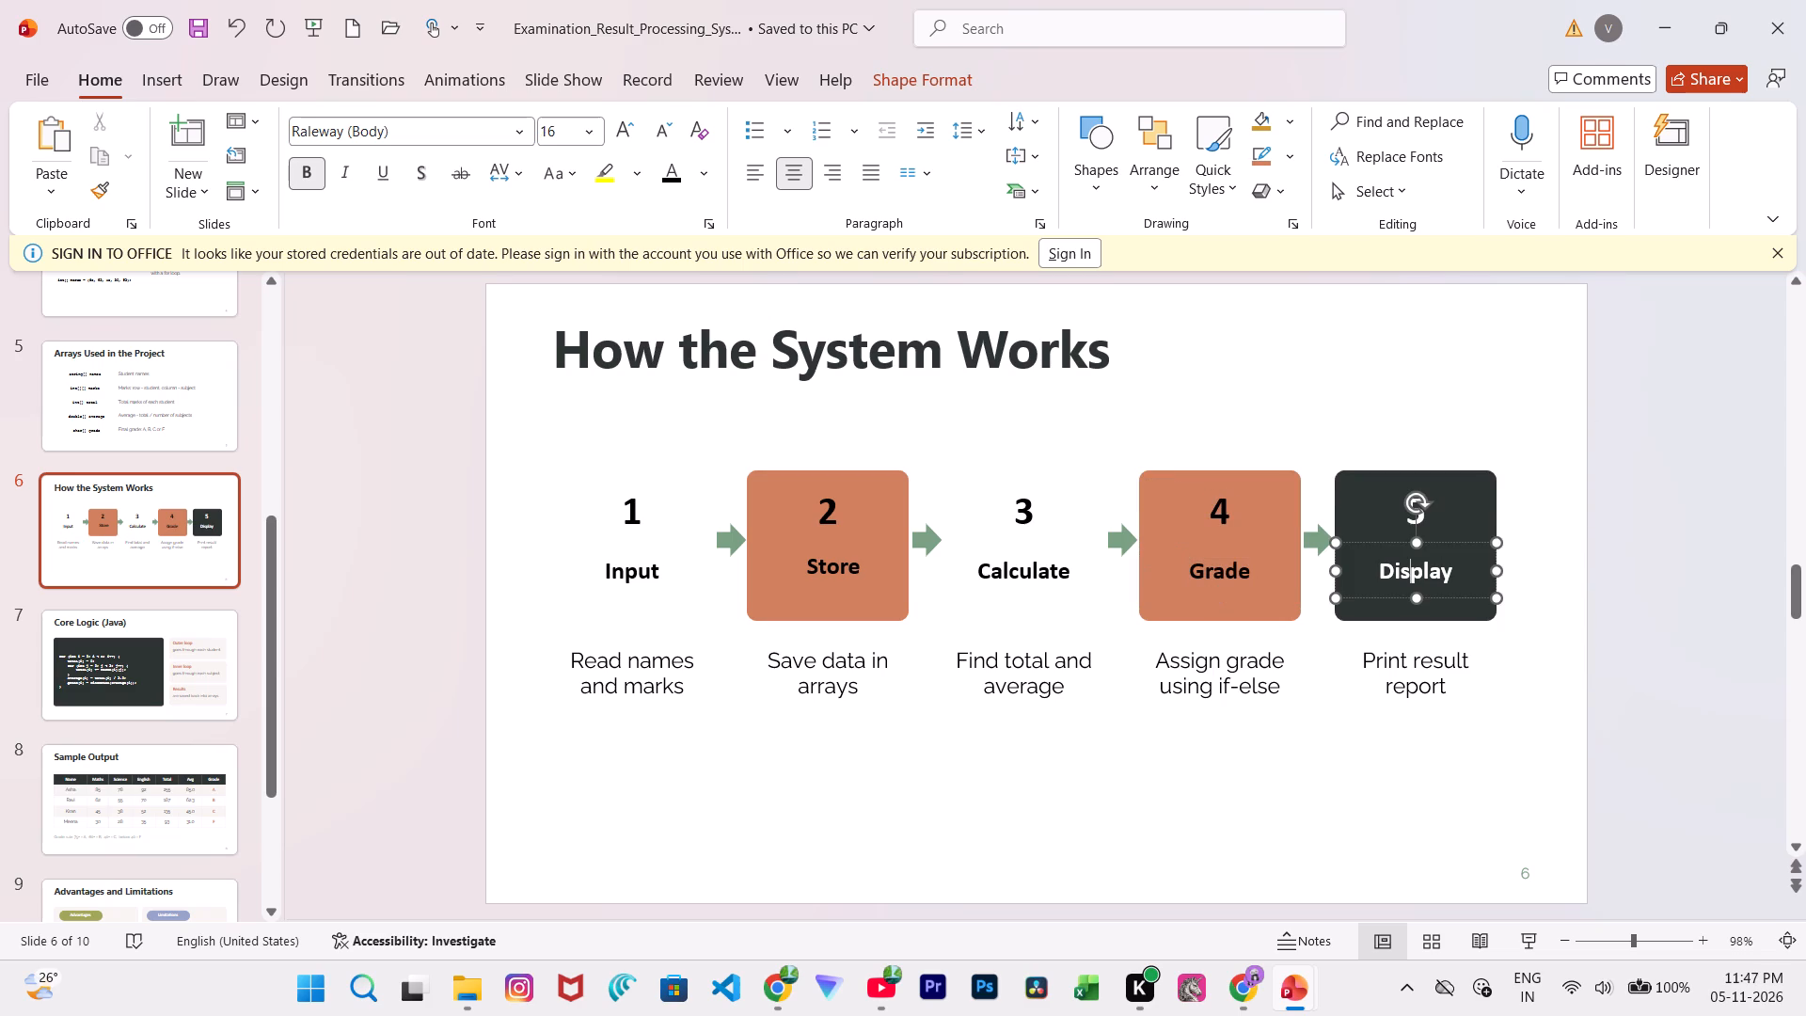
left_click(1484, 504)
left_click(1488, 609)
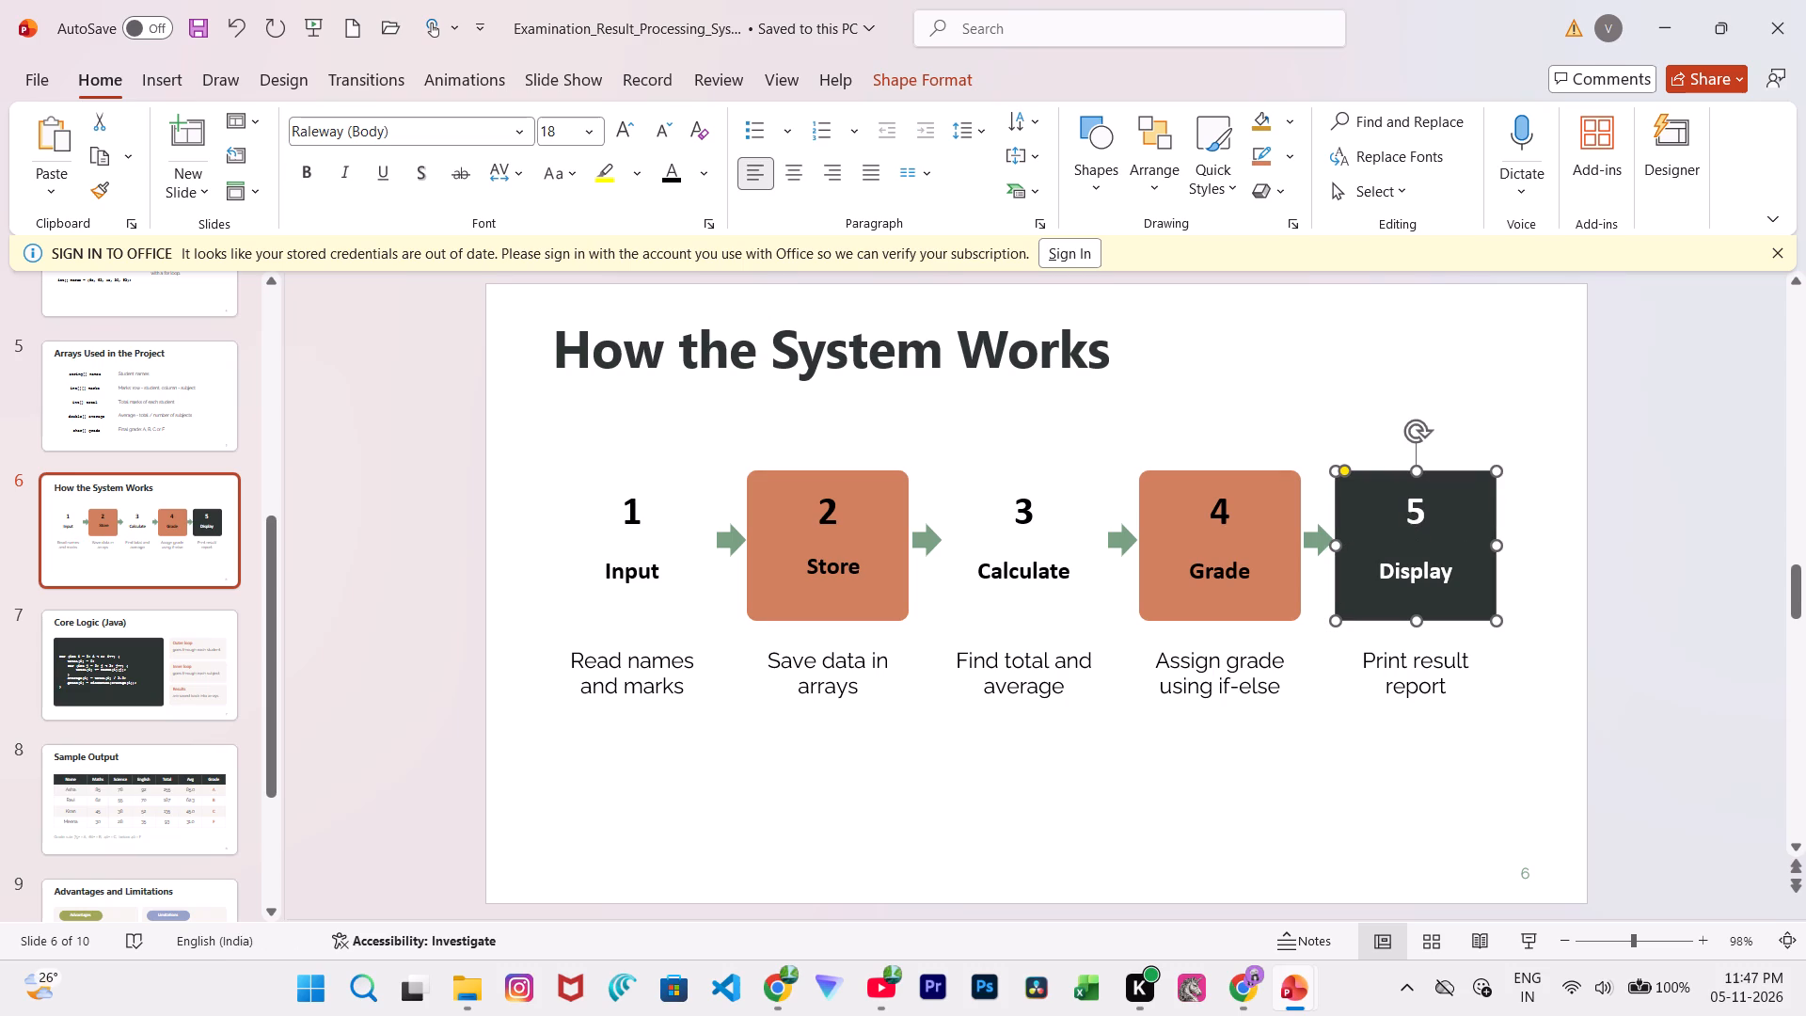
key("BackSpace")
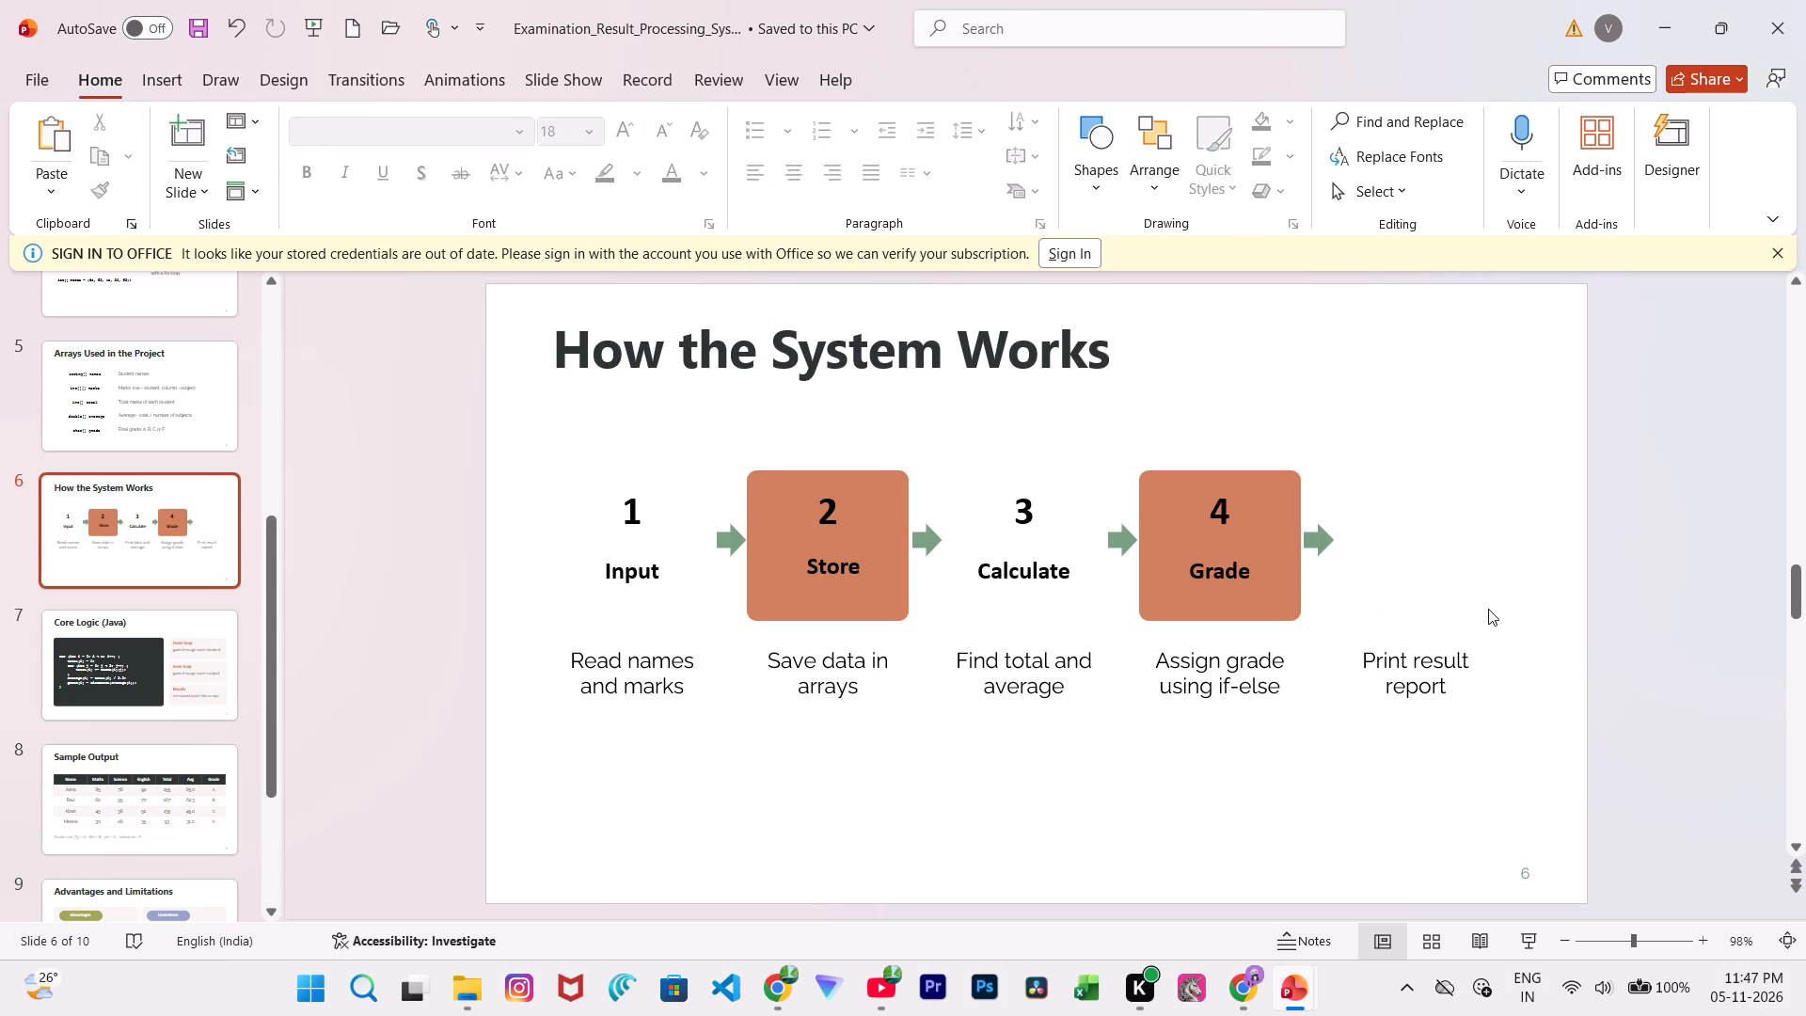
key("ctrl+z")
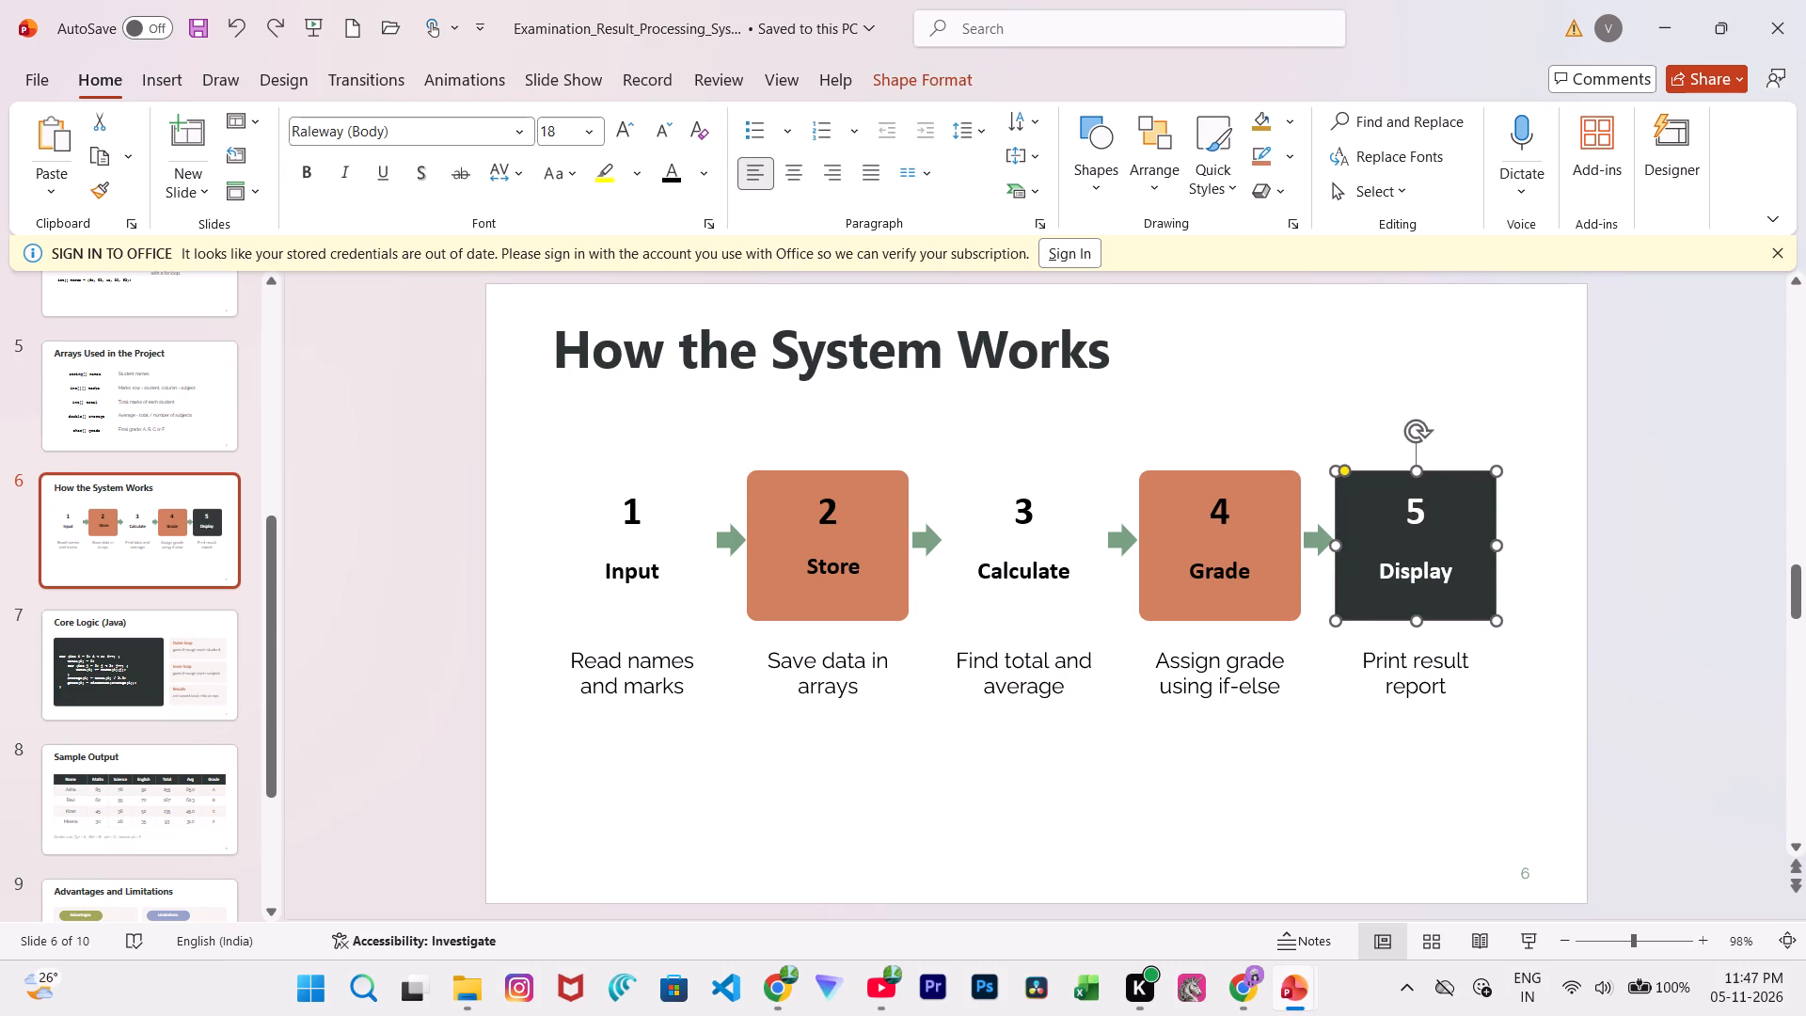
Change the number 5 and the Display label to black text.
left_click_drag(1410, 514, 1448, 511)
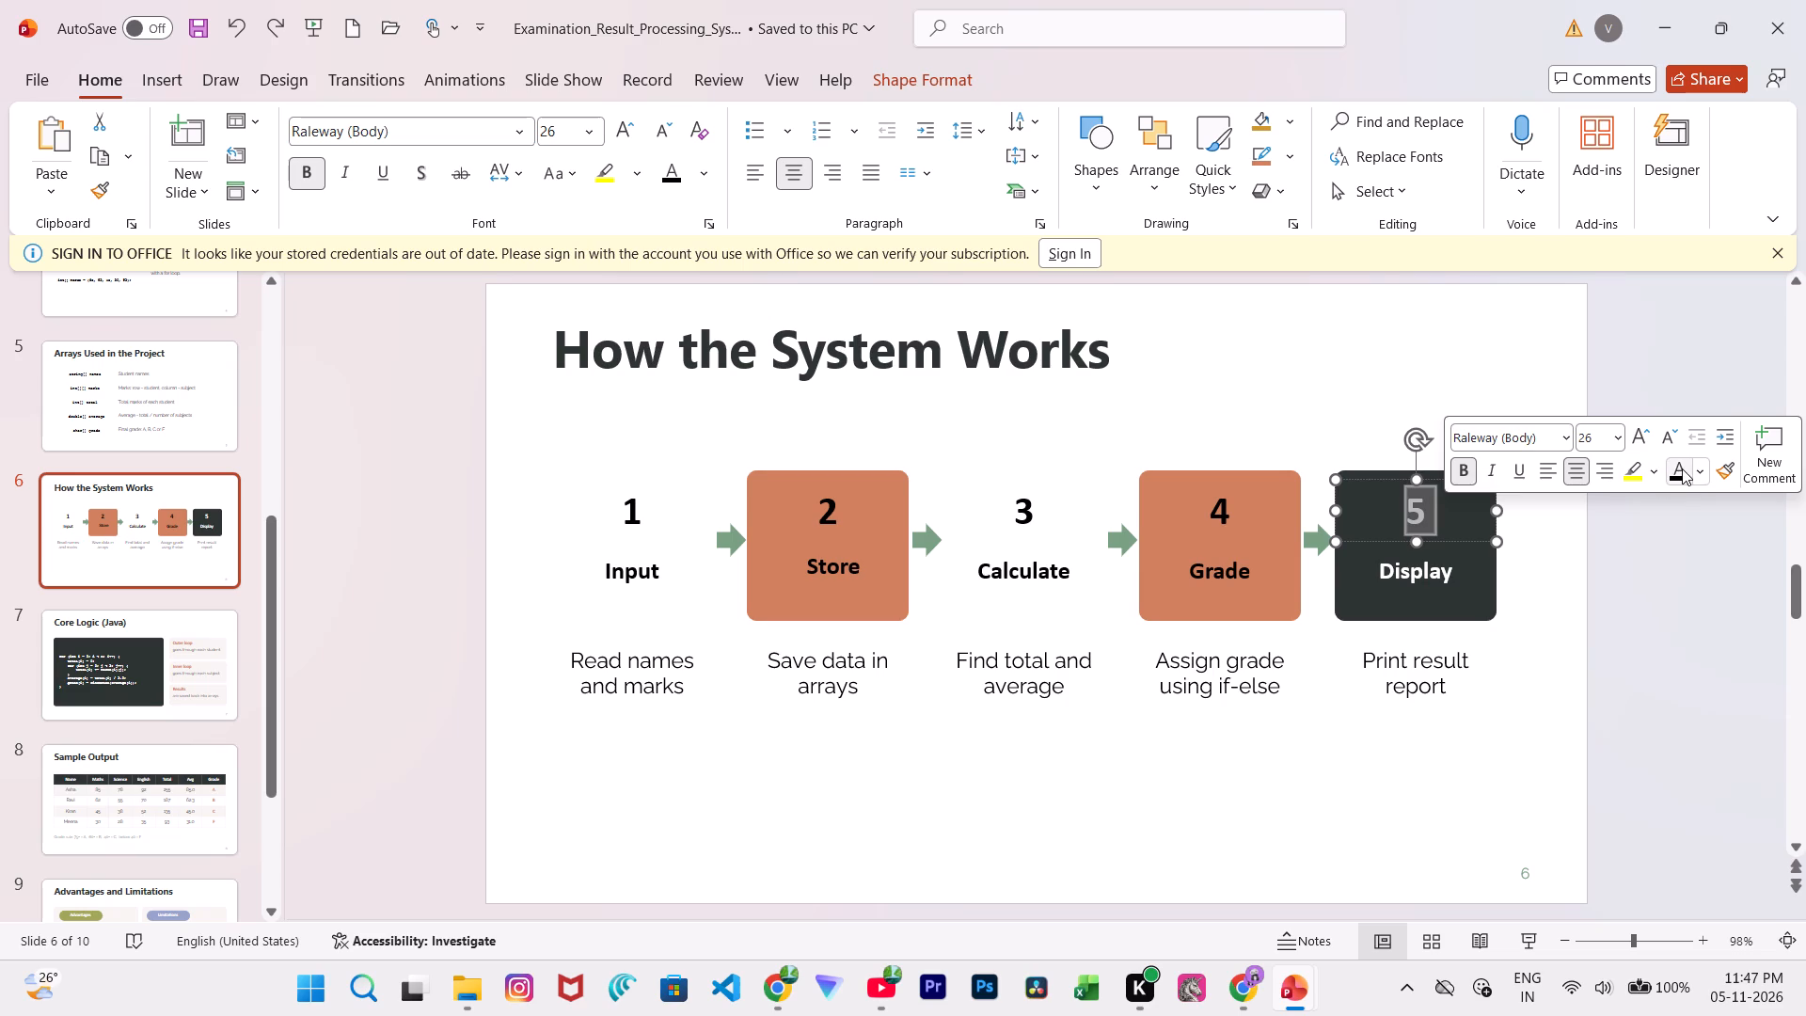
left_click(1682, 468)
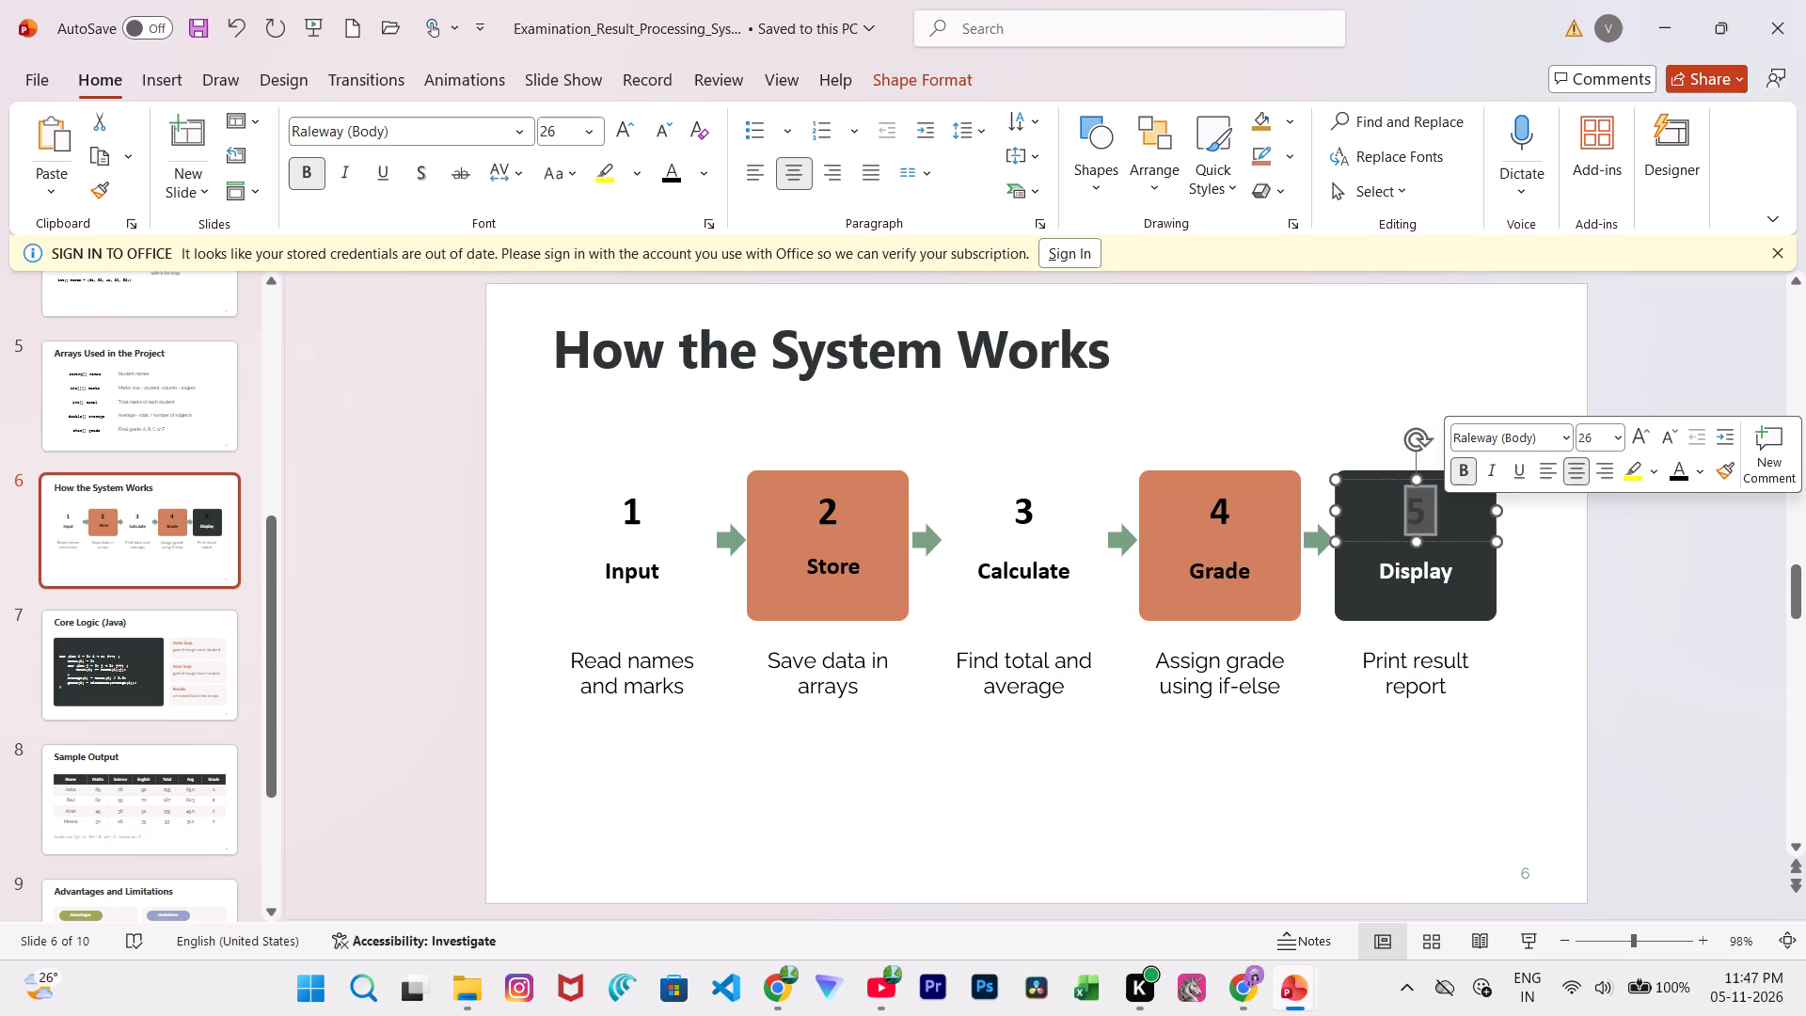
left_click_drag(1389, 564, 1455, 574)
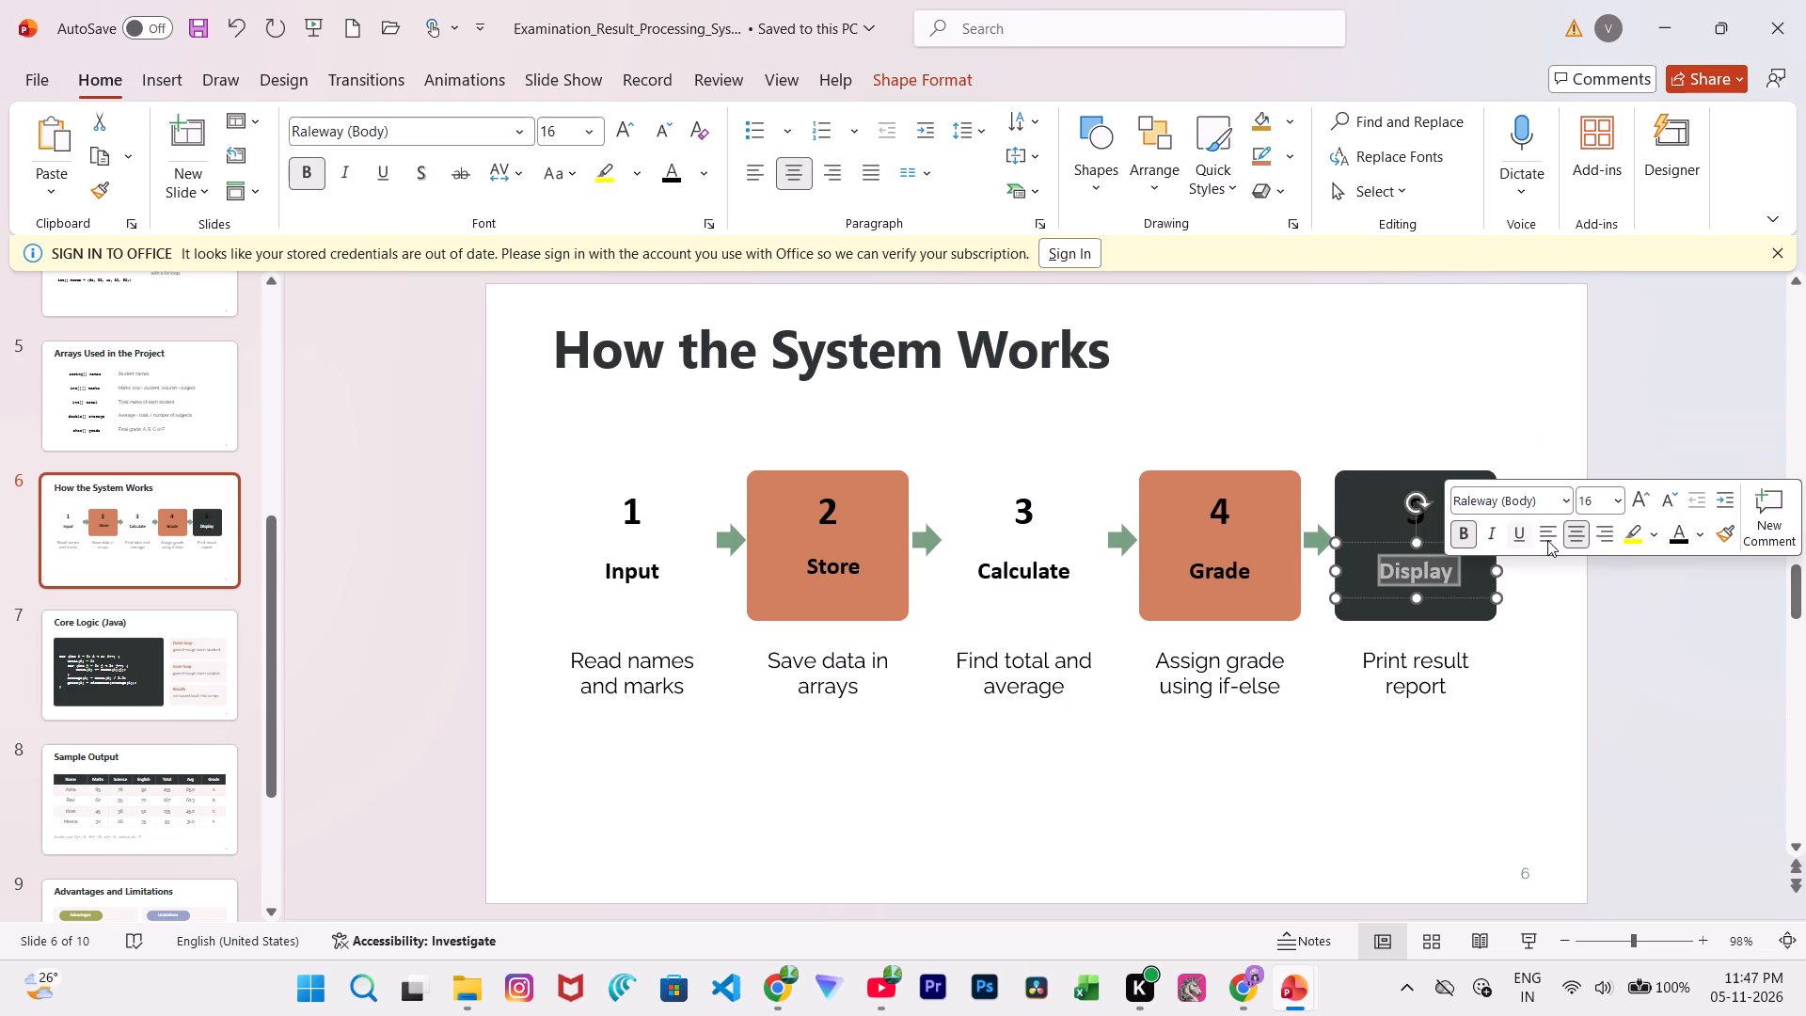
left_click(1677, 541)
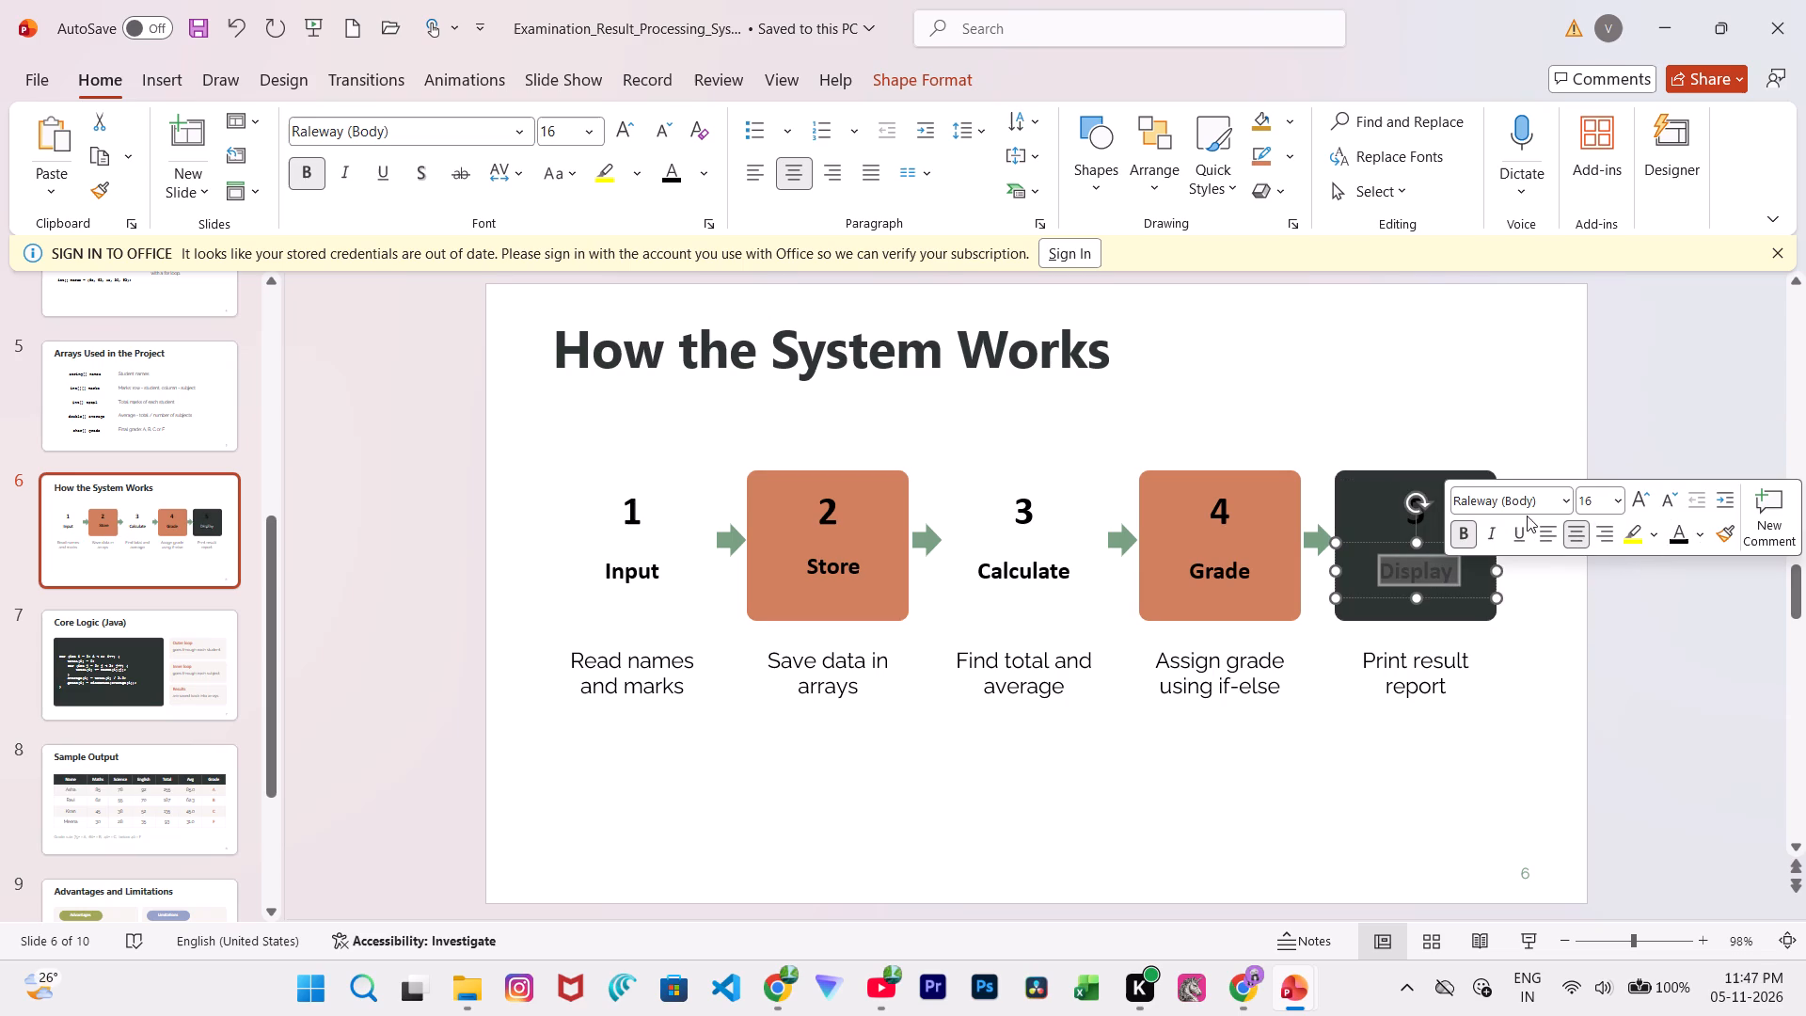
Select the dark card behind the number 5 and the Display label.
left_click(1345, 485)
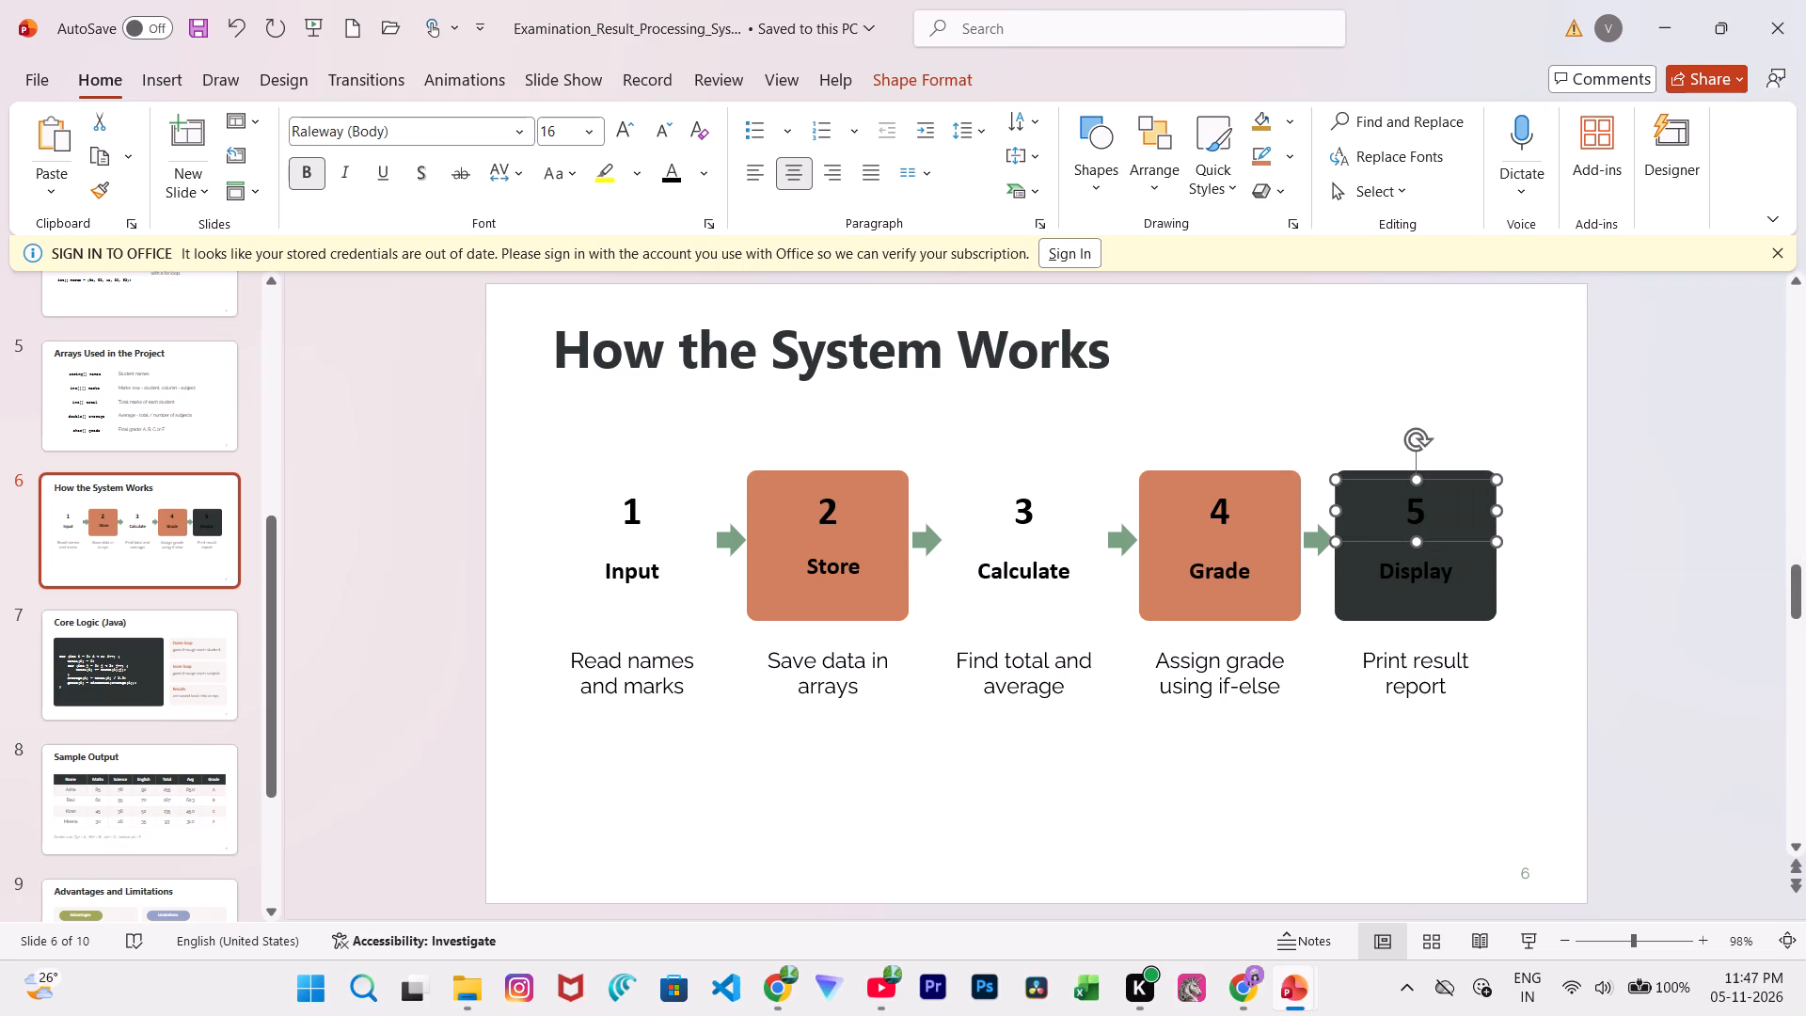
left_click(1354, 471)
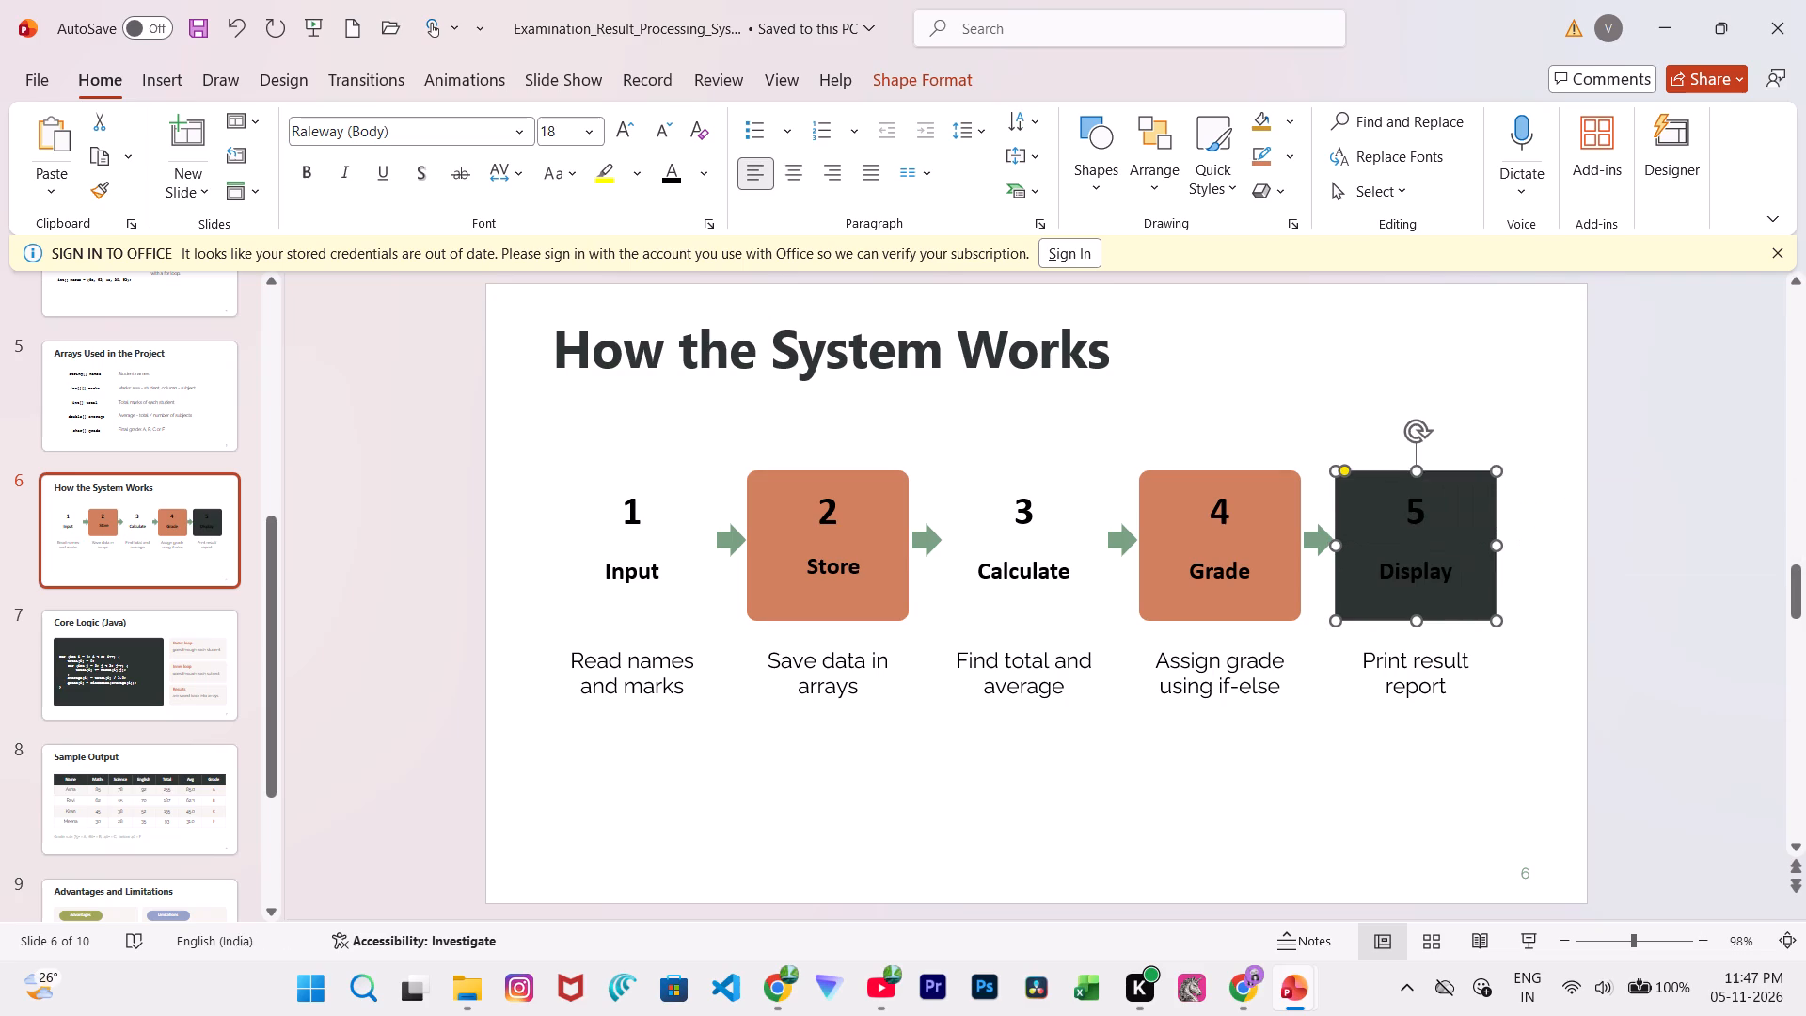
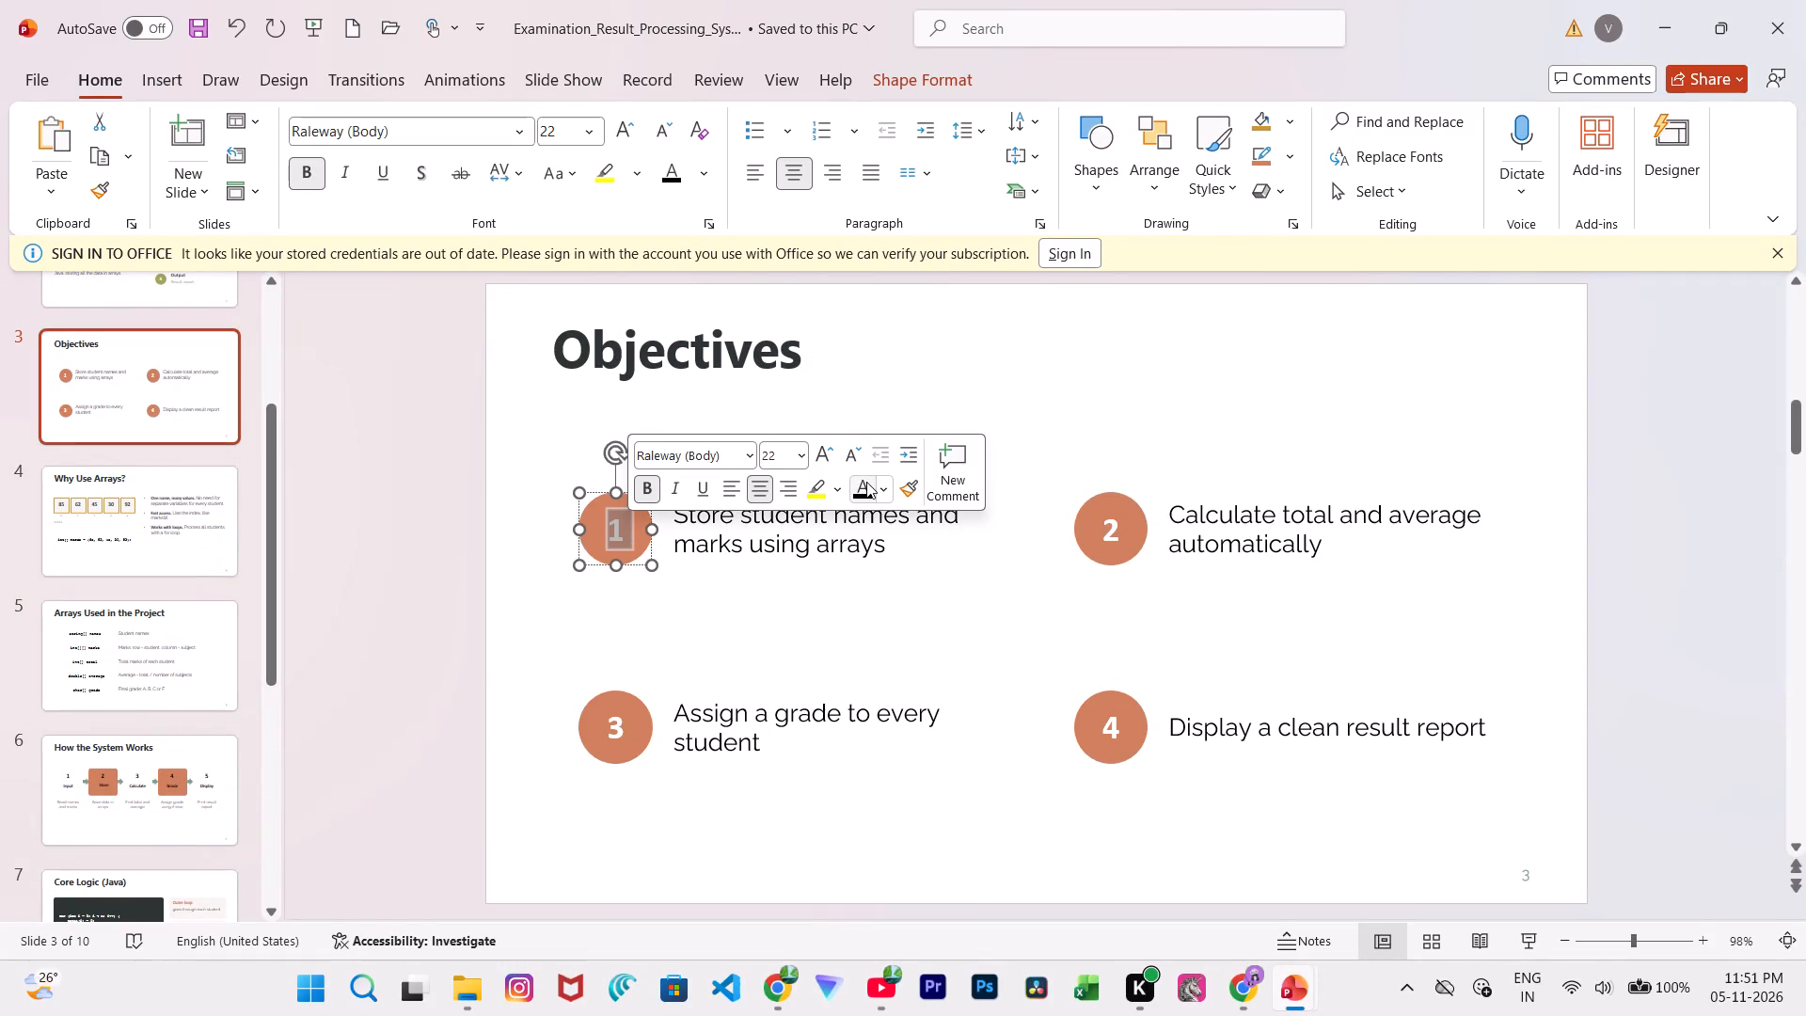
Change the numbers 1, 3, 2 and 4 in the Objectives slide's orange circles to black text.
left_click(866, 482)
left_click_drag(614, 727, 640, 725)
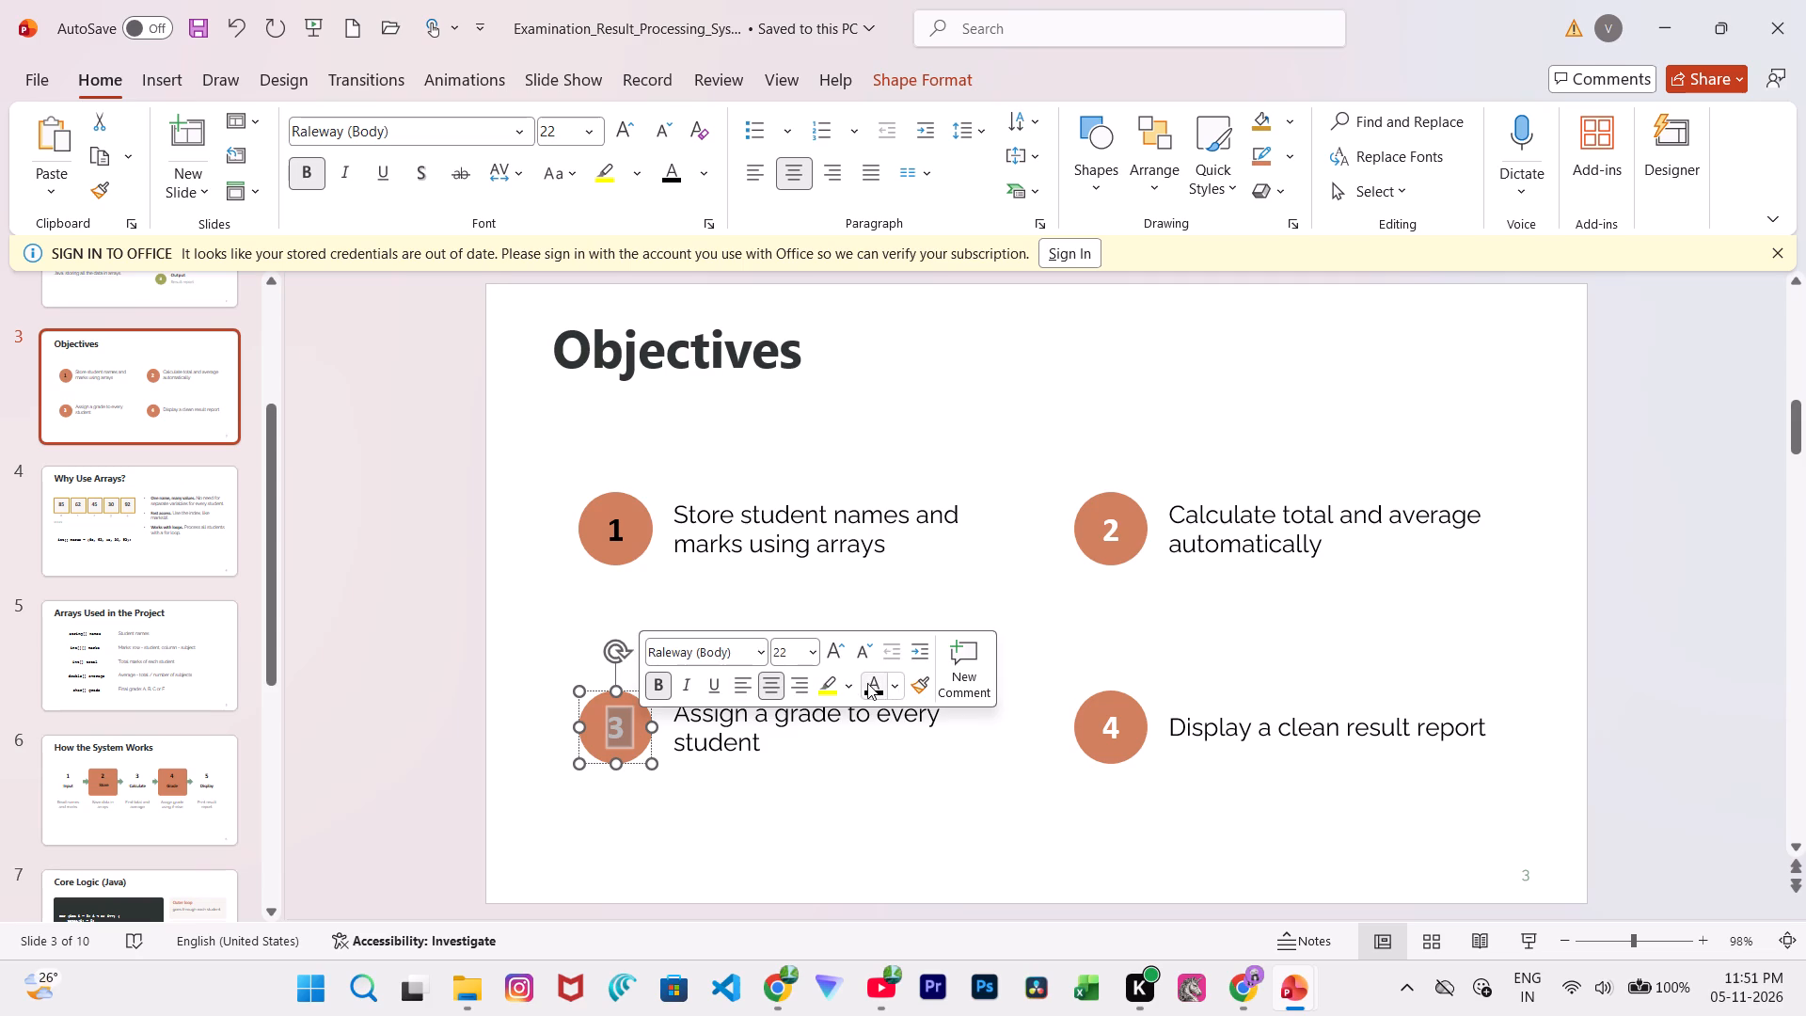
left_click(864, 683)
left_click_drag(1104, 519, 1117, 521)
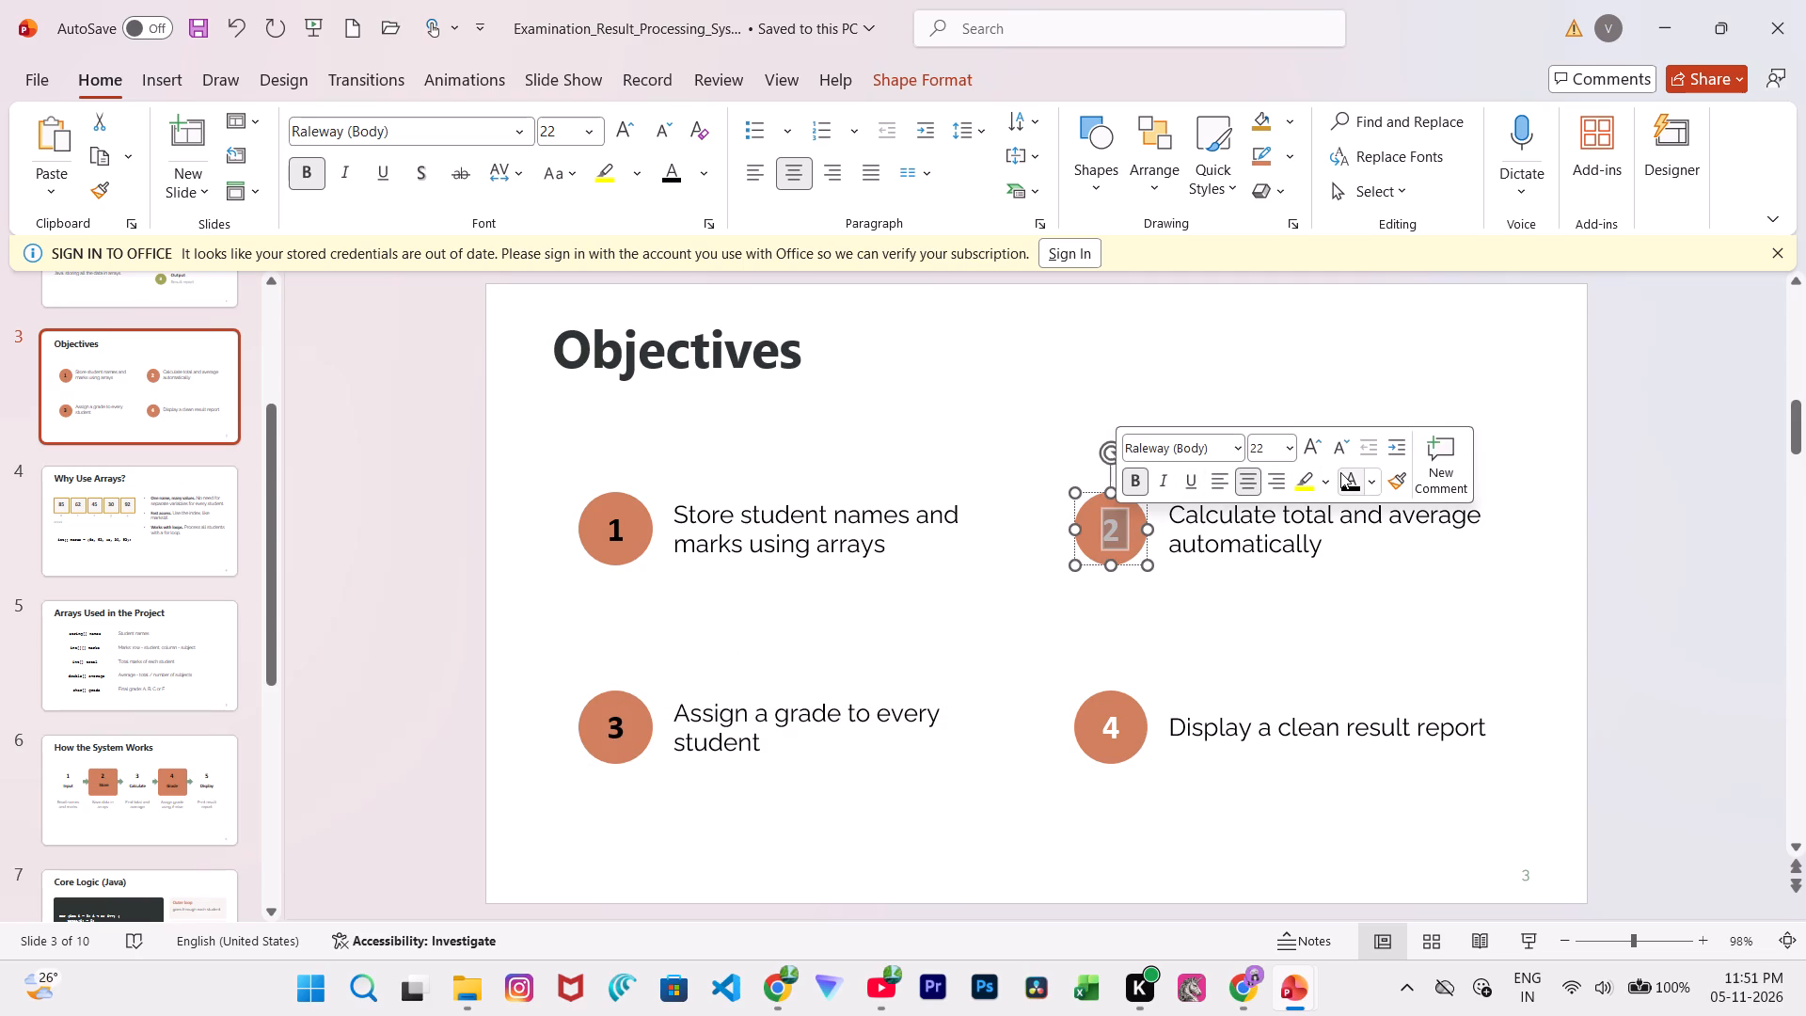
left_click(1340, 472)
left_click_drag(1103, 730, 1130, 722)
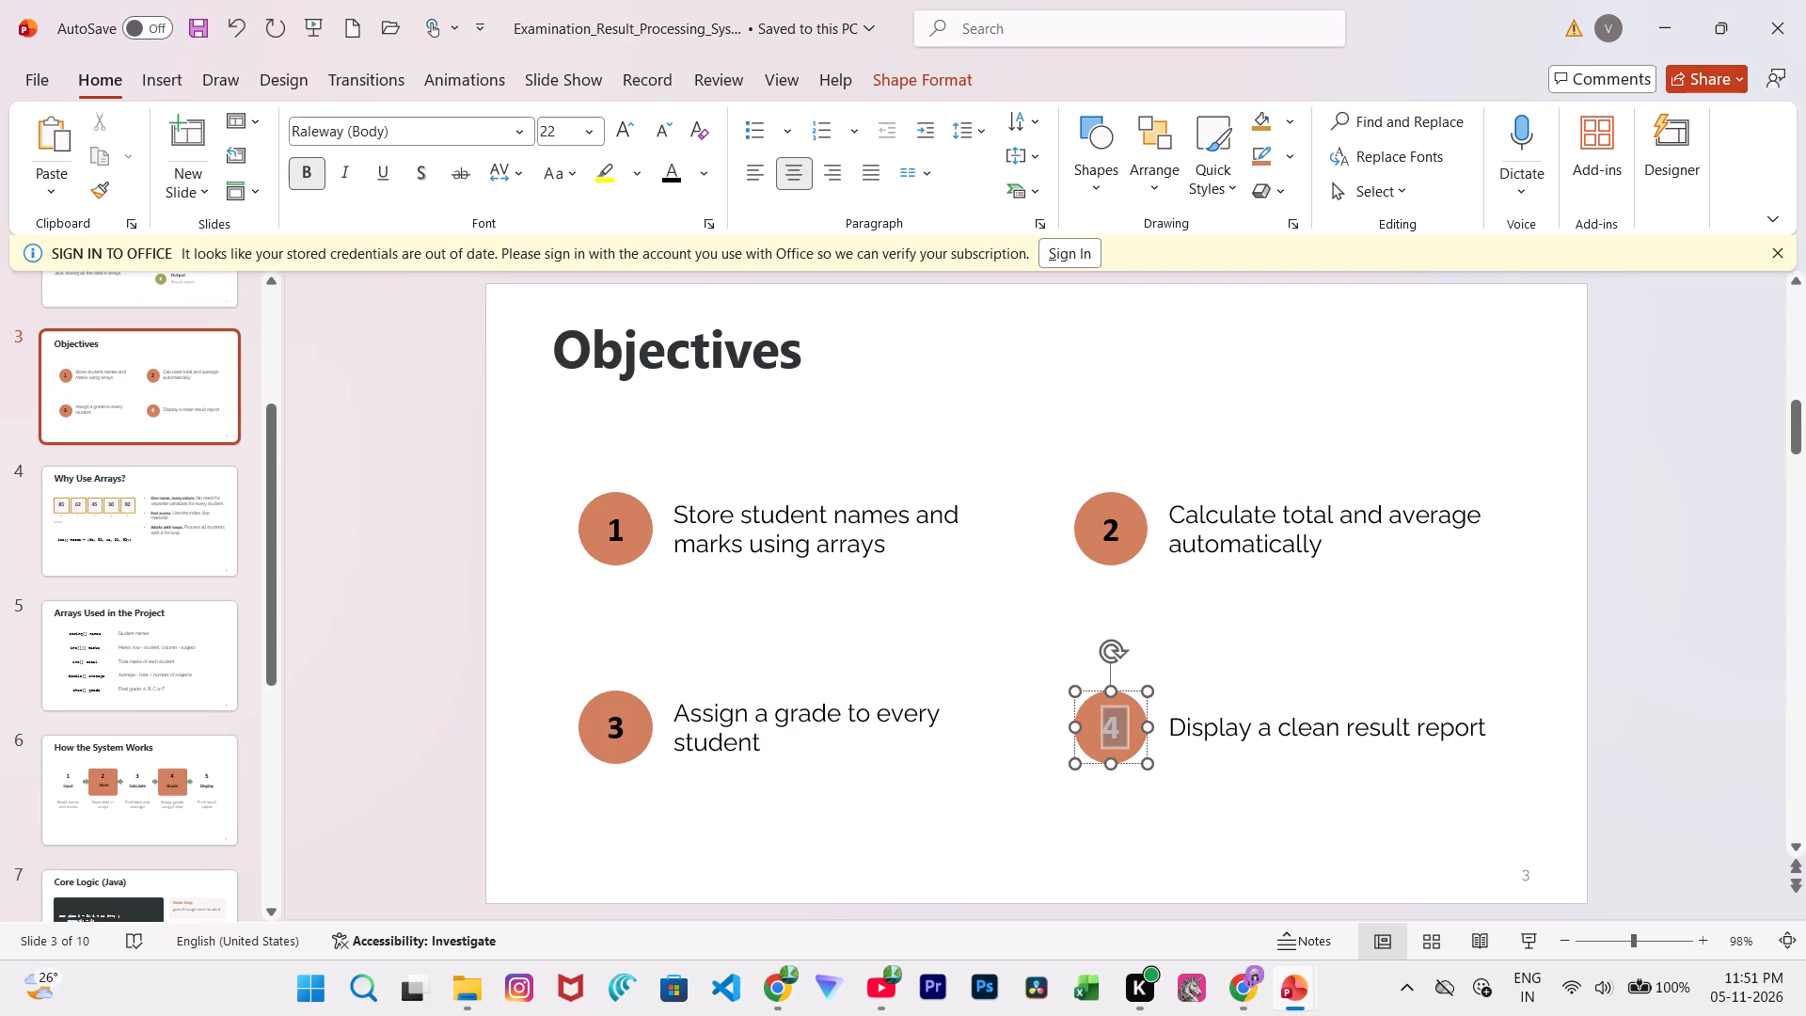
left_click_drag(1130, 722, 1134, 722)
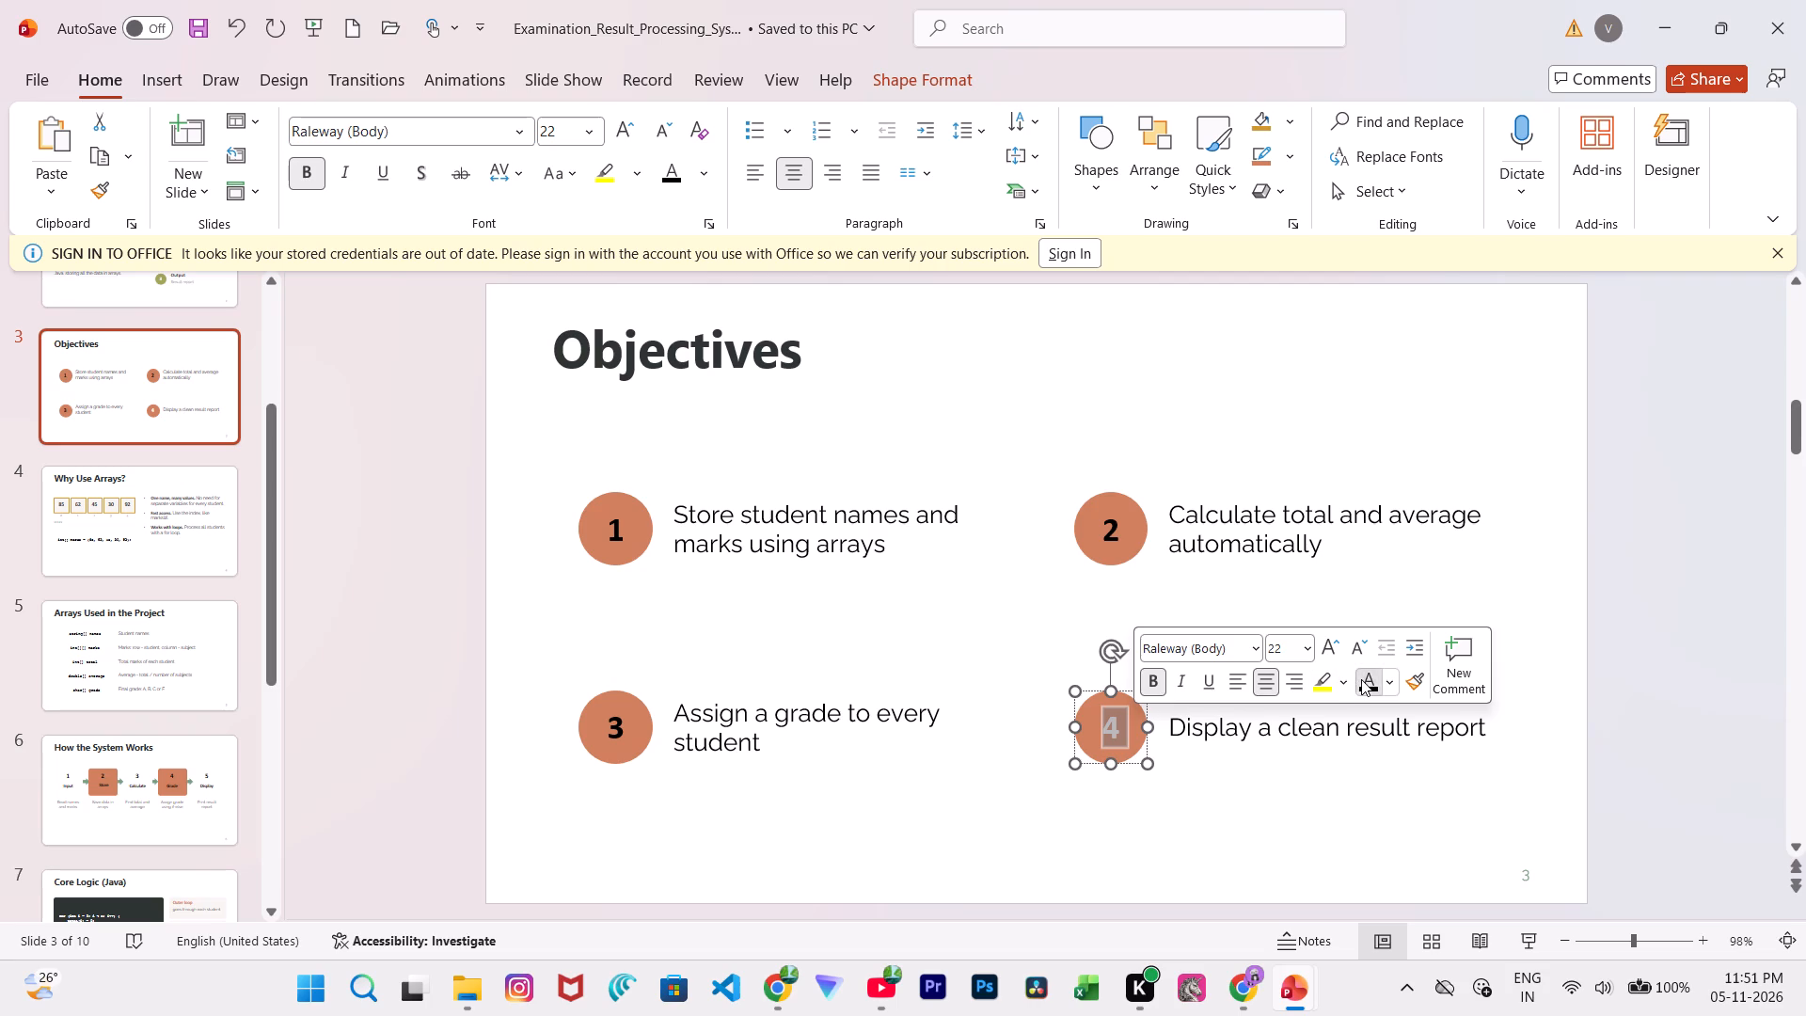
left_click(1361, 679)
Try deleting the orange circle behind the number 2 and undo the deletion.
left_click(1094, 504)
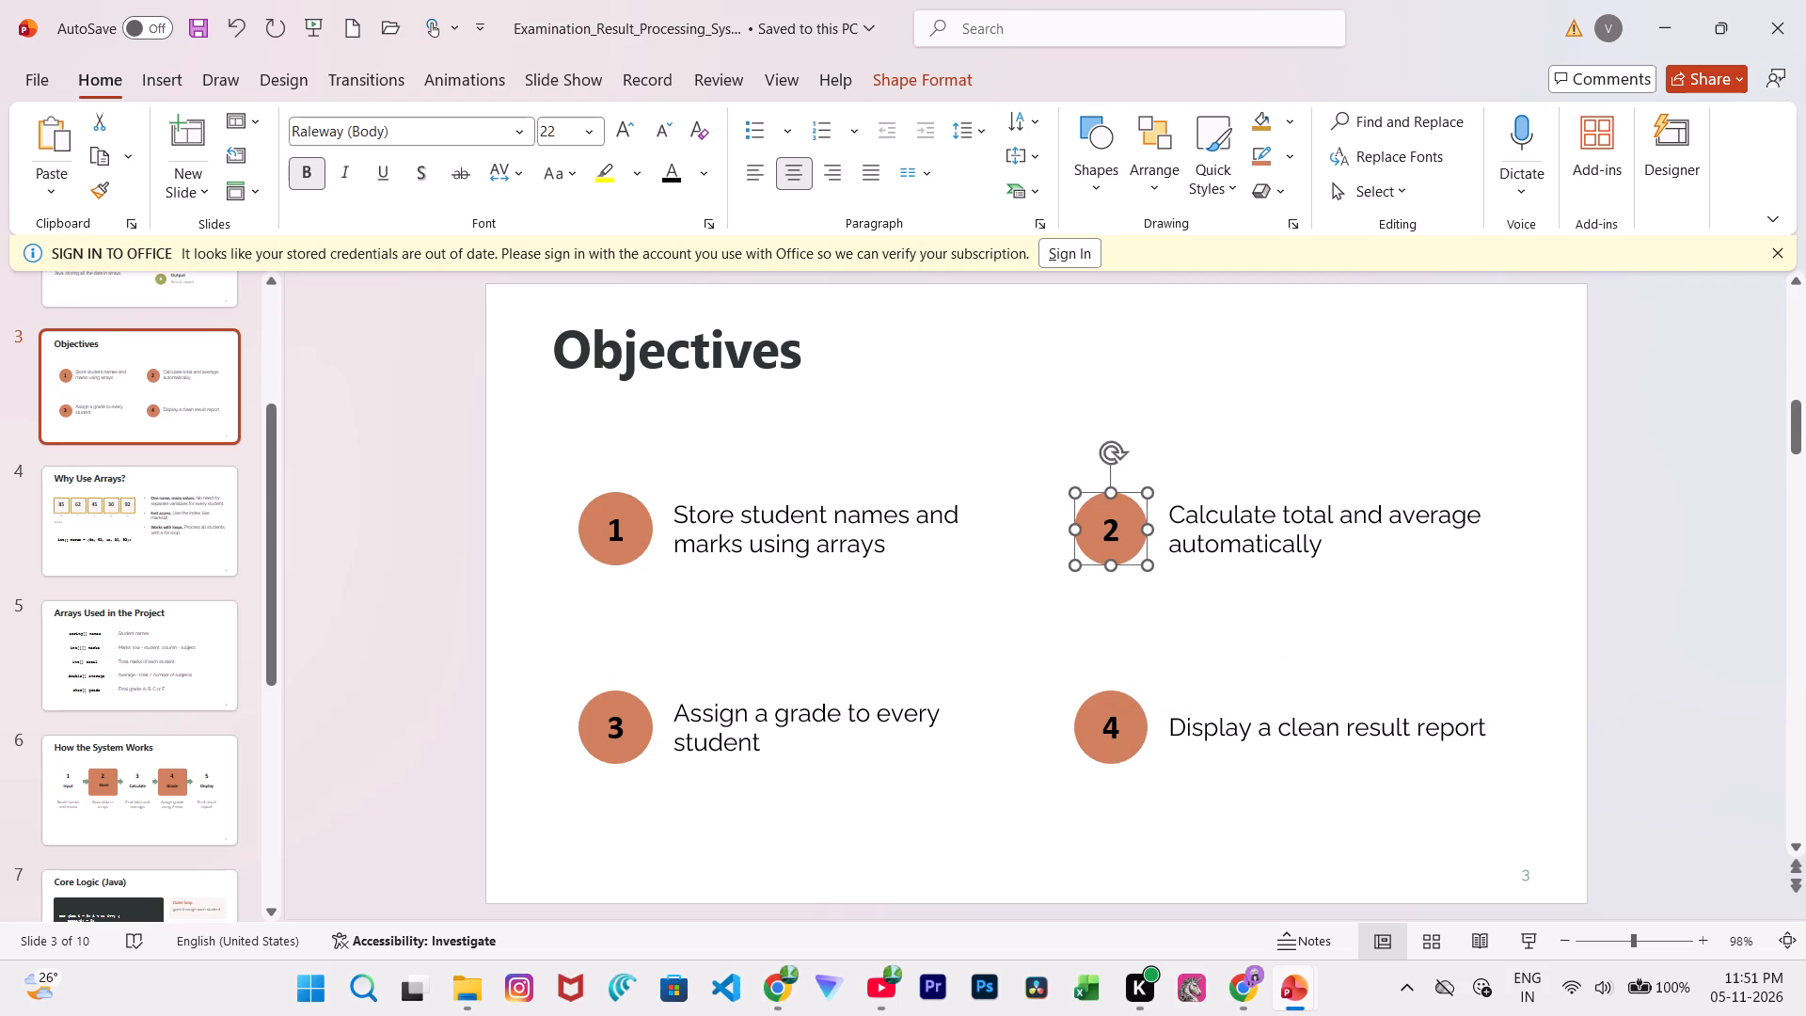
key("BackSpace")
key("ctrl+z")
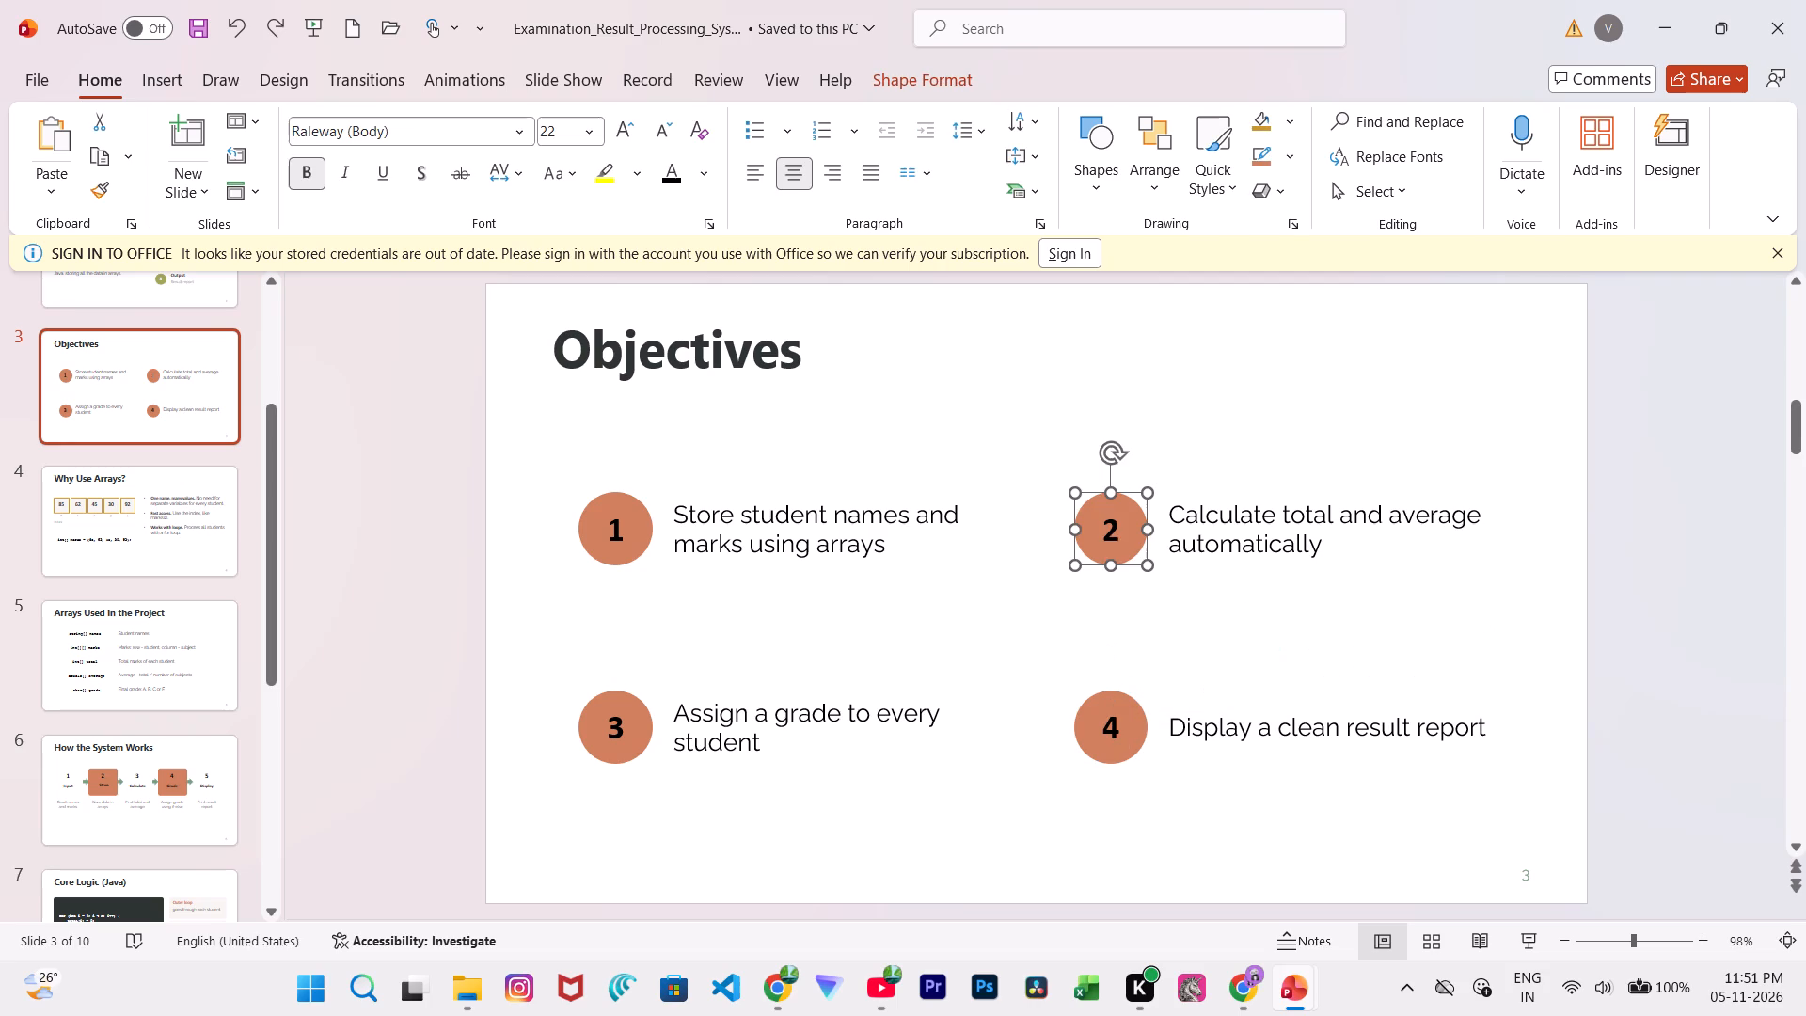
Narrow the number 2's text box from its left edge, delete the orange circle behind it, and widen the box slightly again.
left_click(1099, 518)
left_click_drag(1121, 578, 1080, 541)
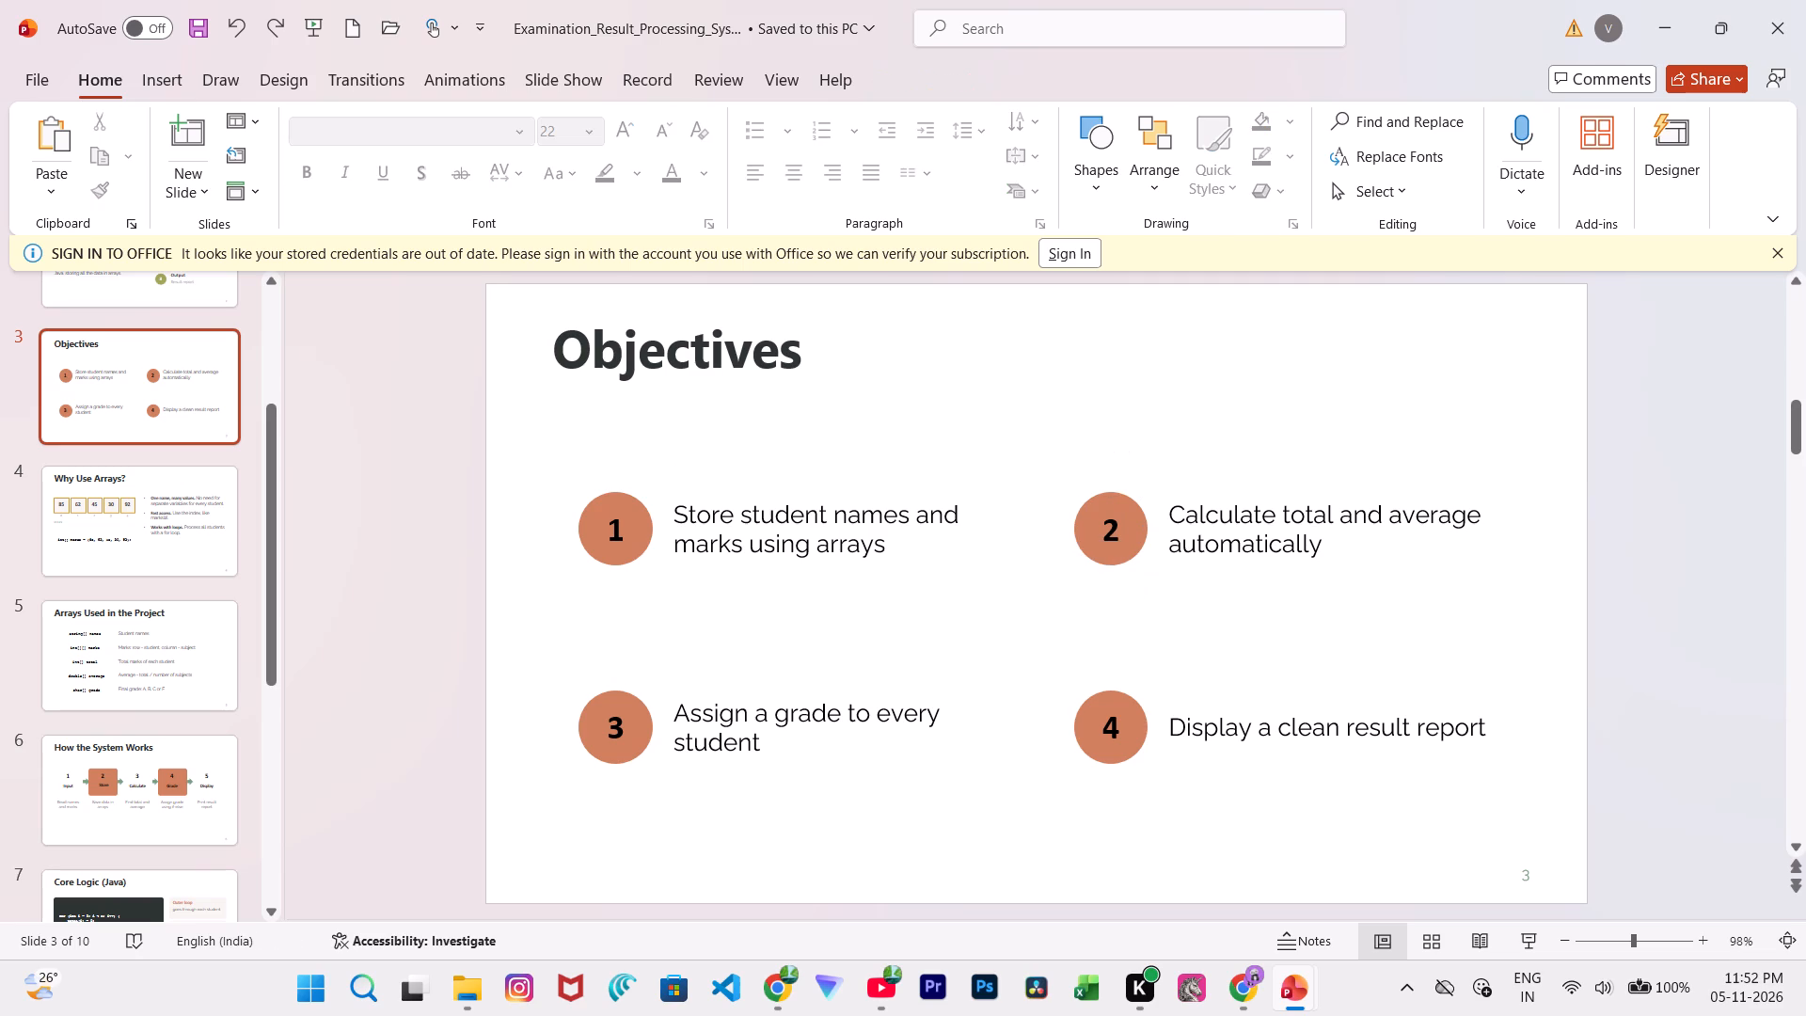
left_click(1080, 541)
left_click(1082, 541)
left_click_drag(1082, 541, 1092, 539)
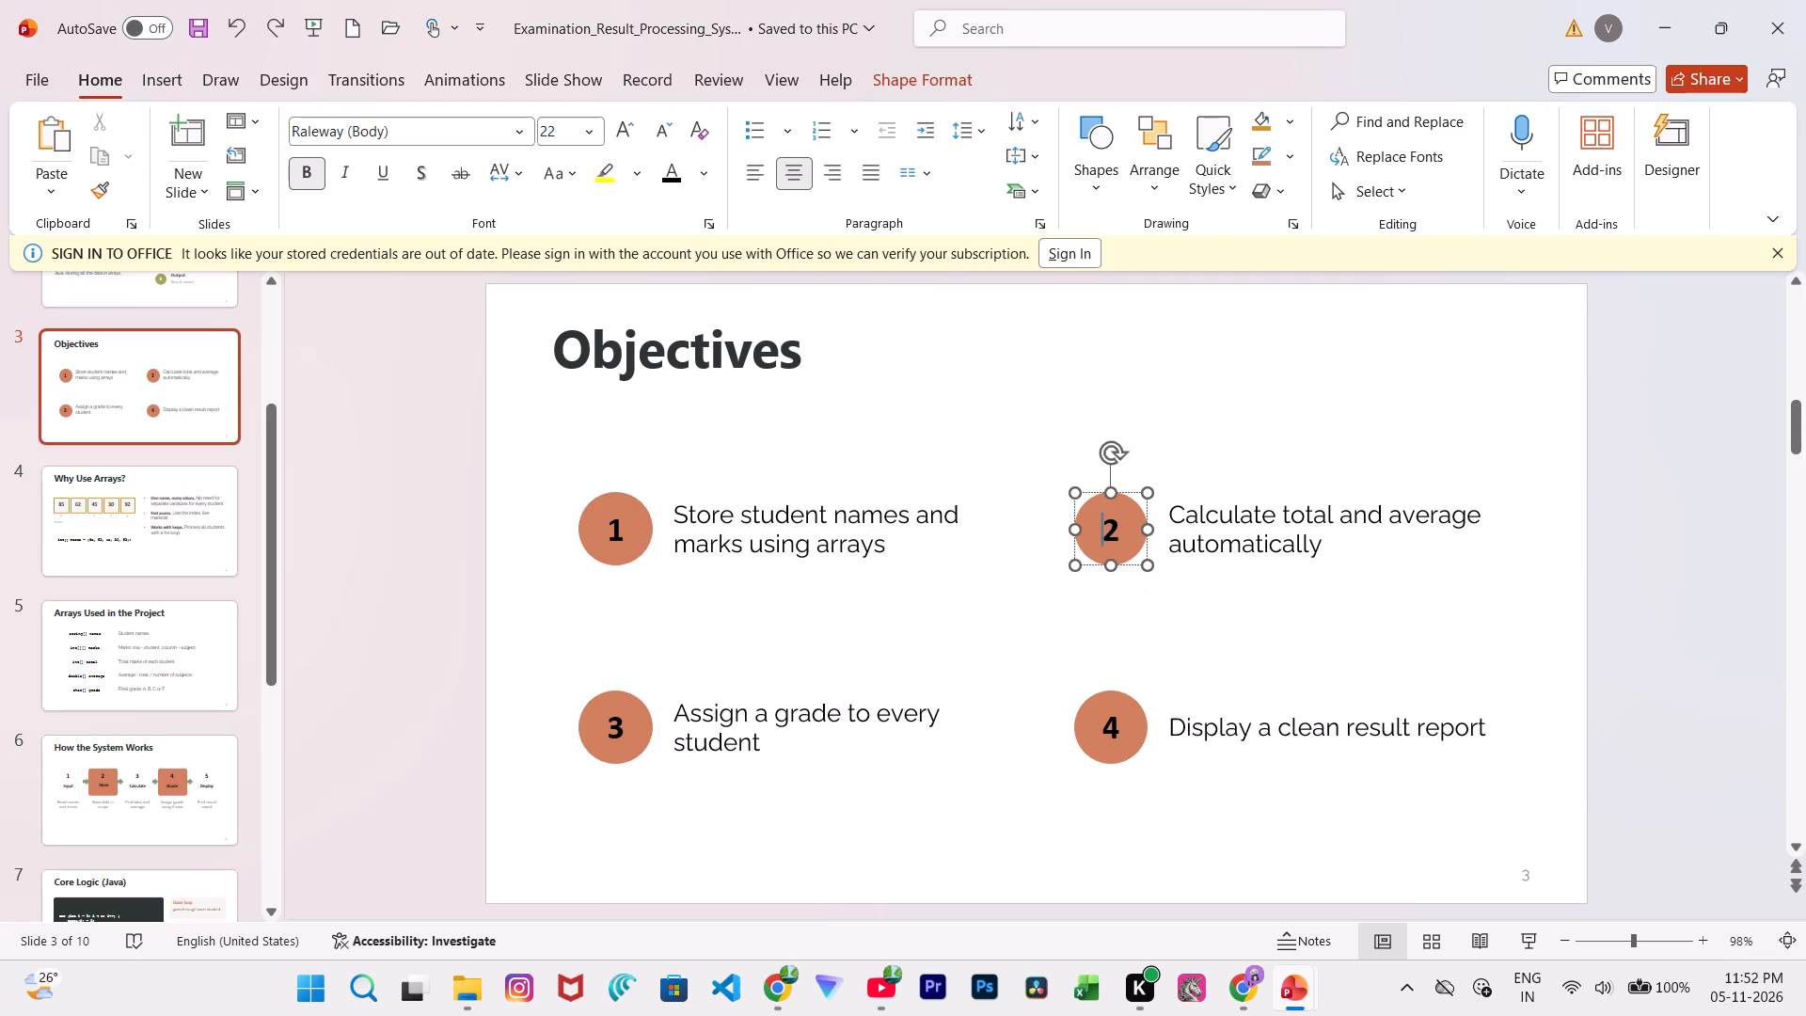
left_click_drag(1092, 539, 1078, 532)
left_click_drag(1078, 532, 1096, 532)
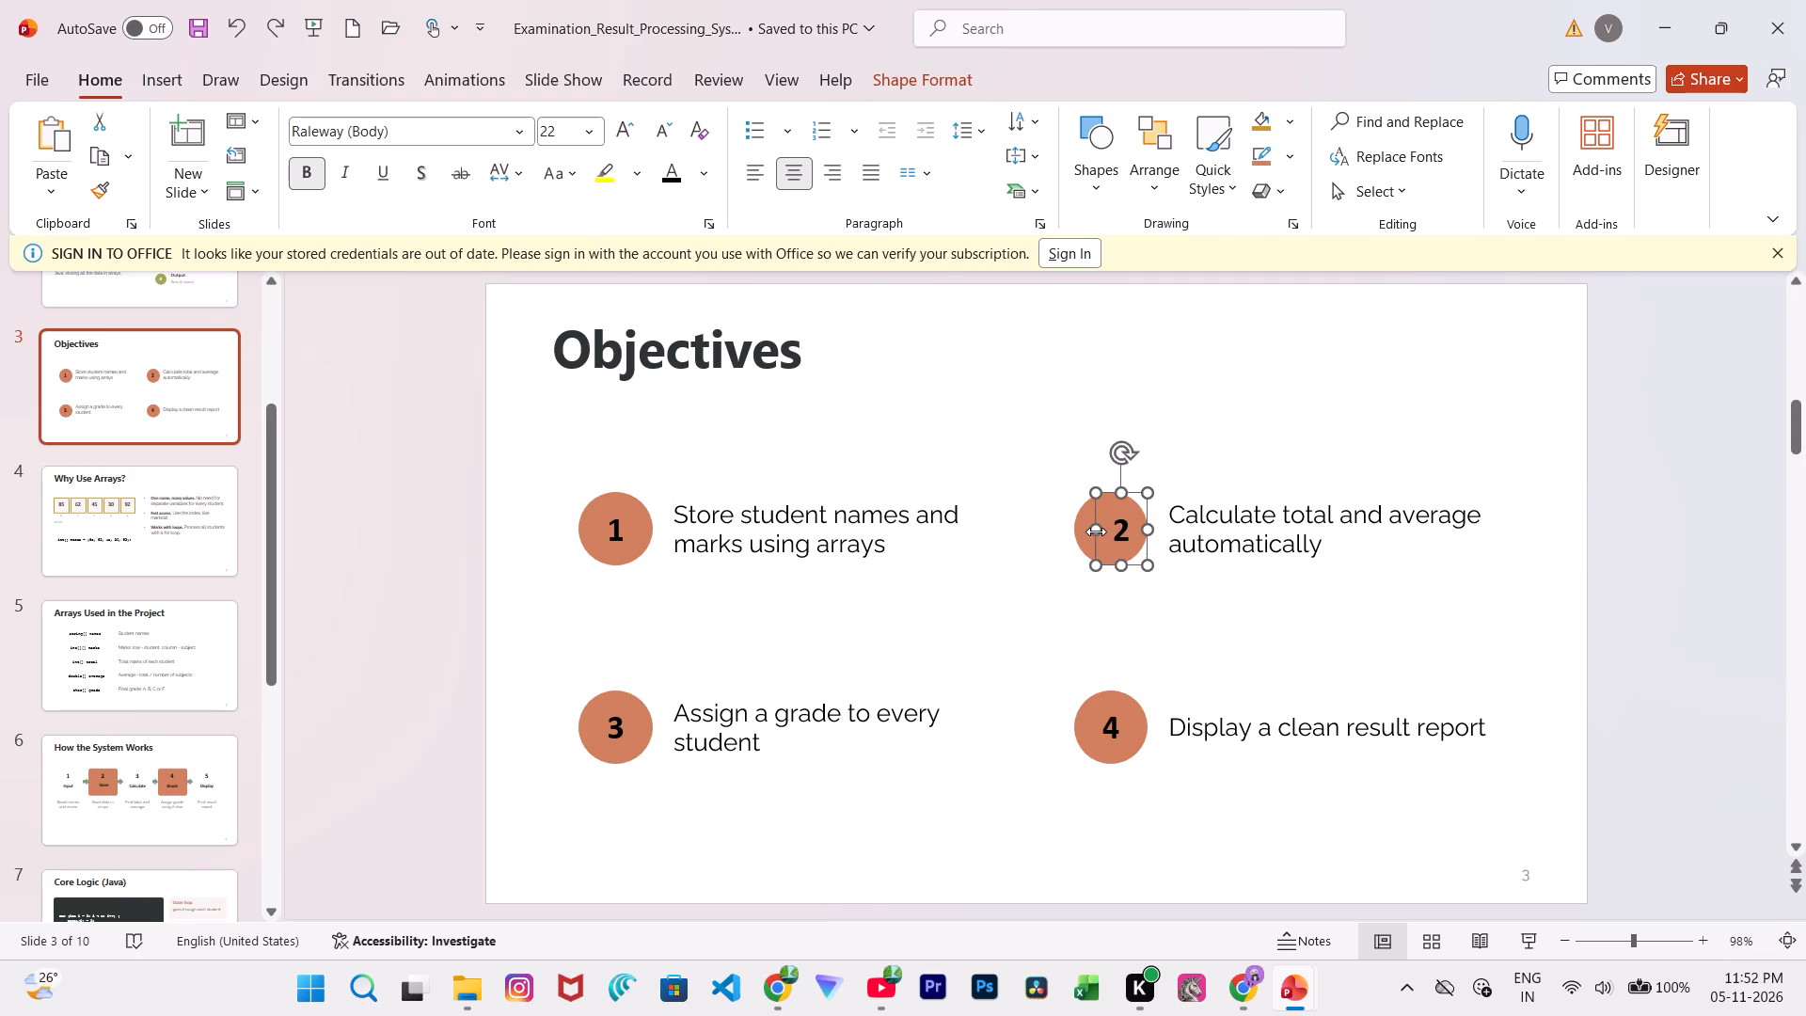
left_click(1086, 532)
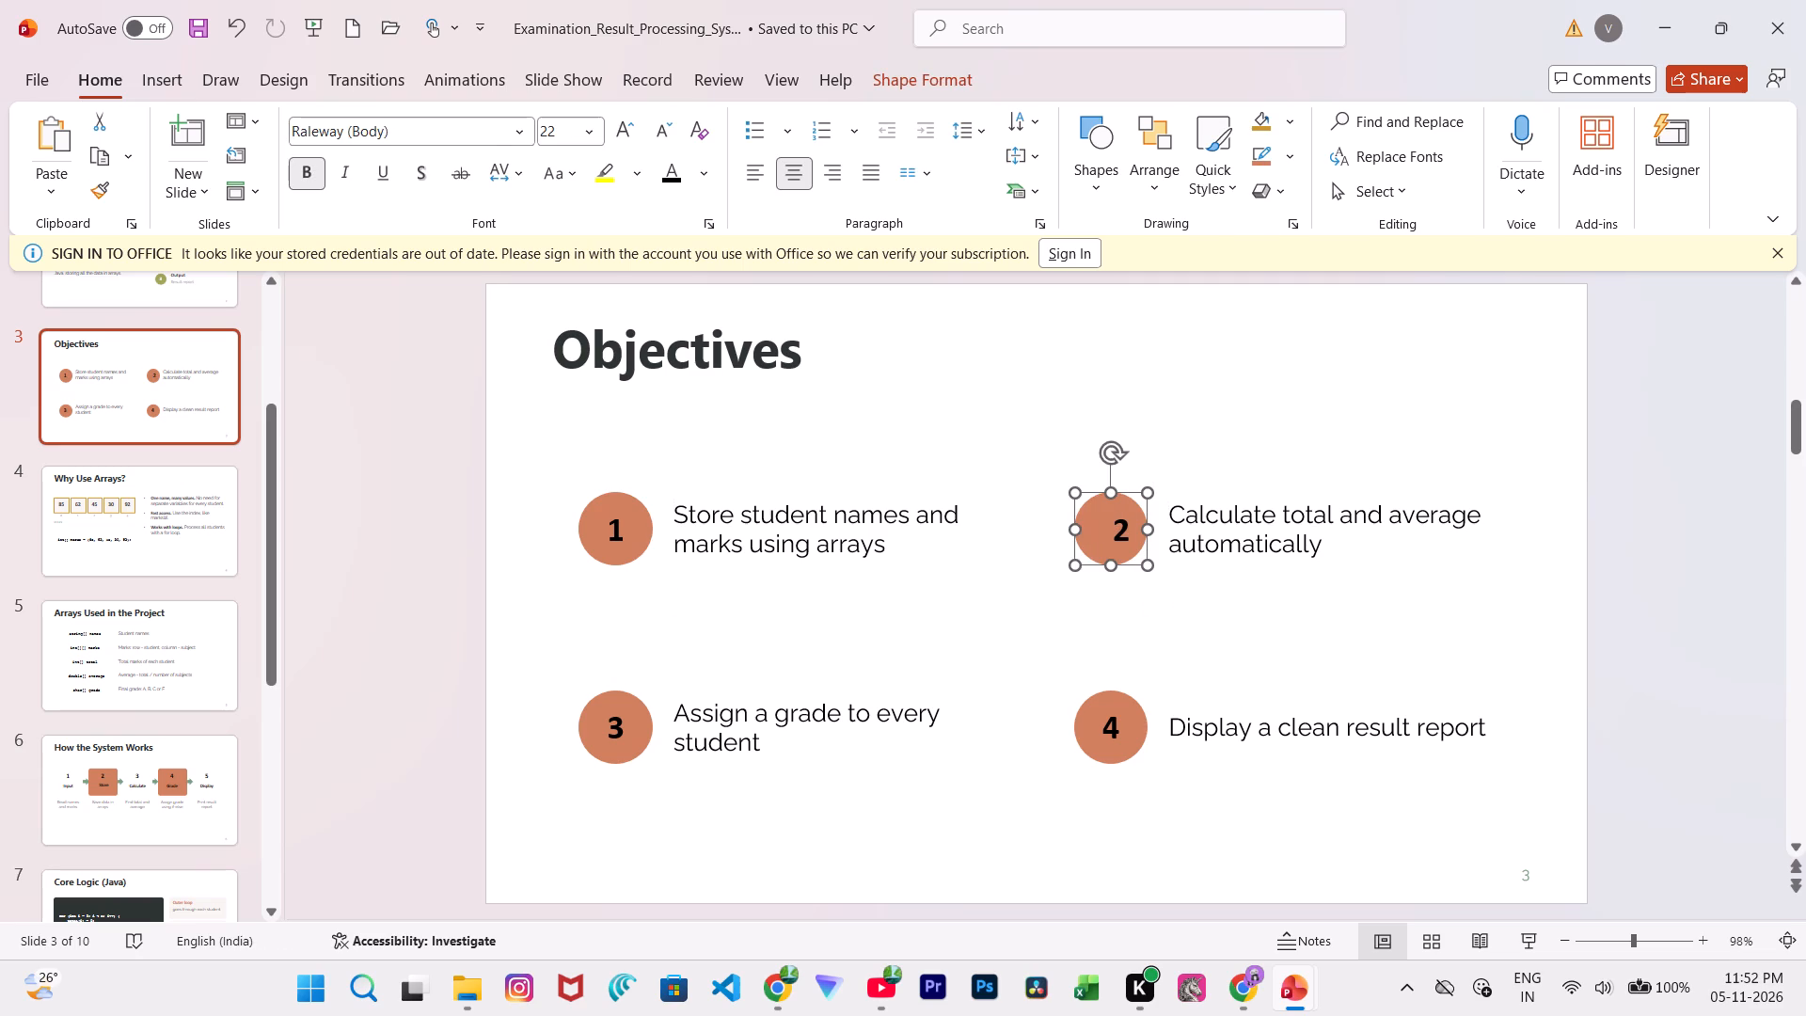
key("BackSpace")
left_click(1115, 527)
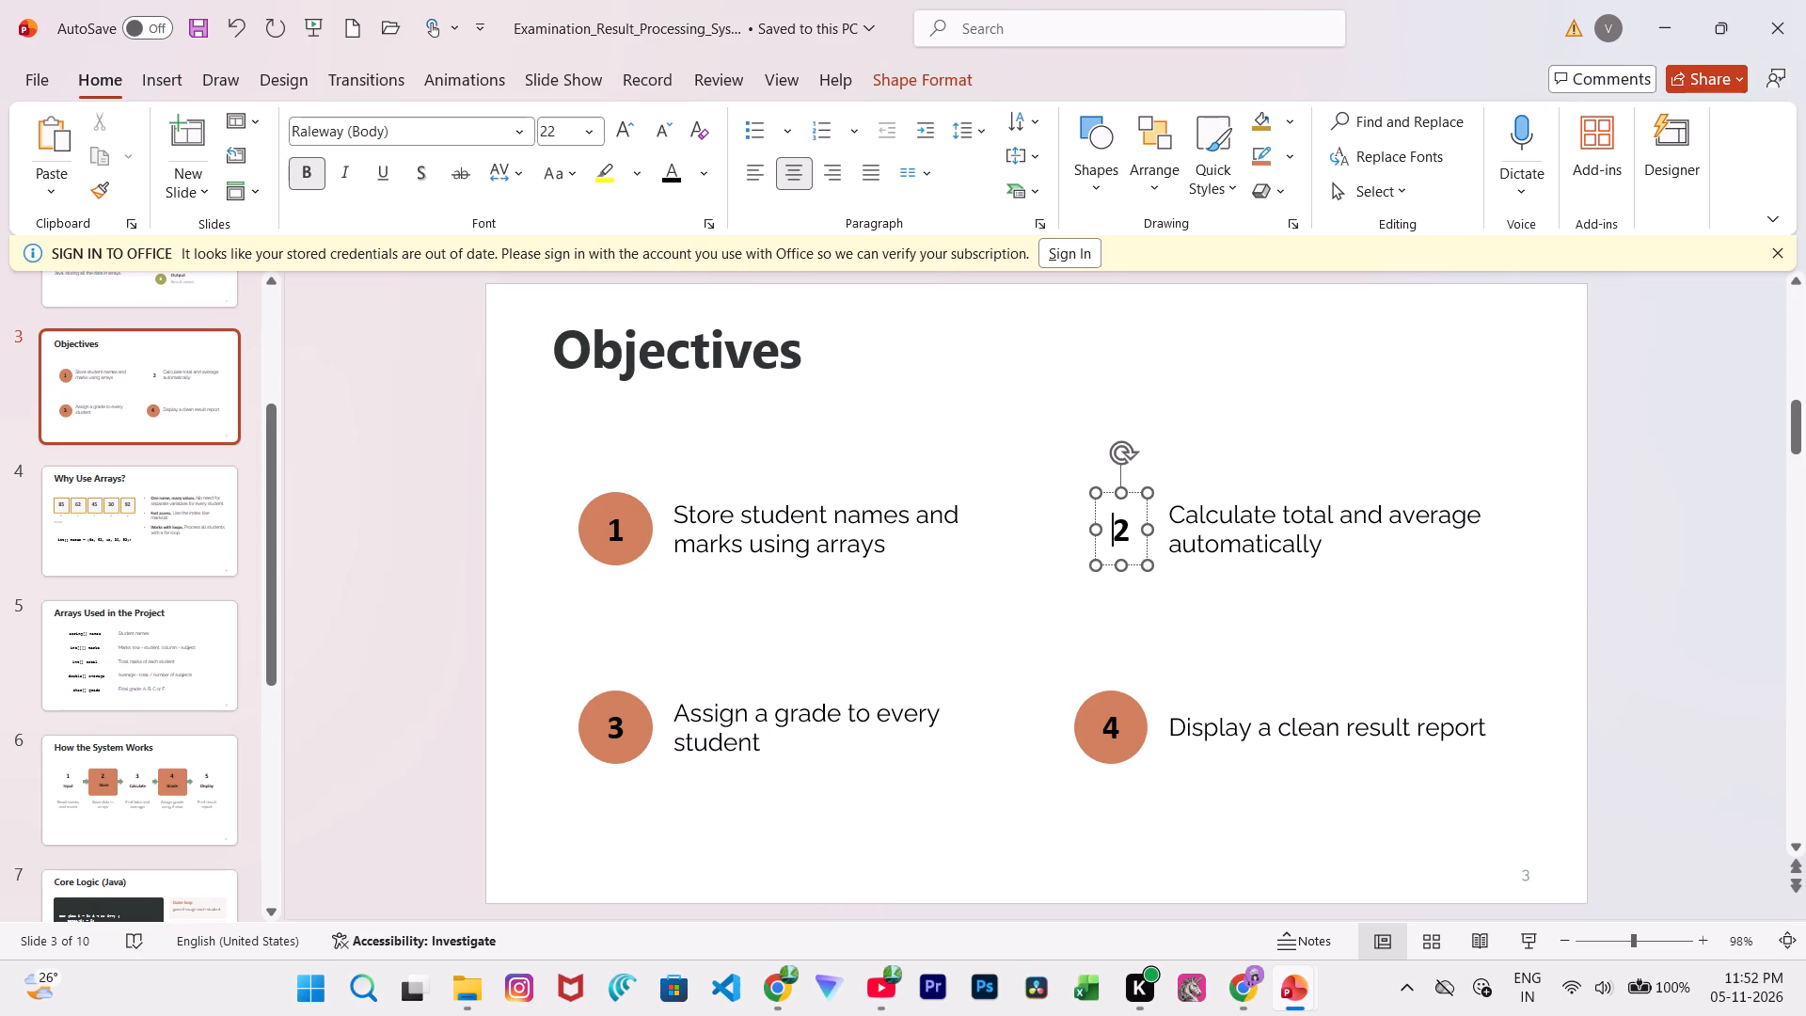
left_click_drag(1099, 532, 1079, 530)
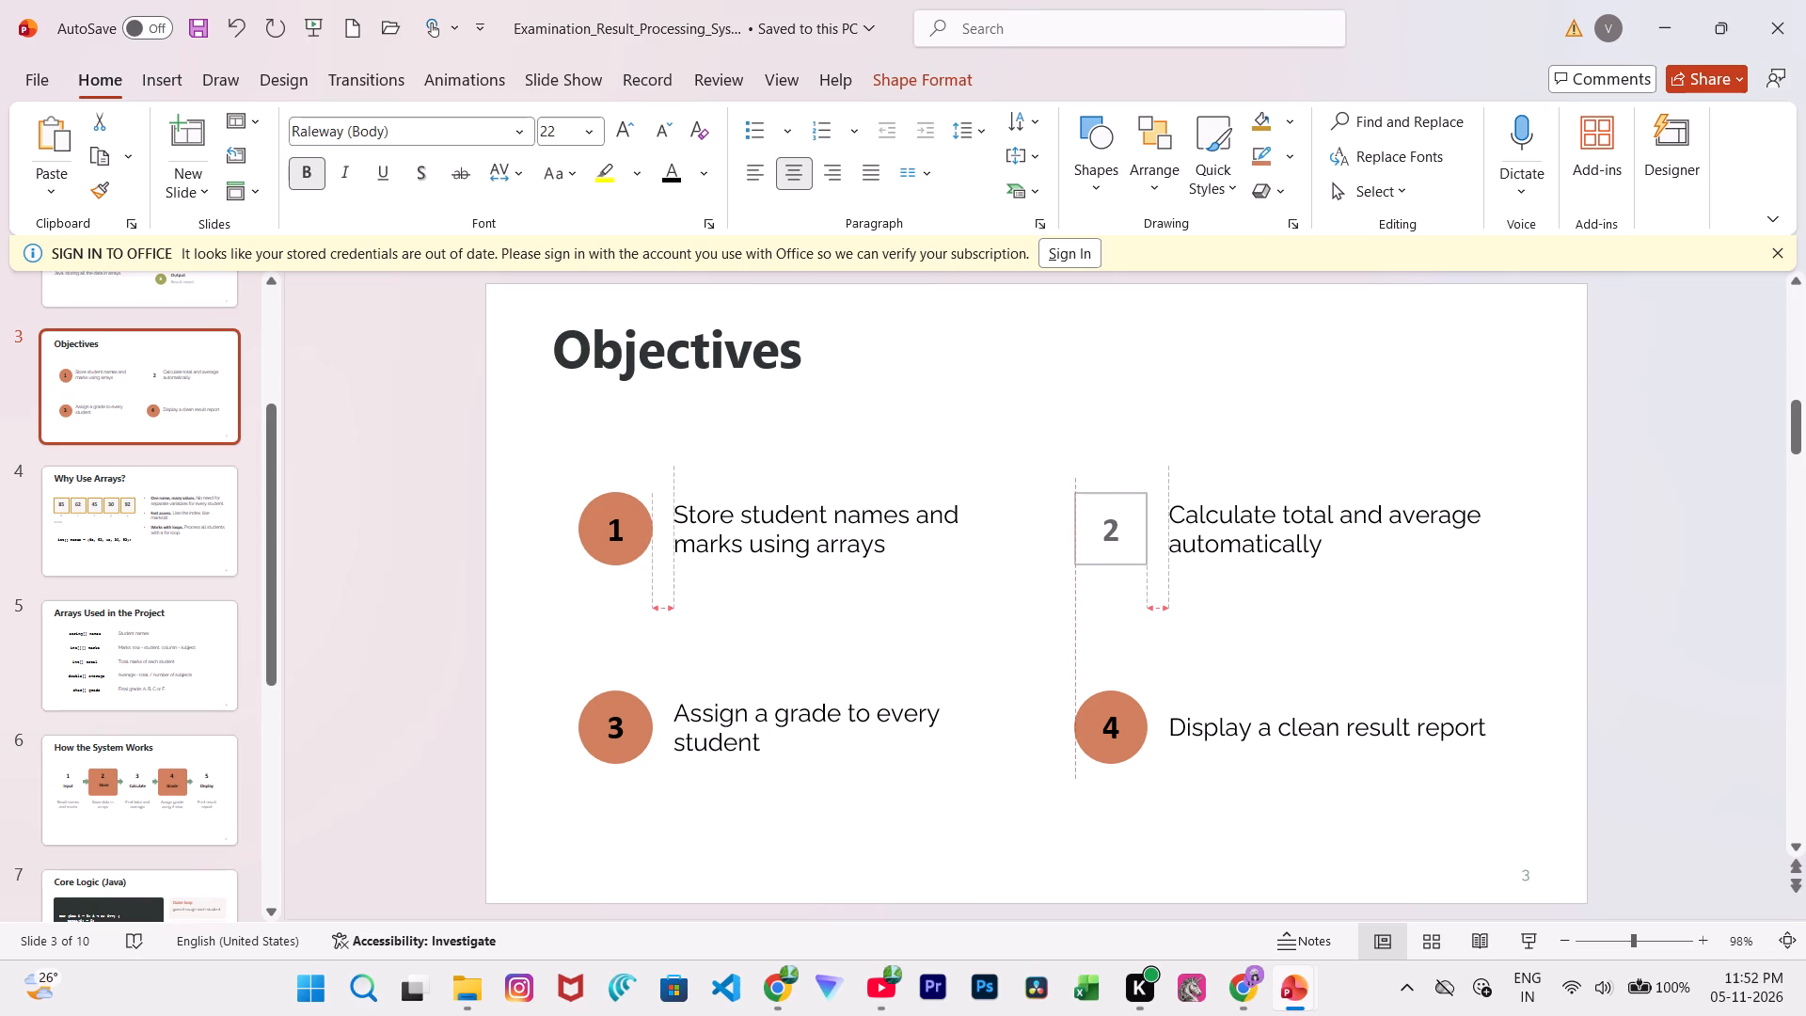
left_click_drag(1079, 530, 1086, 529)
Narrow the text boxes of the numbers 4 and 3 slightly from their left edges and delete the orange circles behind them.
left_click(1090, 726)
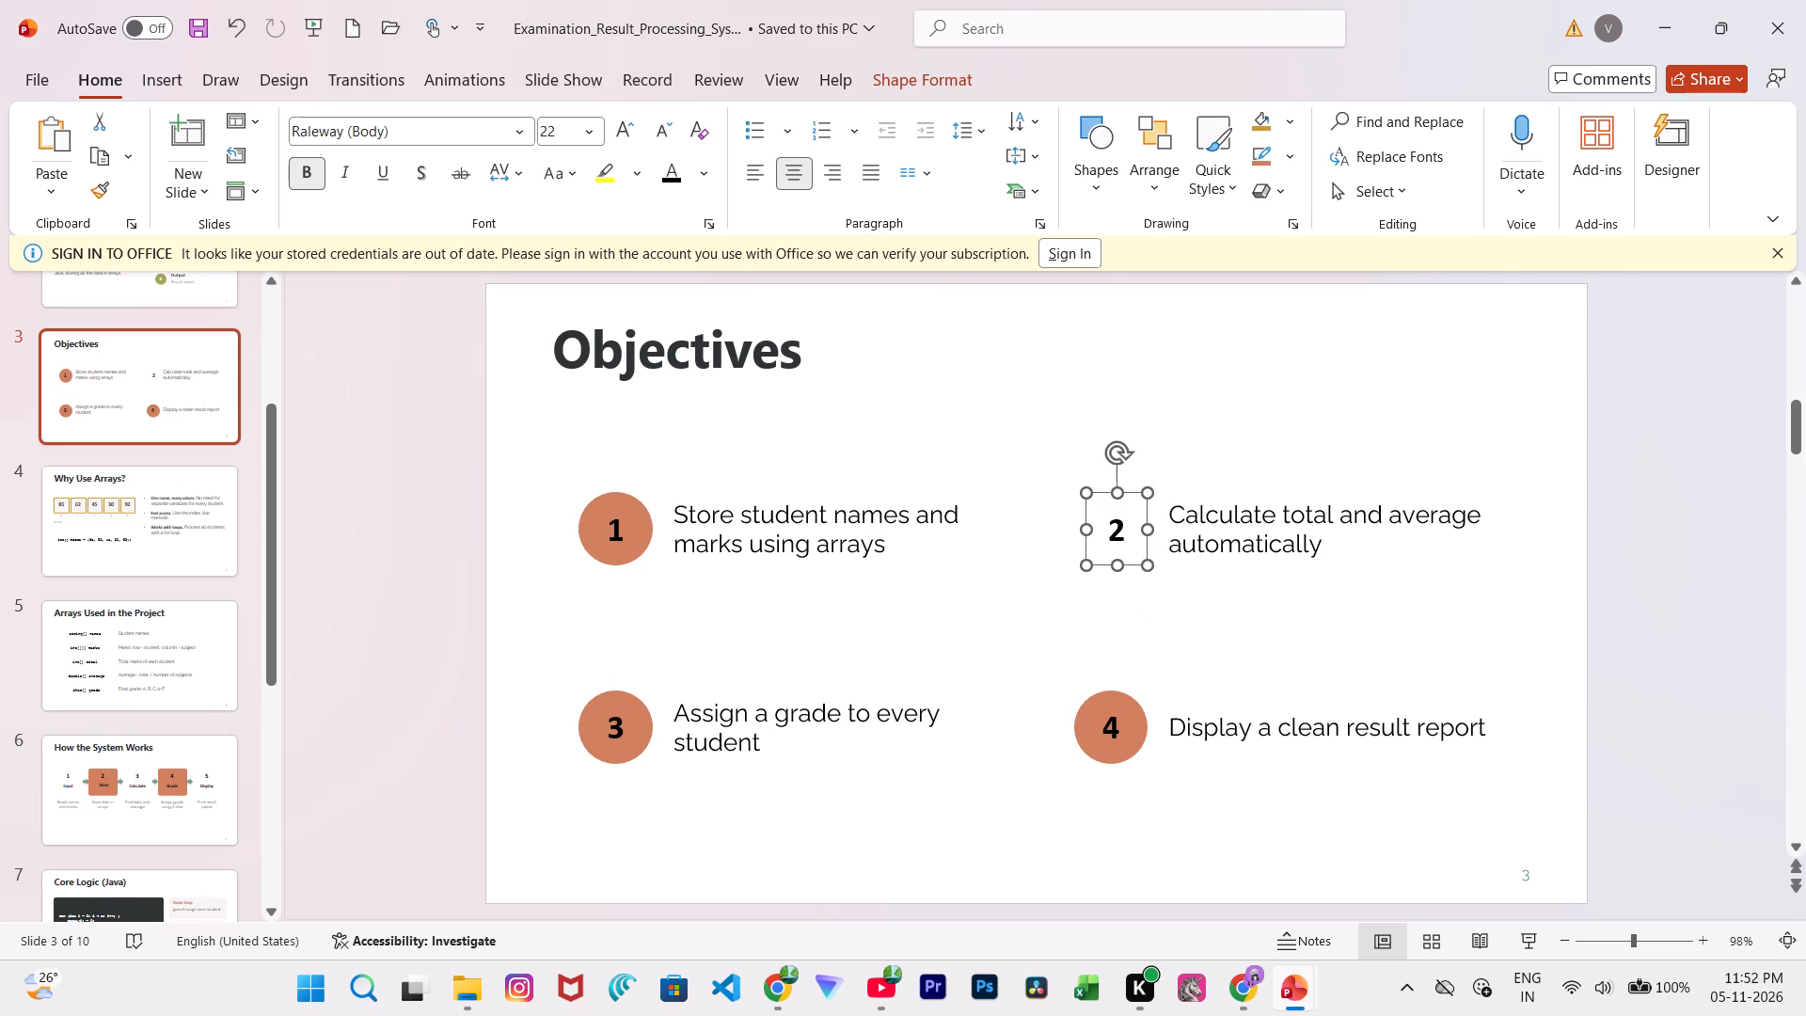
left_click(1075, 727)
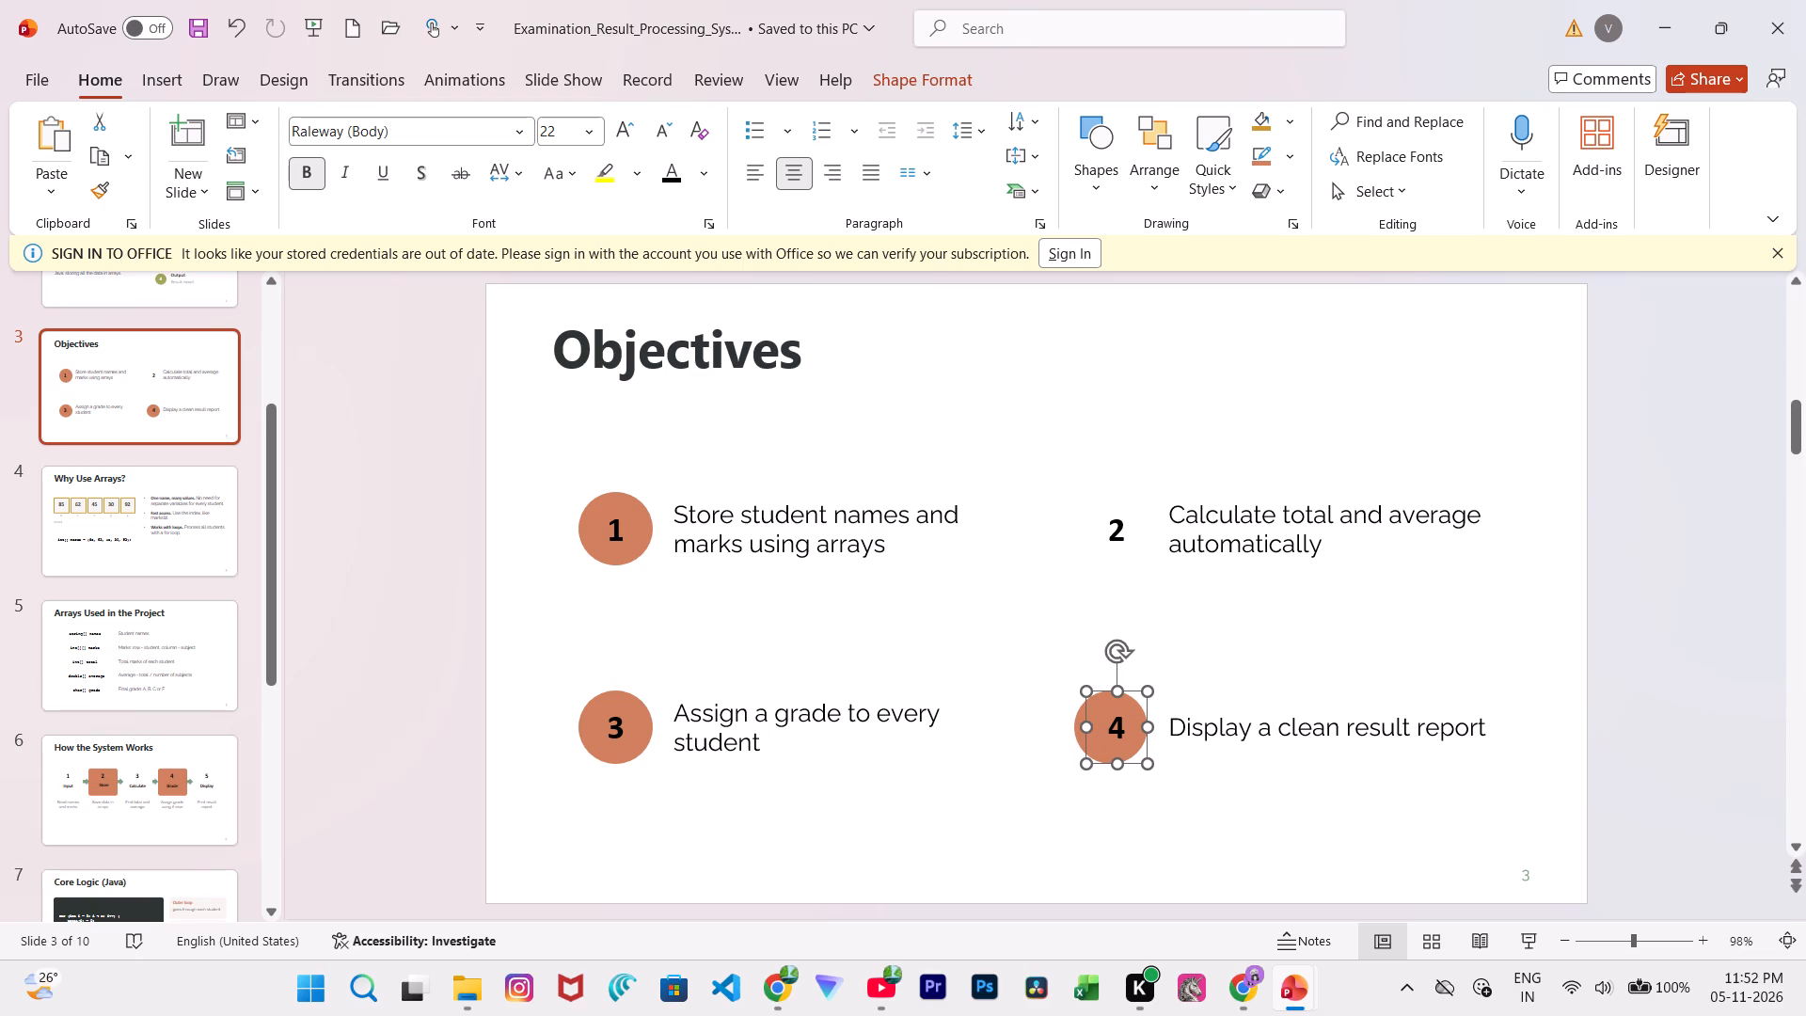
left_click(1076, 727)
key("BackSpace")
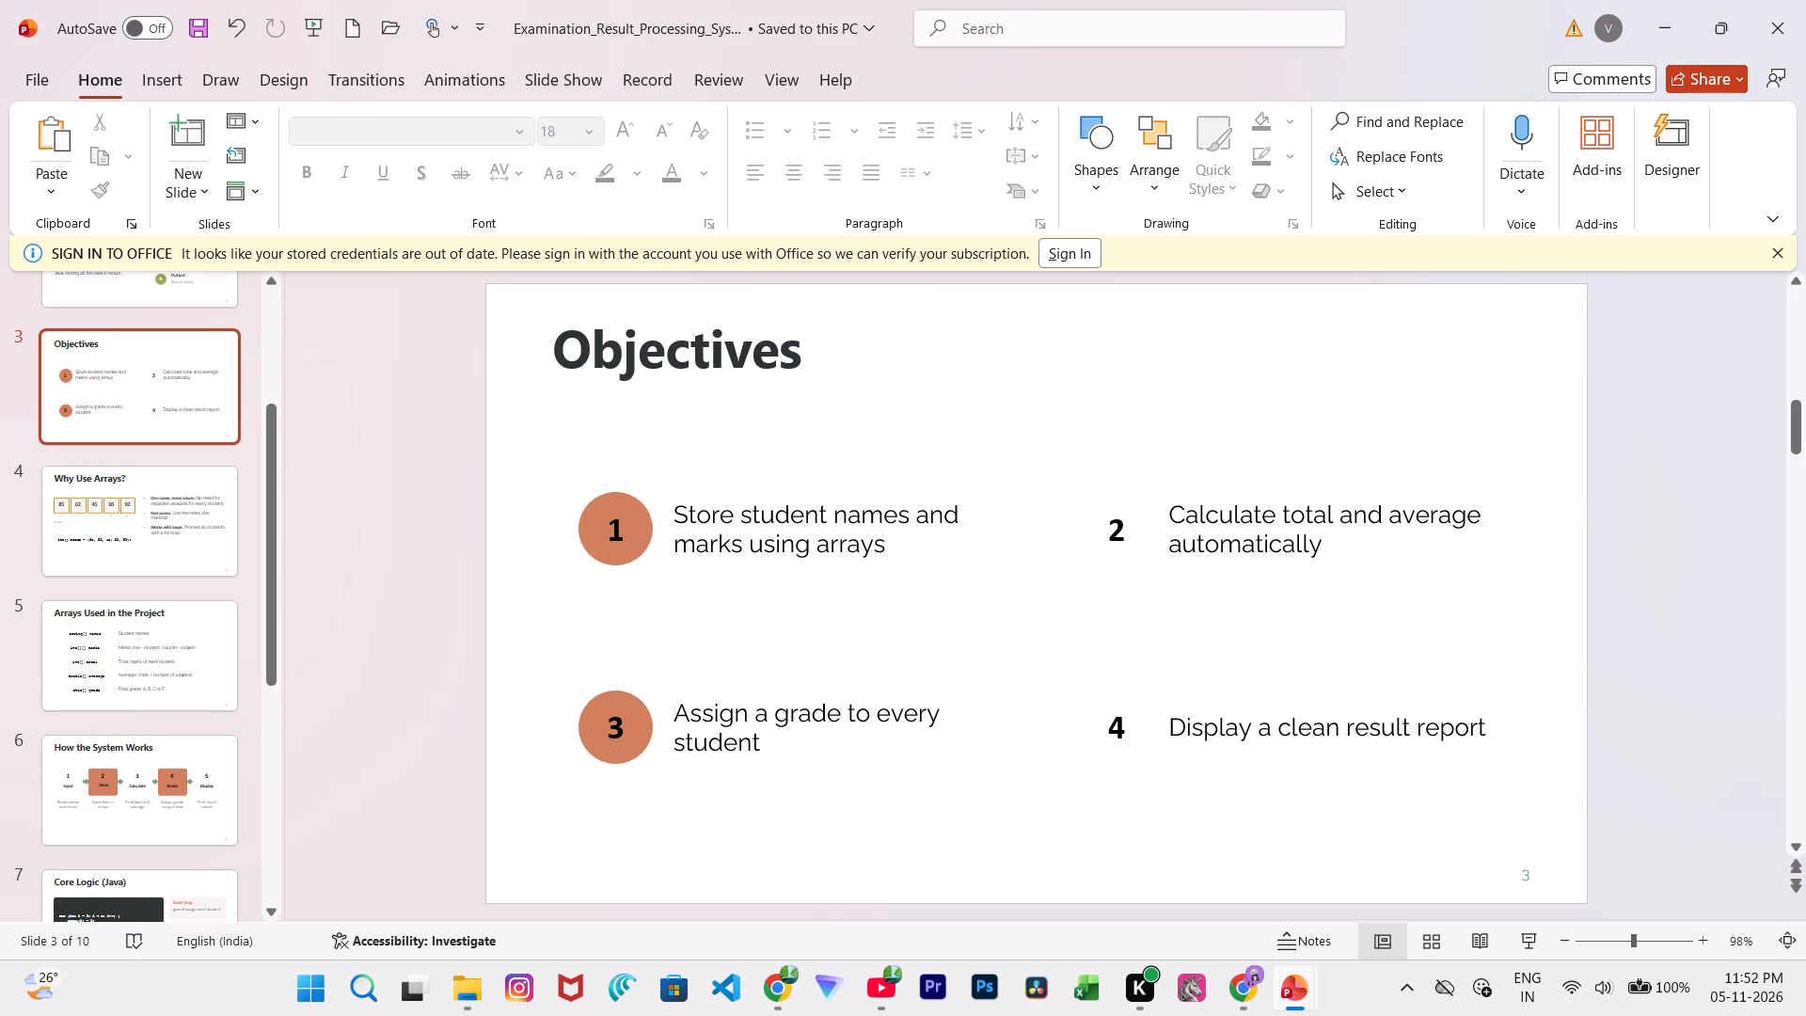
left_click(584, 723)
left_click_drag(580, 728, 606, 726)
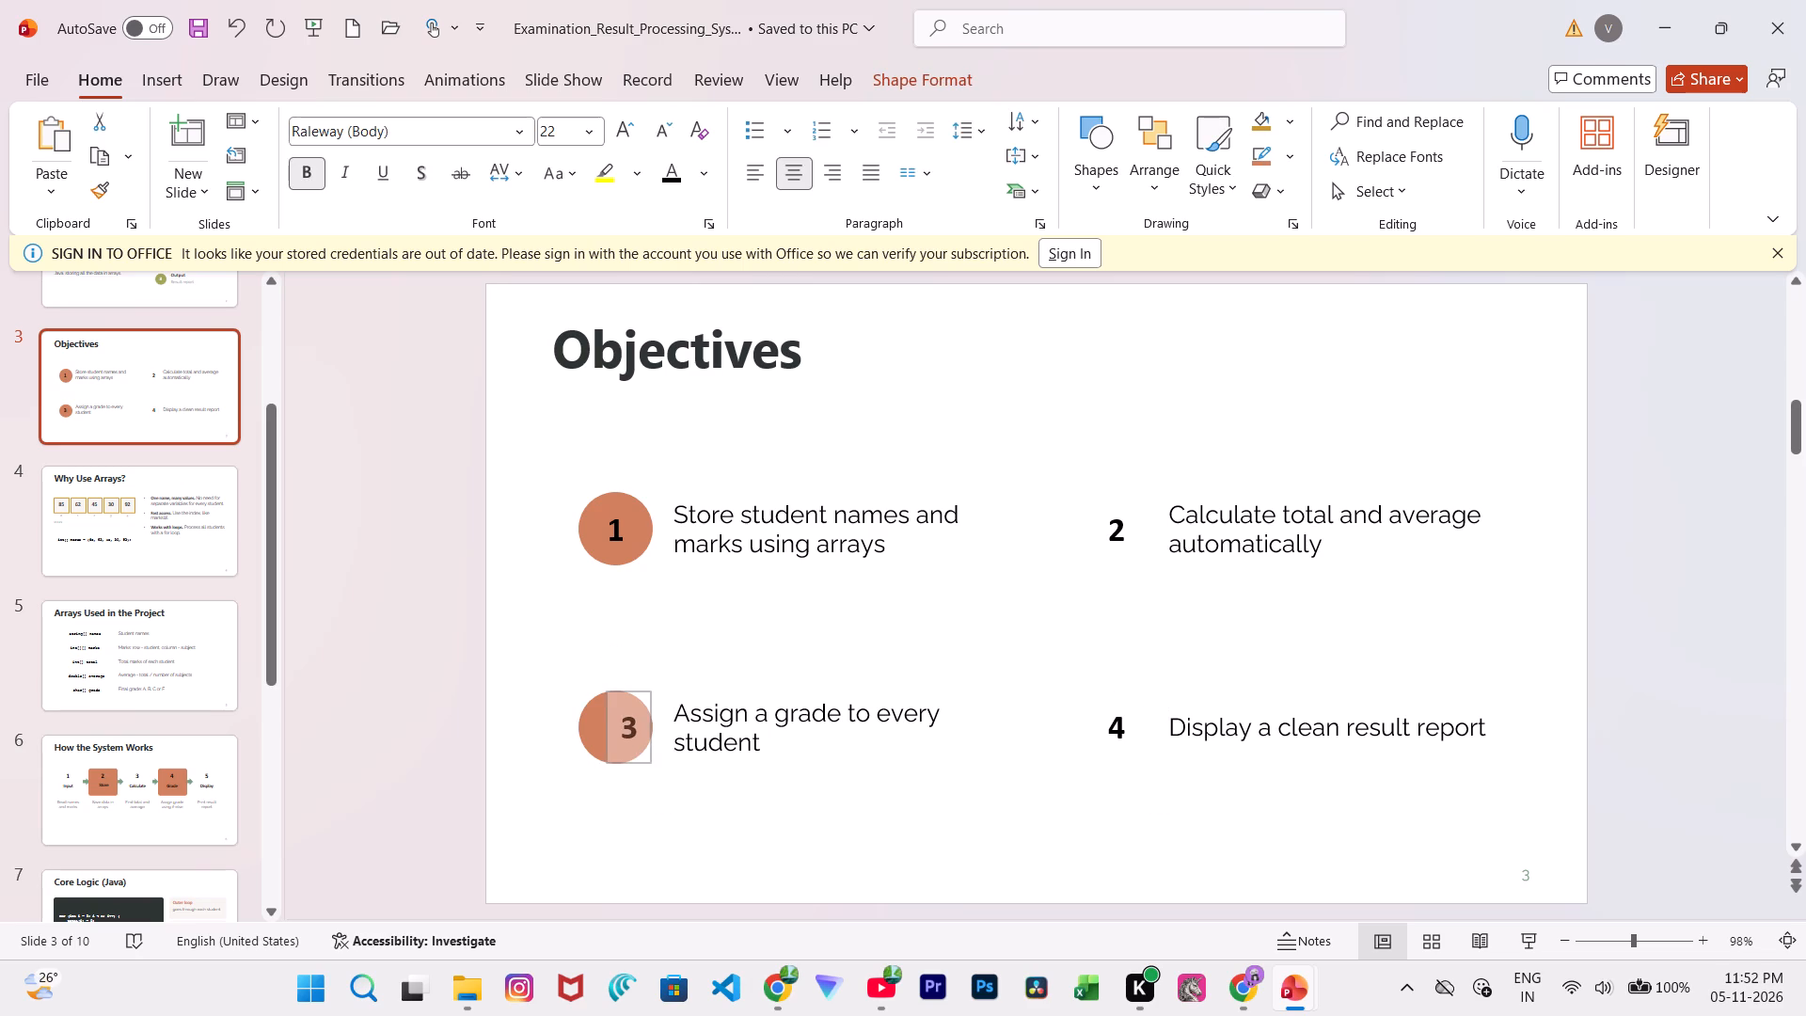
left_click_drag(606, 726, 593, 727)
left_click(581, 729)
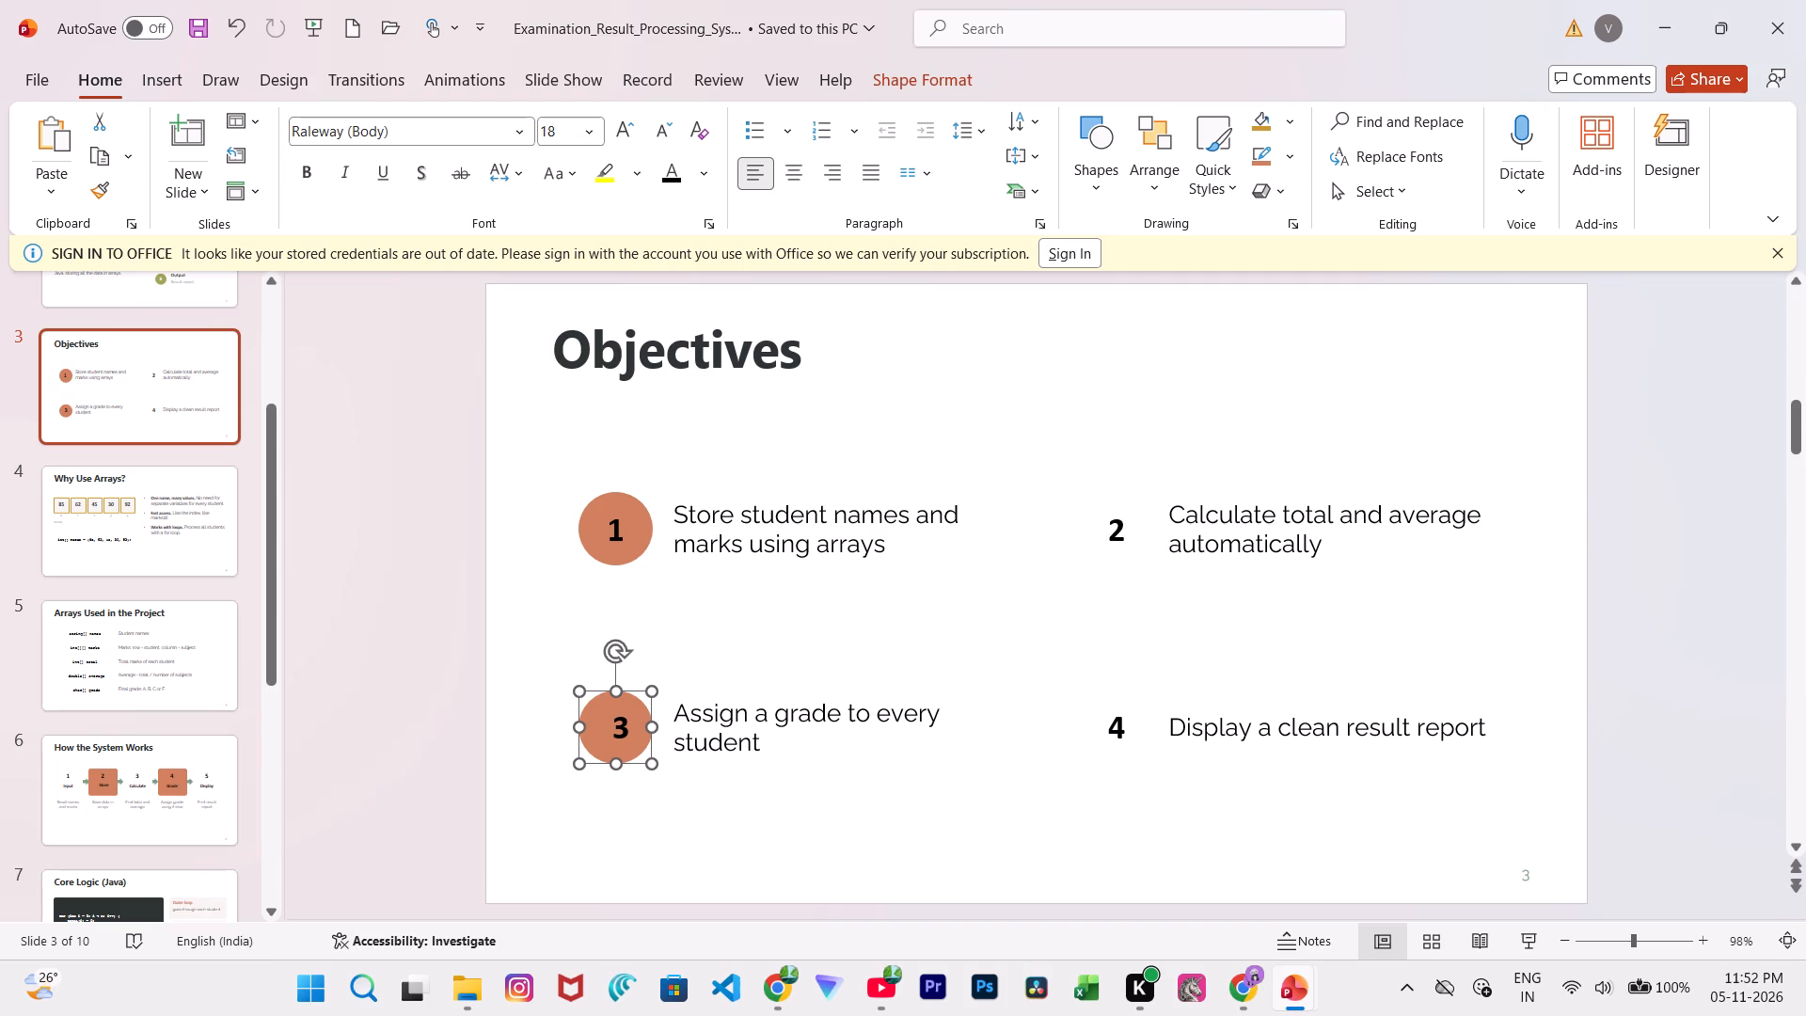
key("BackSpace")
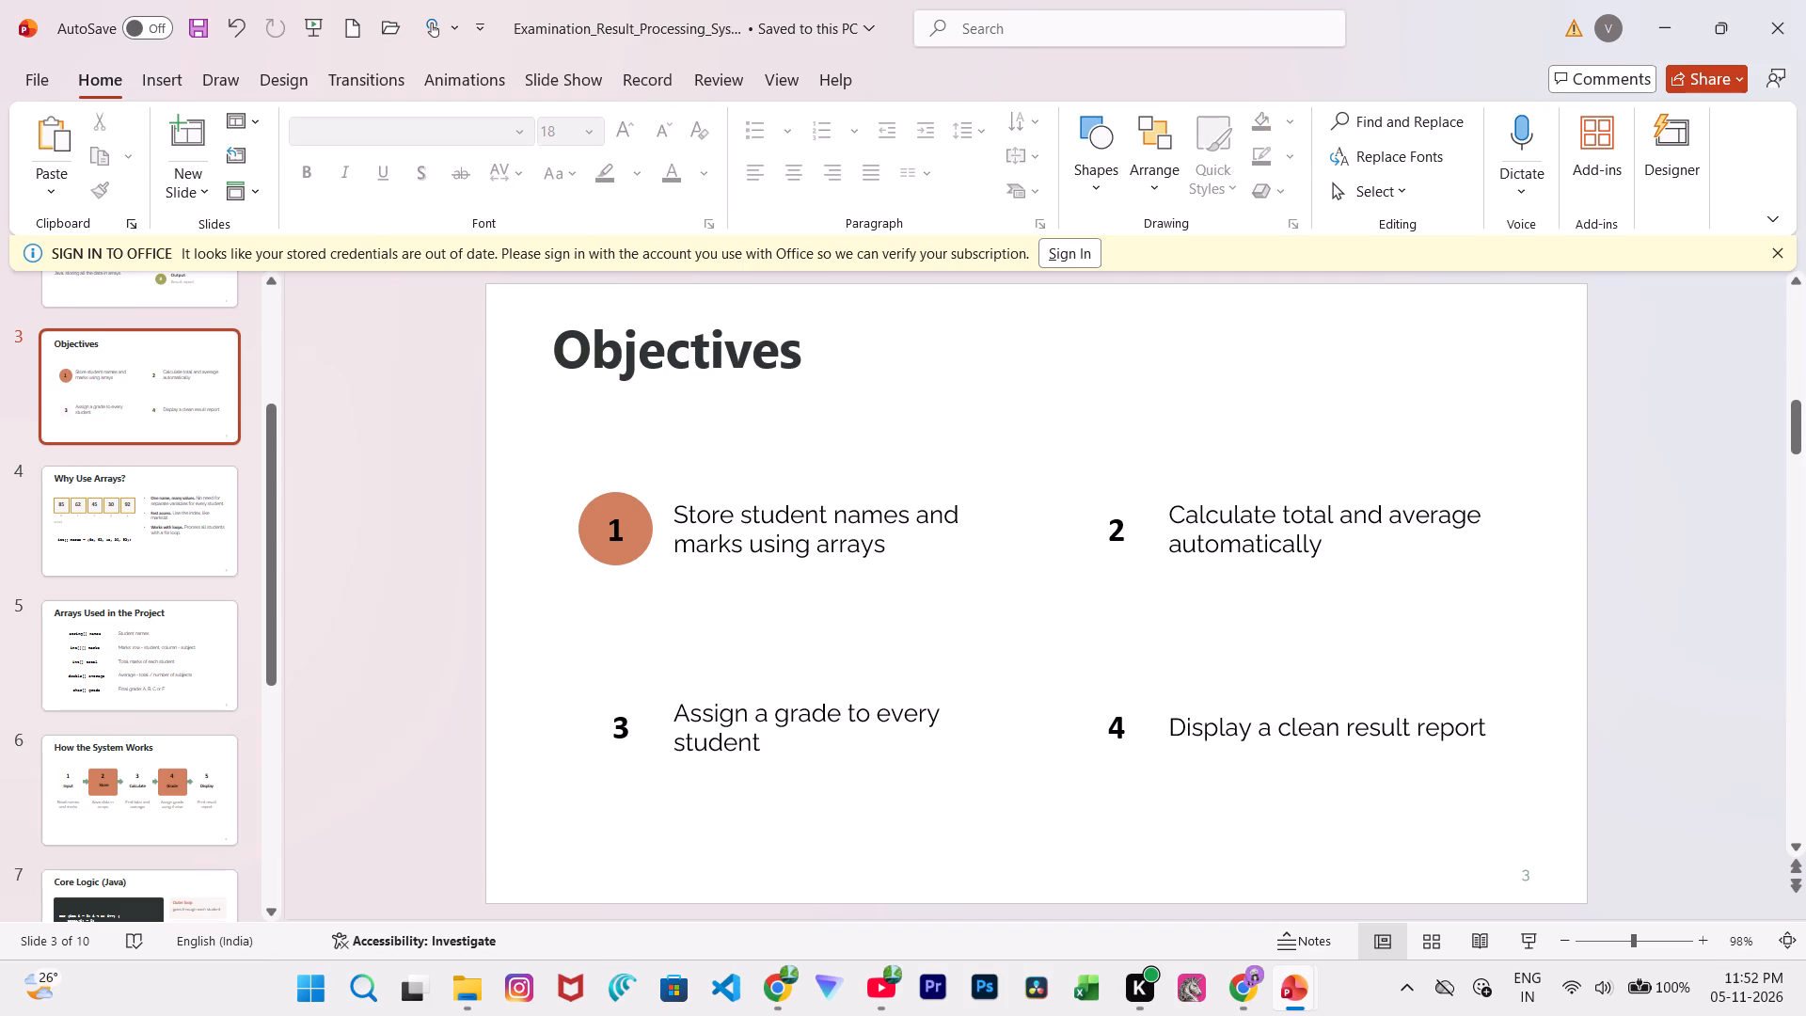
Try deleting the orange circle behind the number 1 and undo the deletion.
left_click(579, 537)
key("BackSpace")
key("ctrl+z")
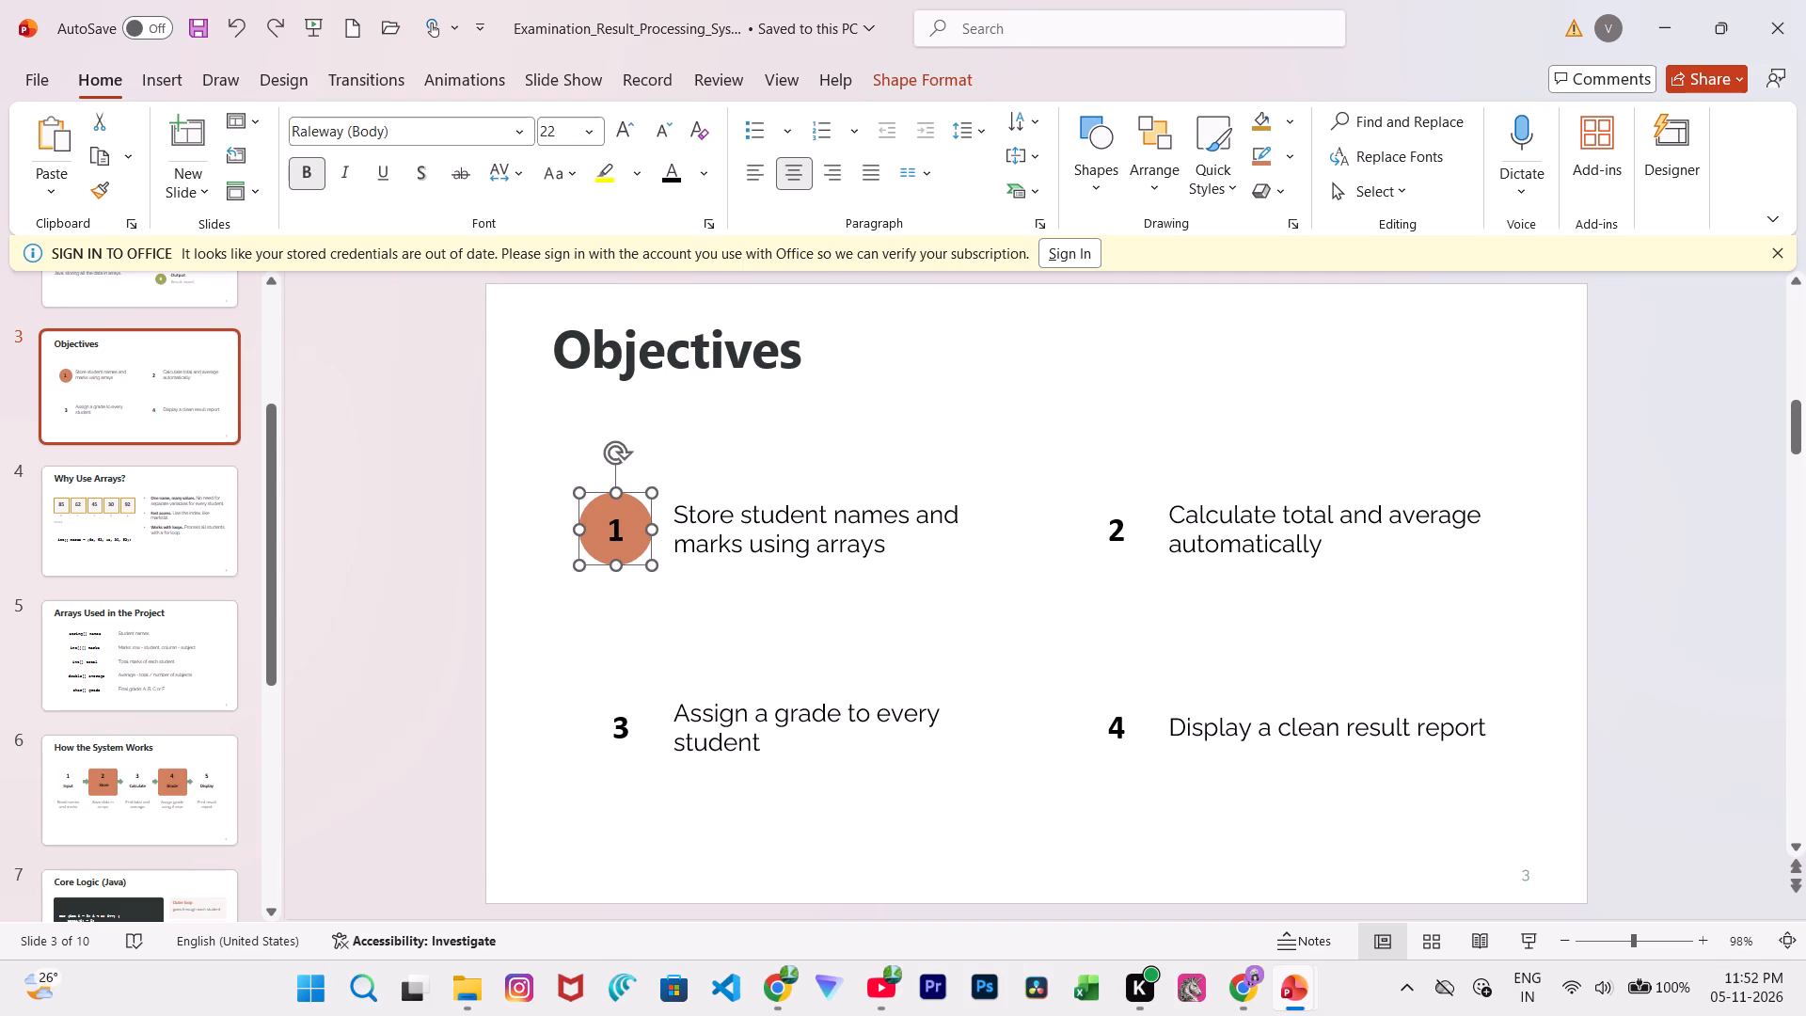
Narrow the number 1's text box slightly from its left edge and delete the orange circle behind it.
left_click(581, 525)
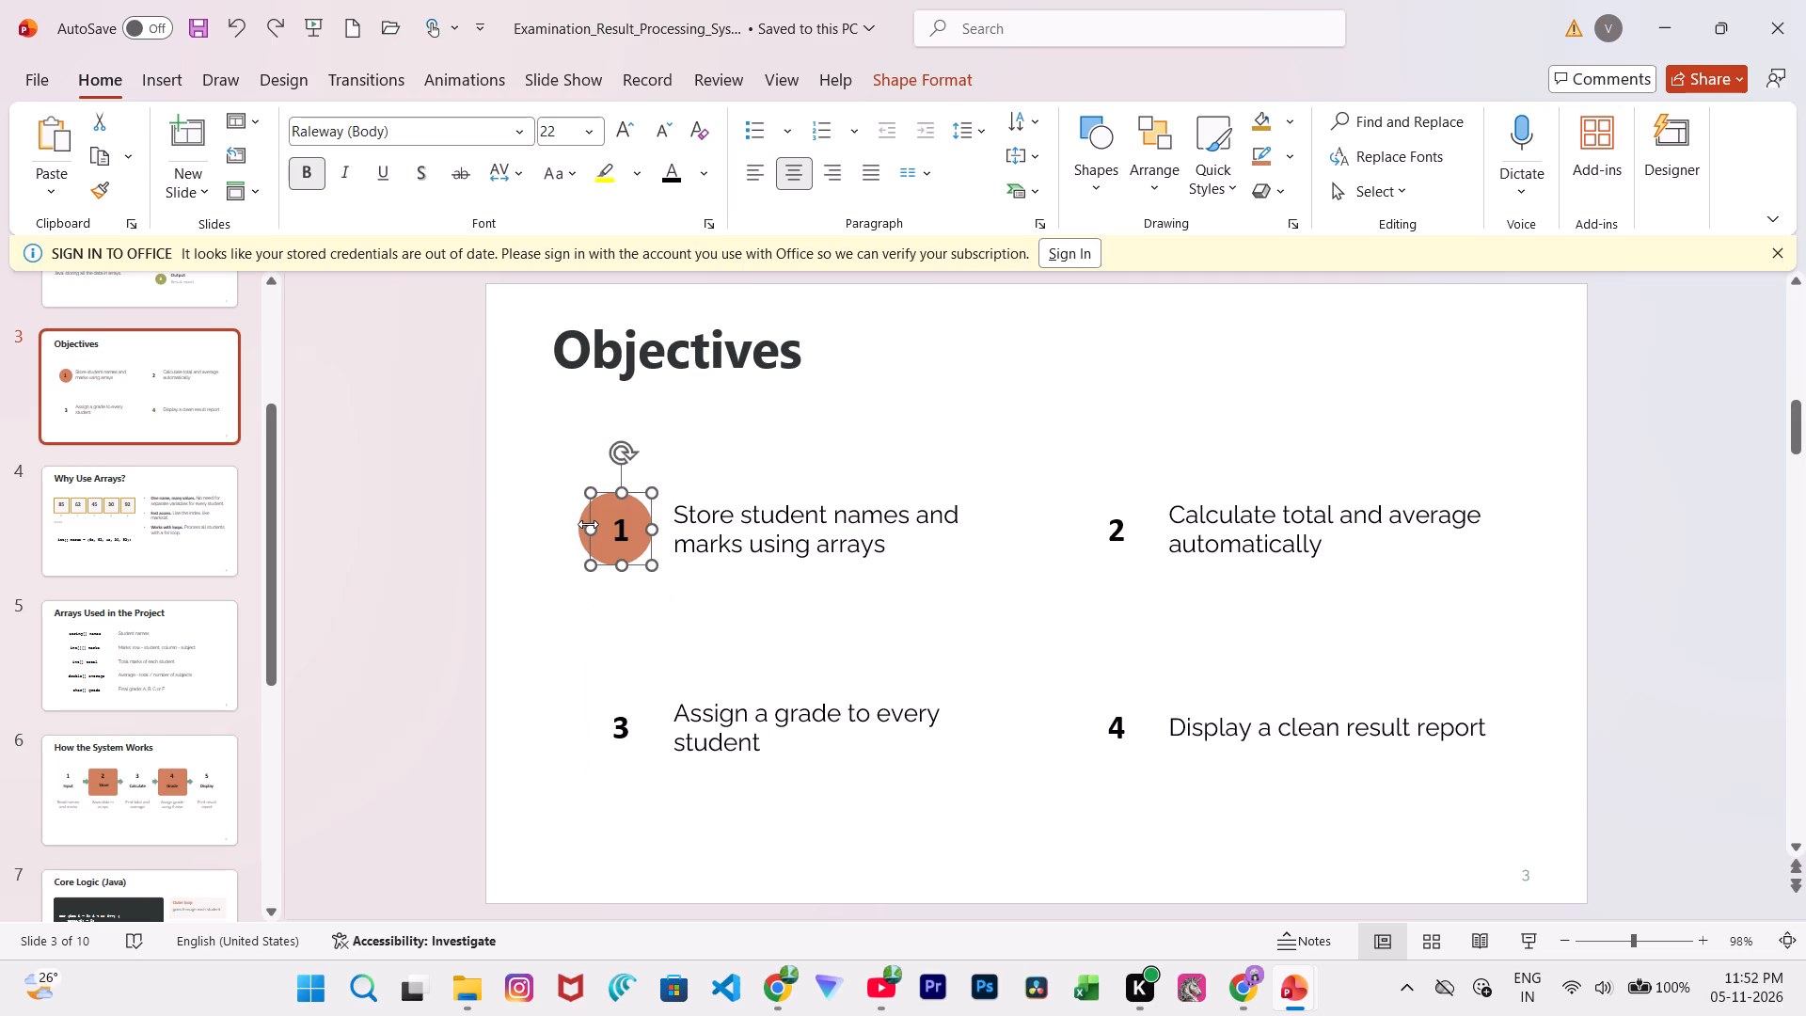
left_click(579, 526)
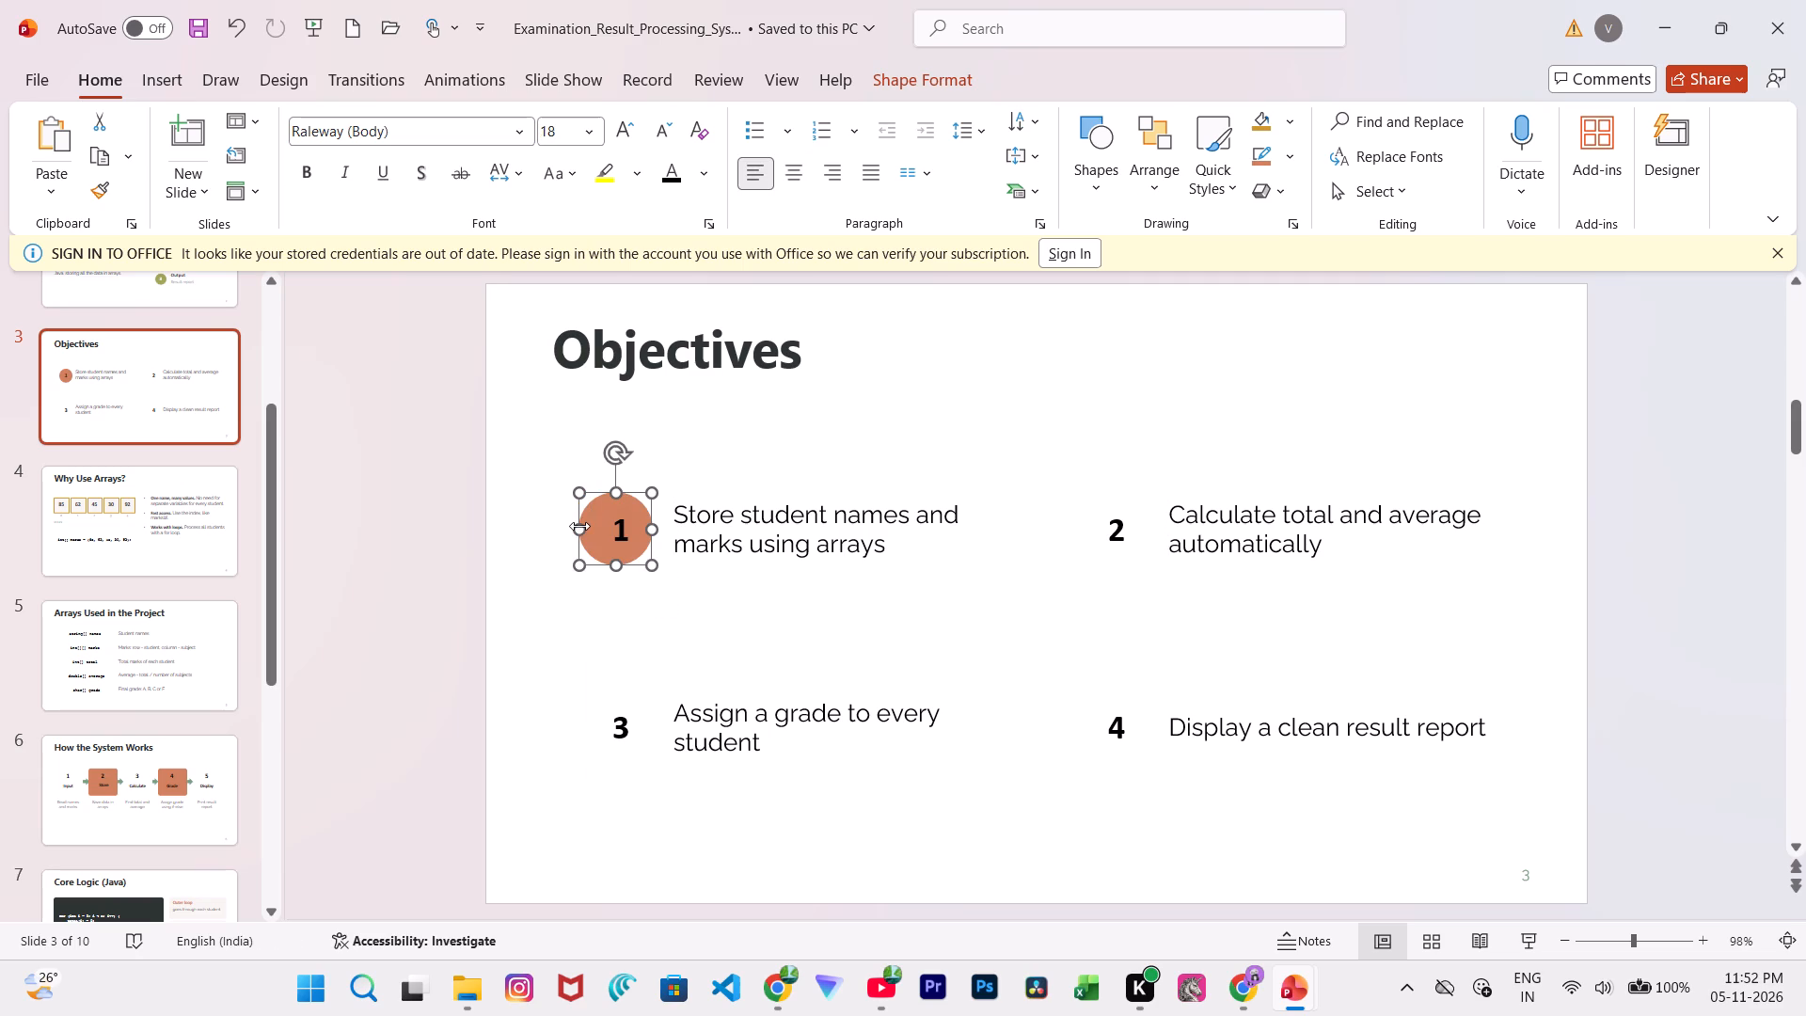
key("BackSpace")
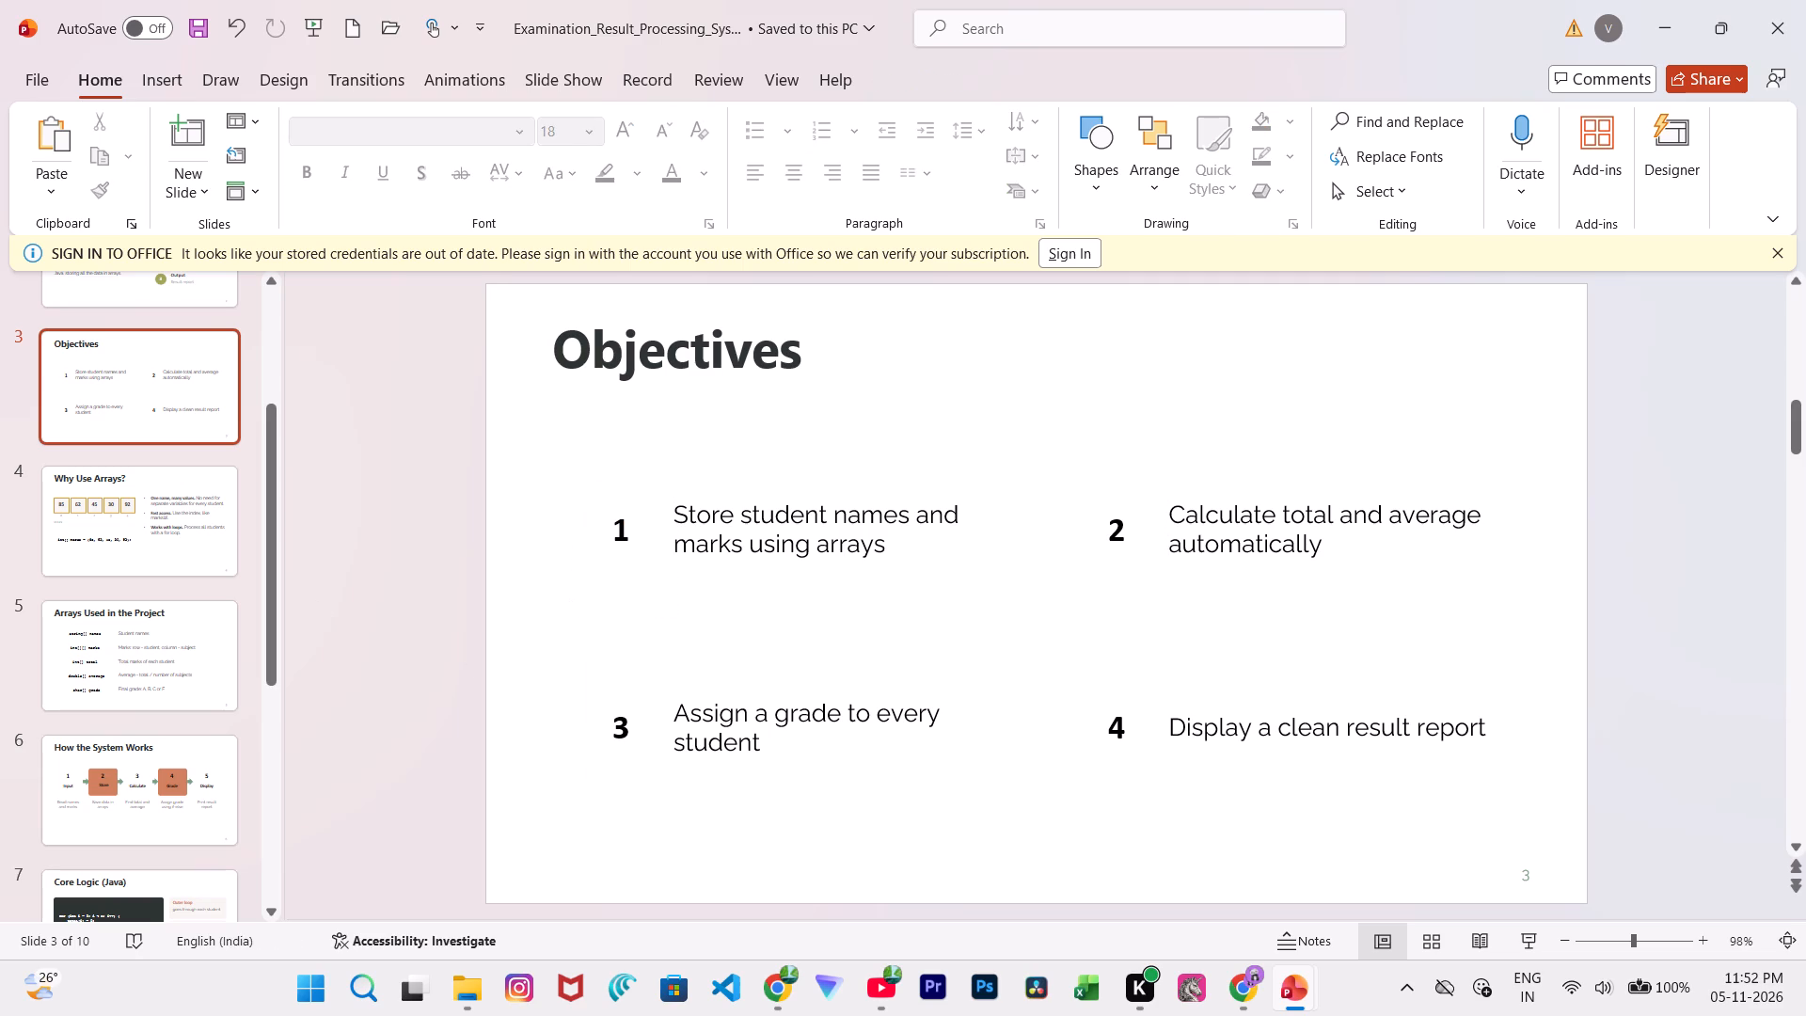
Add a period after each of the objective numbers 1, 2, 4 and 3.
left_click(624, 525)
key("period")
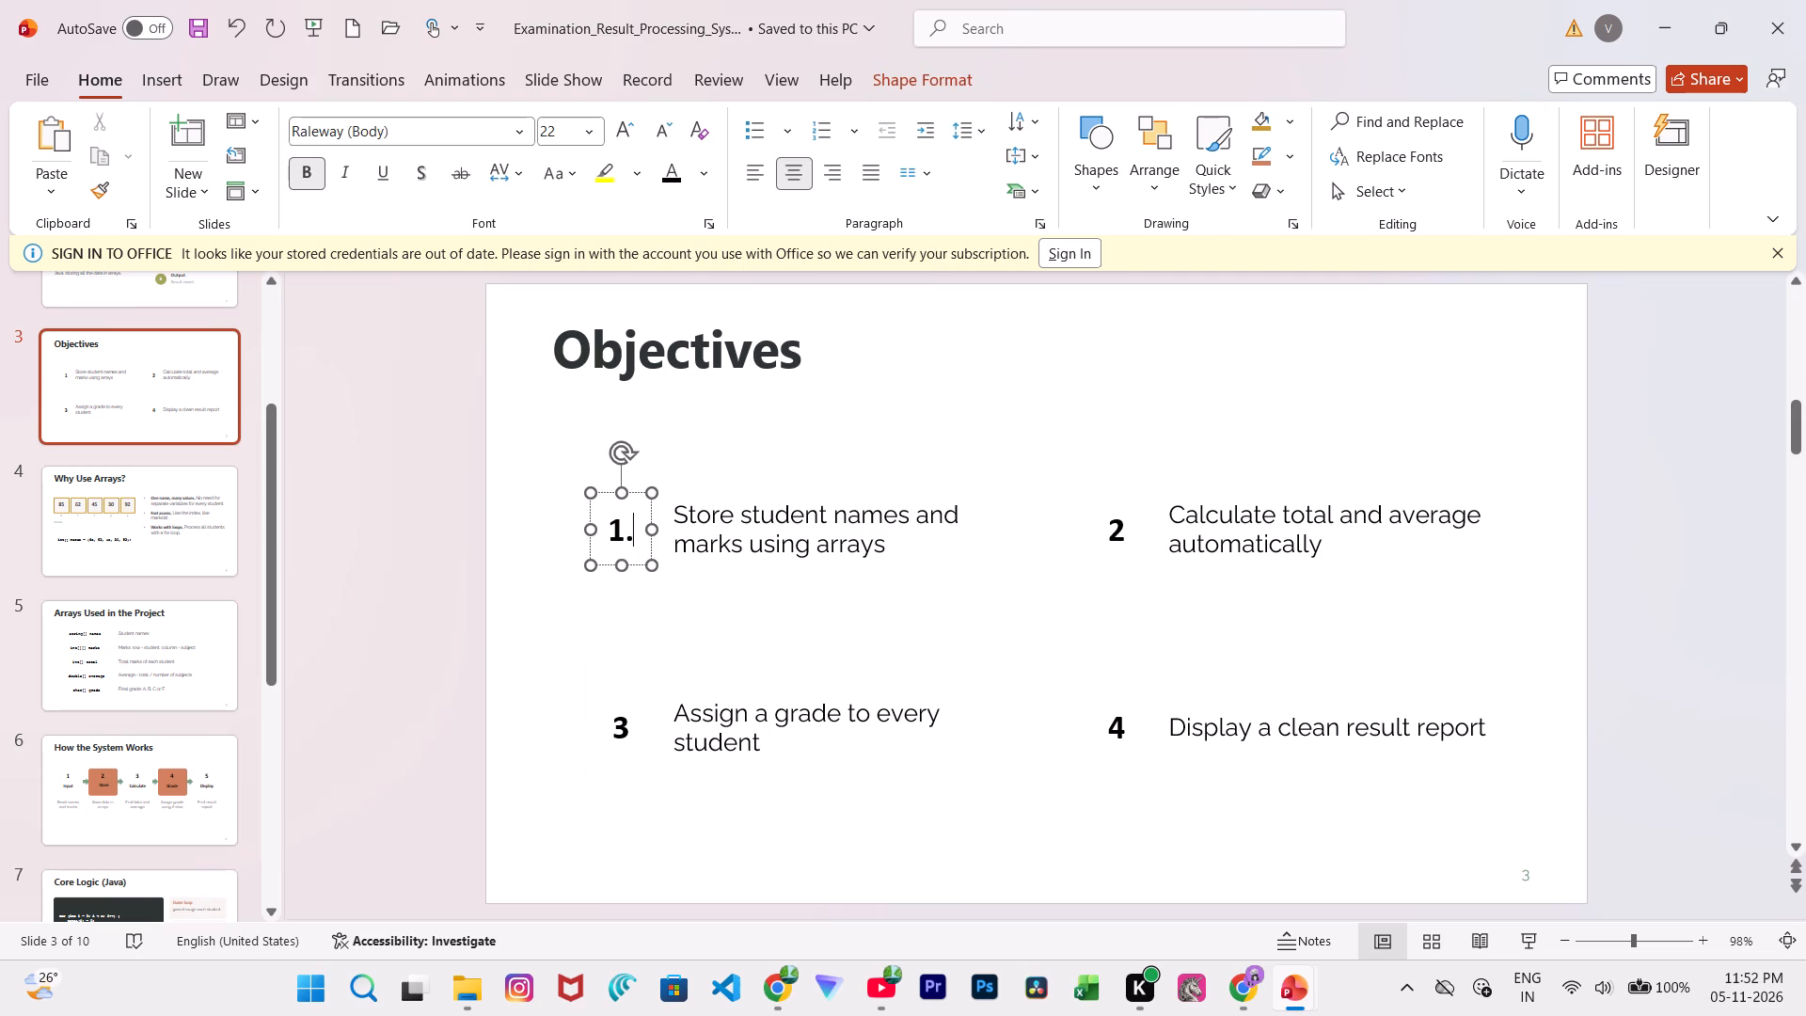
left_click(1122, 531)
key("period")
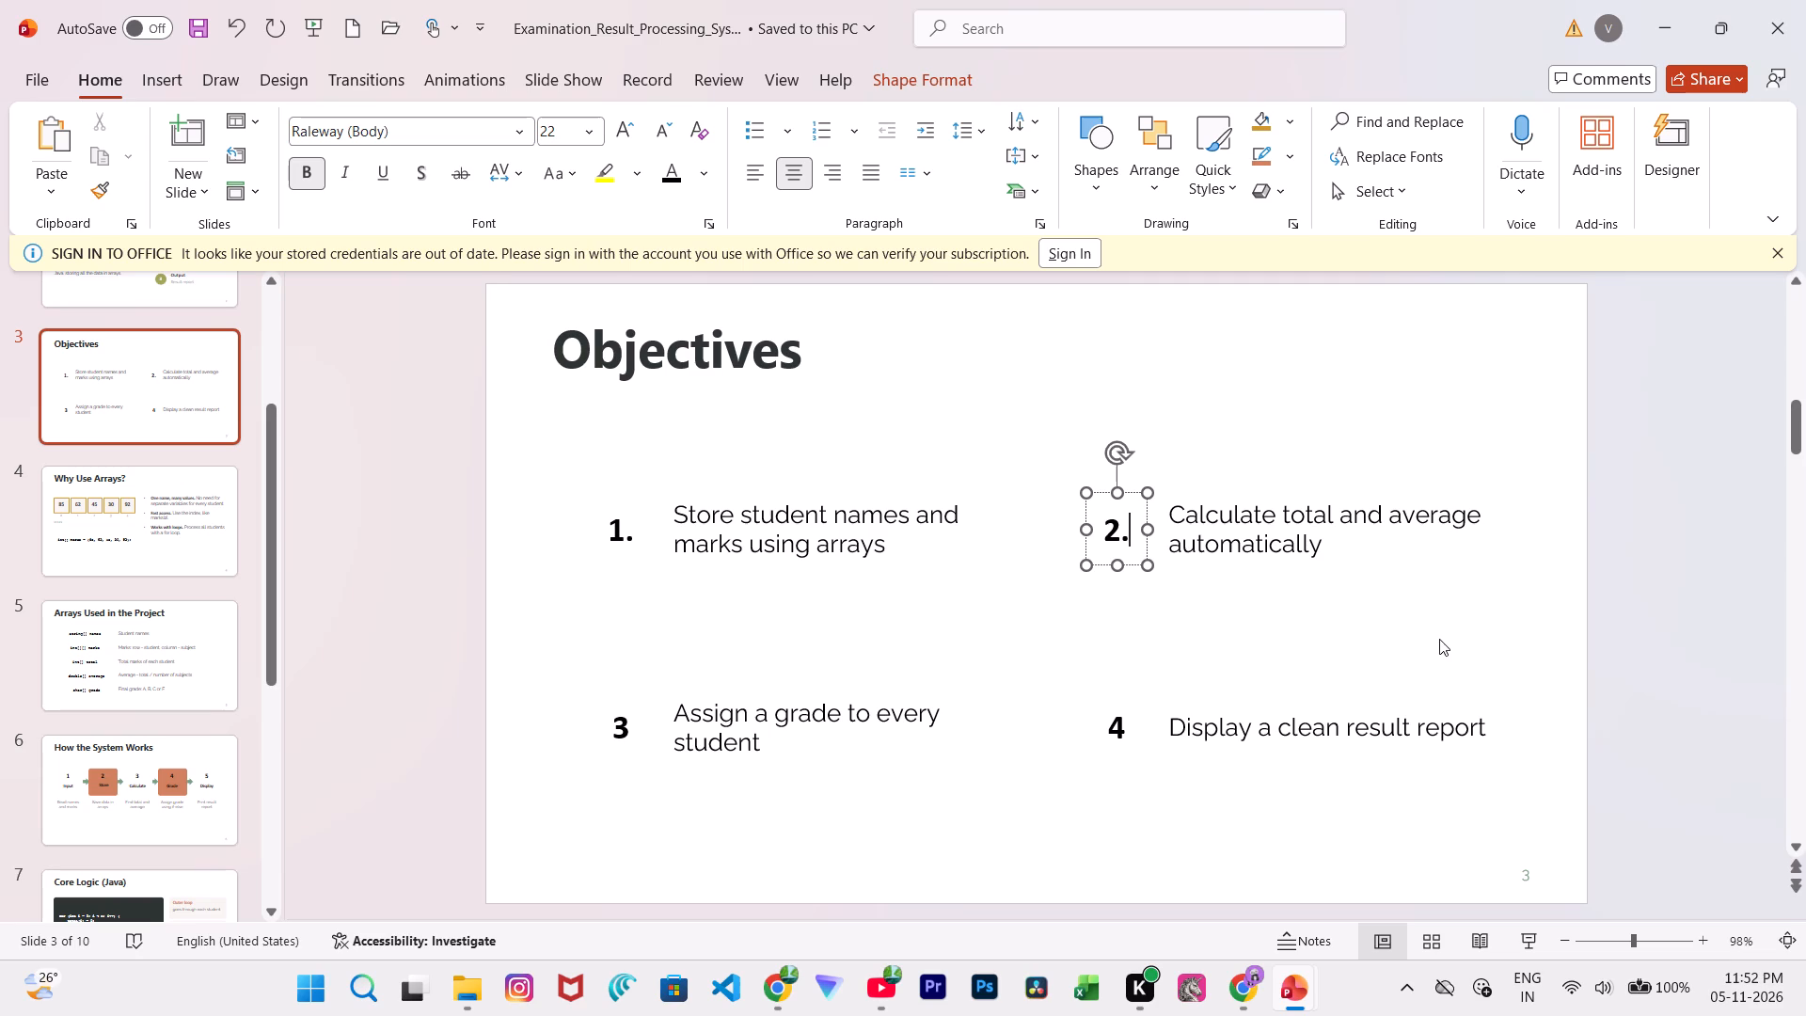
left_click(1364, 708)
left_click(1122, 726)
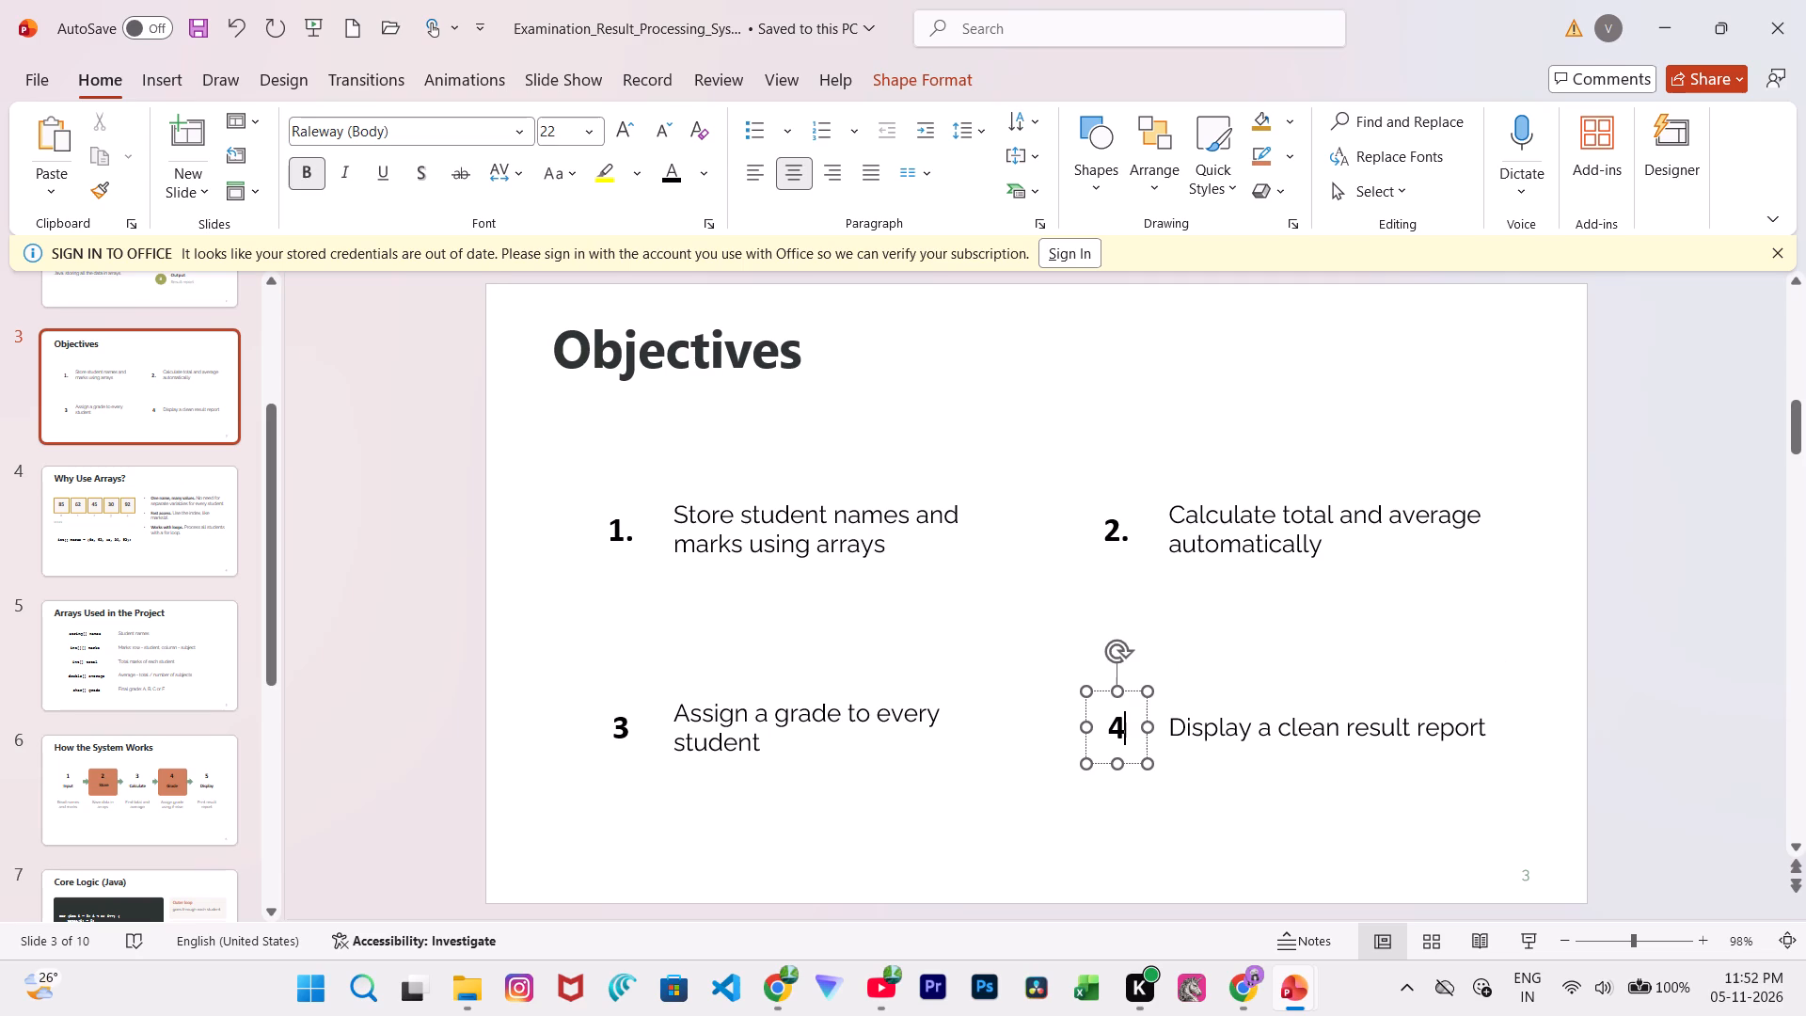
key("period")
left_click(623, 724)
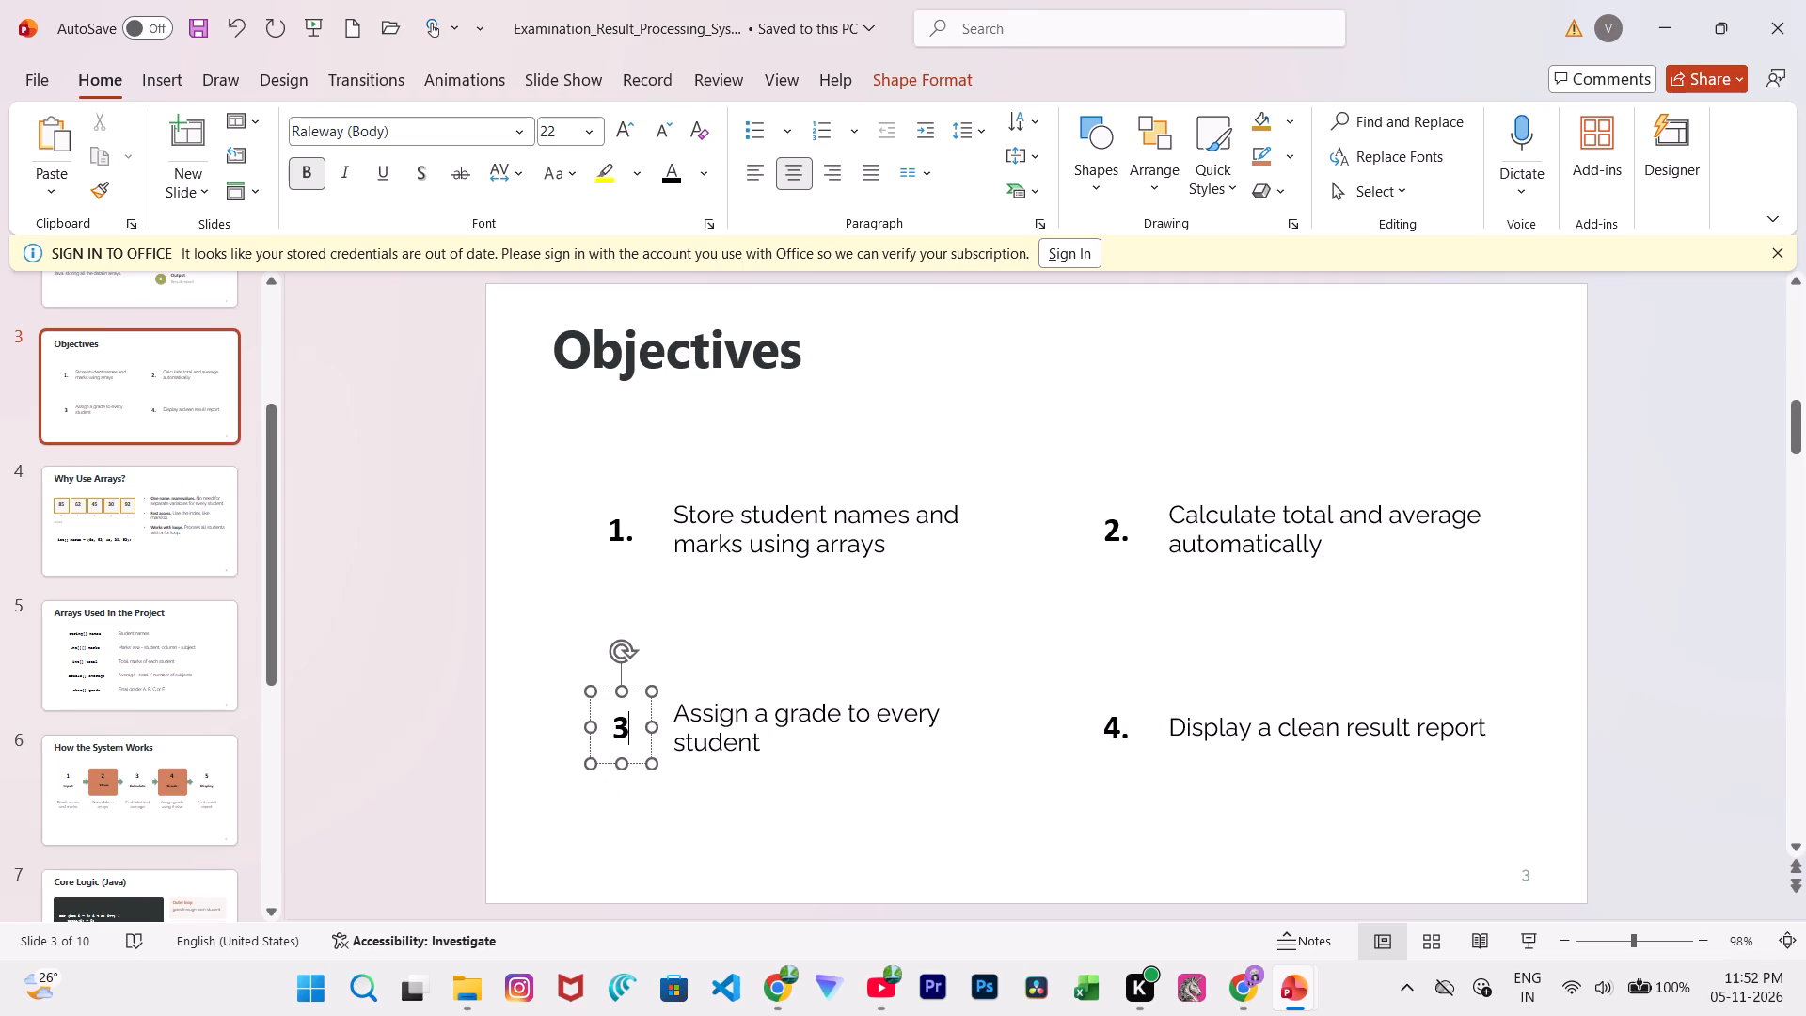
key("period")
Look over the How the System Works and Why Use Arrays? slides and open the Introduction slide.
left_click(147, 772)
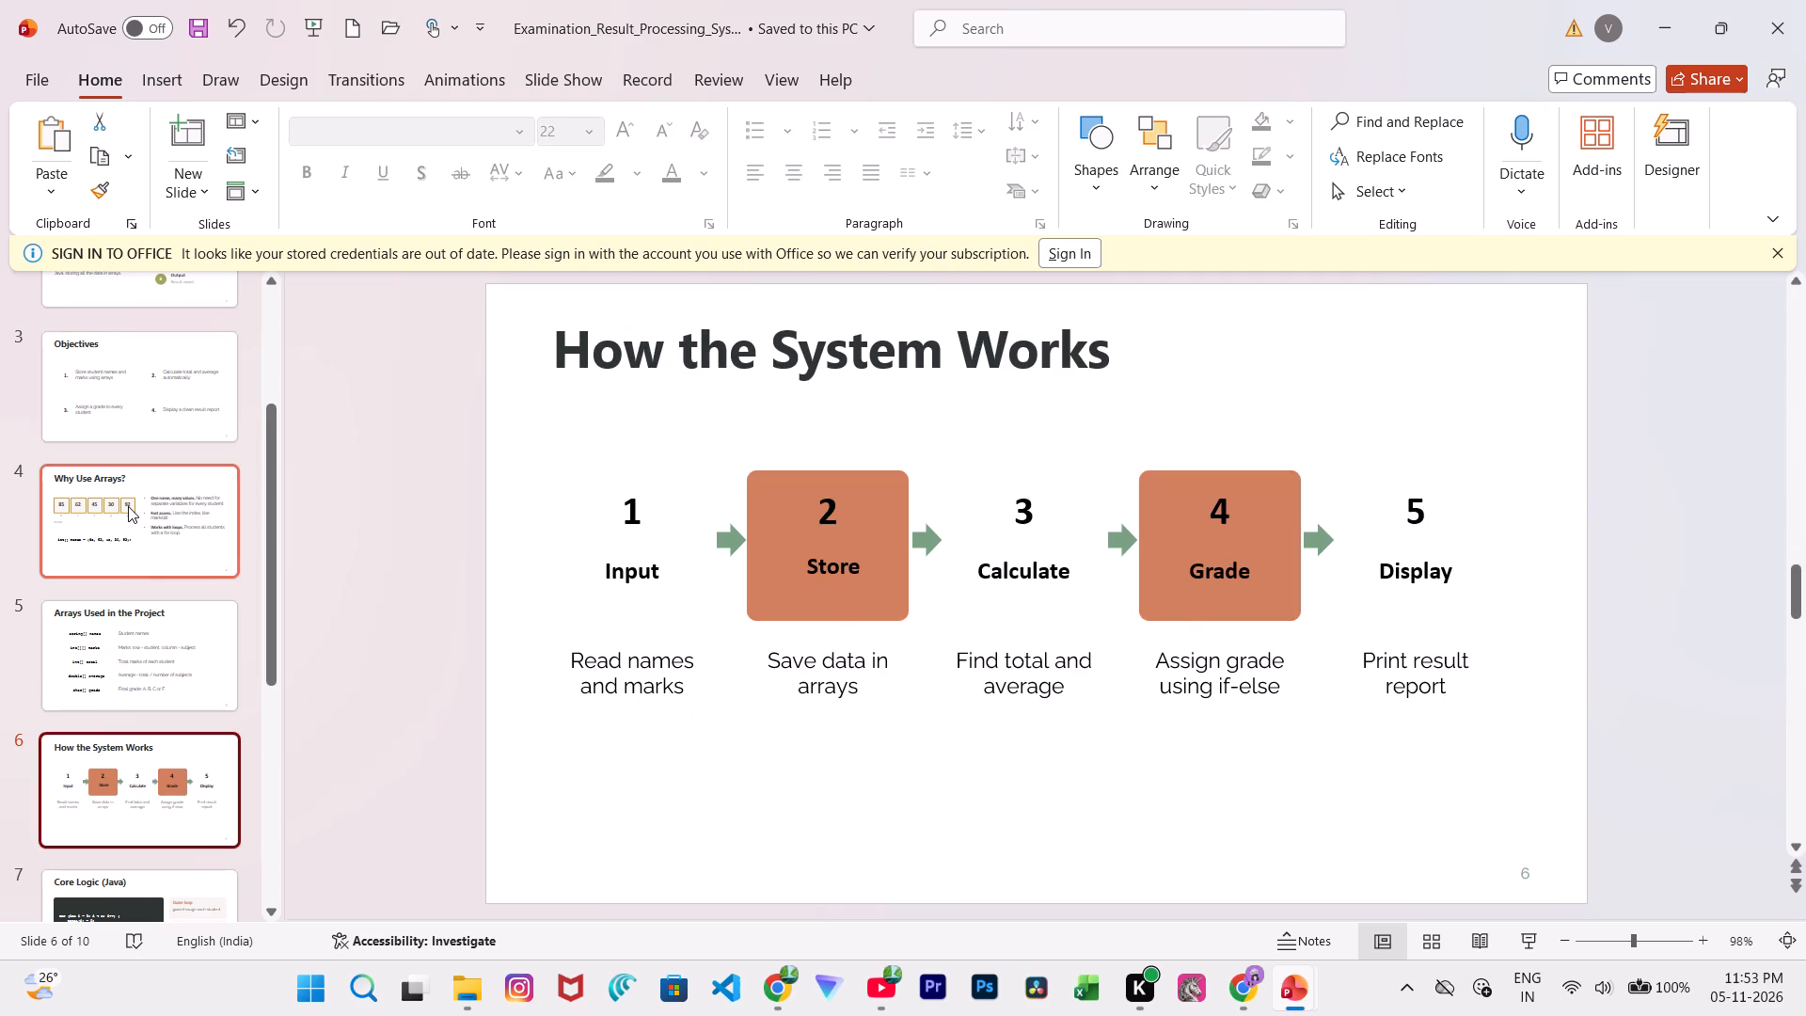
left_click(128, 506)
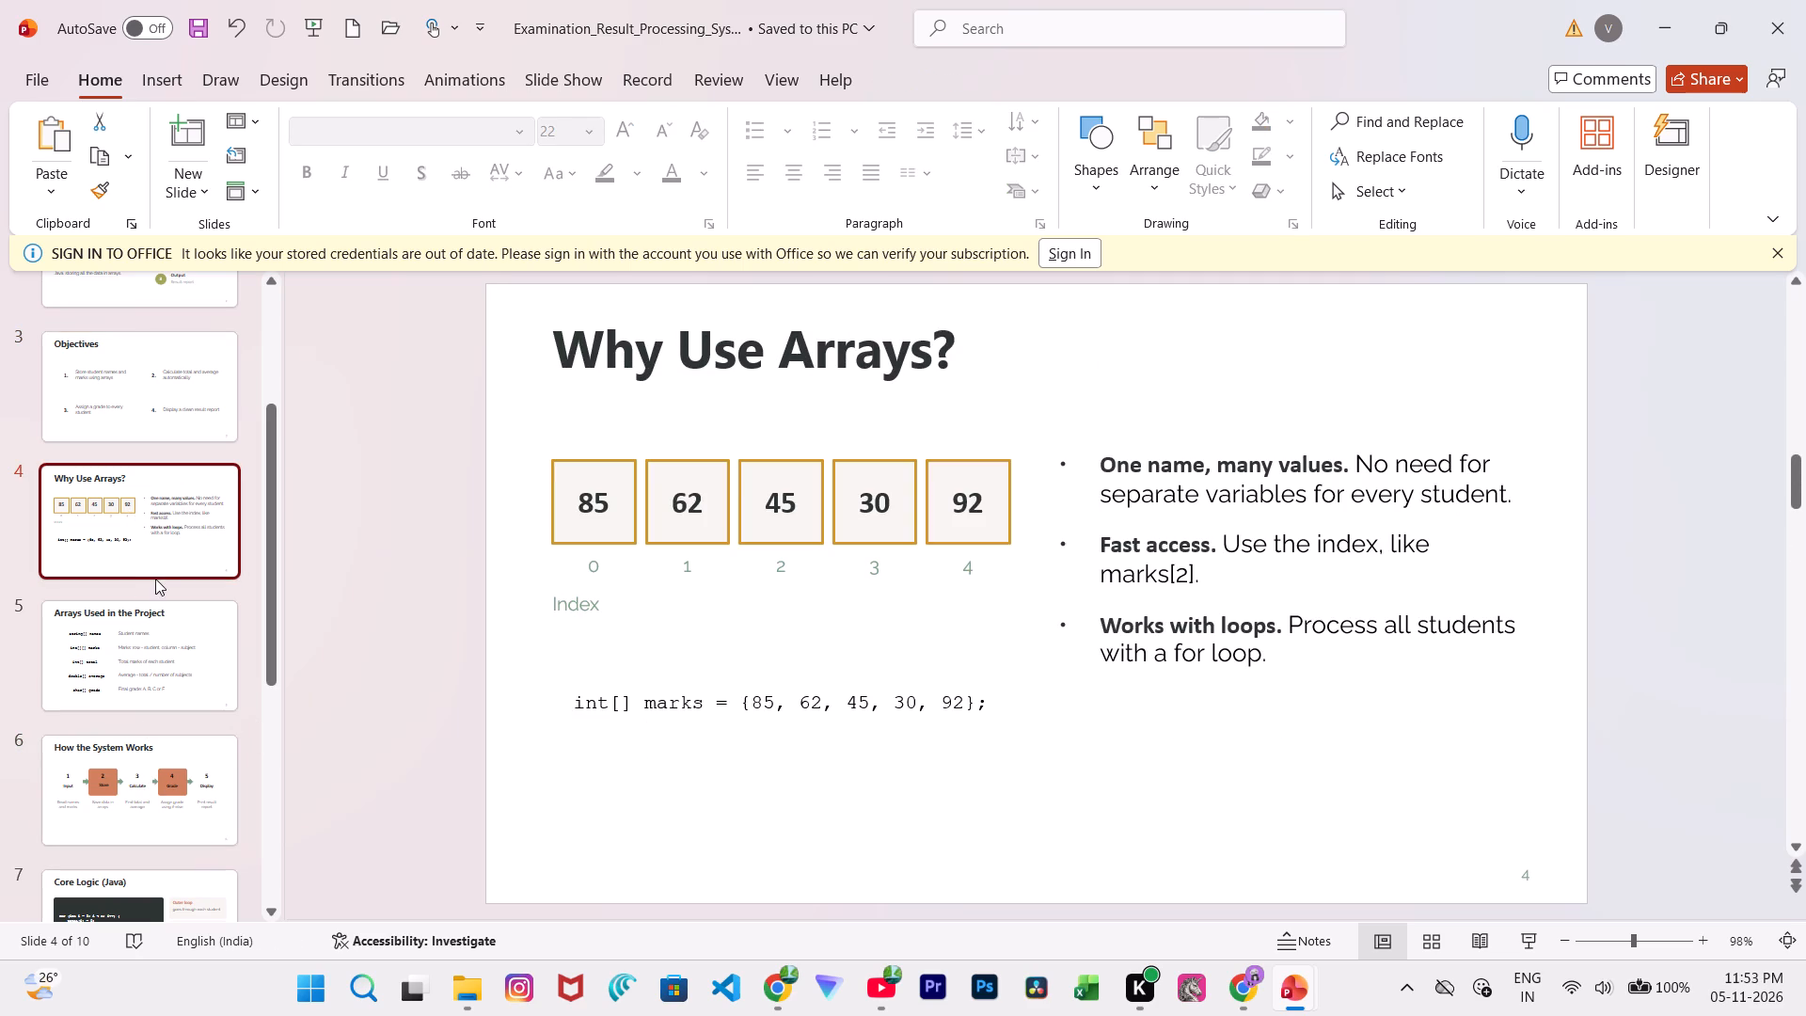
scroll(88, 390, "up", 1)
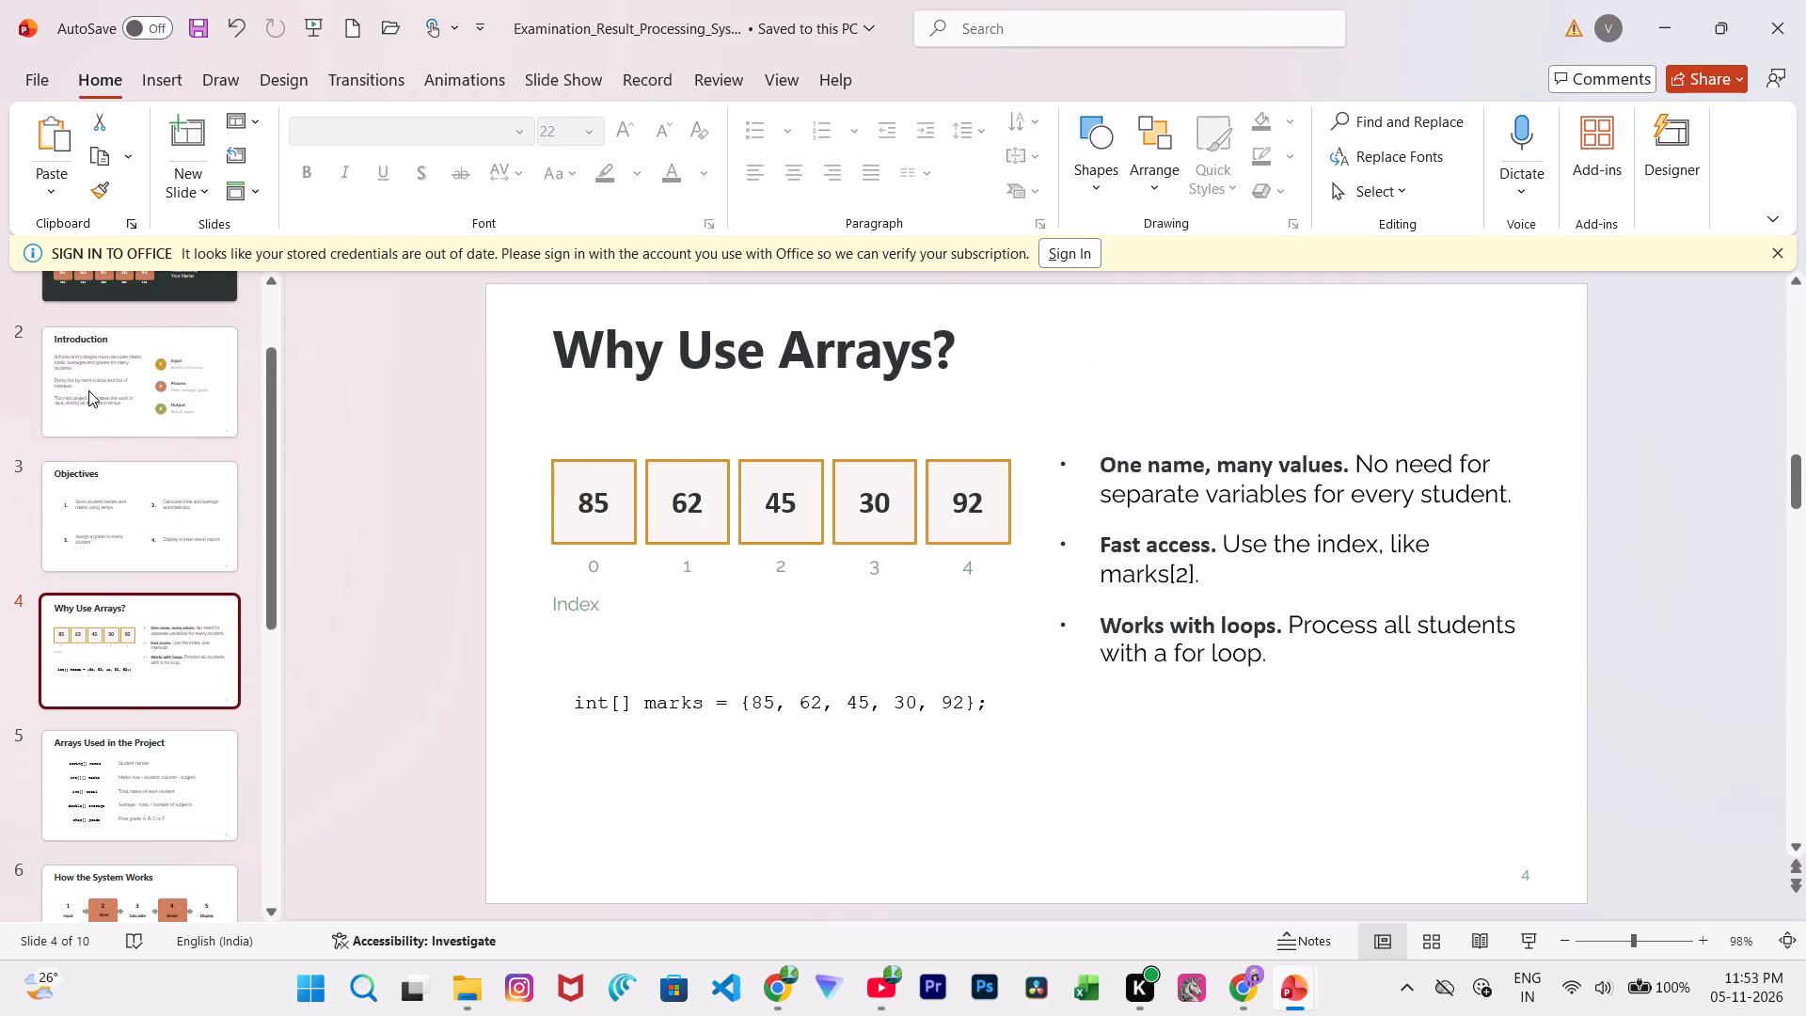
left_click(88, 390)
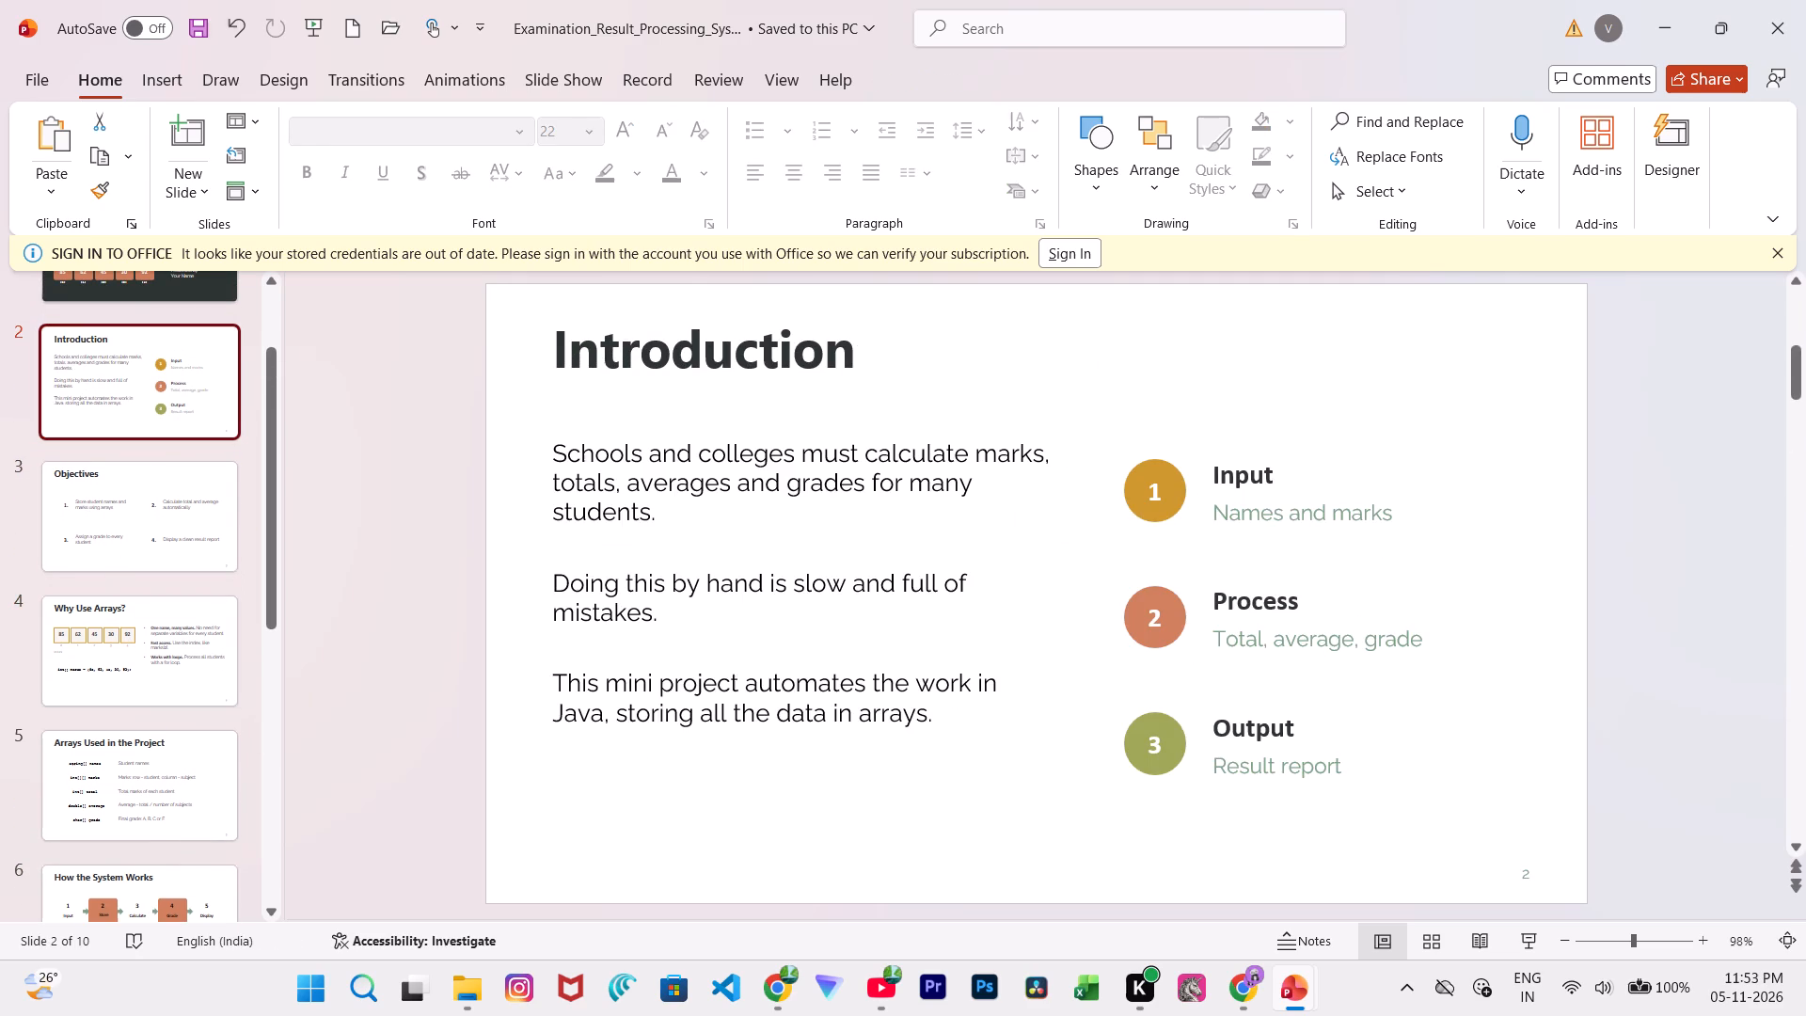
Change the number 1 beside Input on the Introduction slide to black text.
double_click(1147, 492)
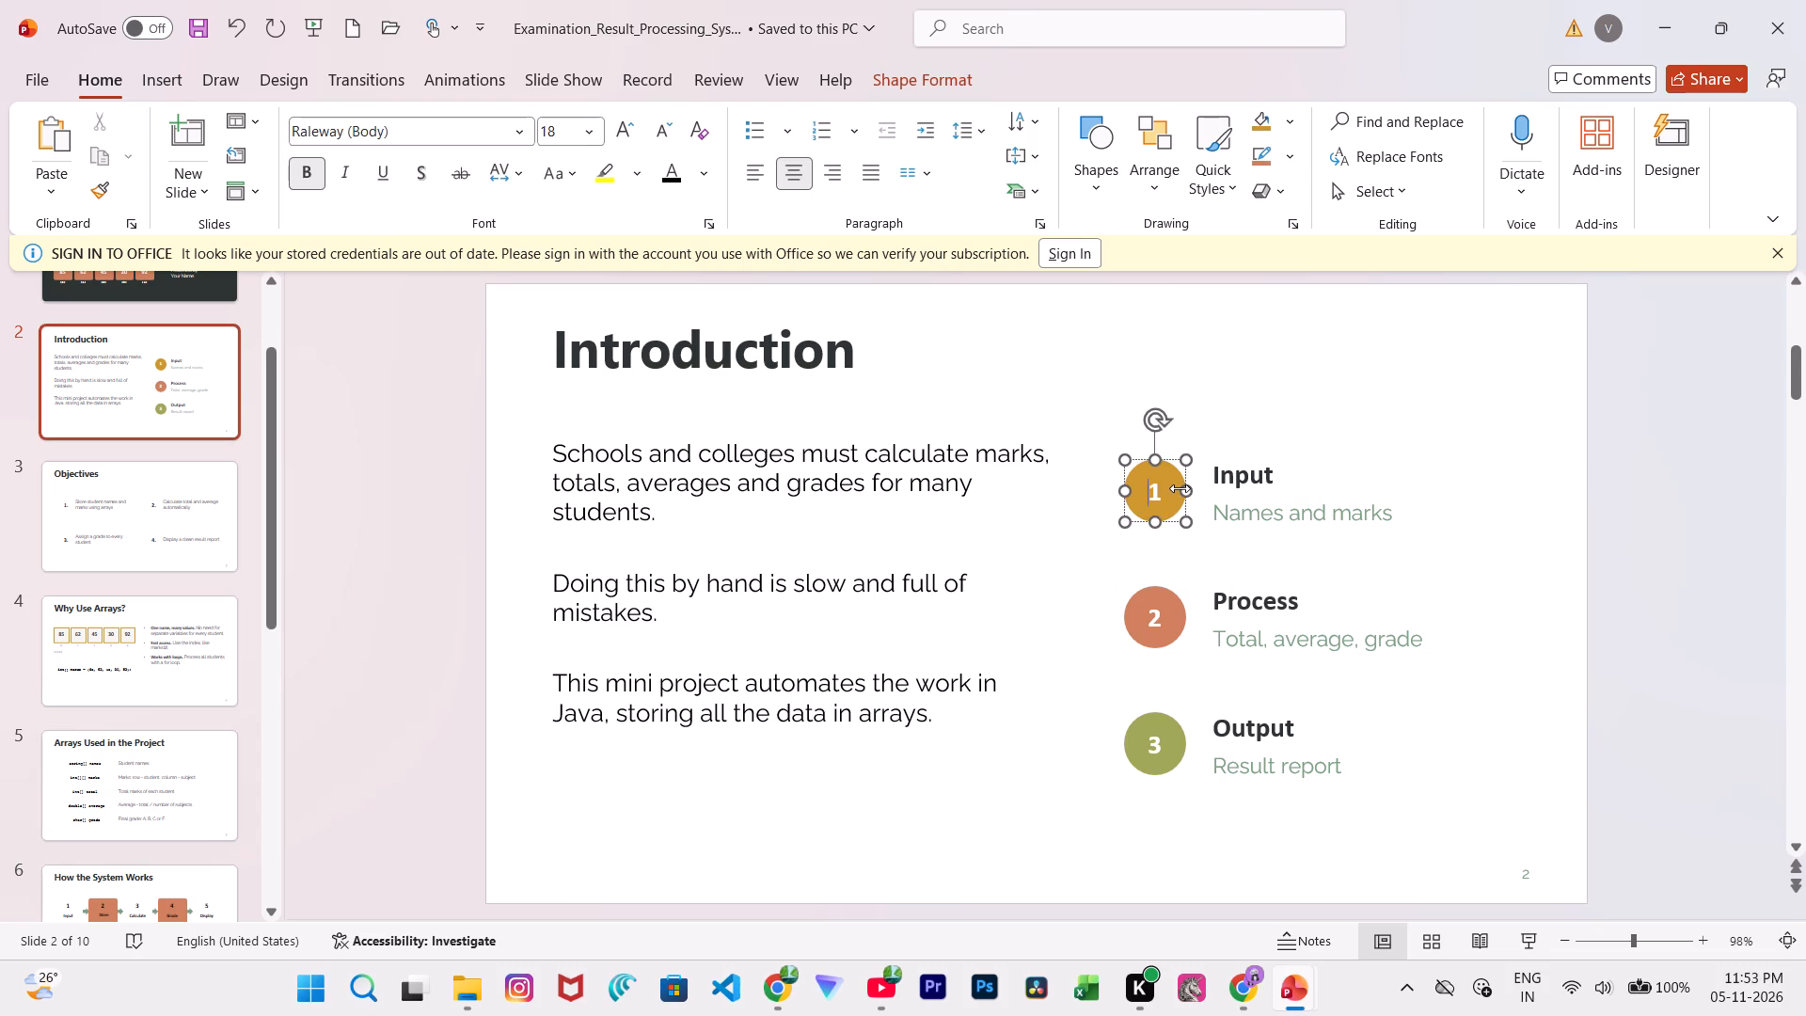
left_click_drag(1154, 490, 1169, 490)
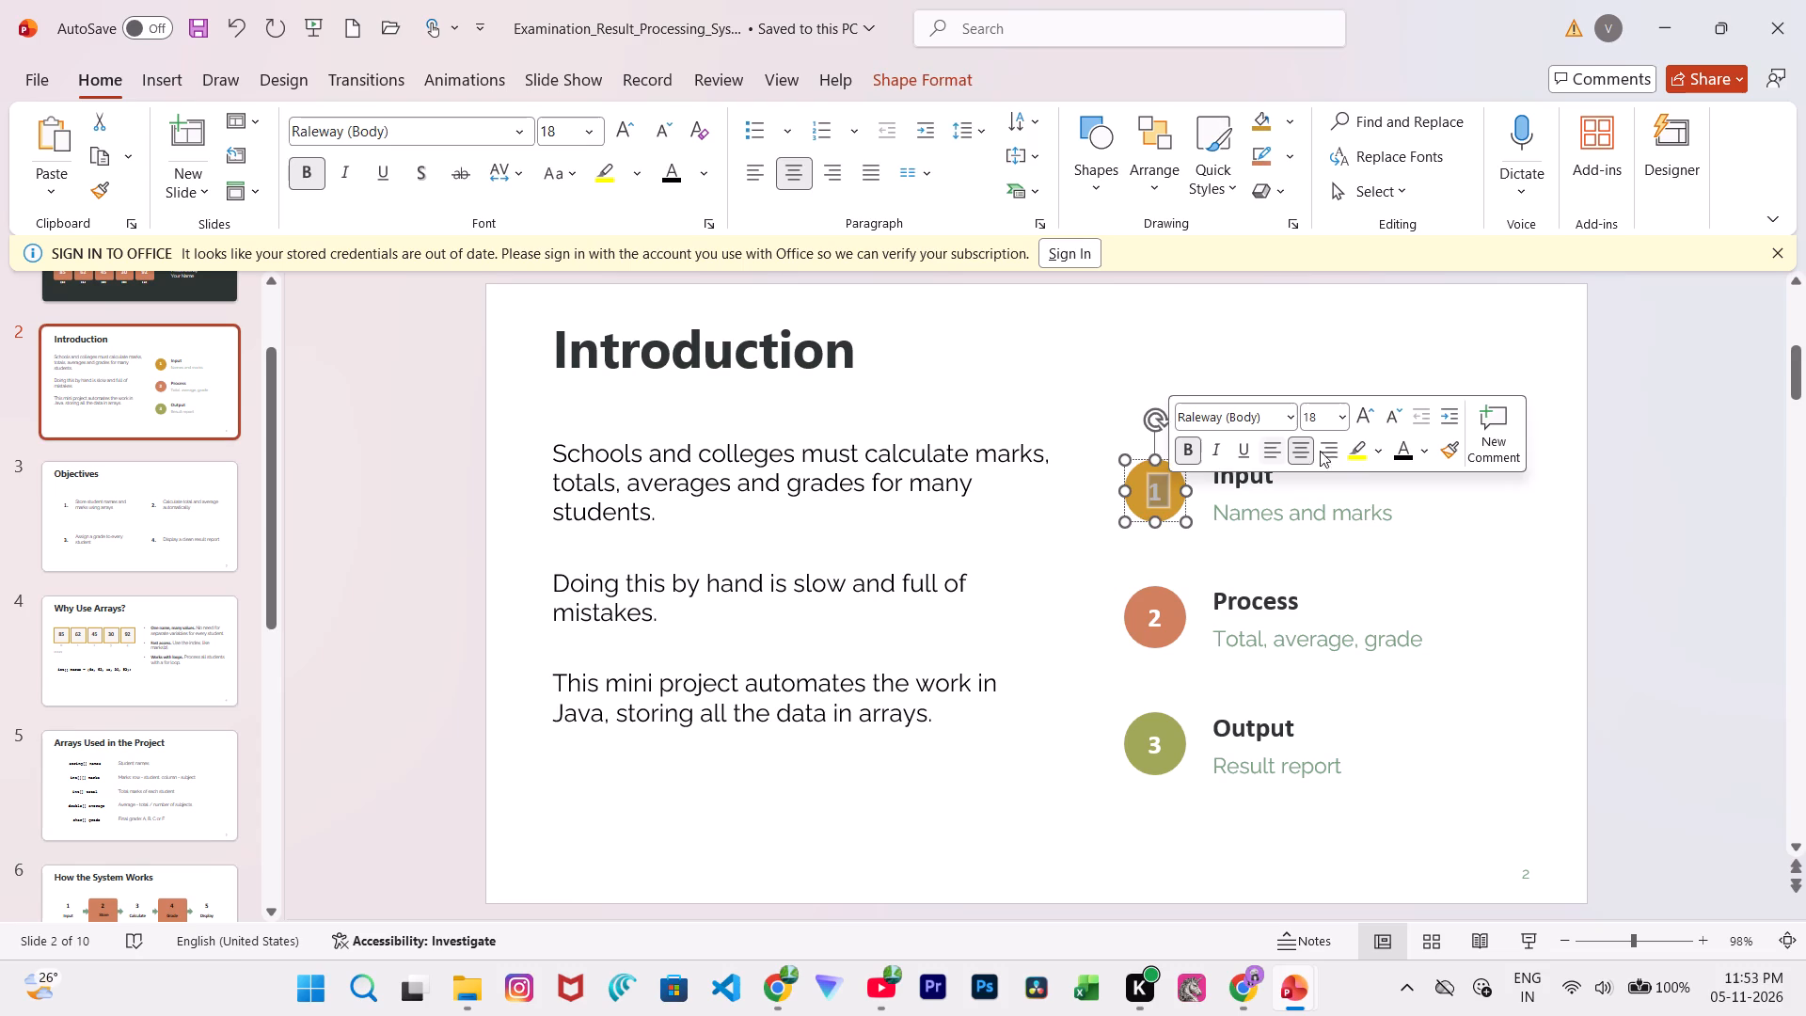
left_click(1392, 441)
Narrow the number 1's text box slightly from its left edge and delete the orange circle behind it.
left_click_drag(1129, 490, 1139, 490)
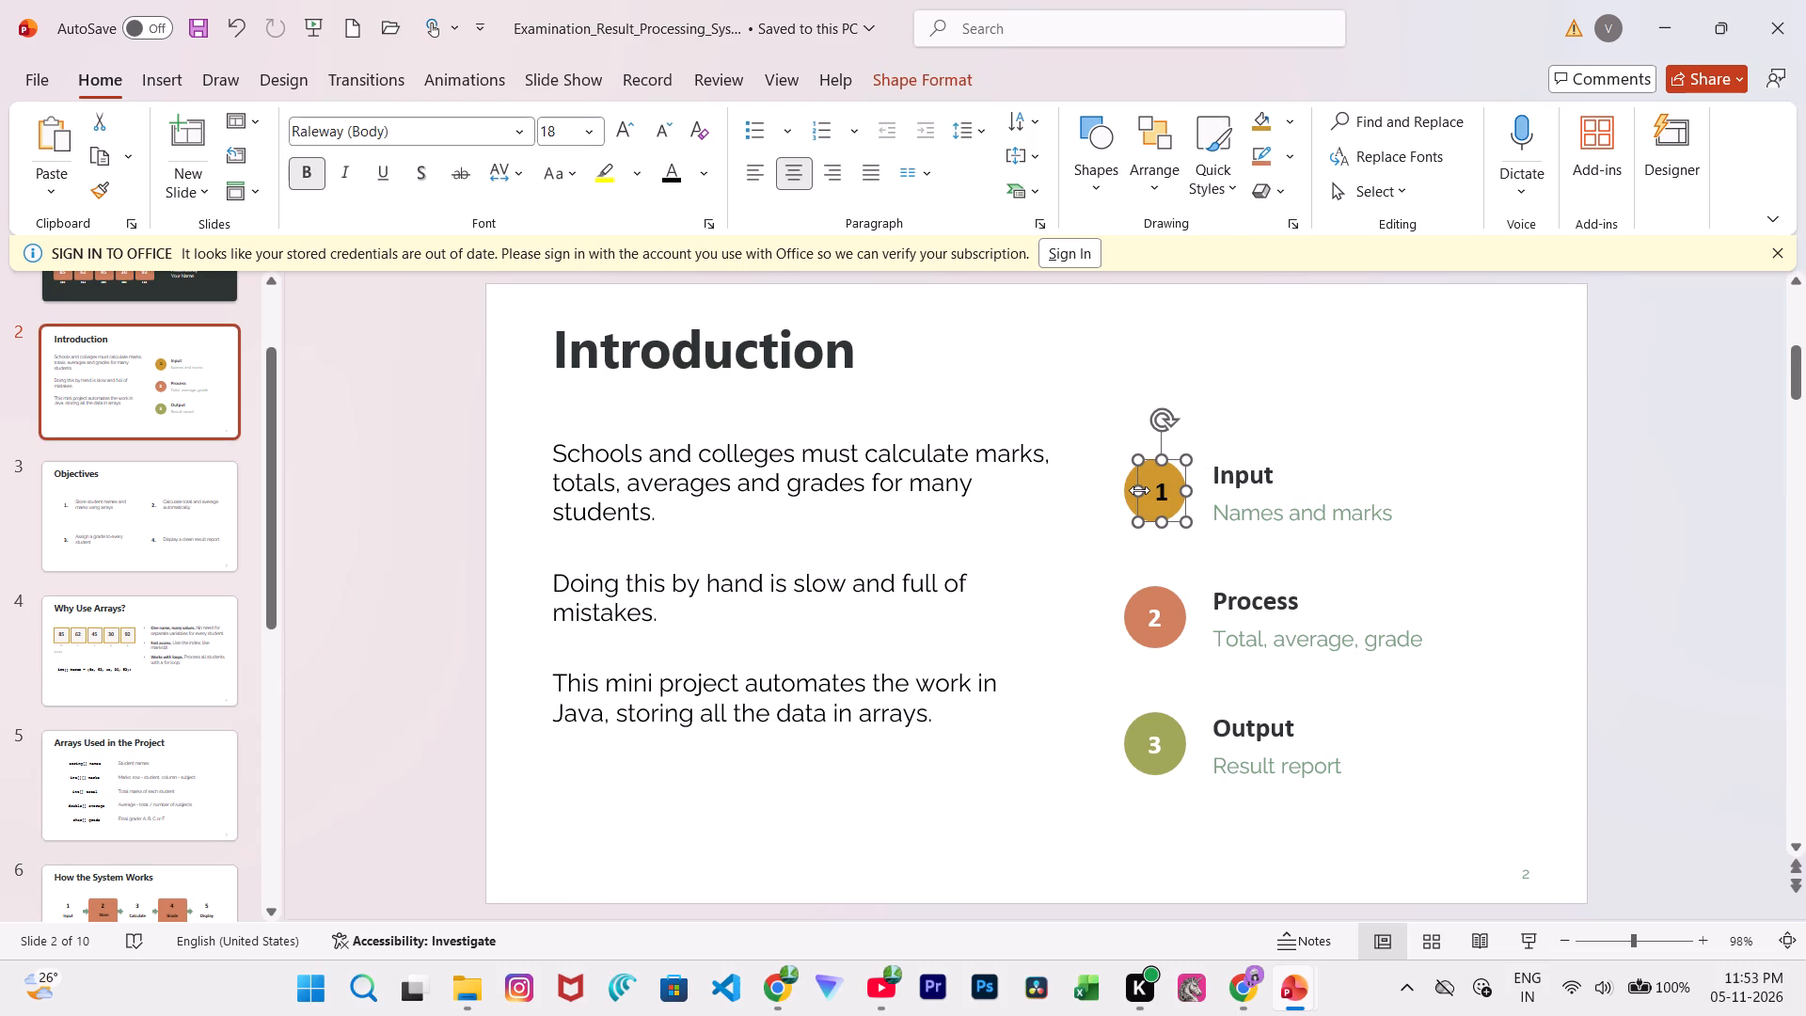
left_click(1131, 492)
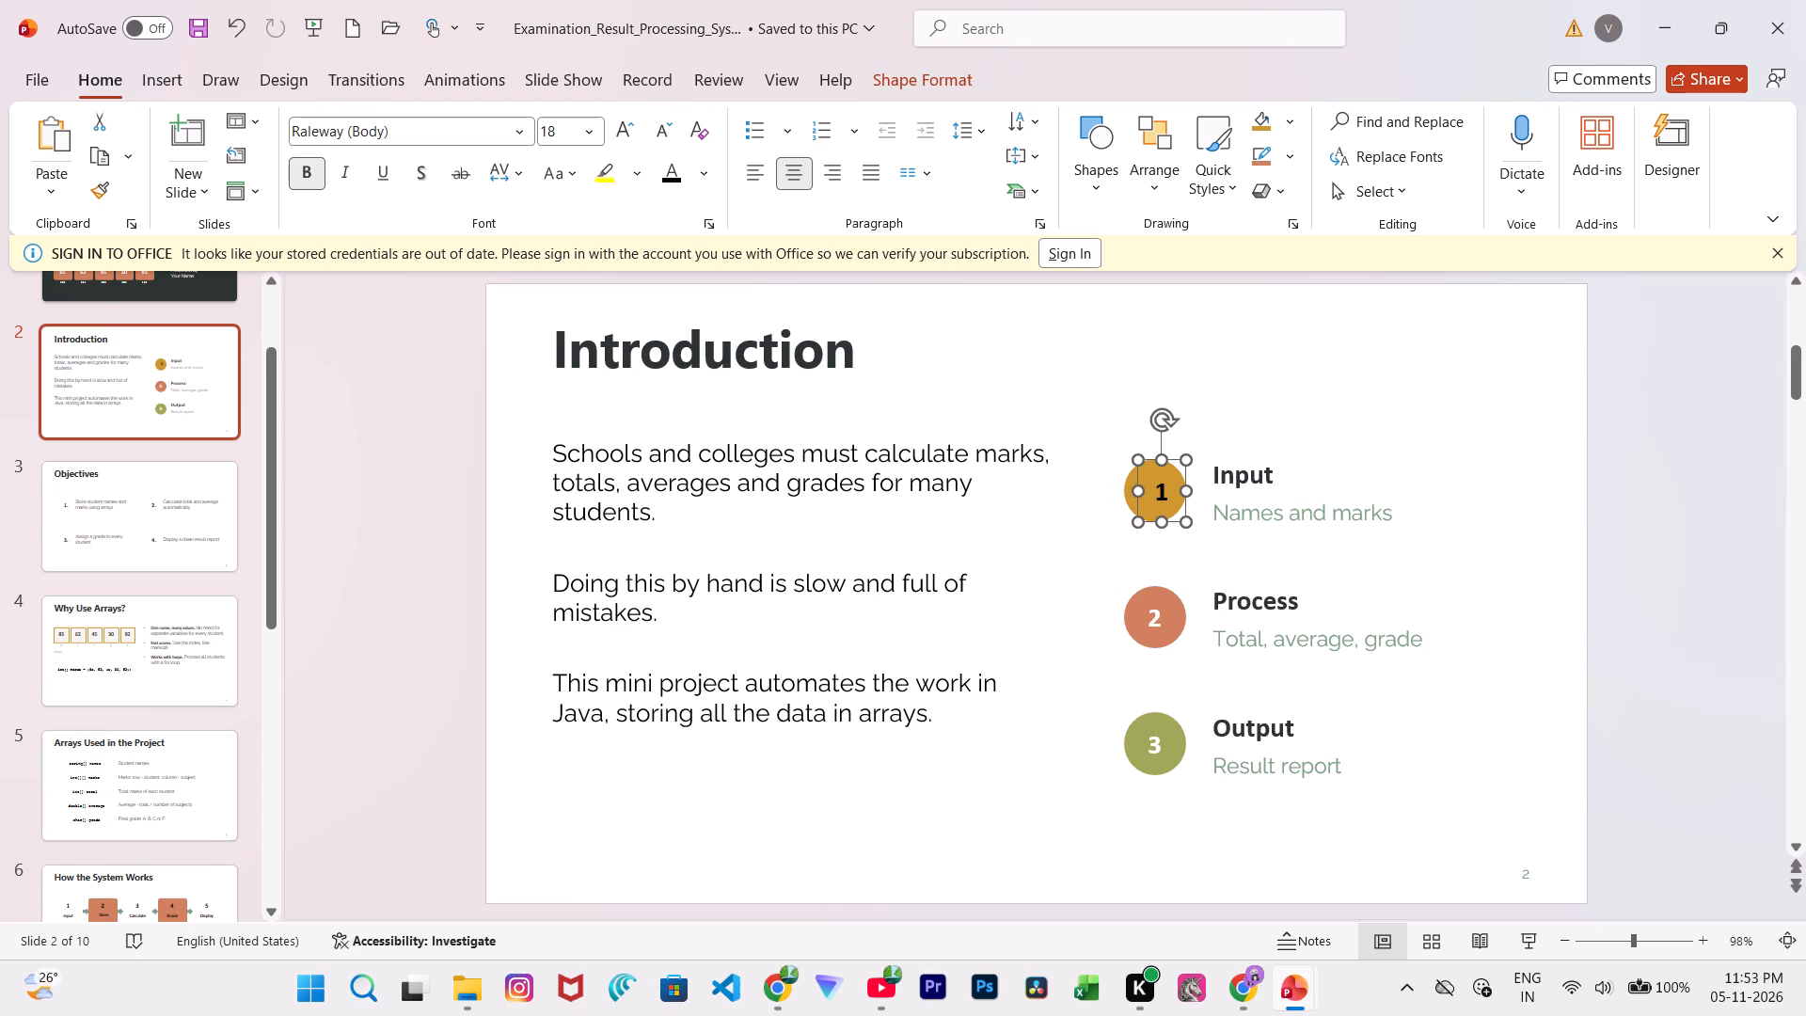
left_click(1129, 493)
key("BackSpace")
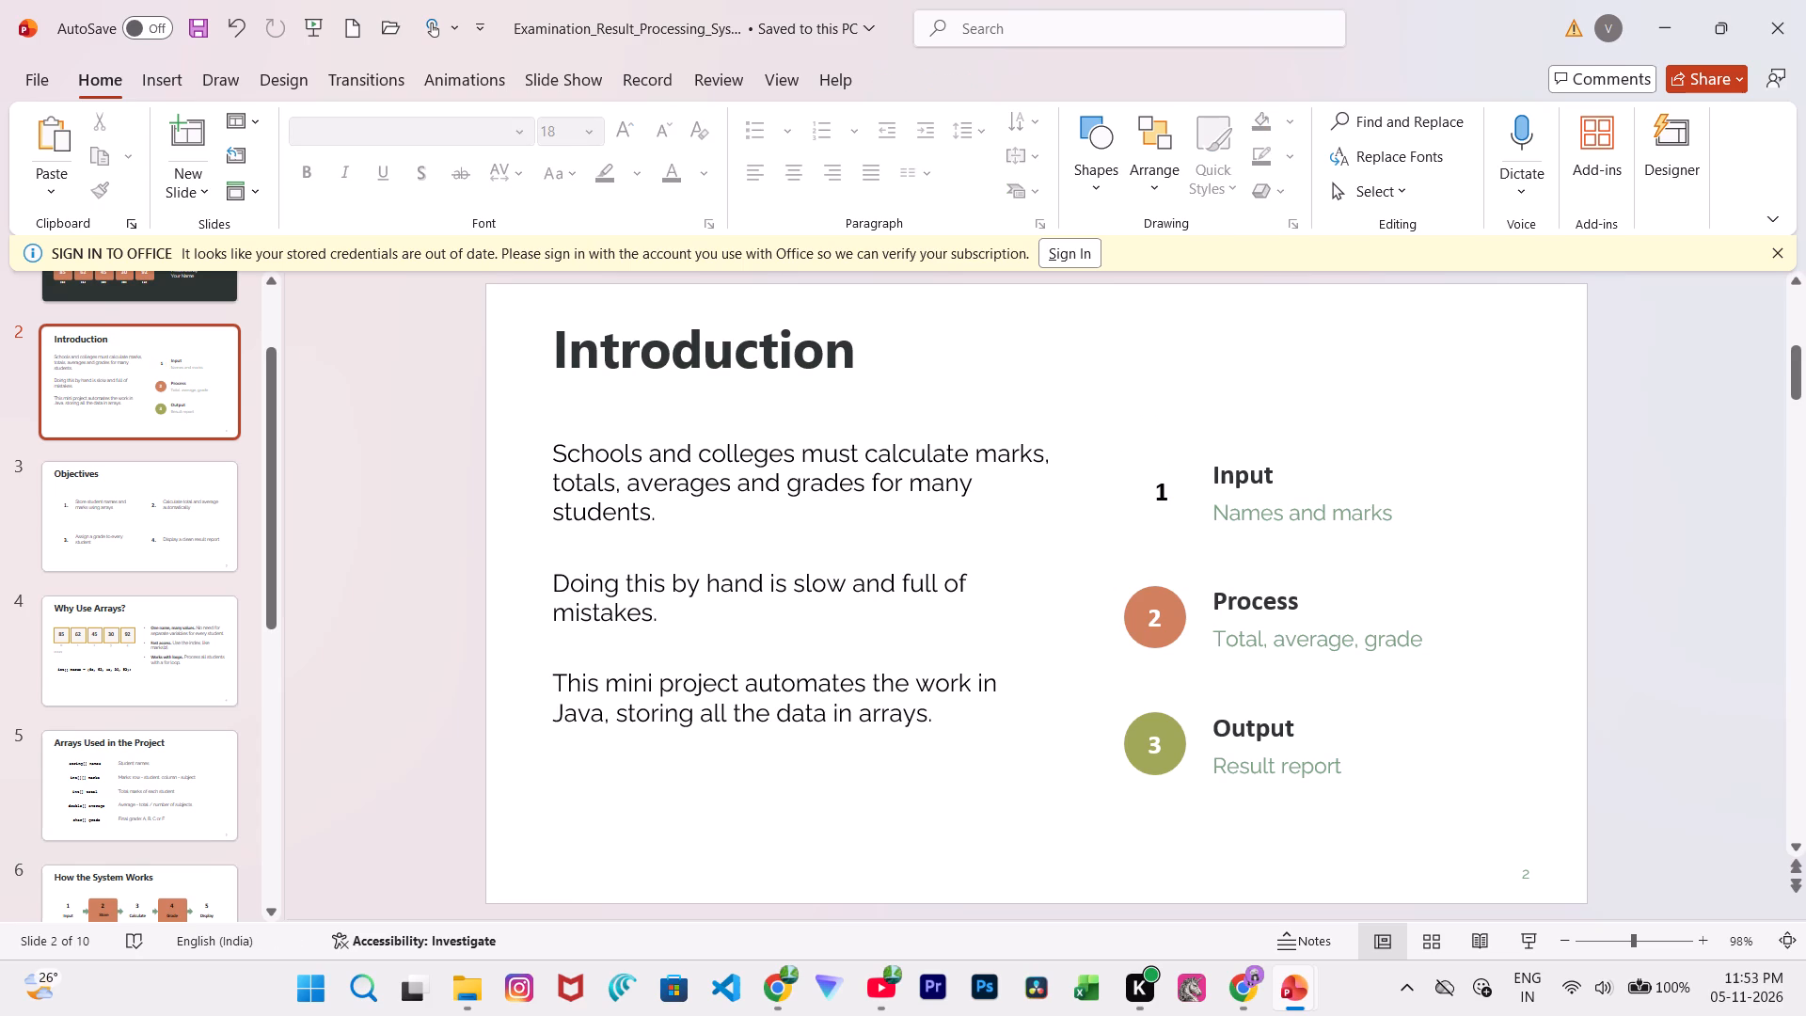
Add a period after the number 1 beside Input.
left_click(1164, 492)
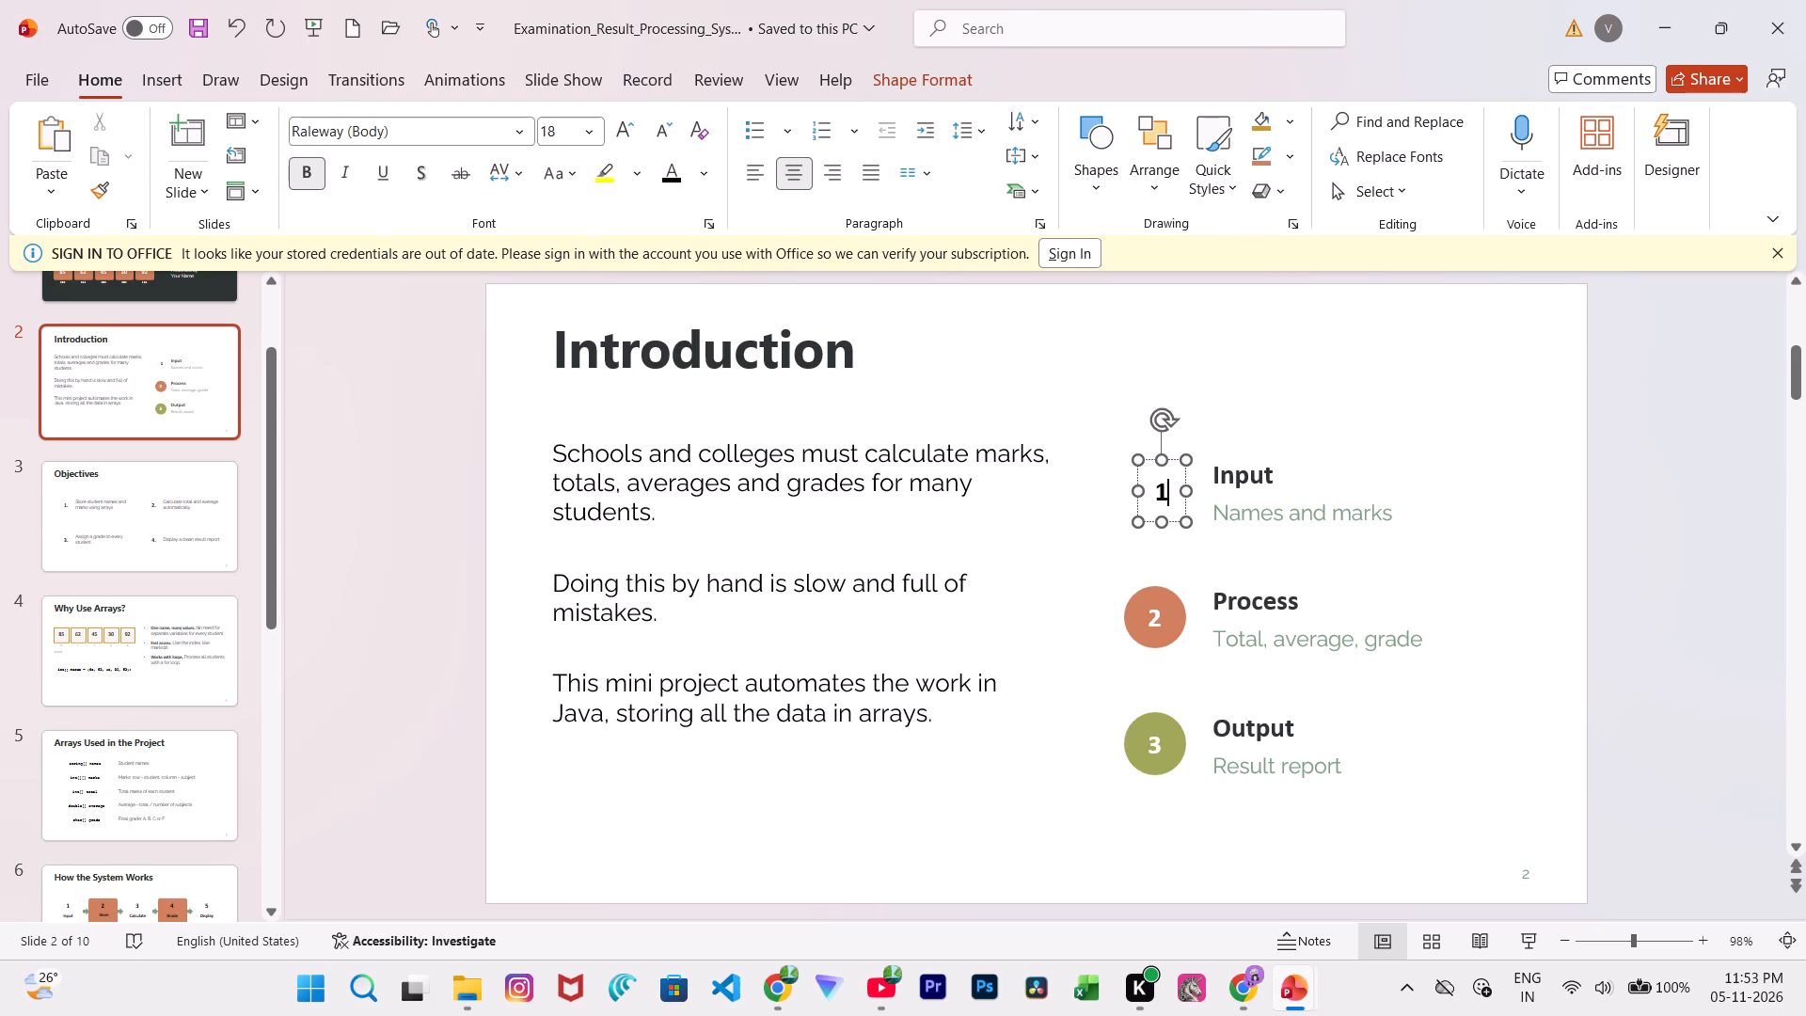
key("period")
left_click_drag(1407, 581, 1393, 590)
key("ctrl+z")
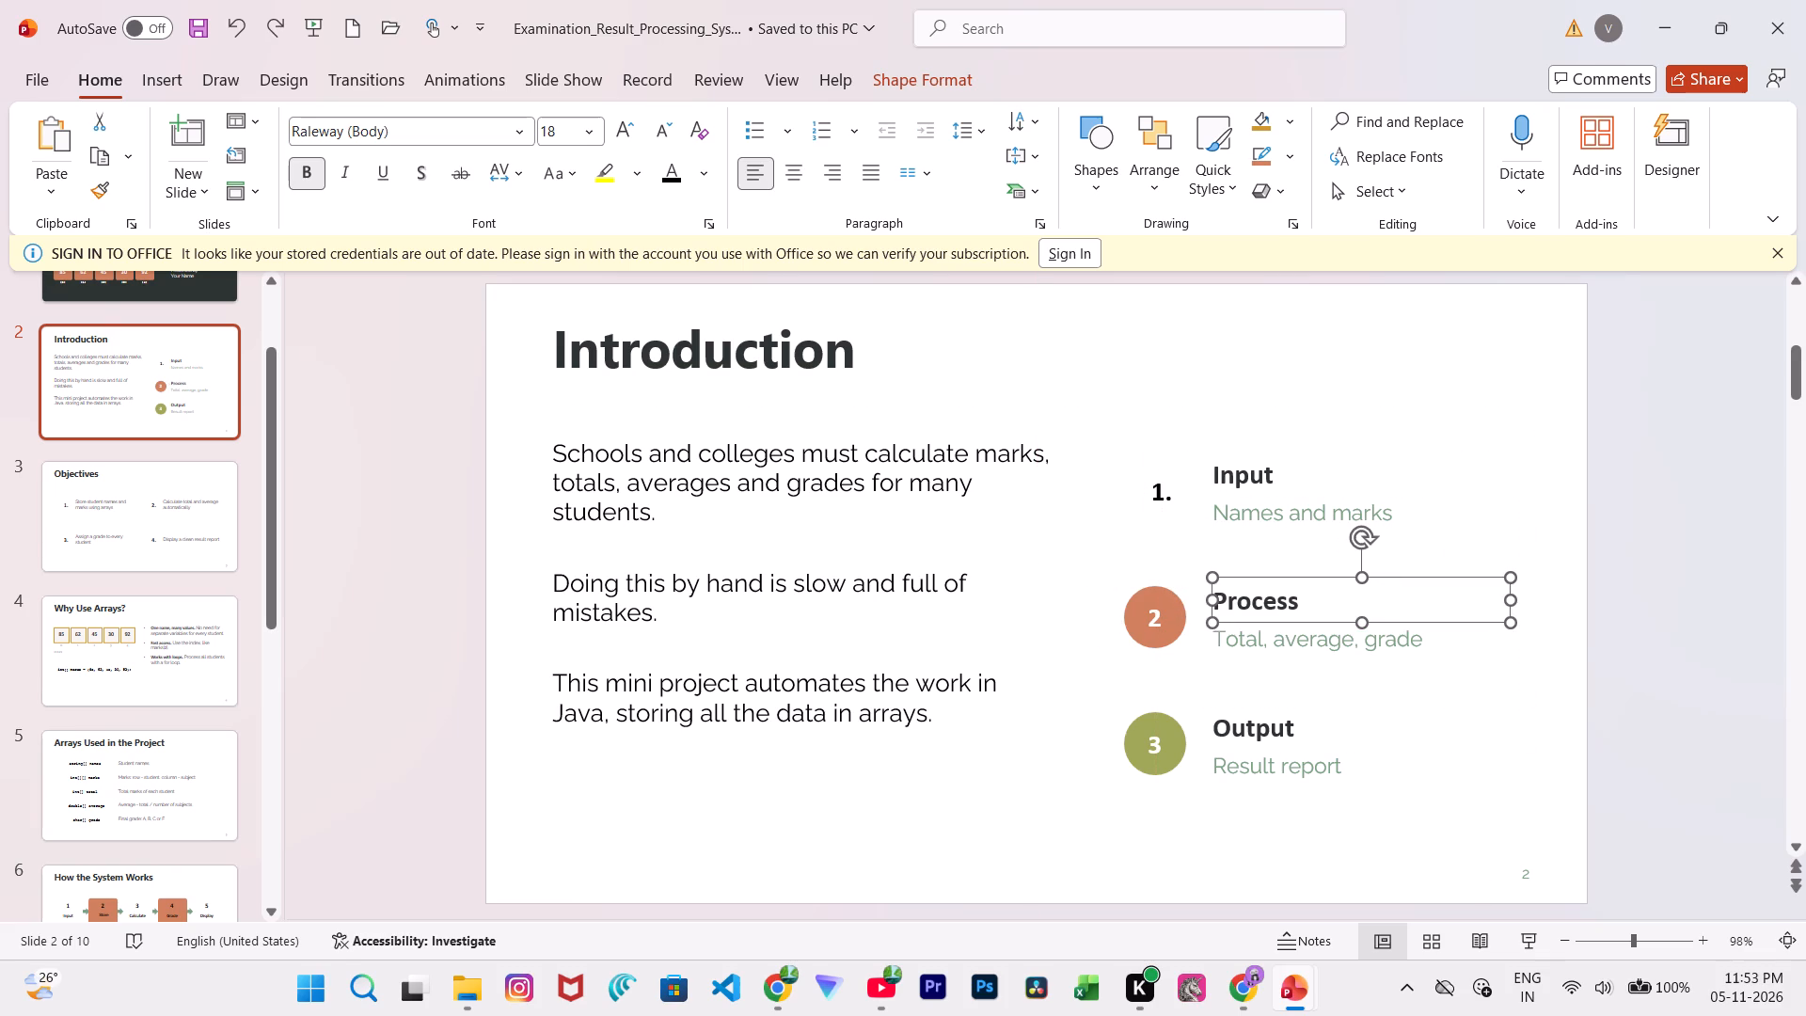
Change the number 2 beside Process to black text and add a period after it.
left_click(1136, 592)
left_click(1165, 630)
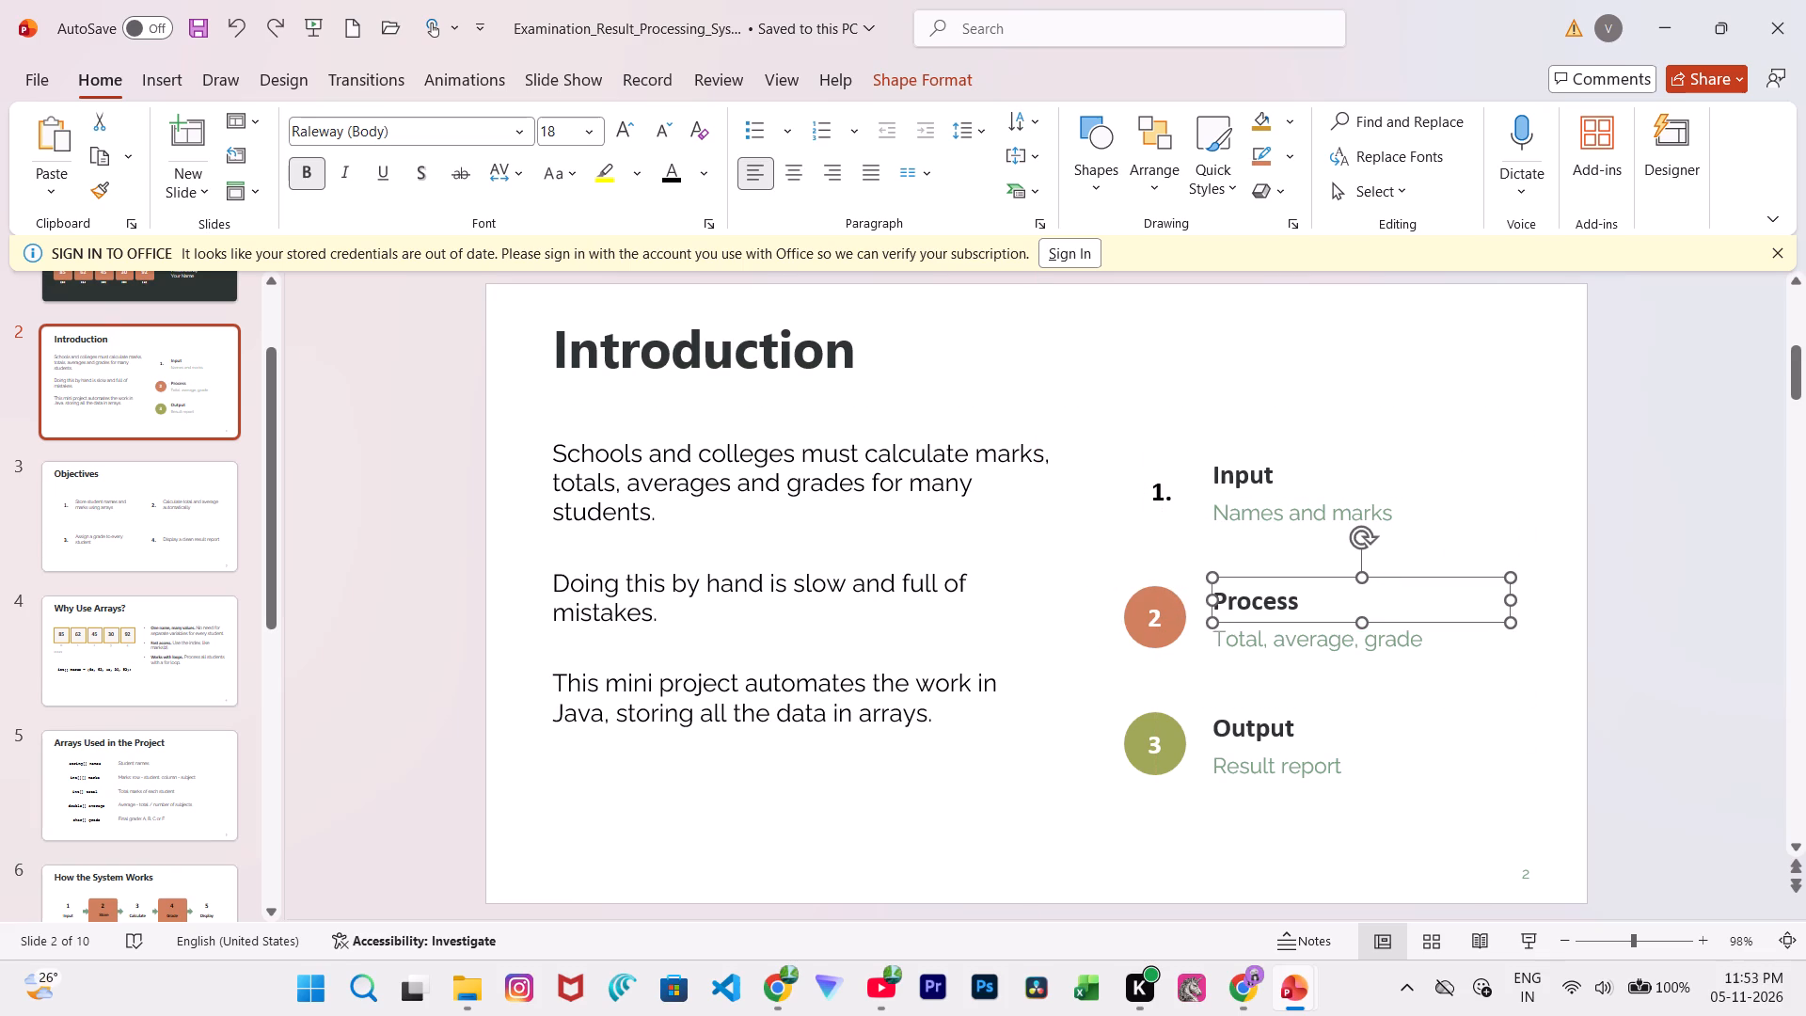
left_click(1165, 621)
double_click(1165, 621)
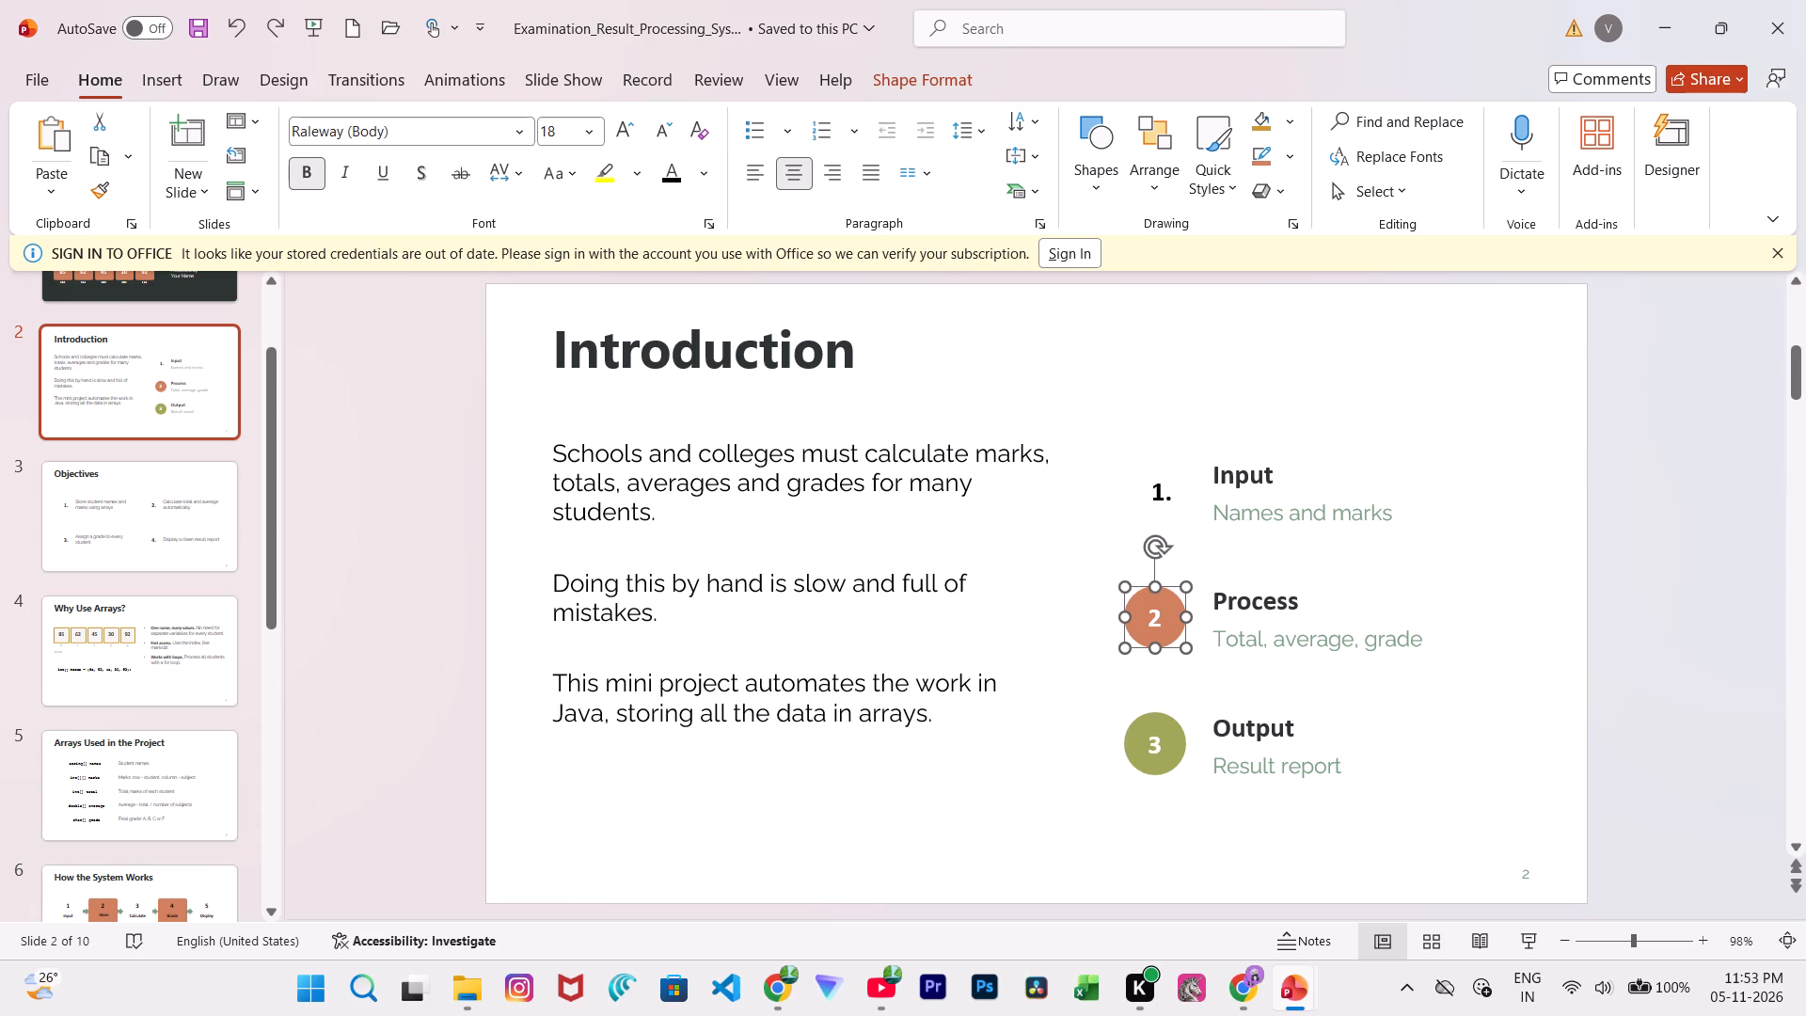
left_click(1165, 619)
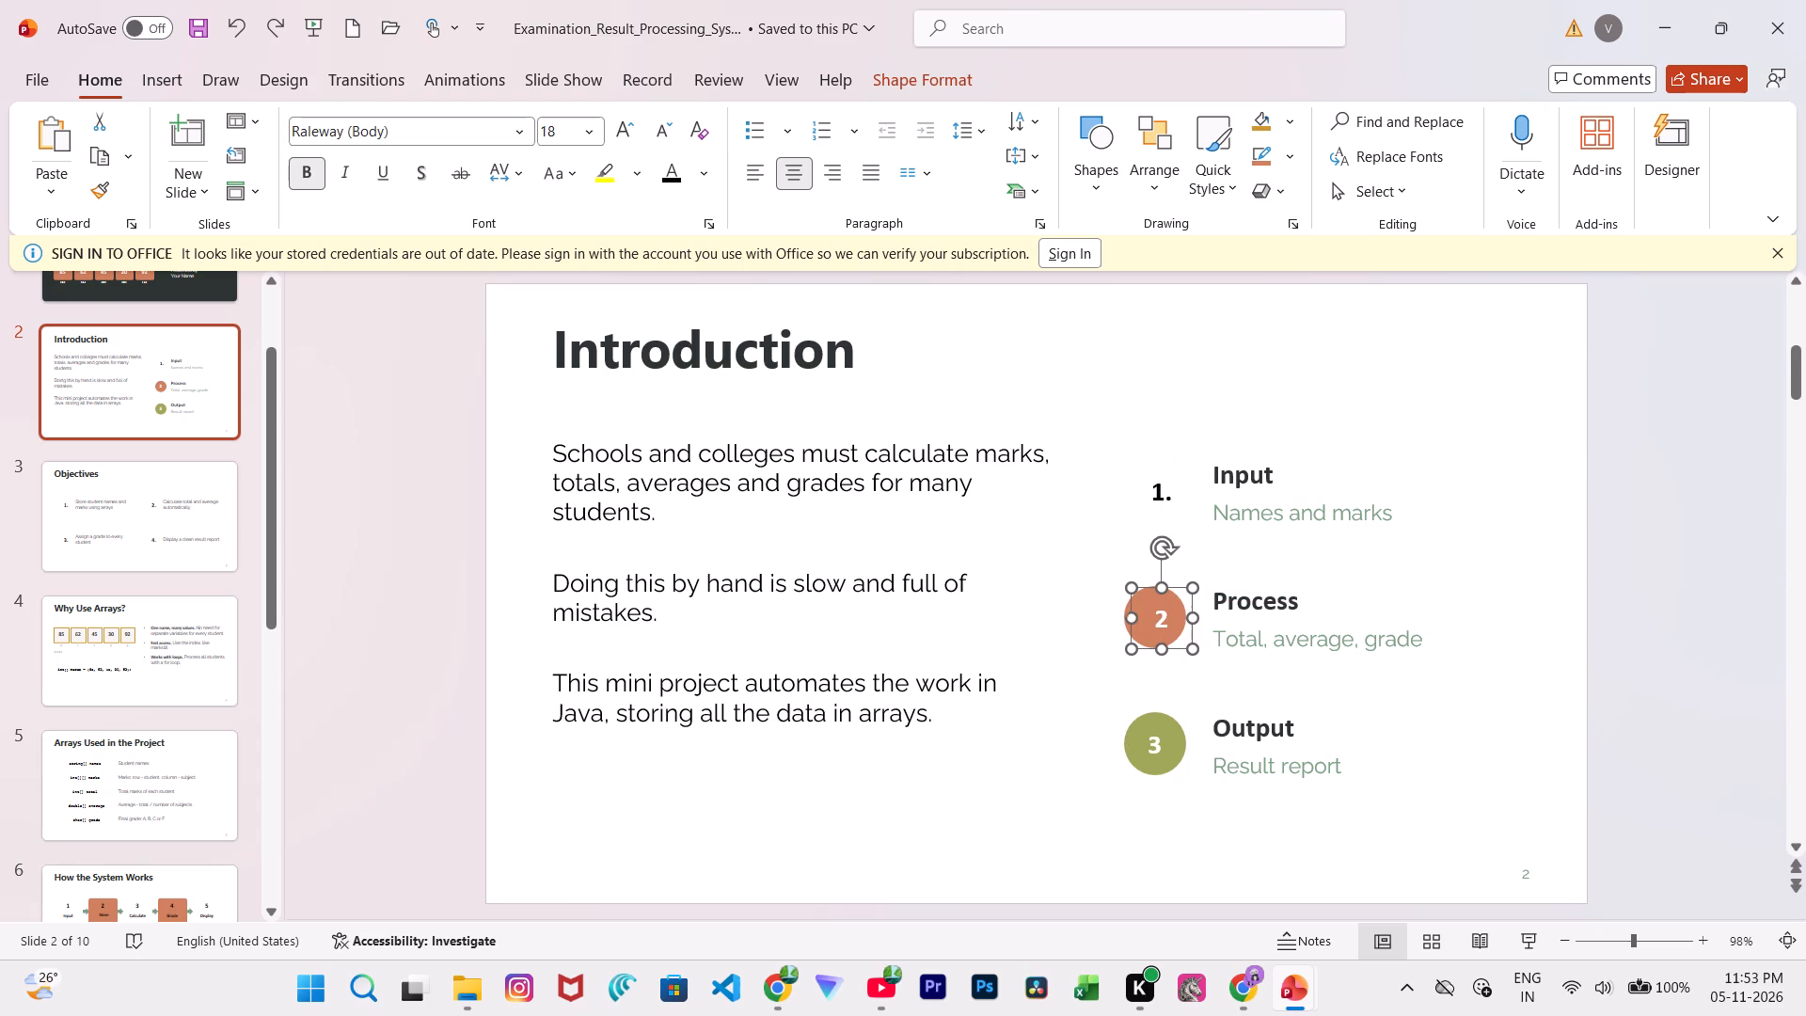
left_click(1169, 620)
left_click(1169, 620)
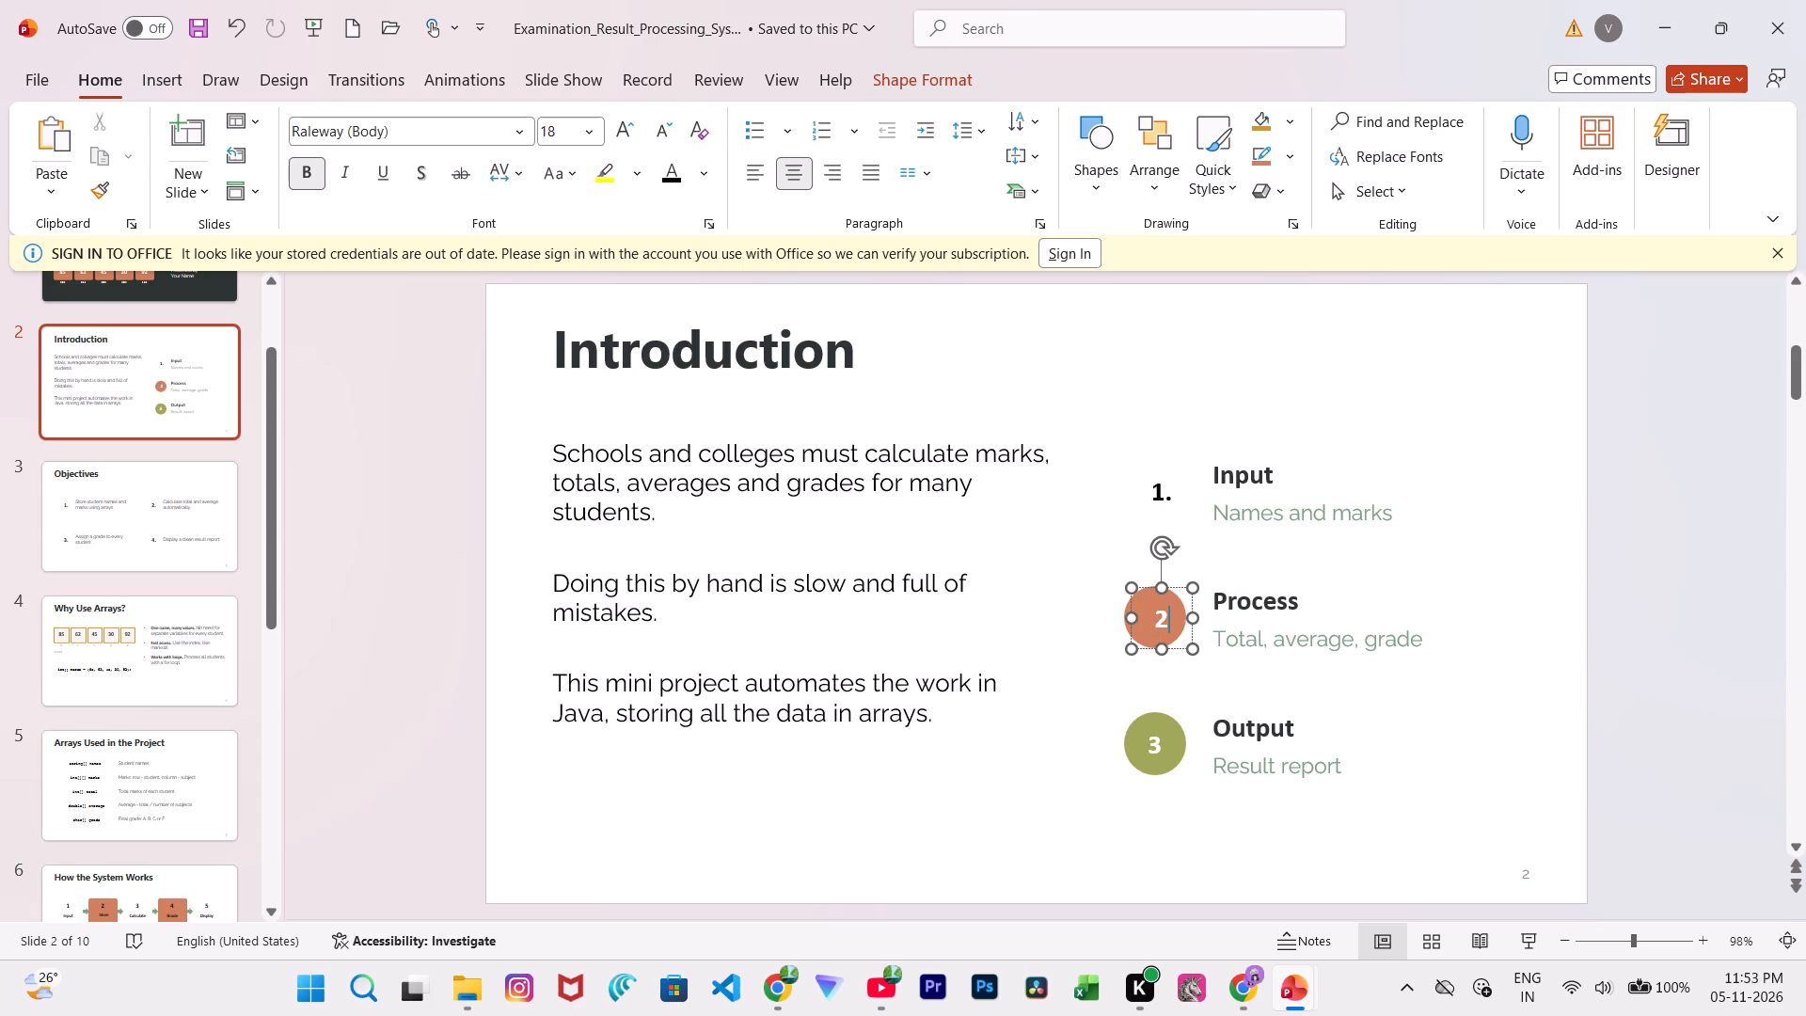
left_click(1169, 620)
left_click(1164, 618)
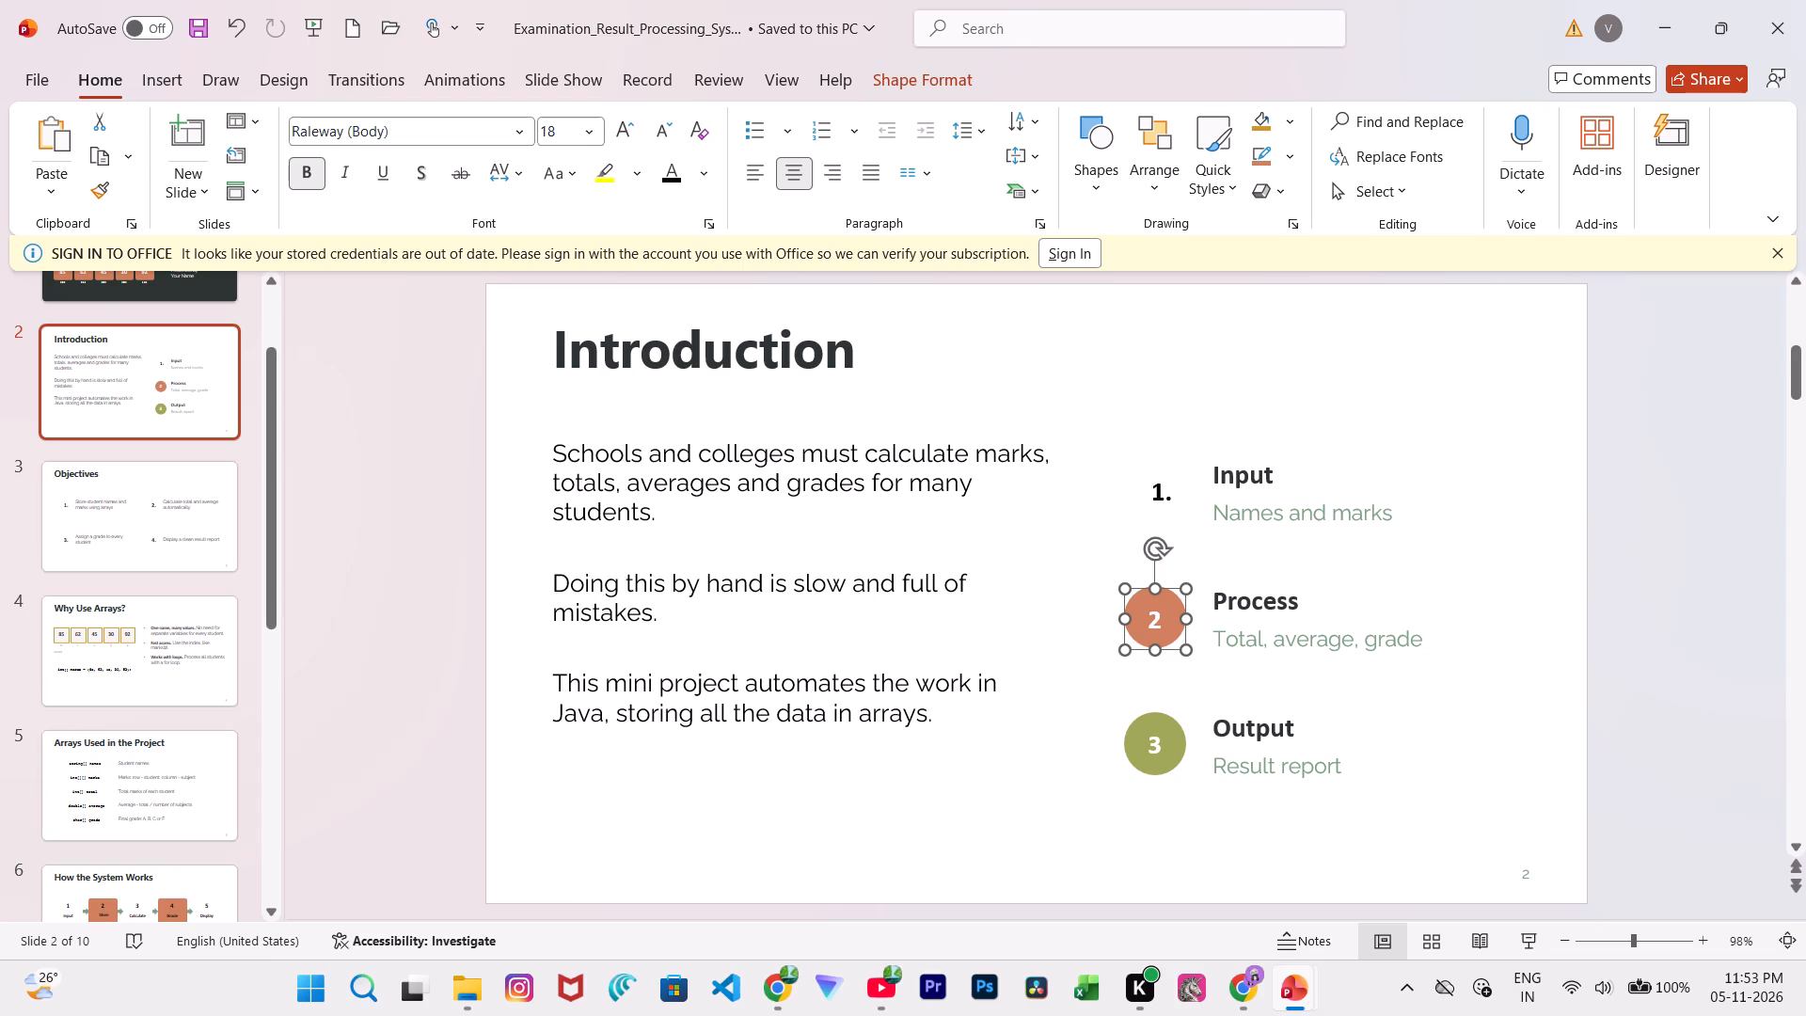
left_click_drag(1149, 614, 1198, 602)
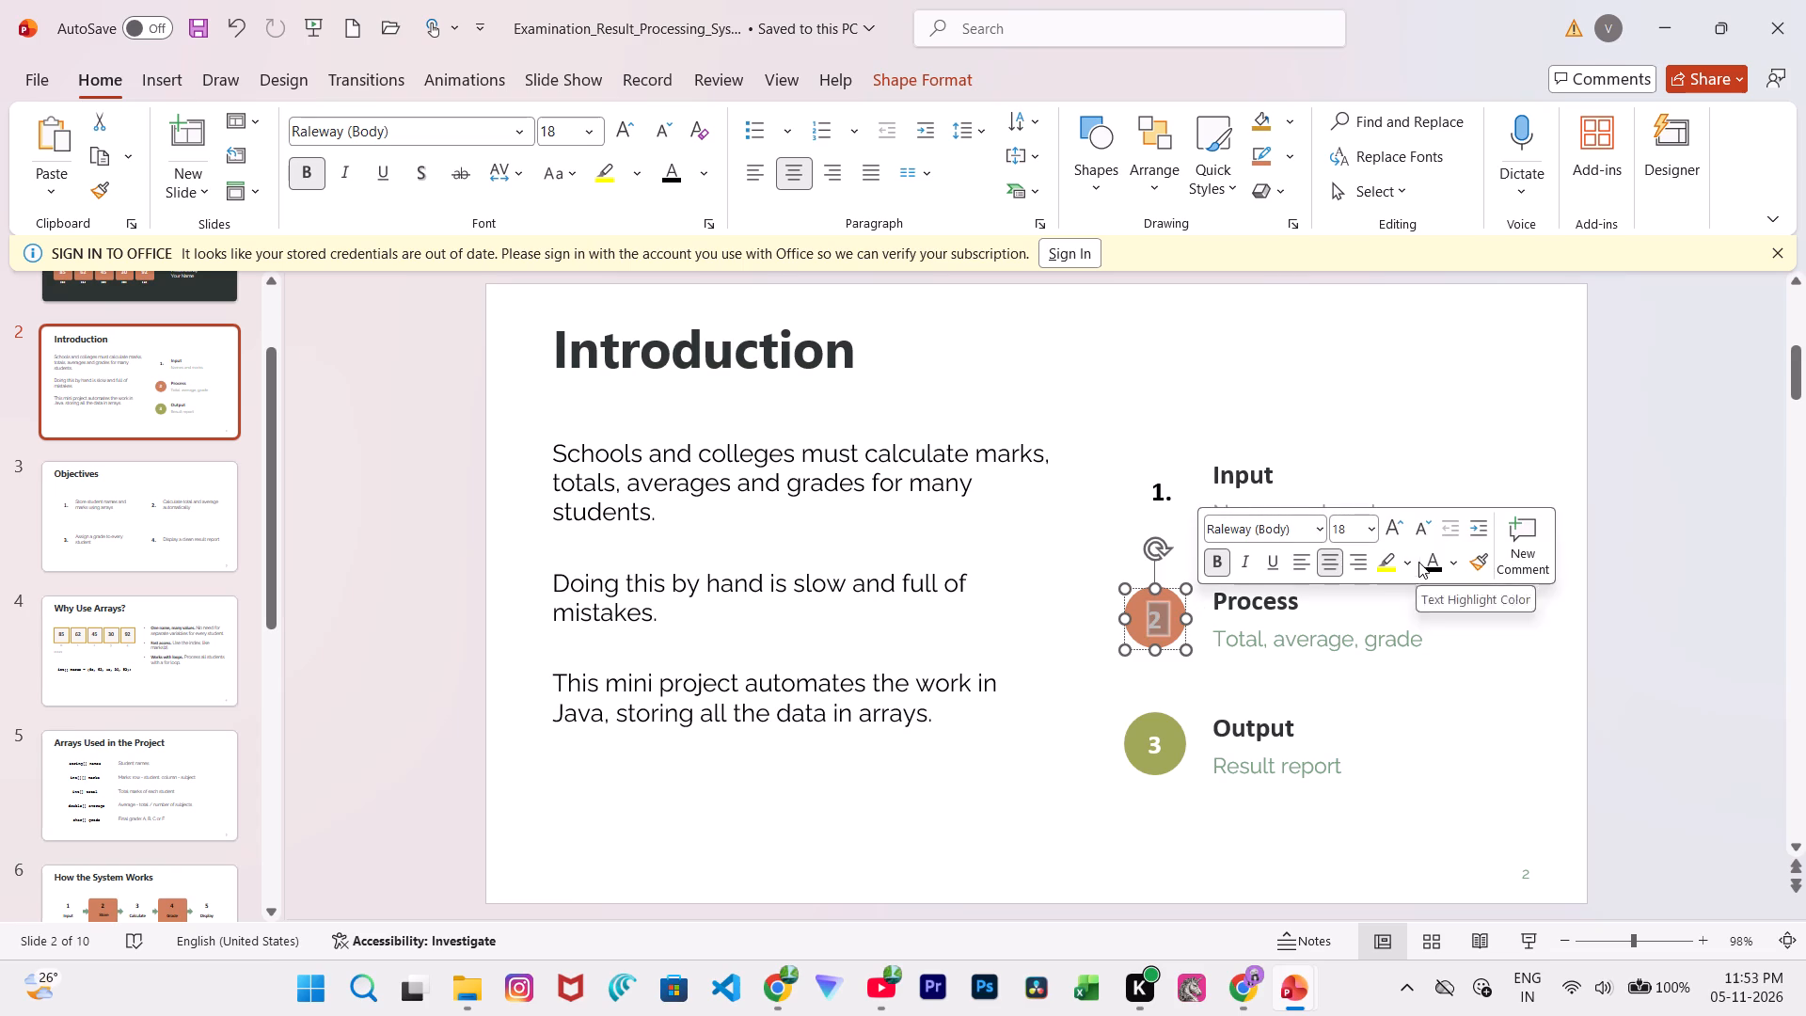
left_click(1424, 561)
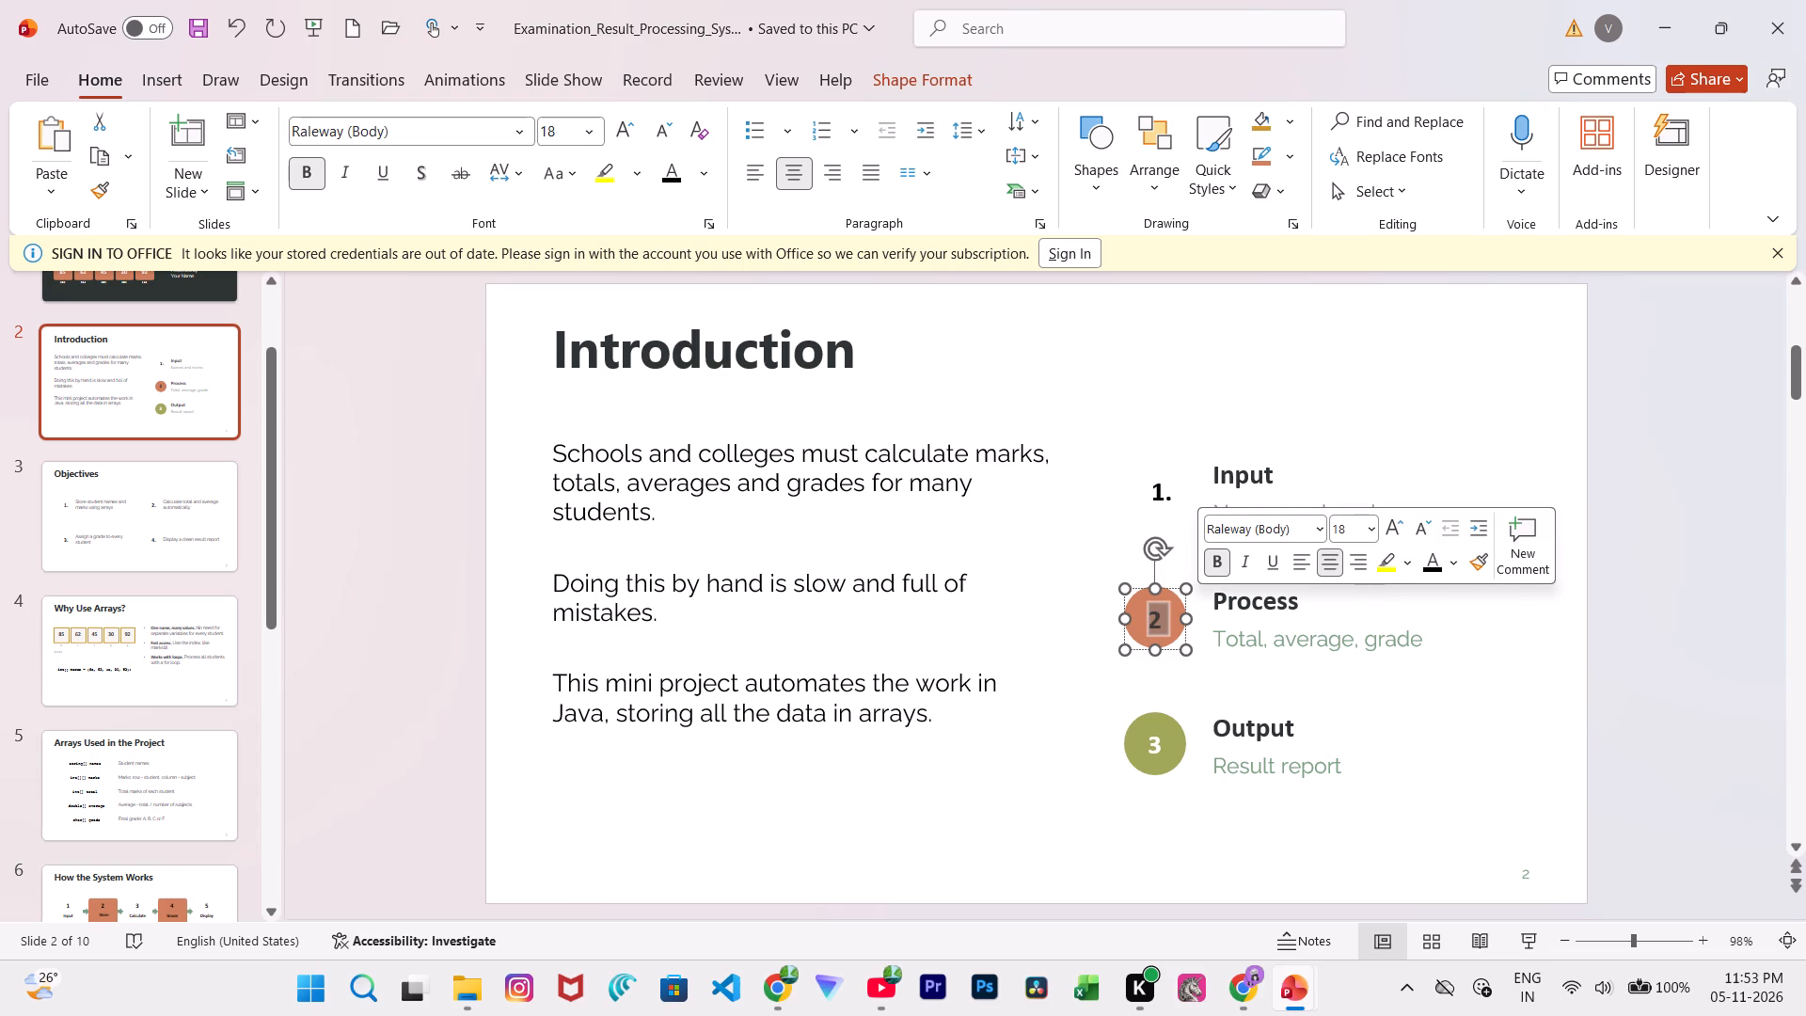
left_click(1164, 614)
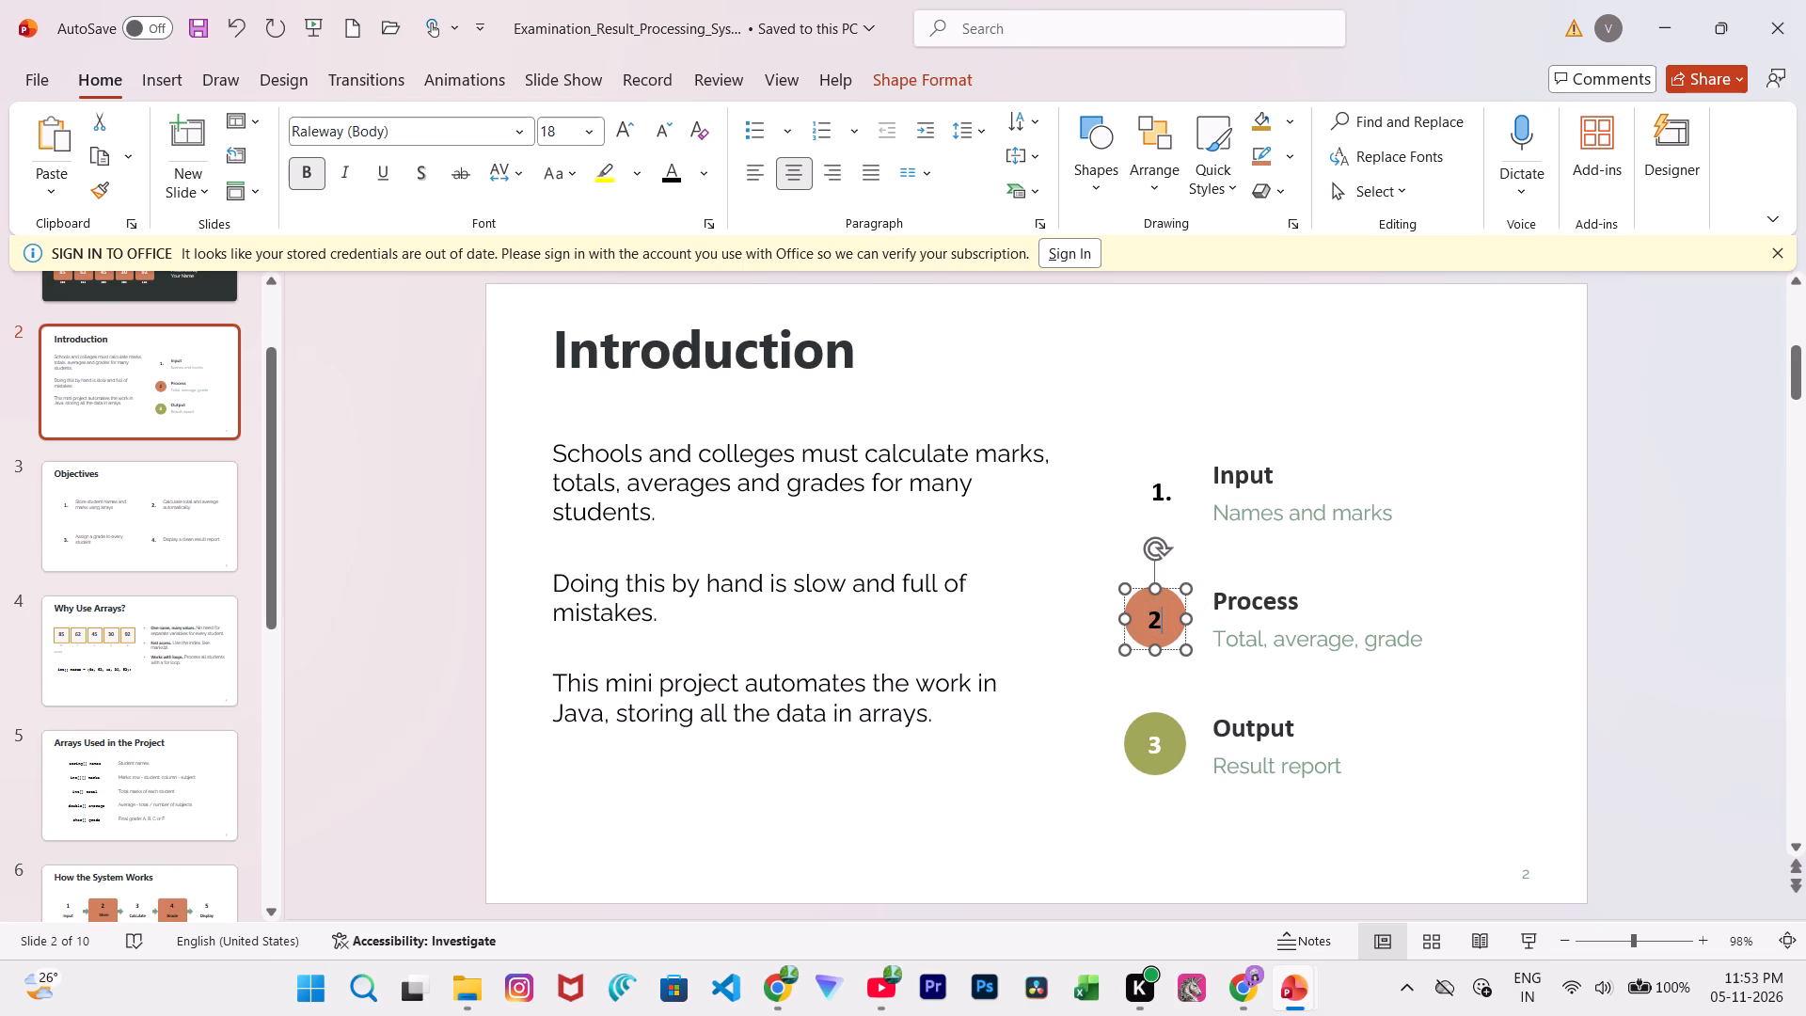
key("period")
Narrow the number 2's text box slightly from its left edge and delete the terracotta circle behind it.
left_click_drag(1123, 615, 1144, 615)
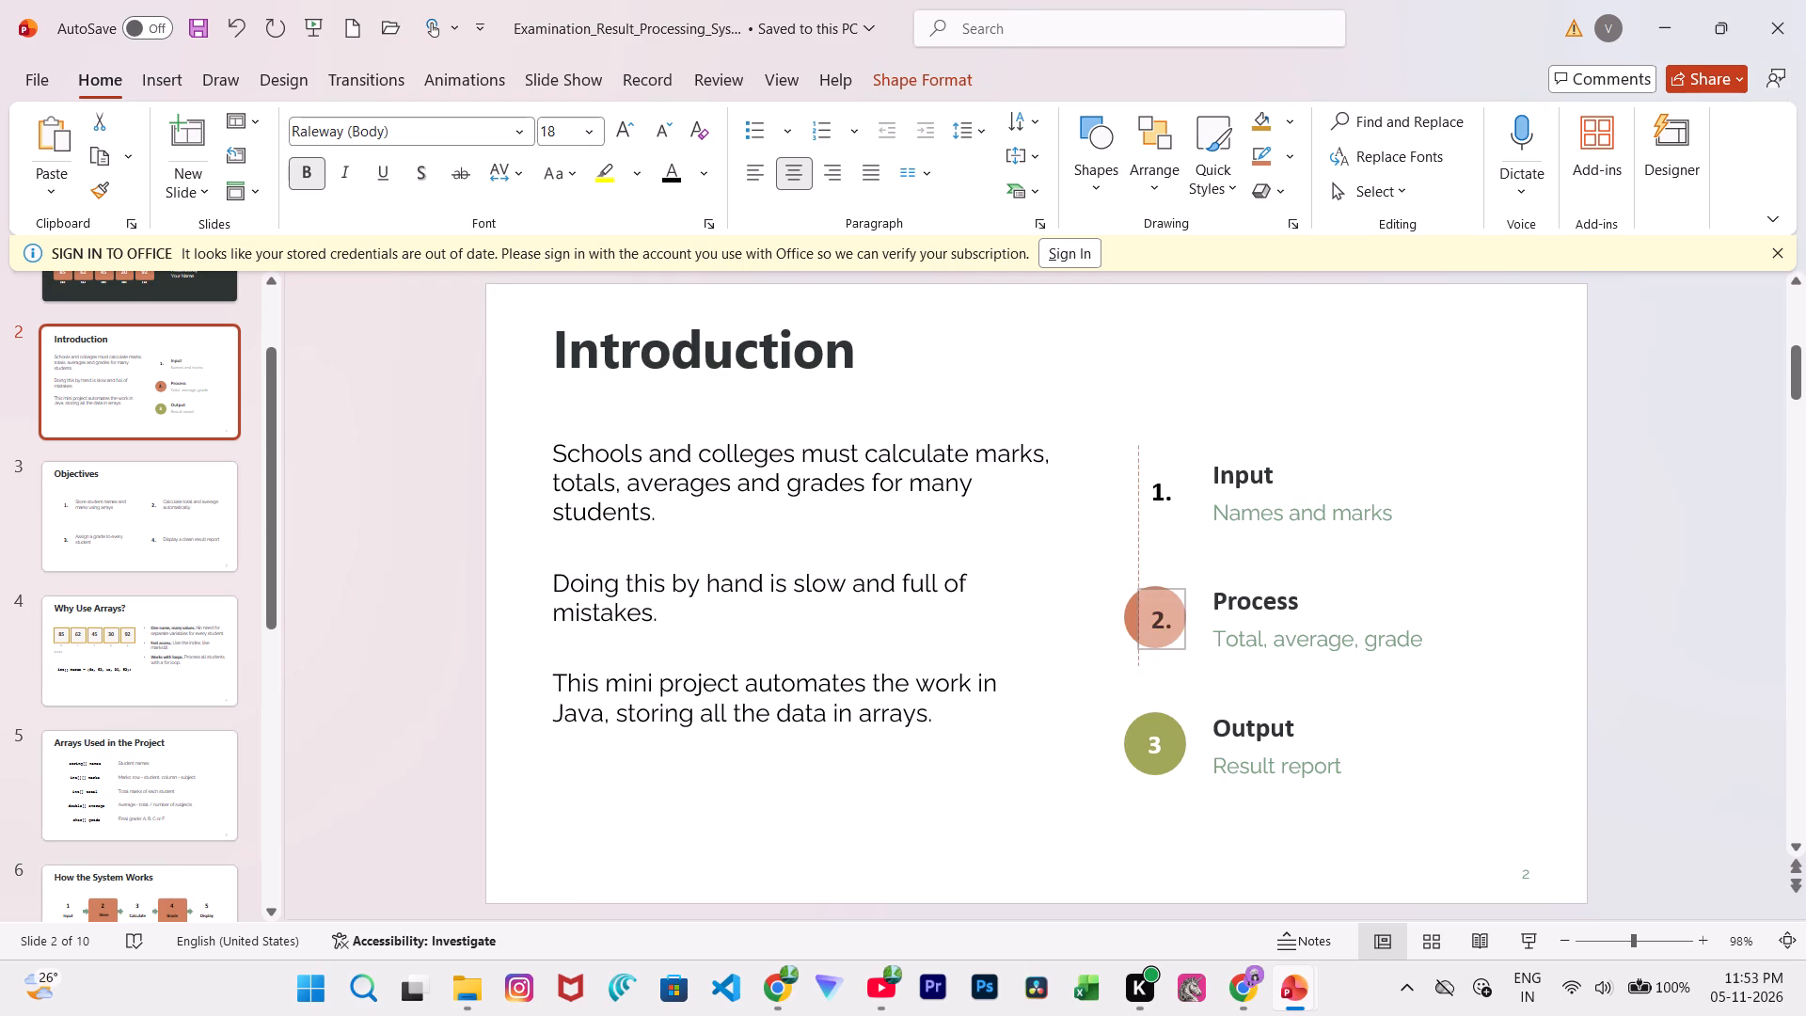
left_click_drag(1144, 615, 1141, 617)
left_click(1126, 620)
key("BackSpace")
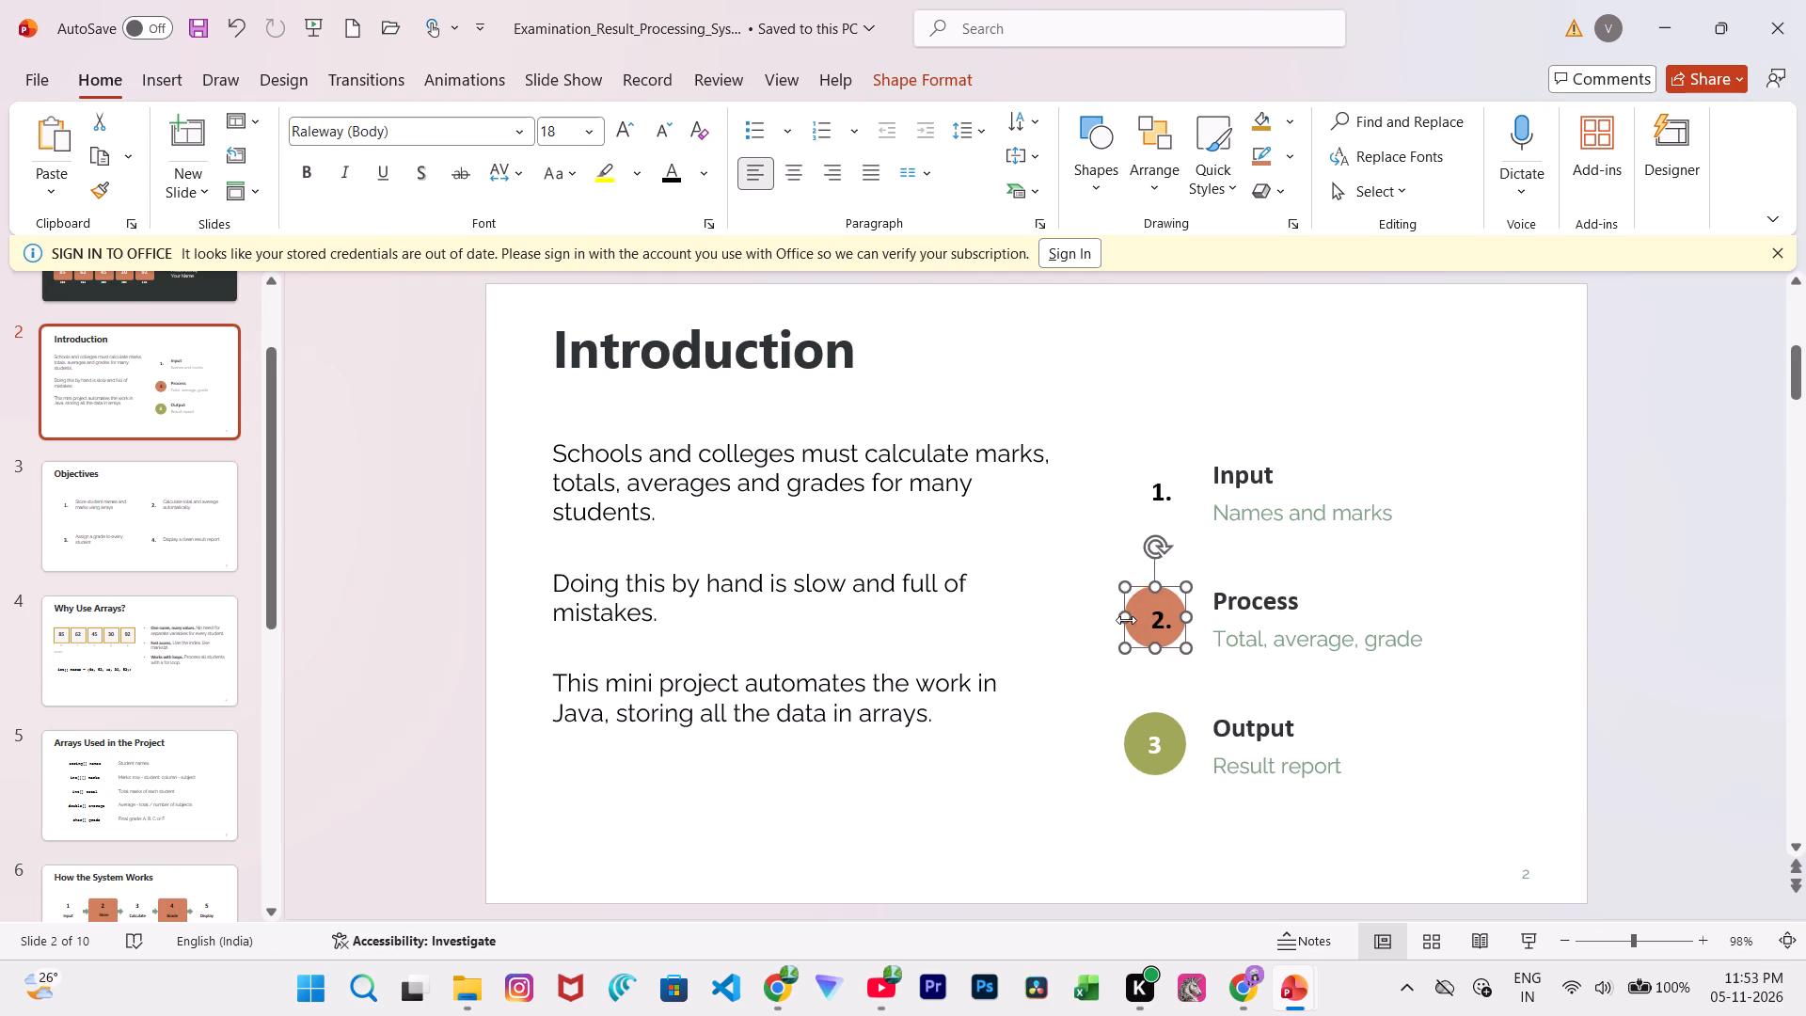
Shift the number 3's text box slightly right so its number lines up with 1. and 2. above.
left_click(1168, 744)
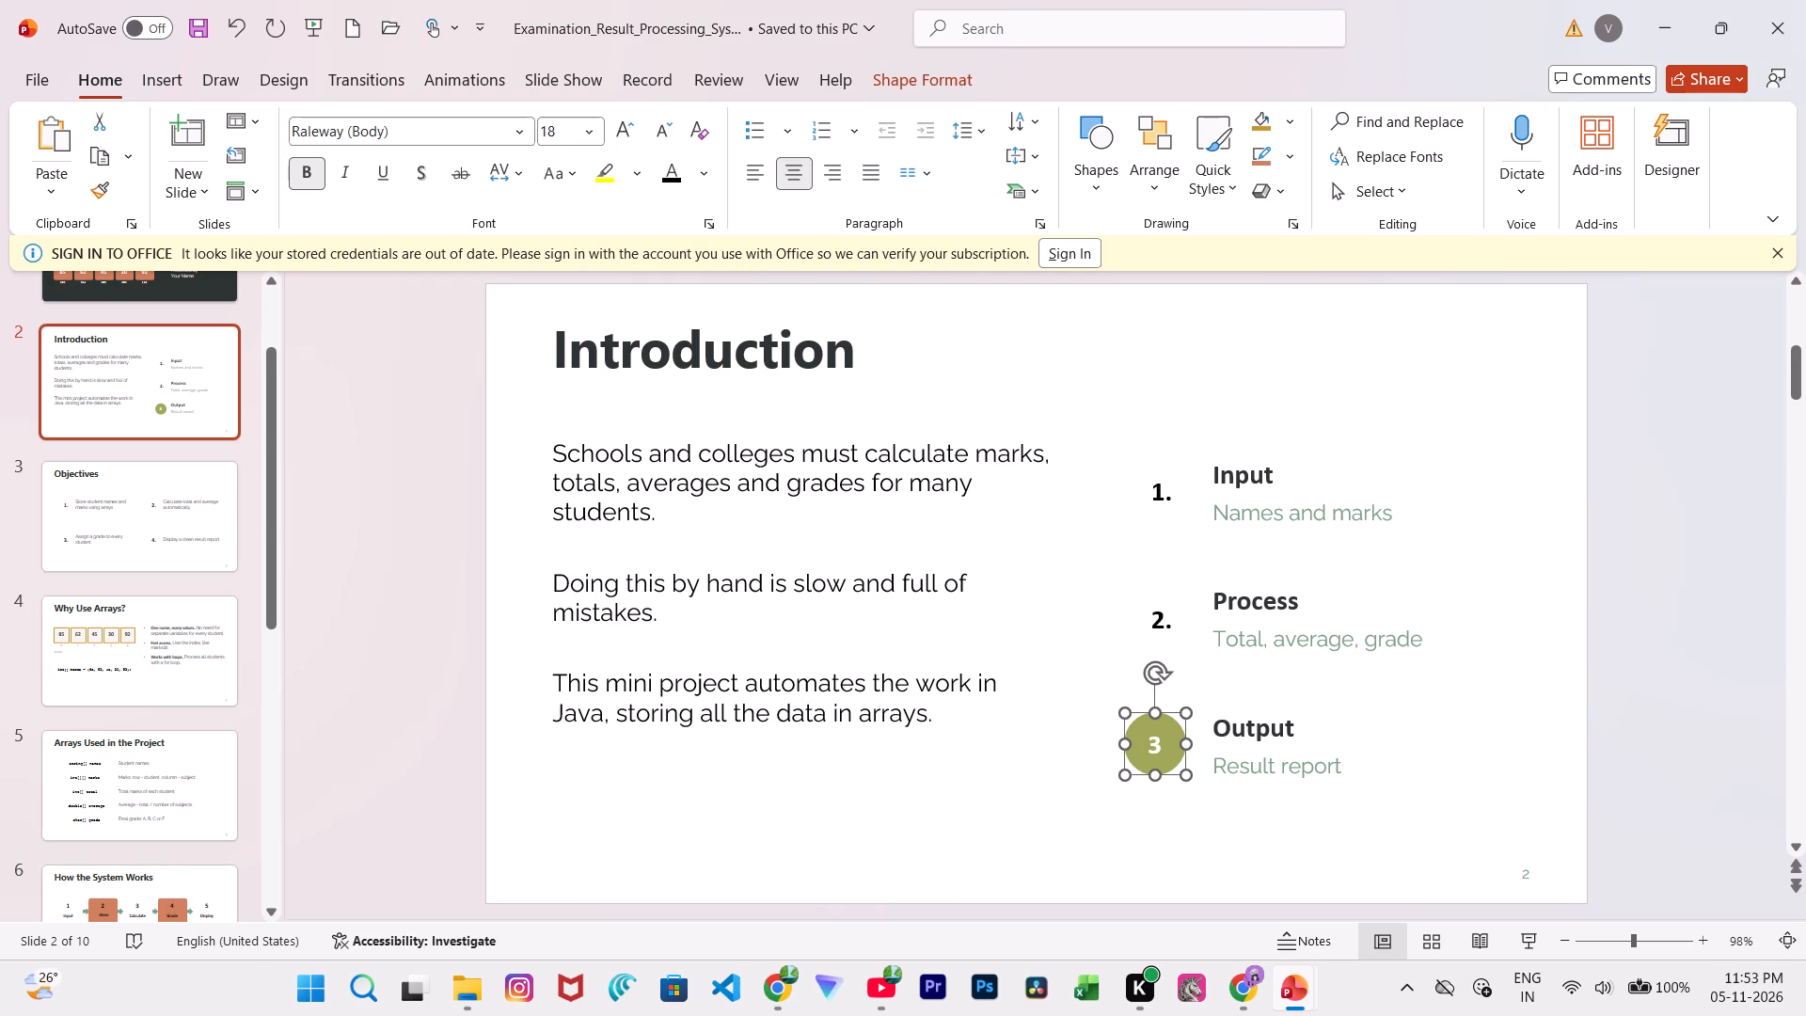
left_click(1142, 745)
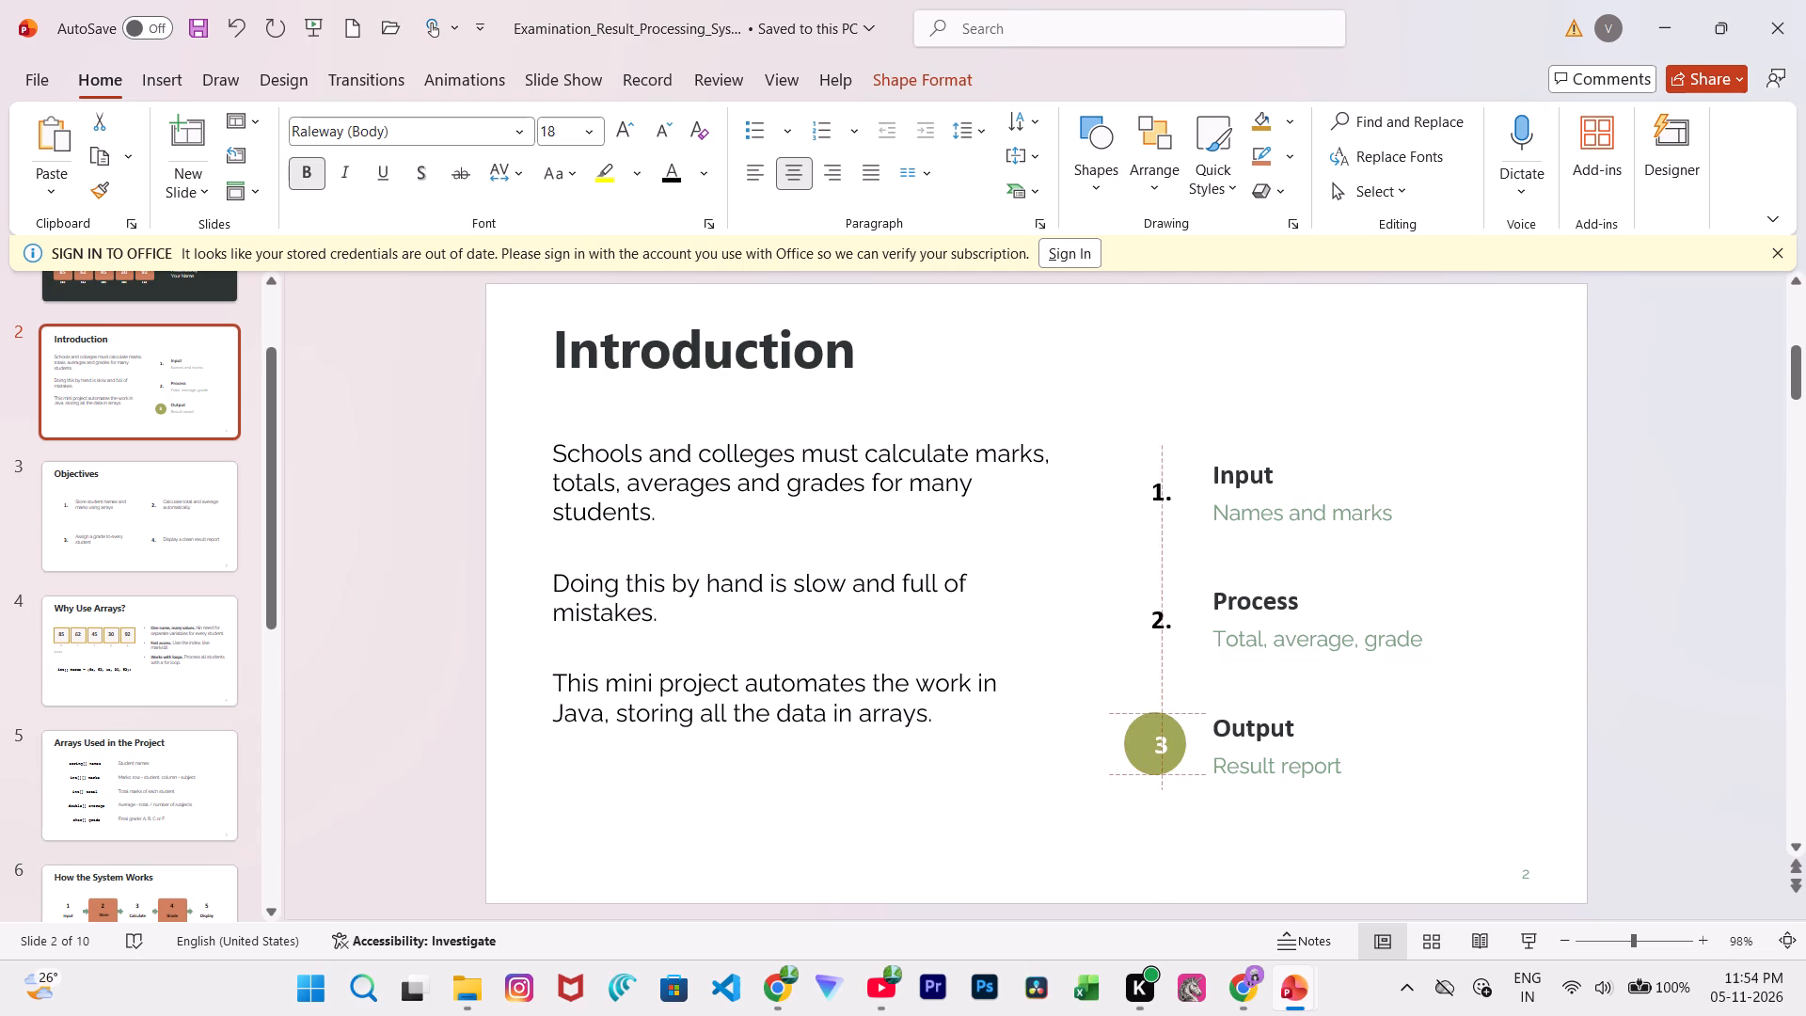
Change the number 3 beside Output to black text and add a period after it.
left_click_drag(1164, 742, 1129, 738)
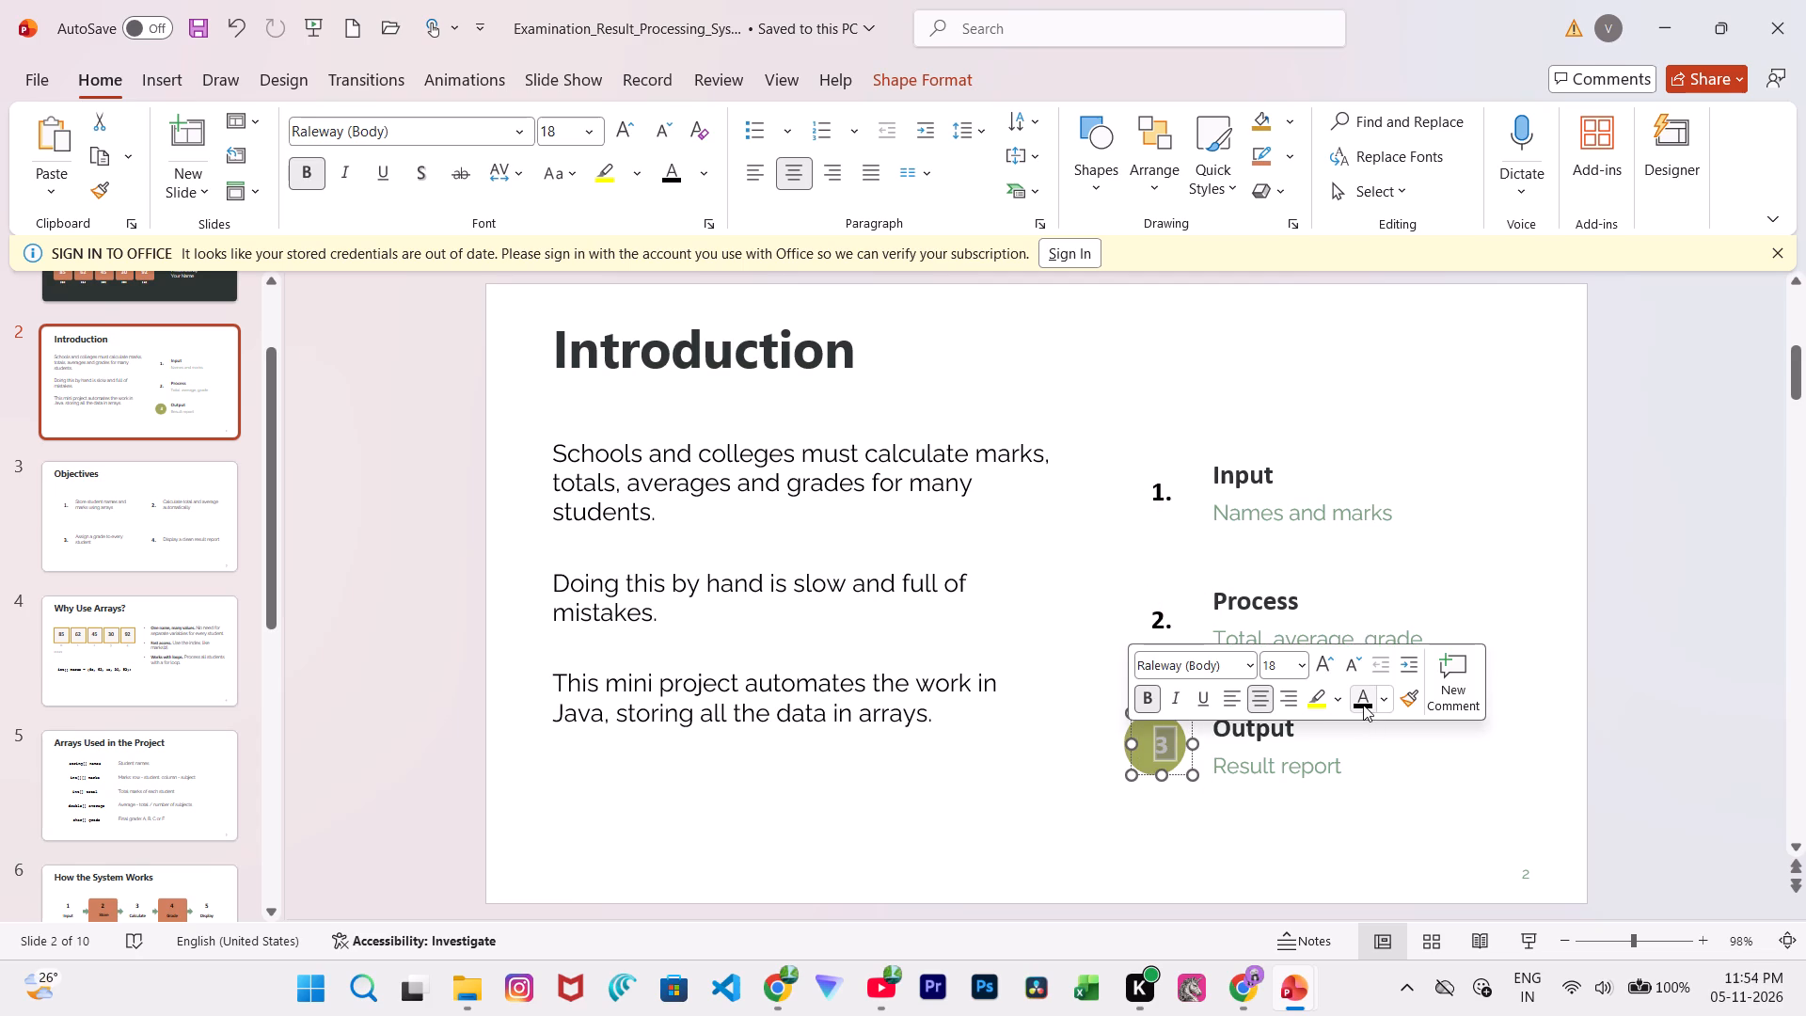
left_click(1363, 705)
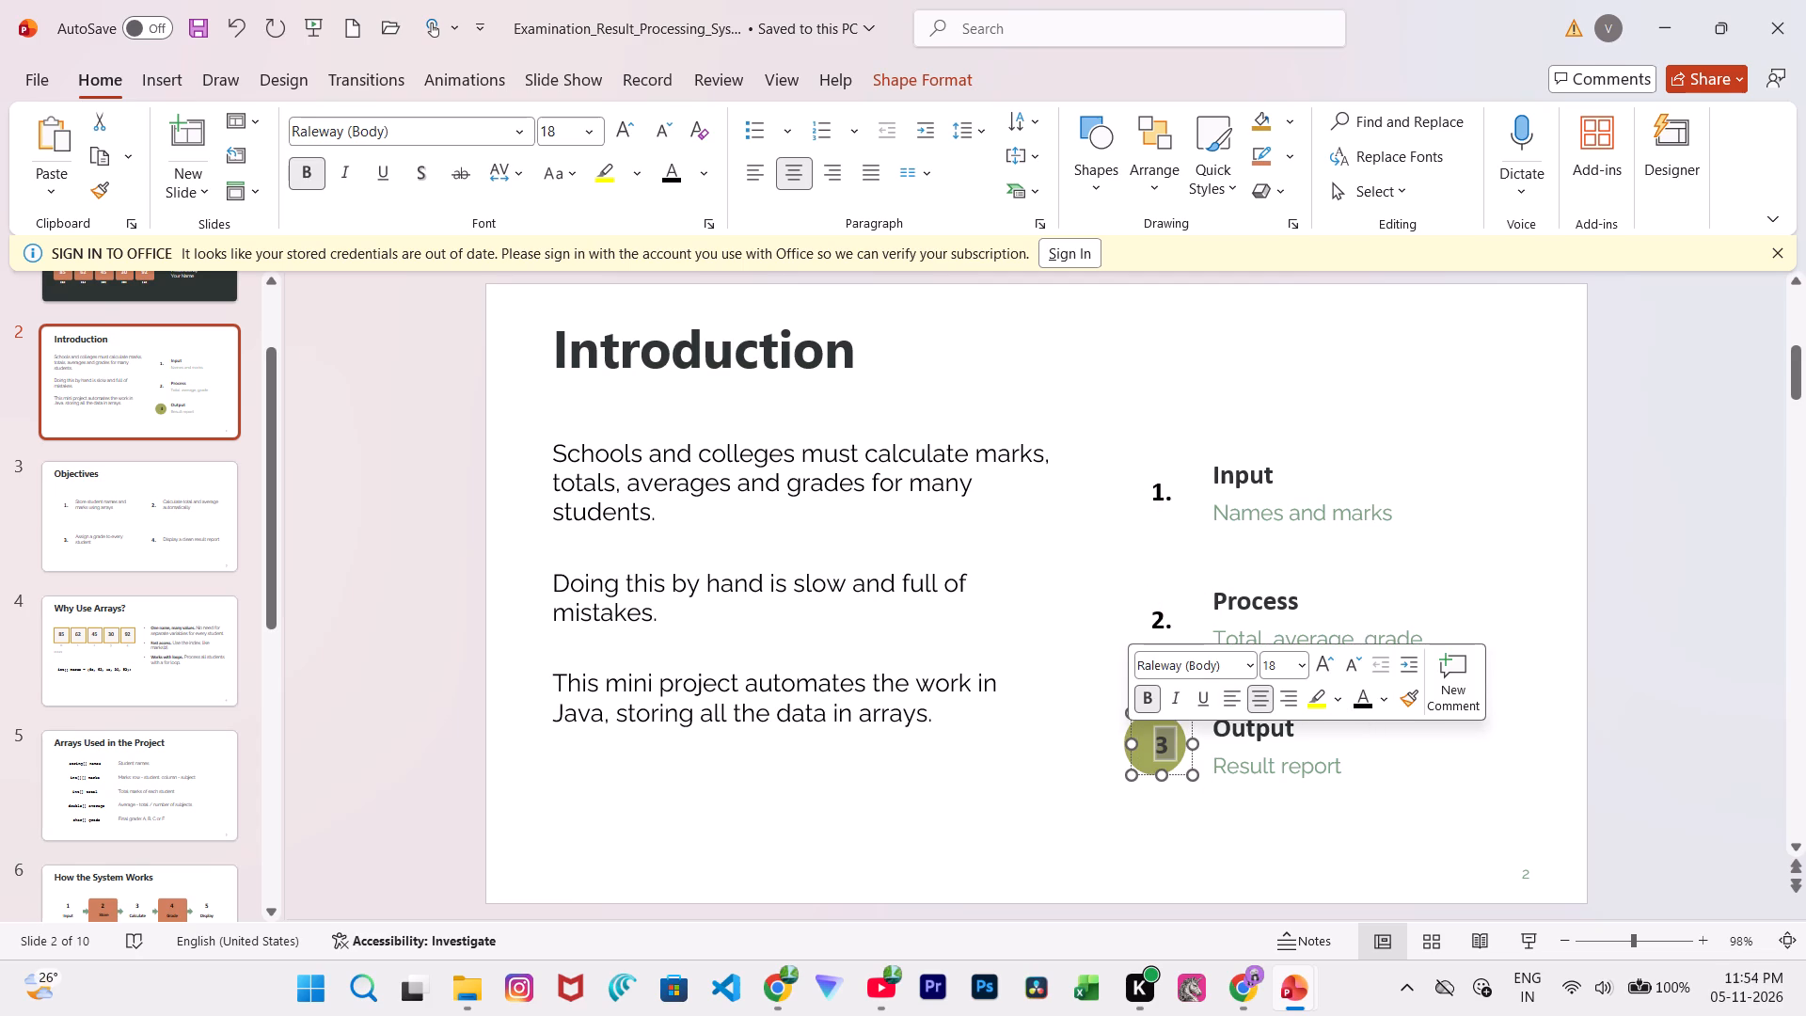
left_click(1166, 740)
key("period")
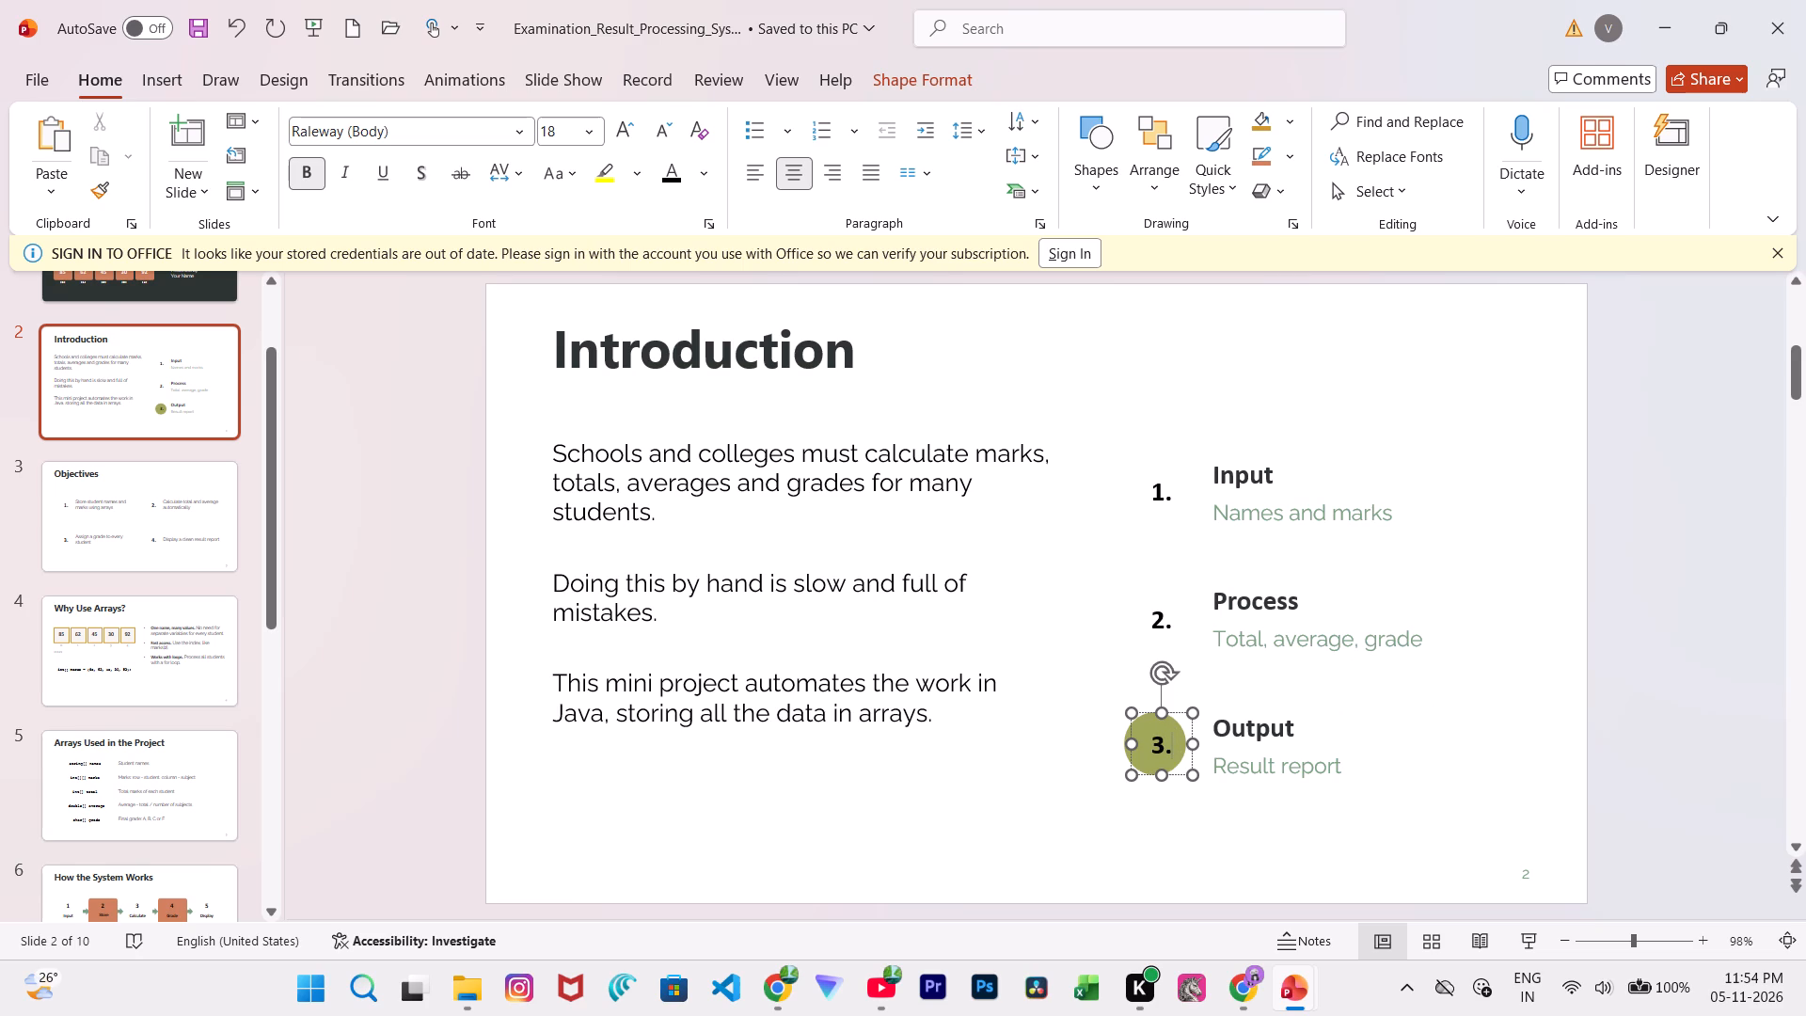
Narrow the number 3's text box slightly from its left edge and delete the green circle behind it.
left_click(1123, 751)
left_click(1125, 743)
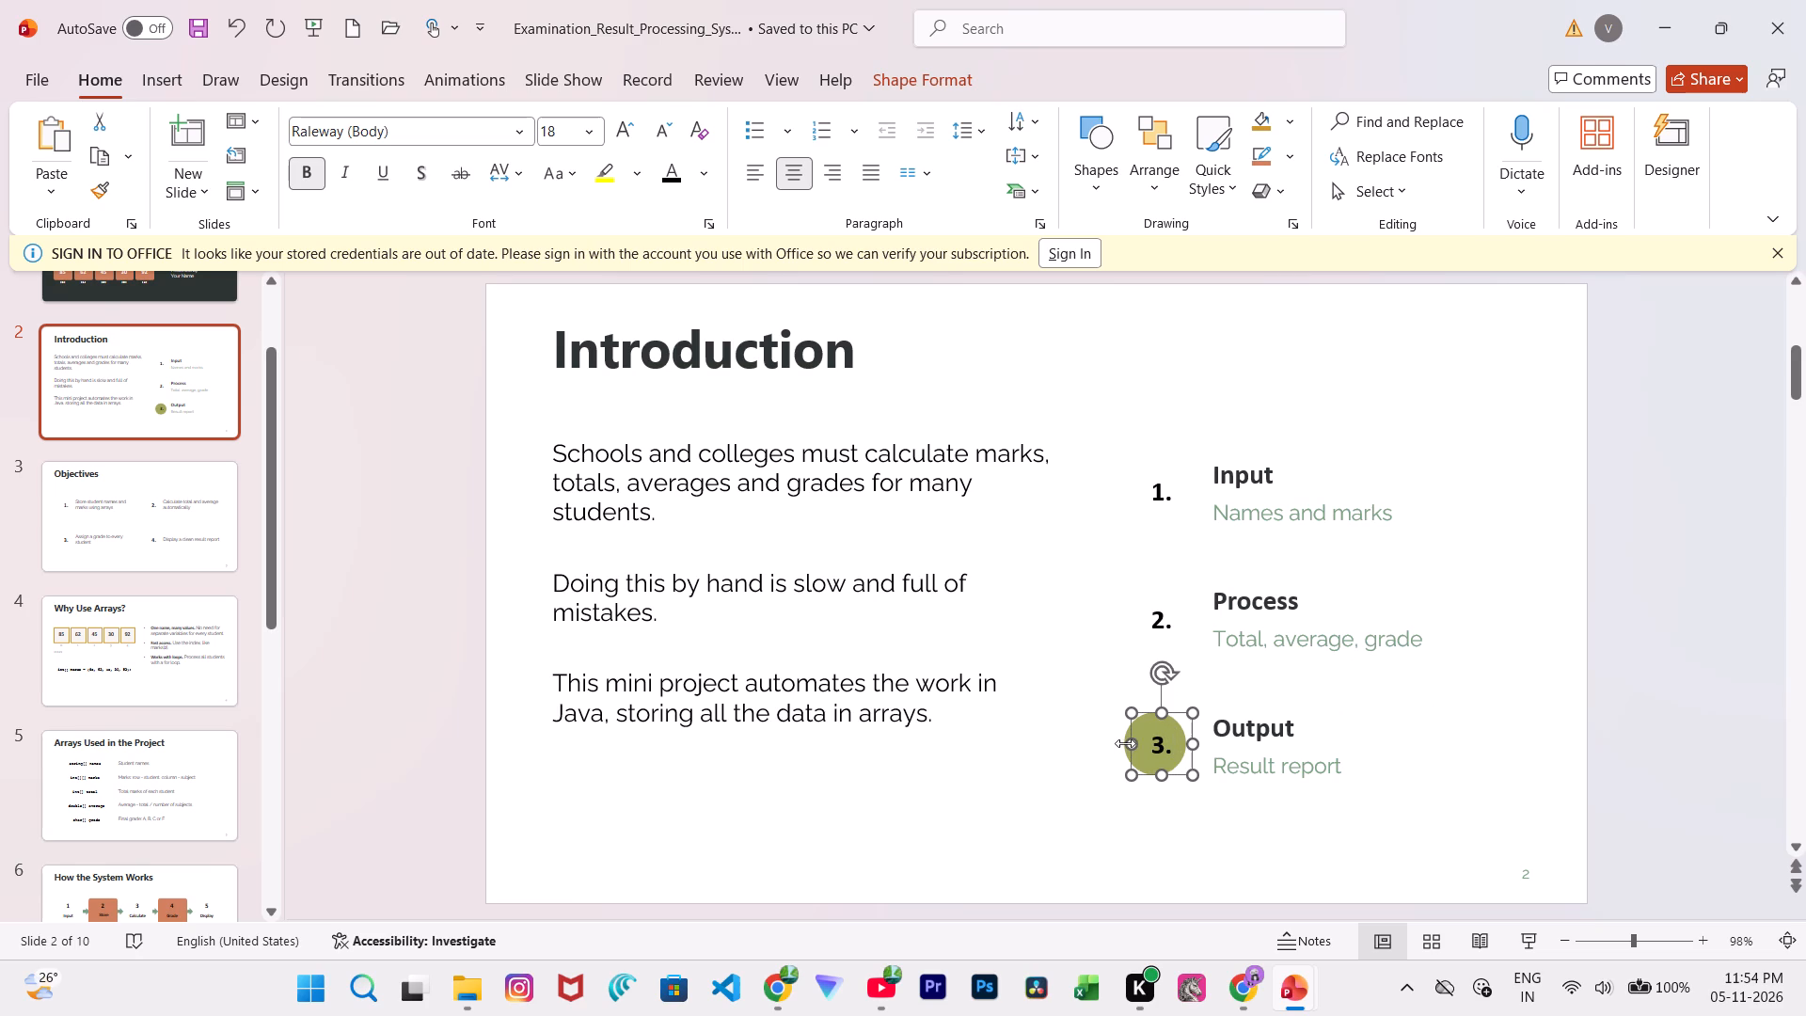
left_click(1125, 743)
left_click(1125, 743)
left_click_drag(1125, 743, 1137, 741)
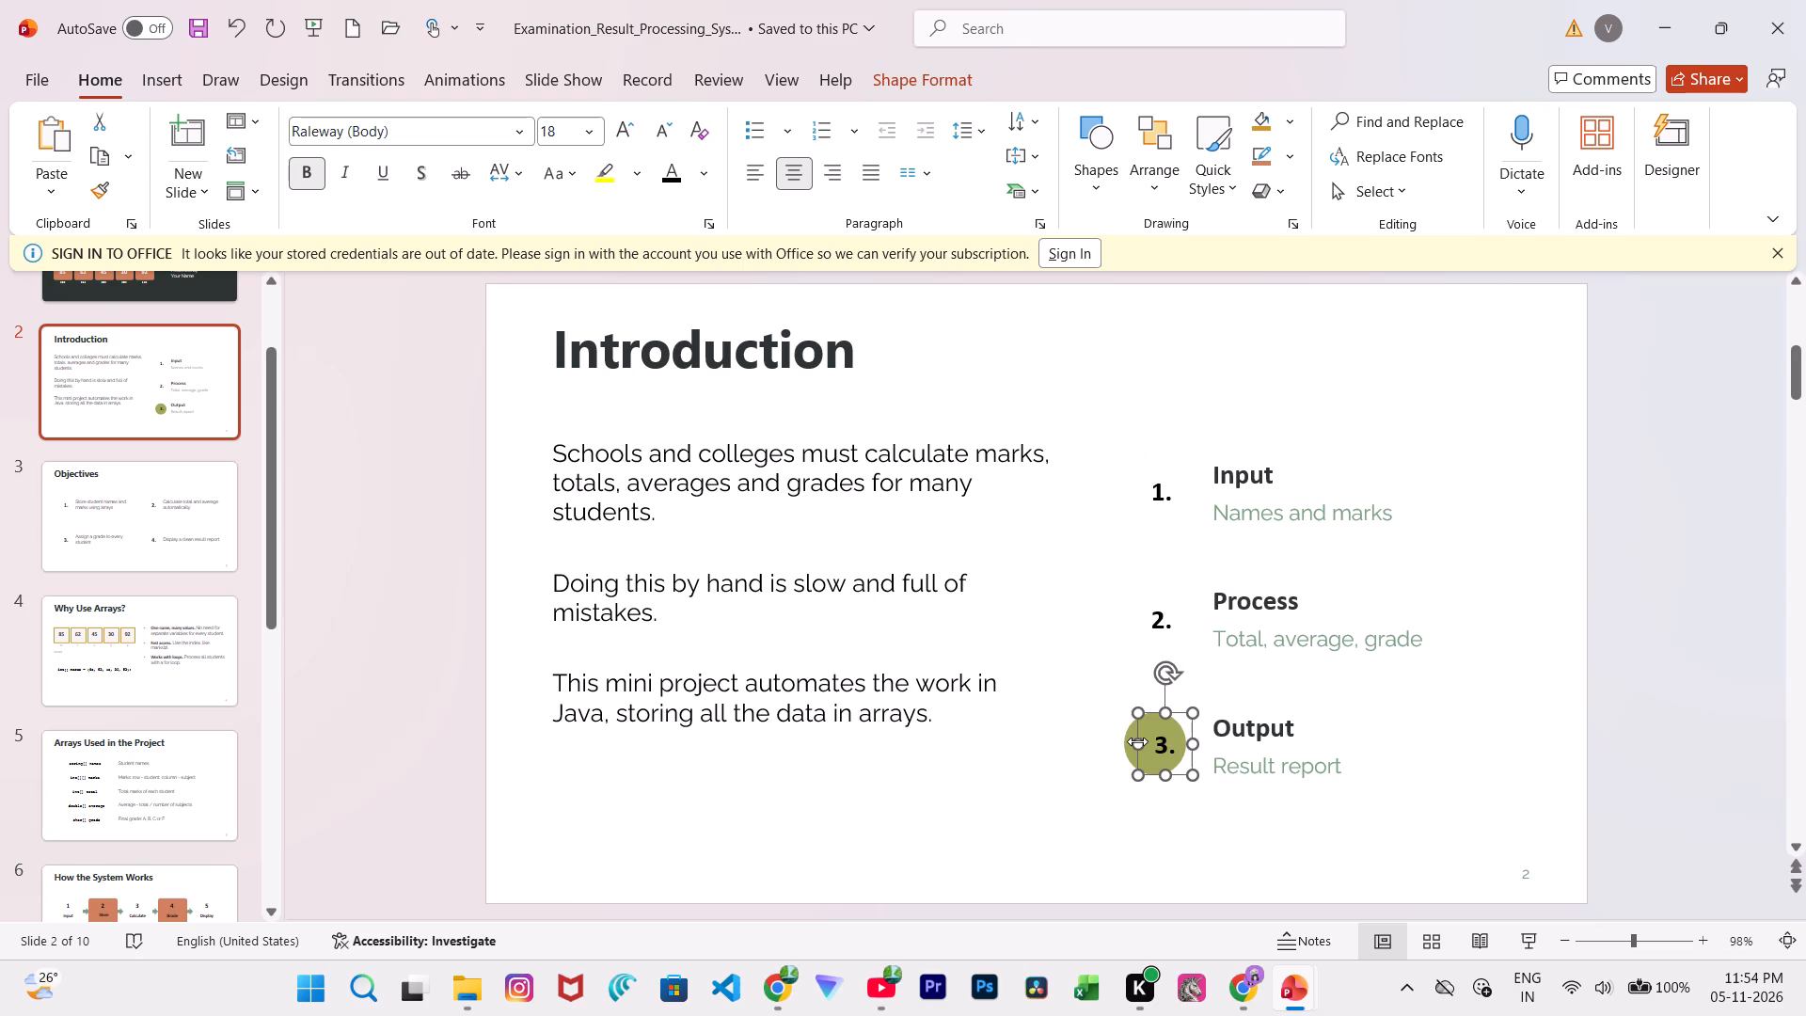
left_click(1131, 743)
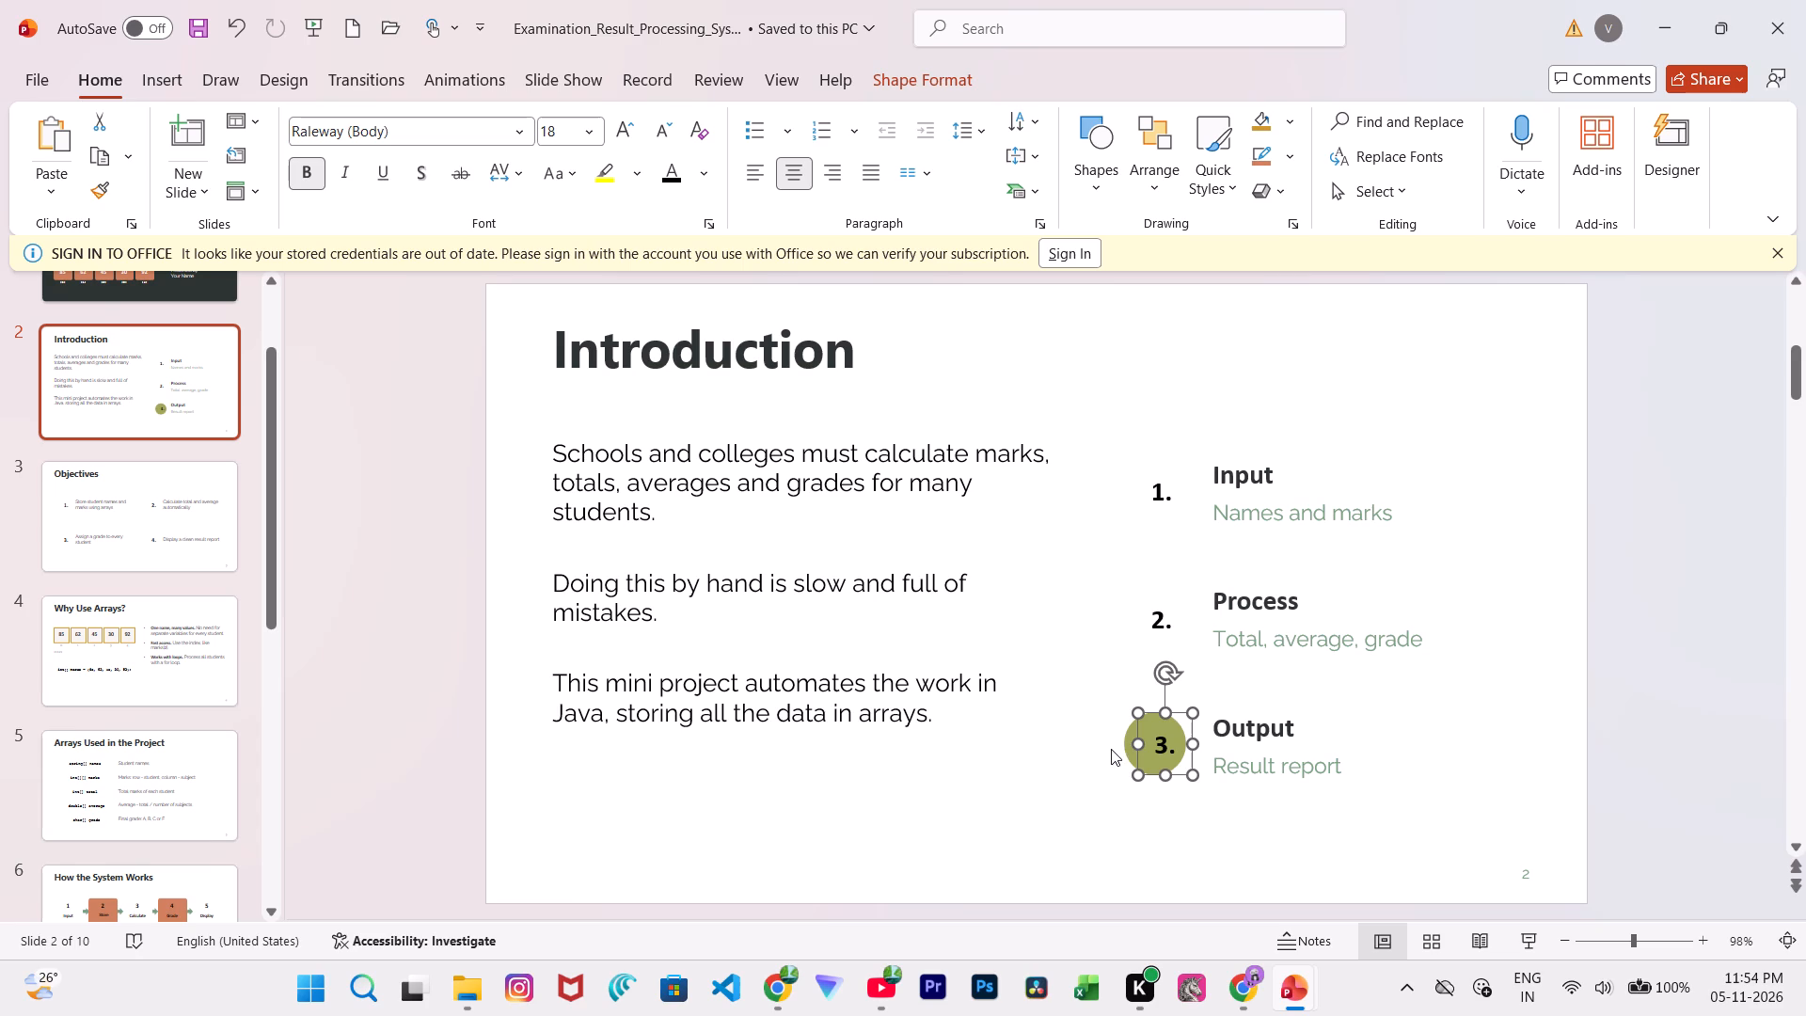
left_click(1131, 739)
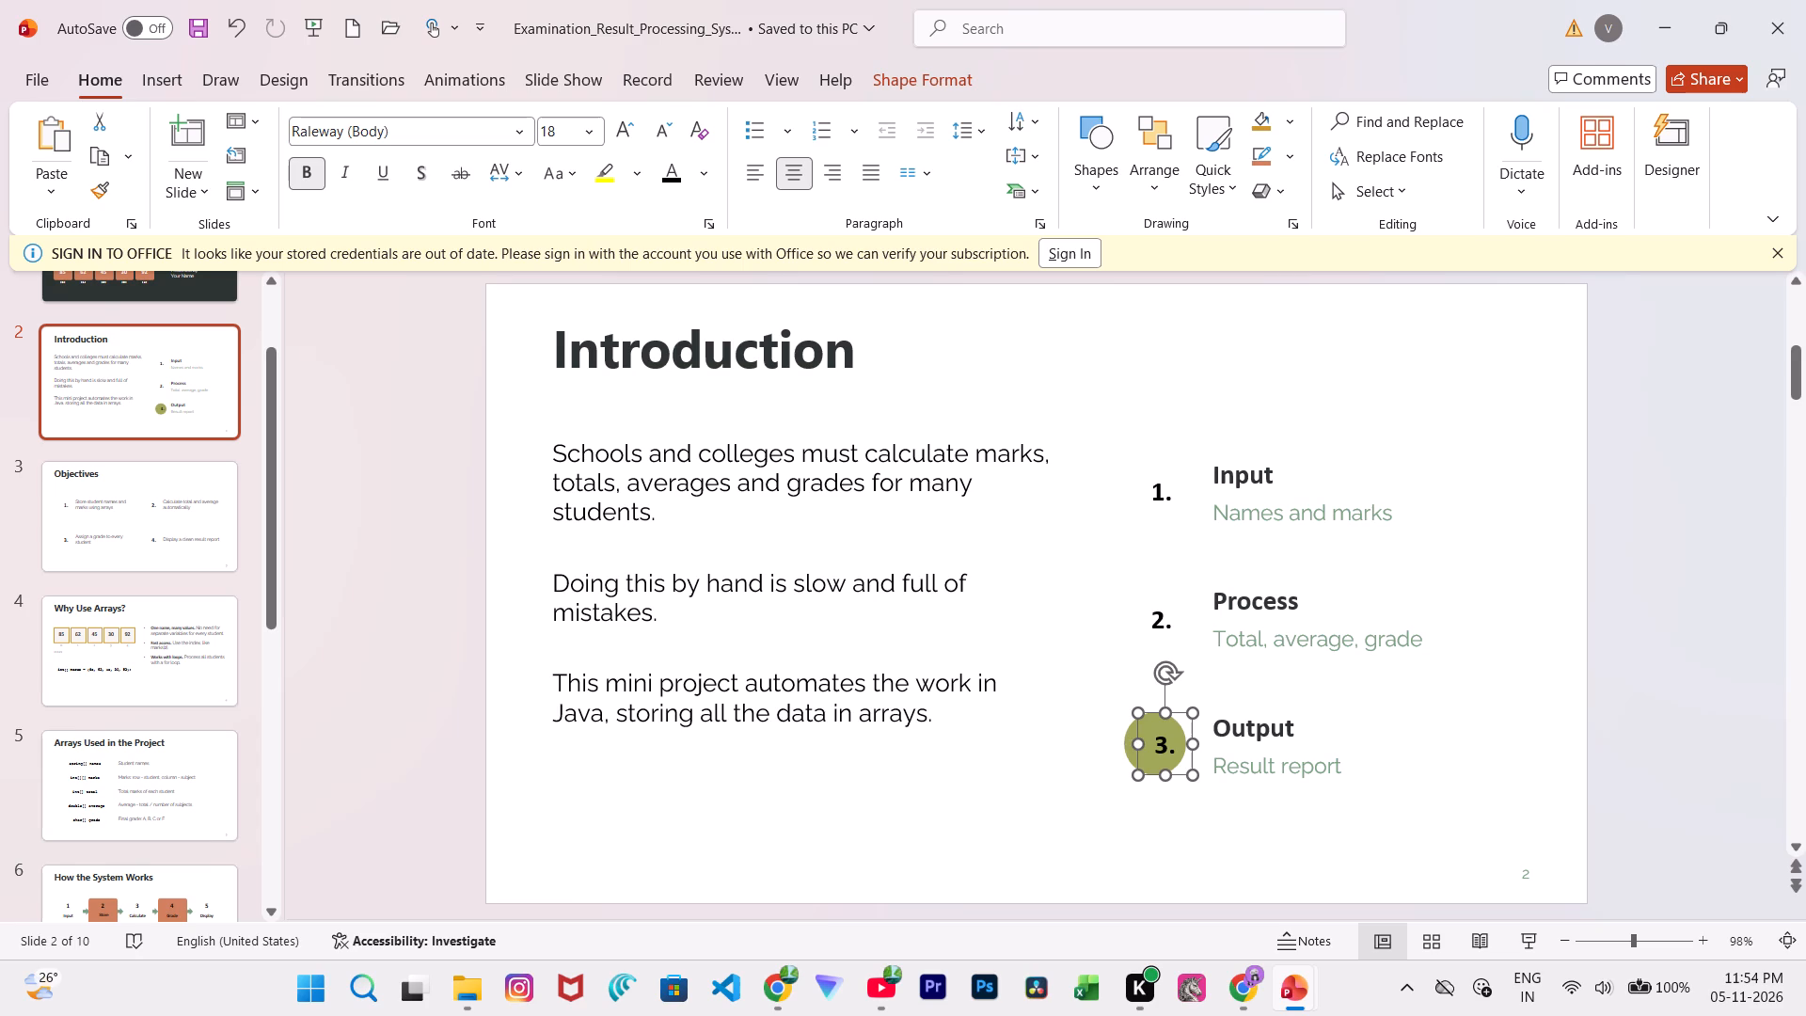
left_click(1121, 746)
key("BackSpace")
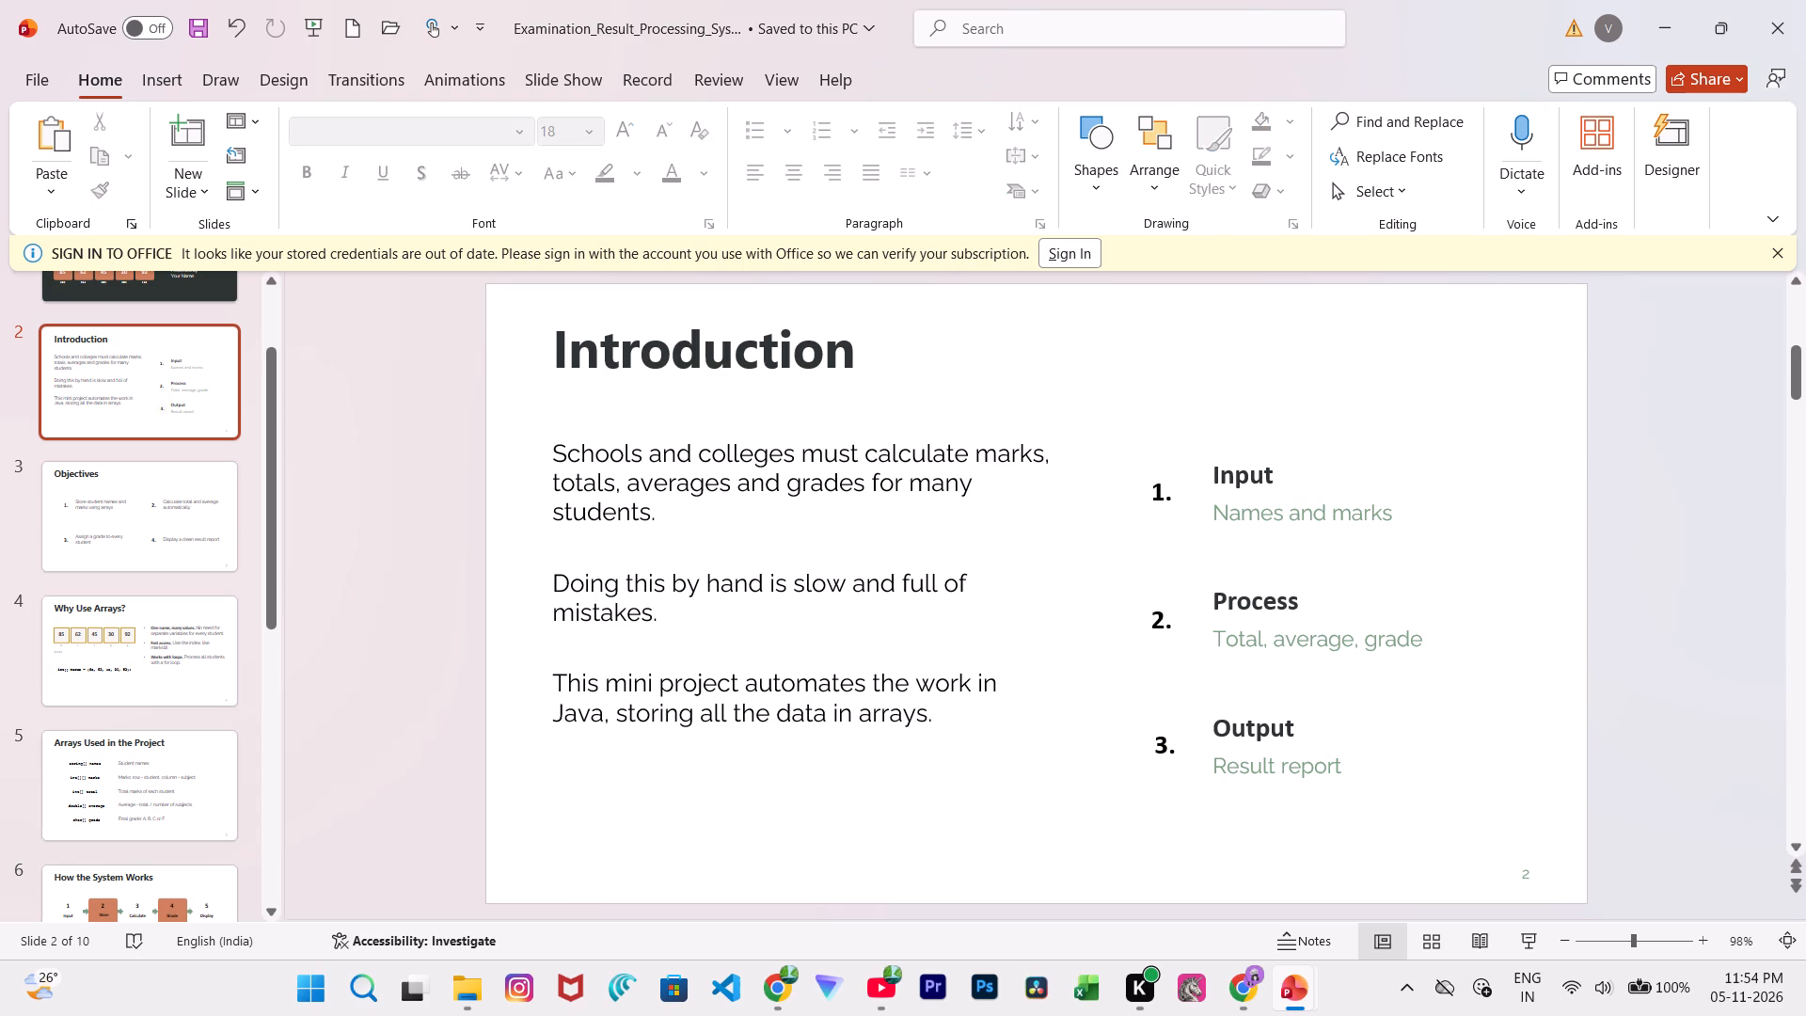
Widen the number 3's text box slightly at its left edge to align the number with 1. and 2.
left_click(1164, 750)
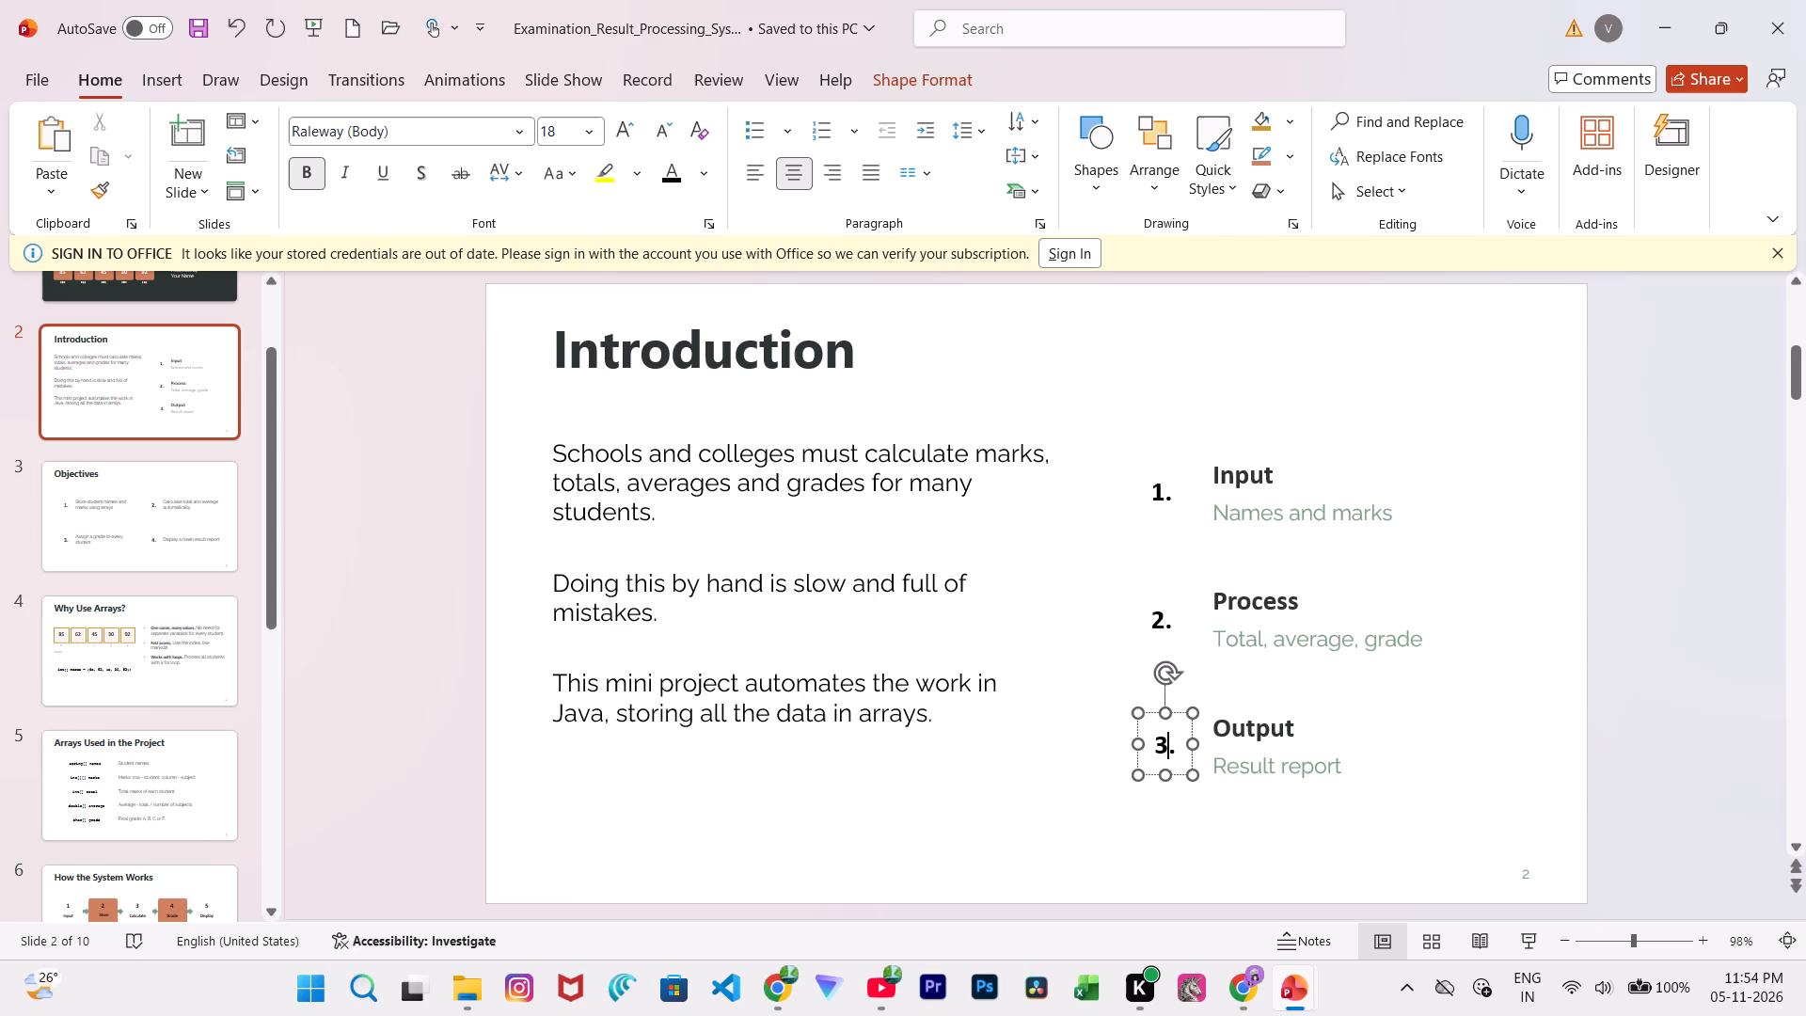
left_click_drag(1140, 745, 1129, 745)
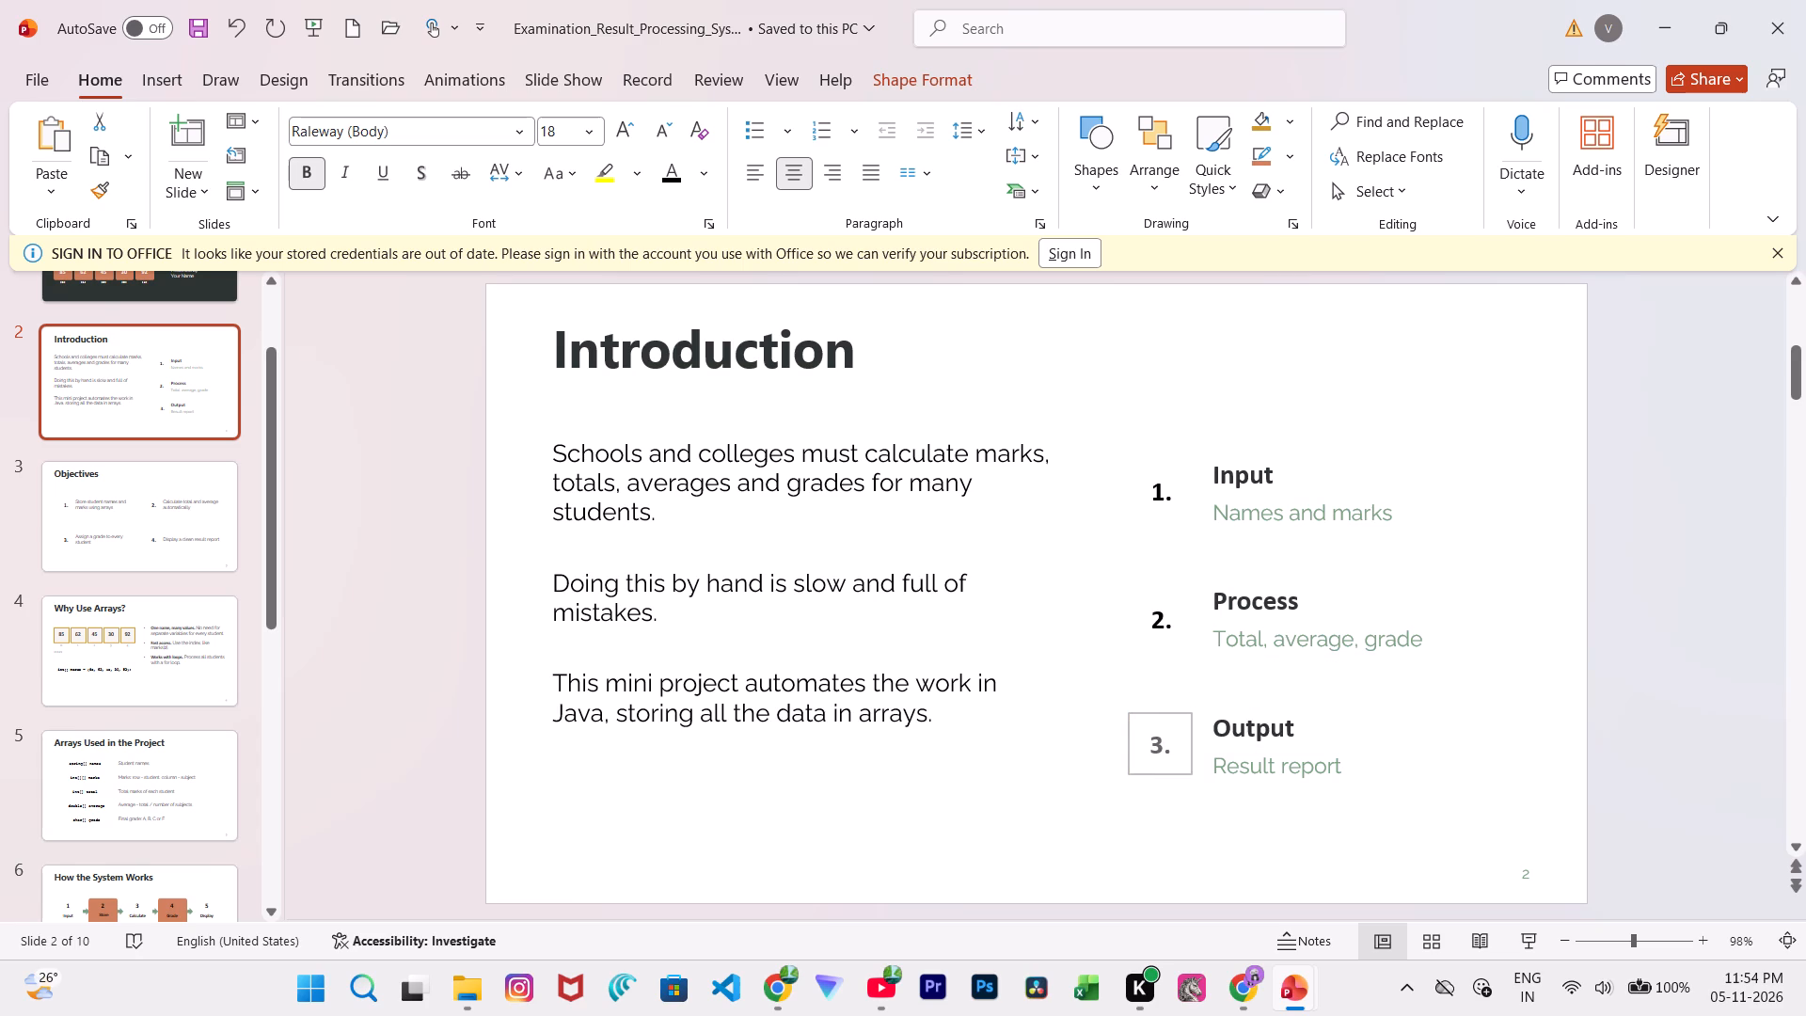
left_click_drag(1129, 745, 1130, 744)
left_click(1505, 754)
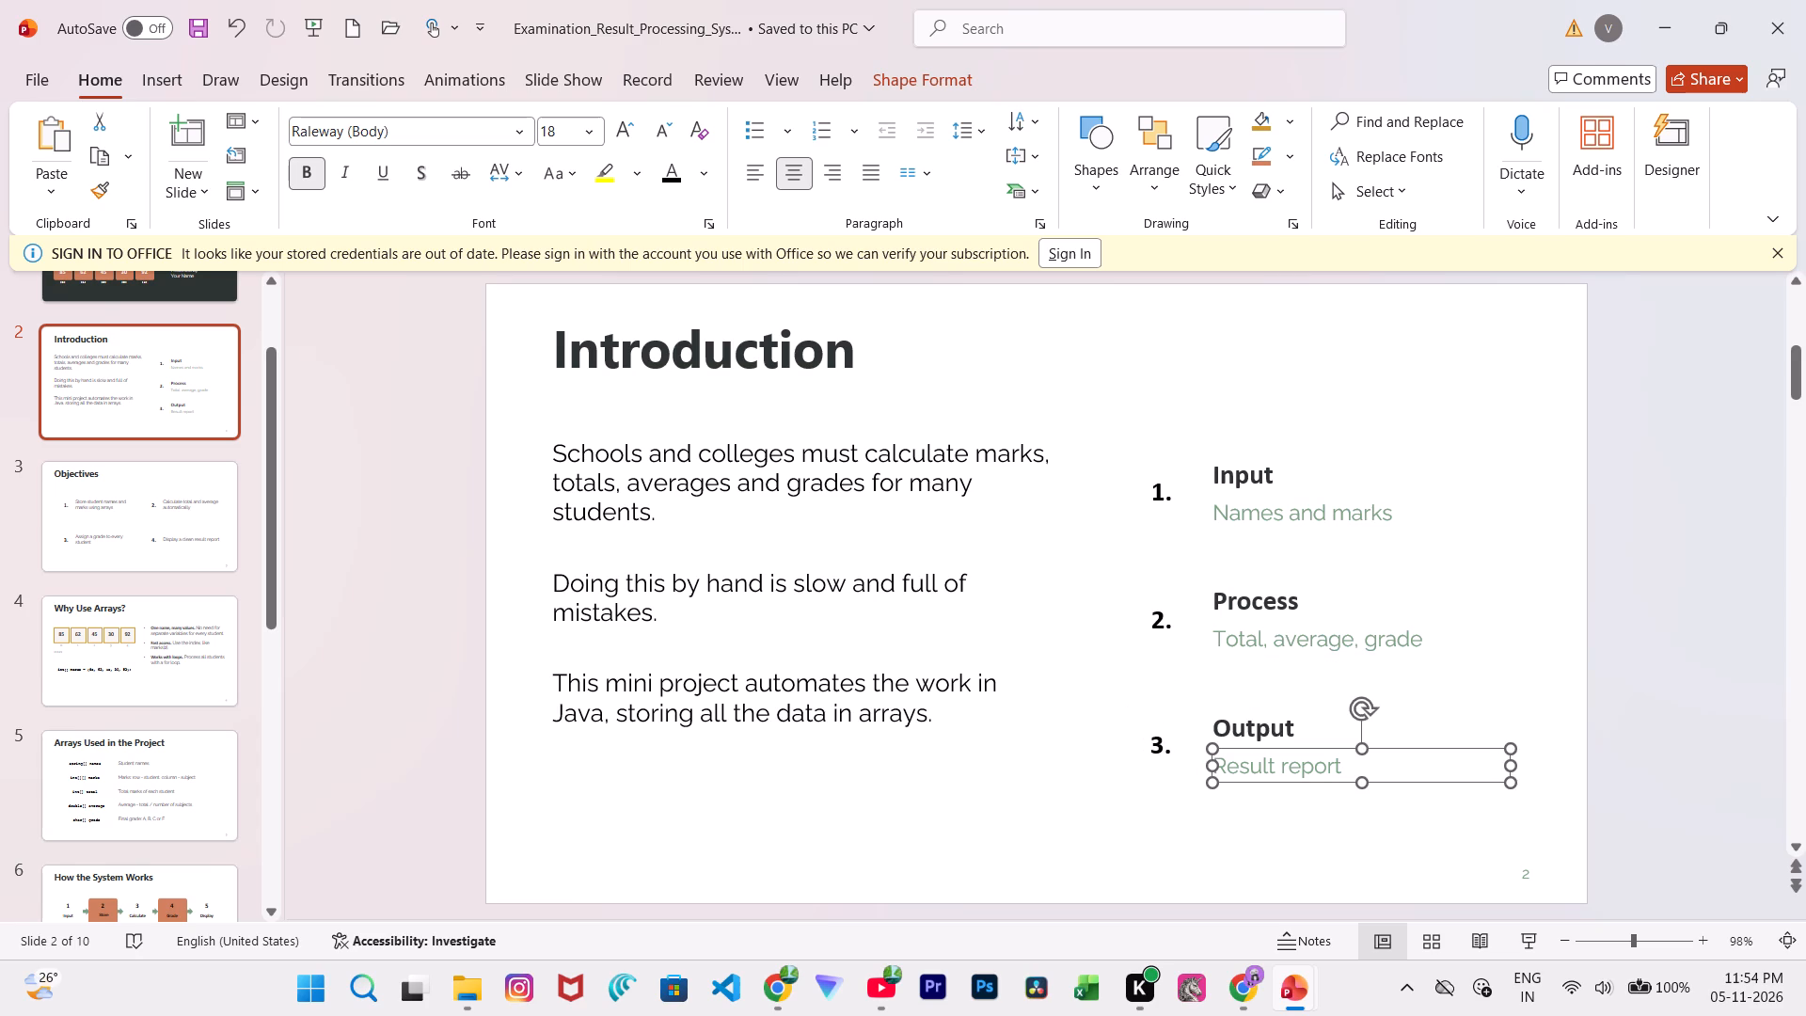
Change all the code text on the Core Logic (Java) slide to black.
left_click(105, 451)
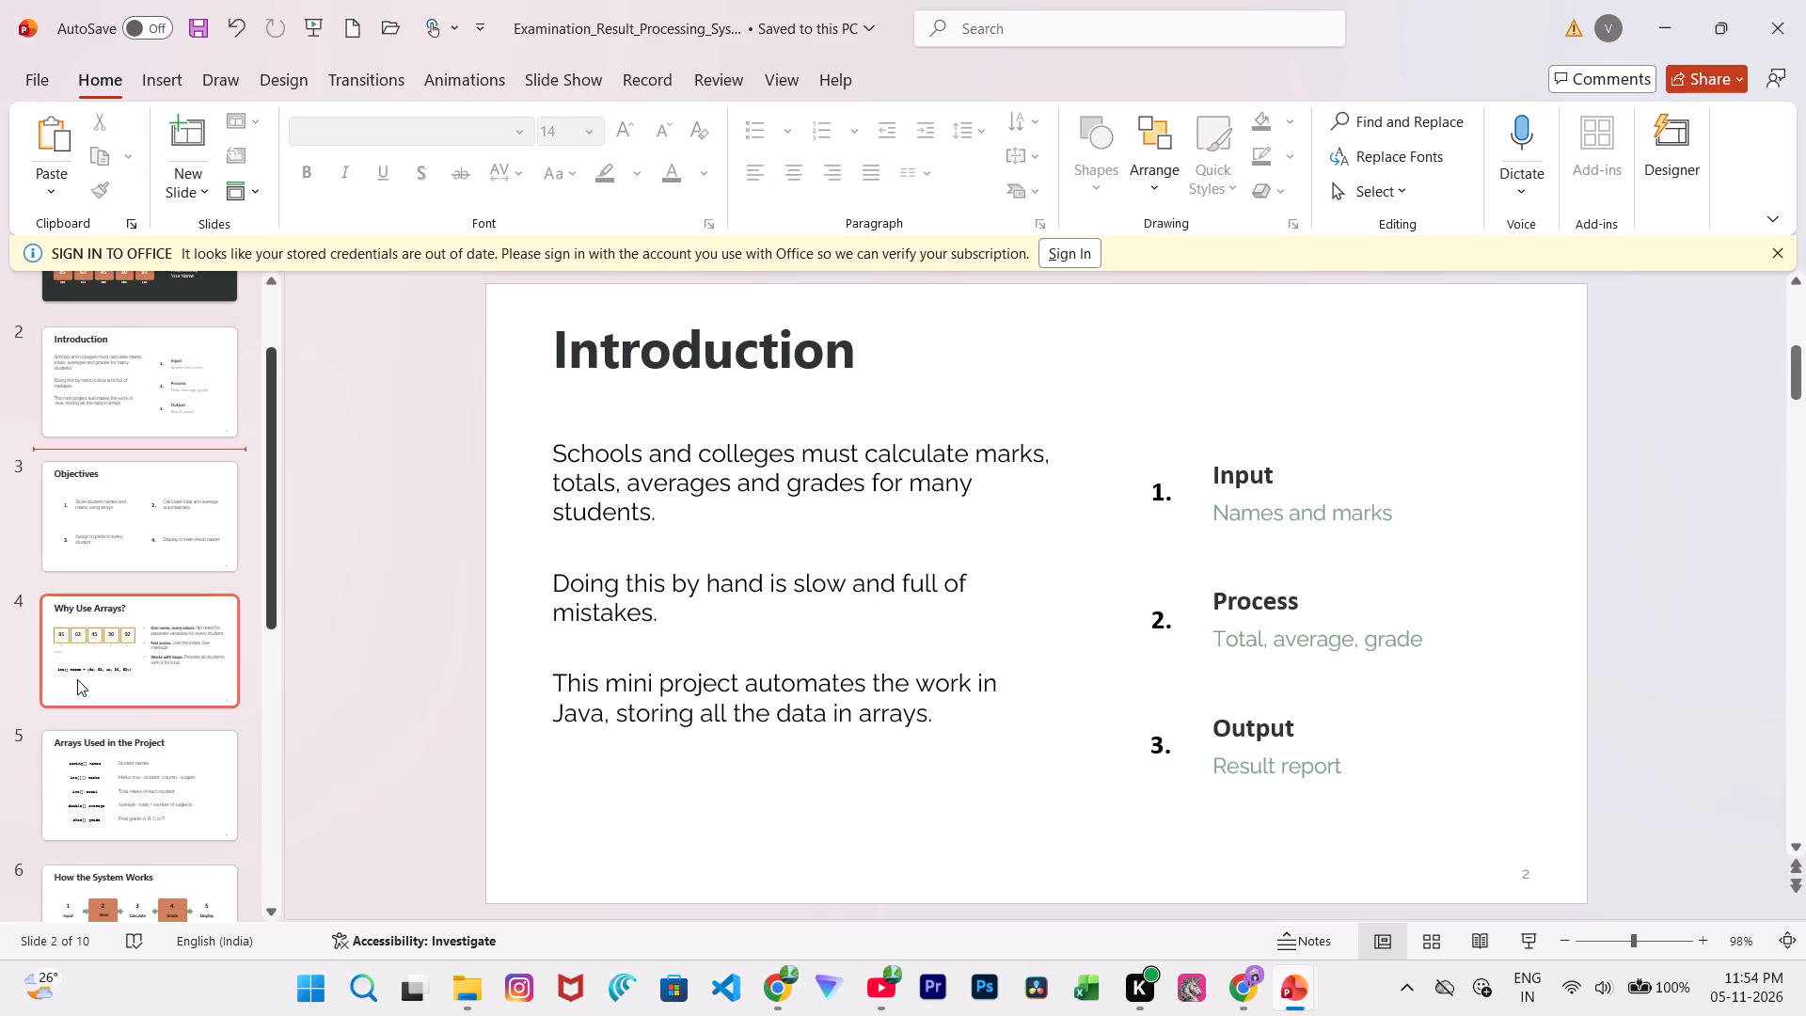
left_click(77, 679)
left_click(107, 883)
scroll(107, 883, "down", 1)
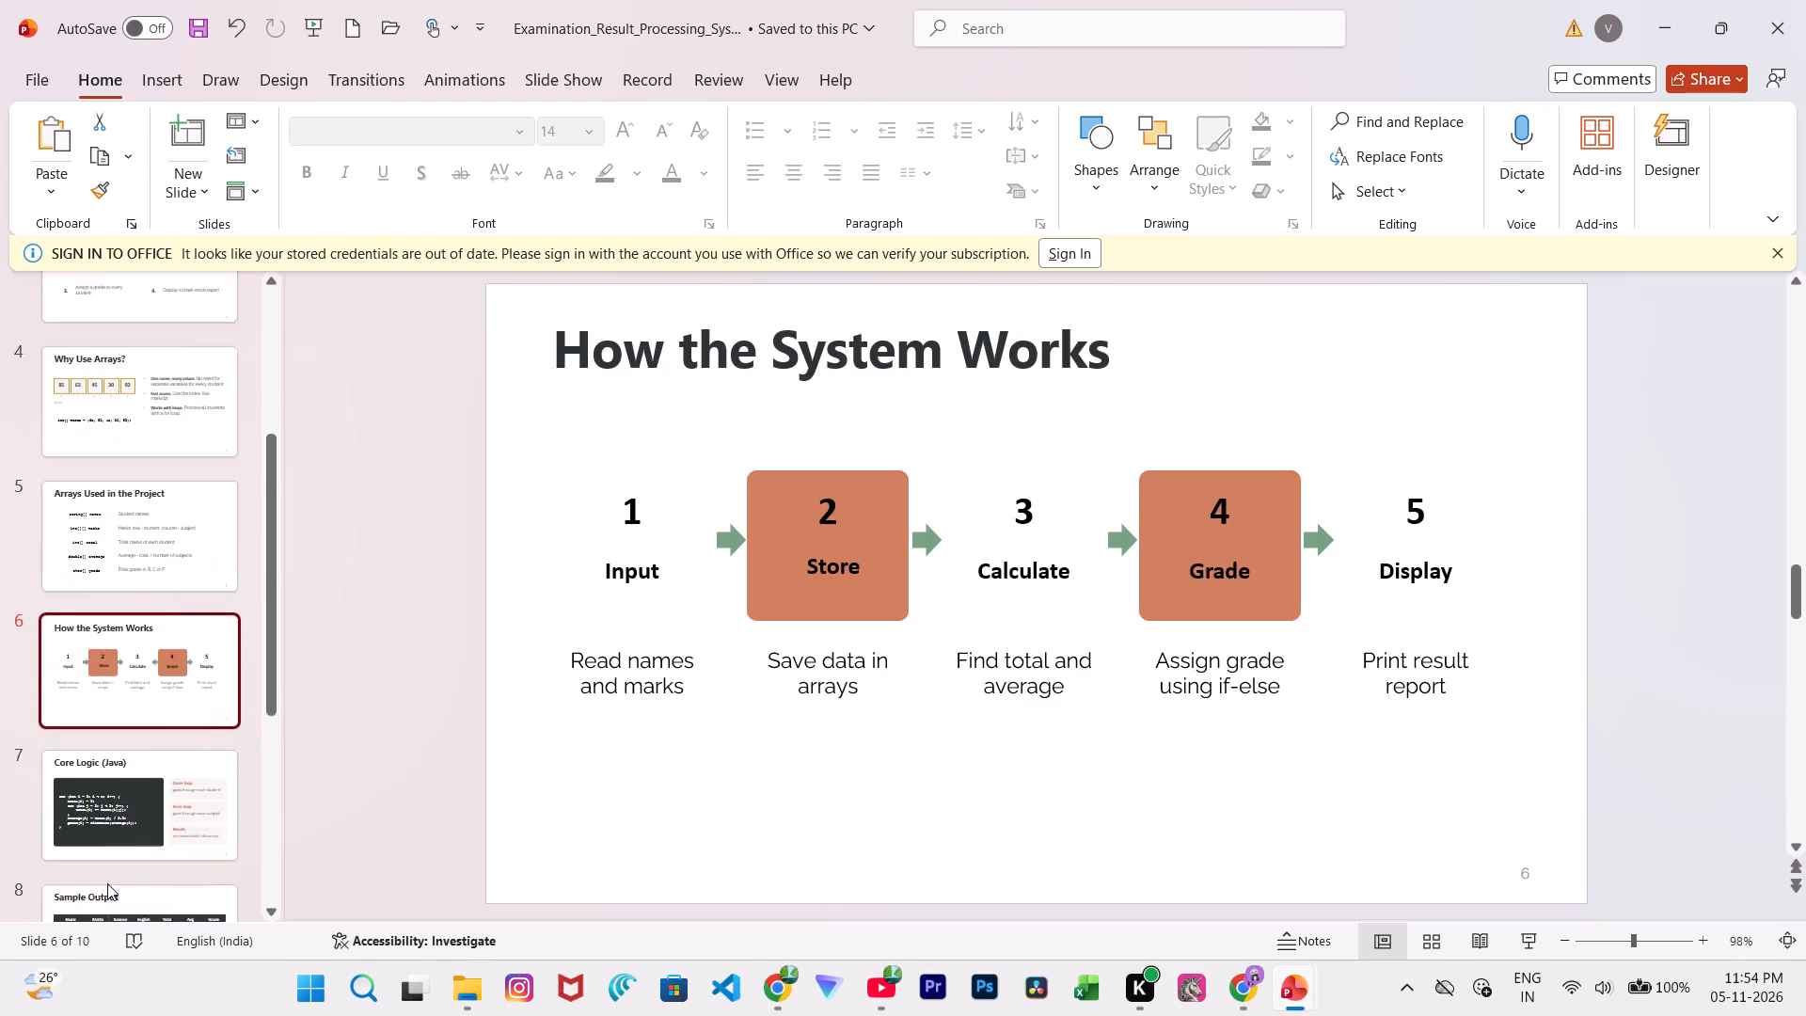
scroll(107, 883, "down", 1)
left_click(144, 719)
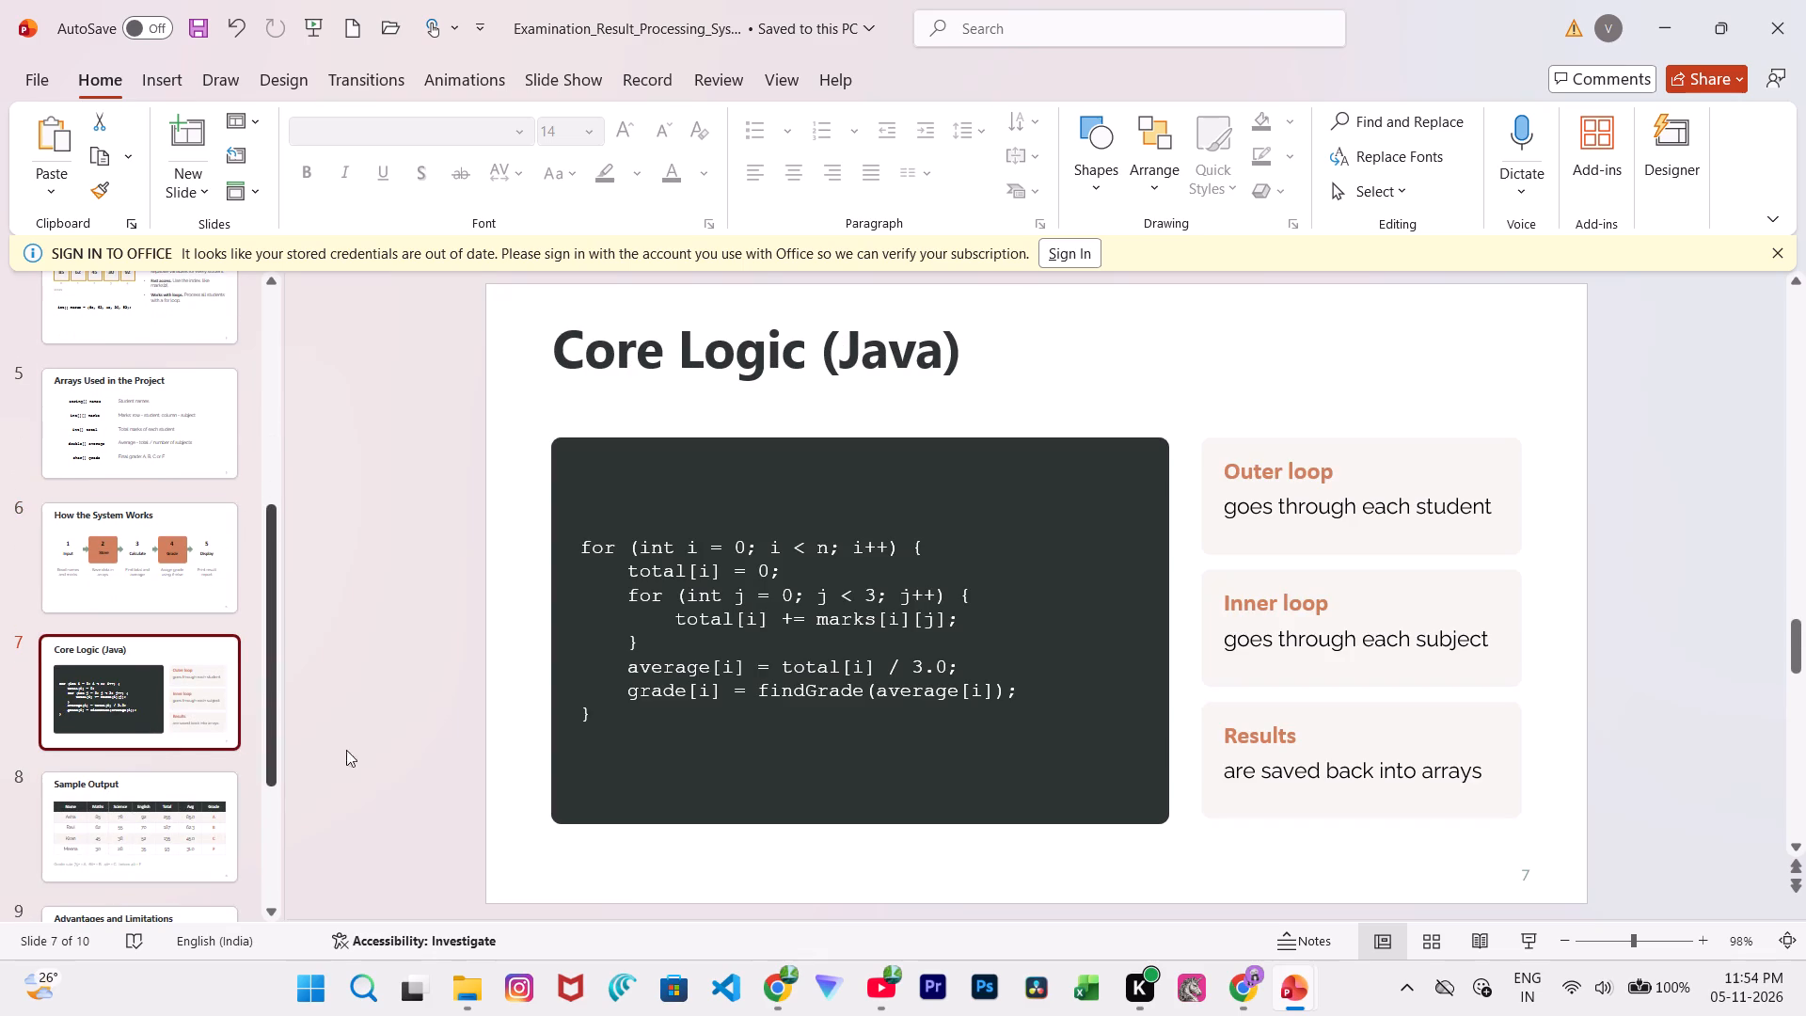
left_click_drag(583, 544, 611, 723)
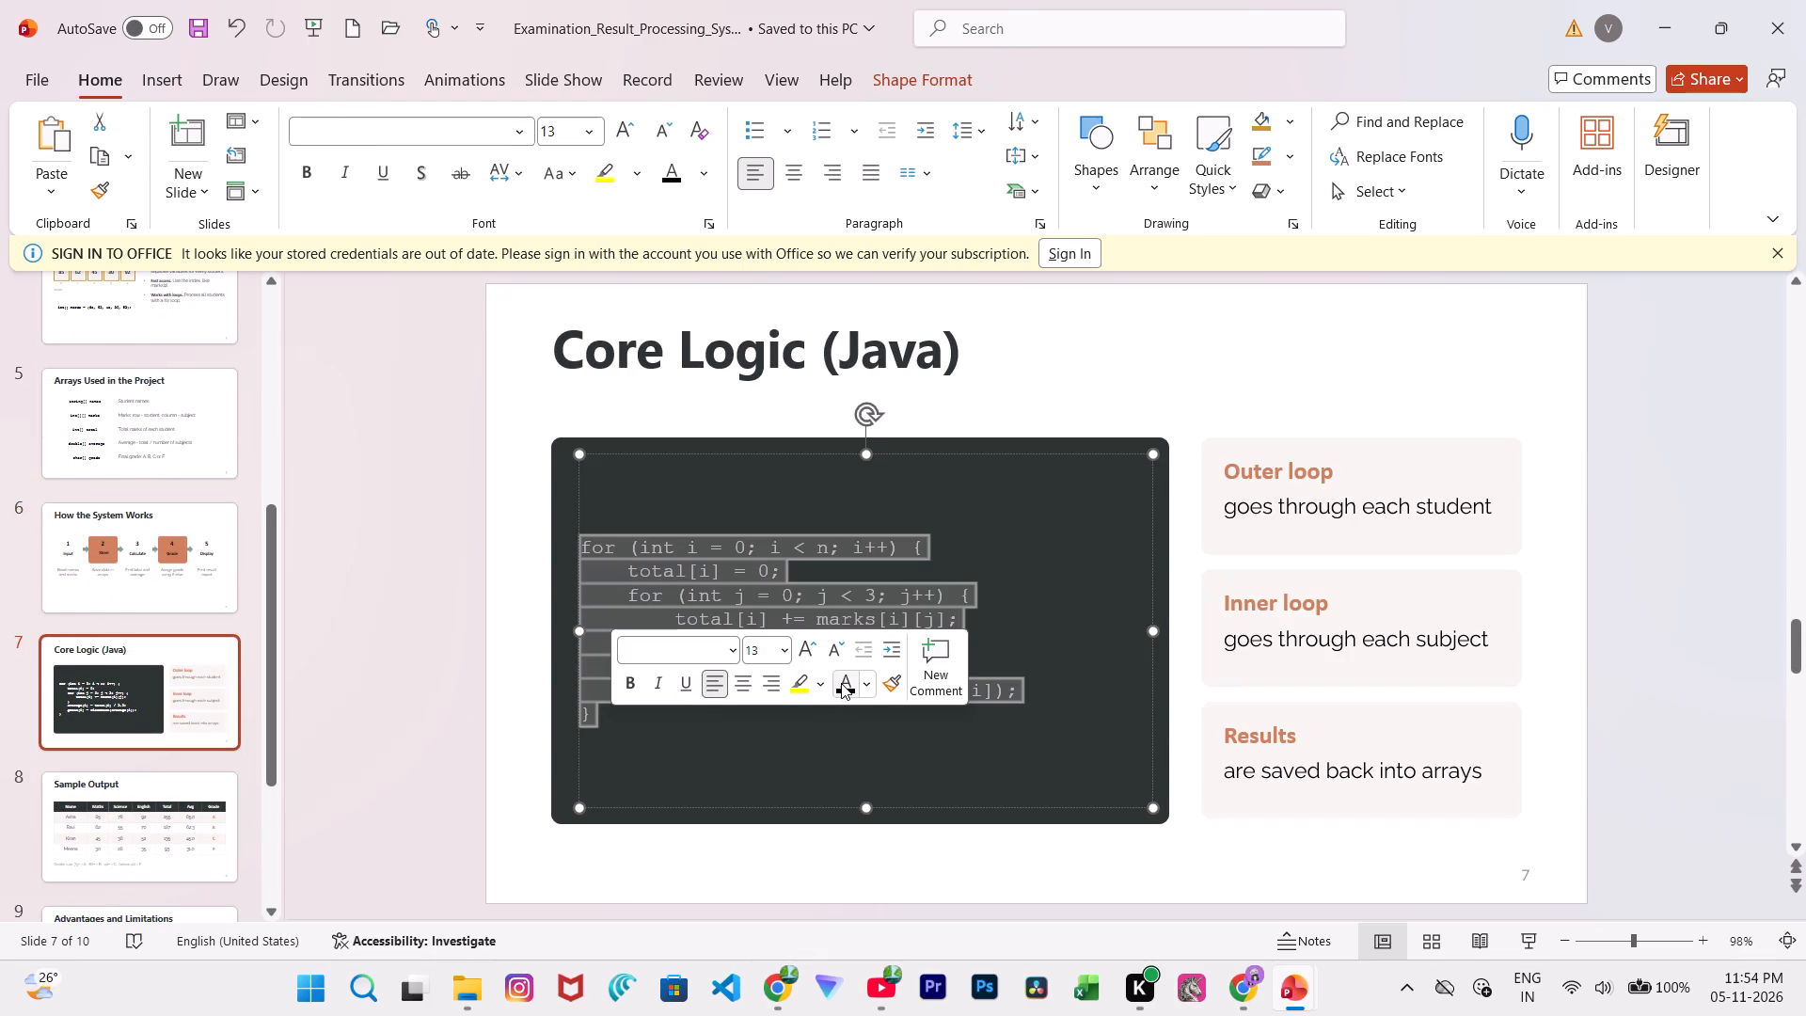
left_click(841, 683)
left_click(770, 763)
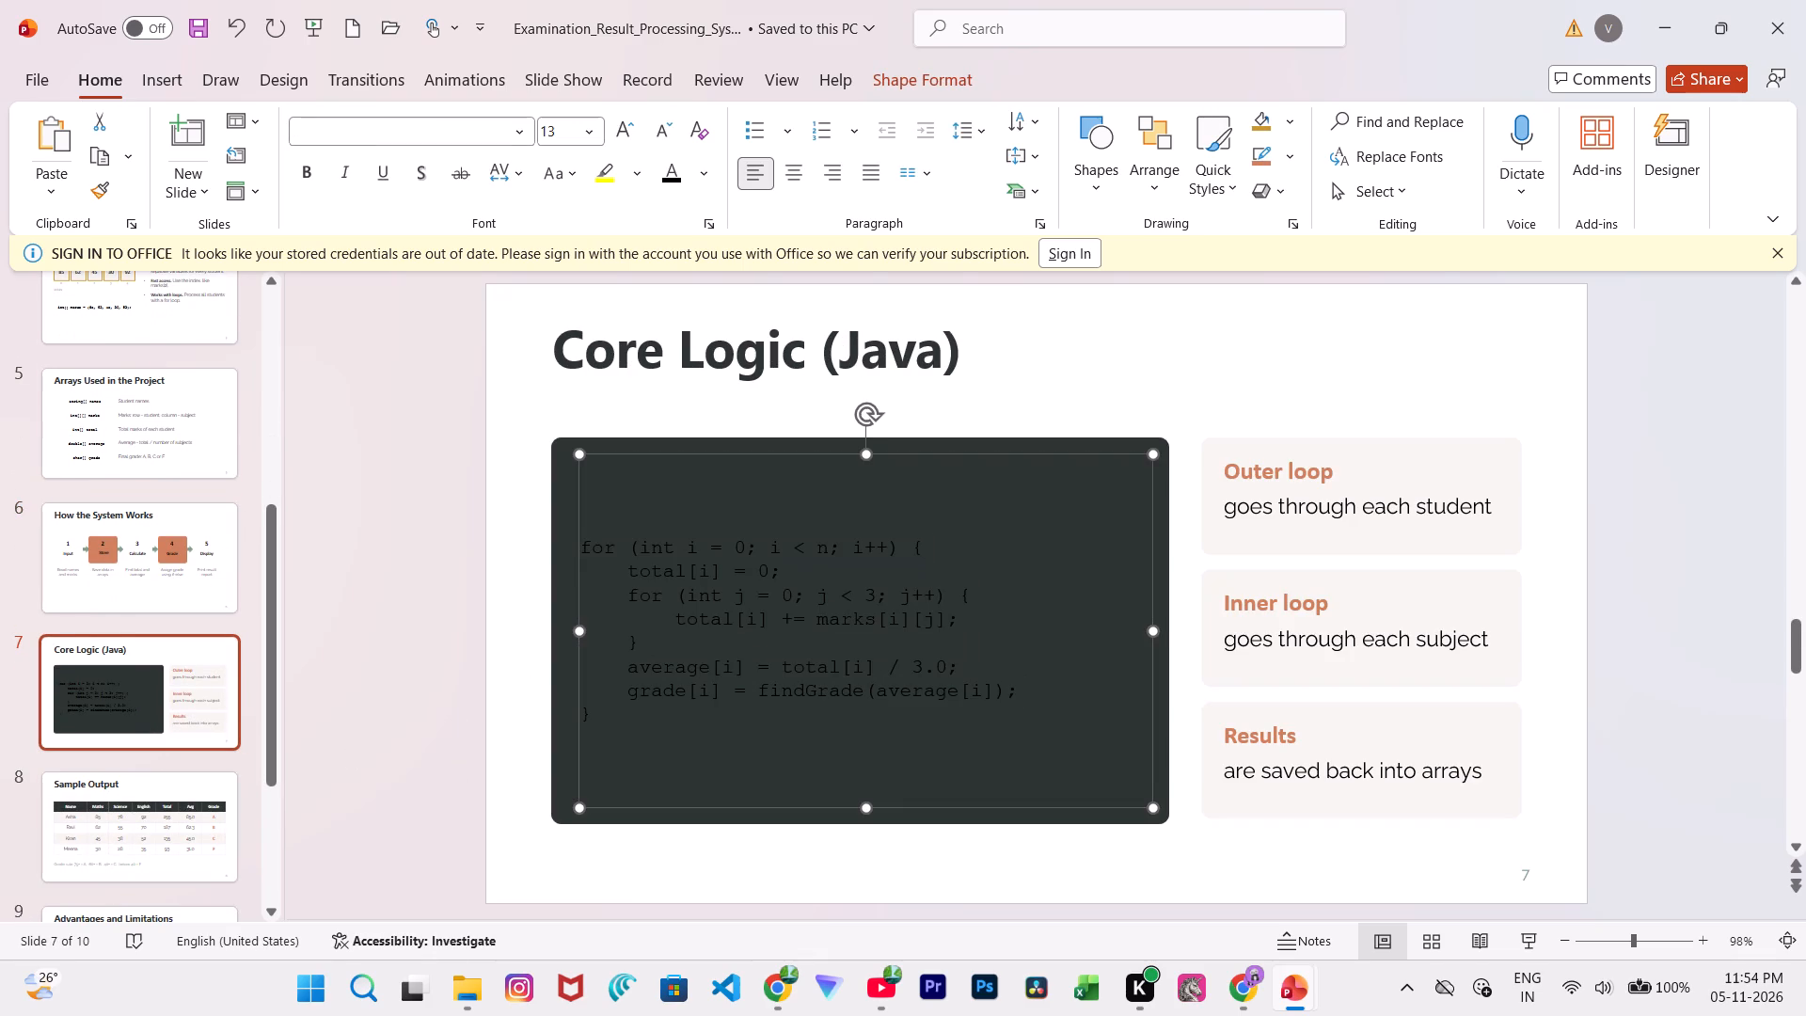
Delete the dark panel behind the code on the Core Logic (Java) slide.
left_click(558, 751)
key("BackSpace")
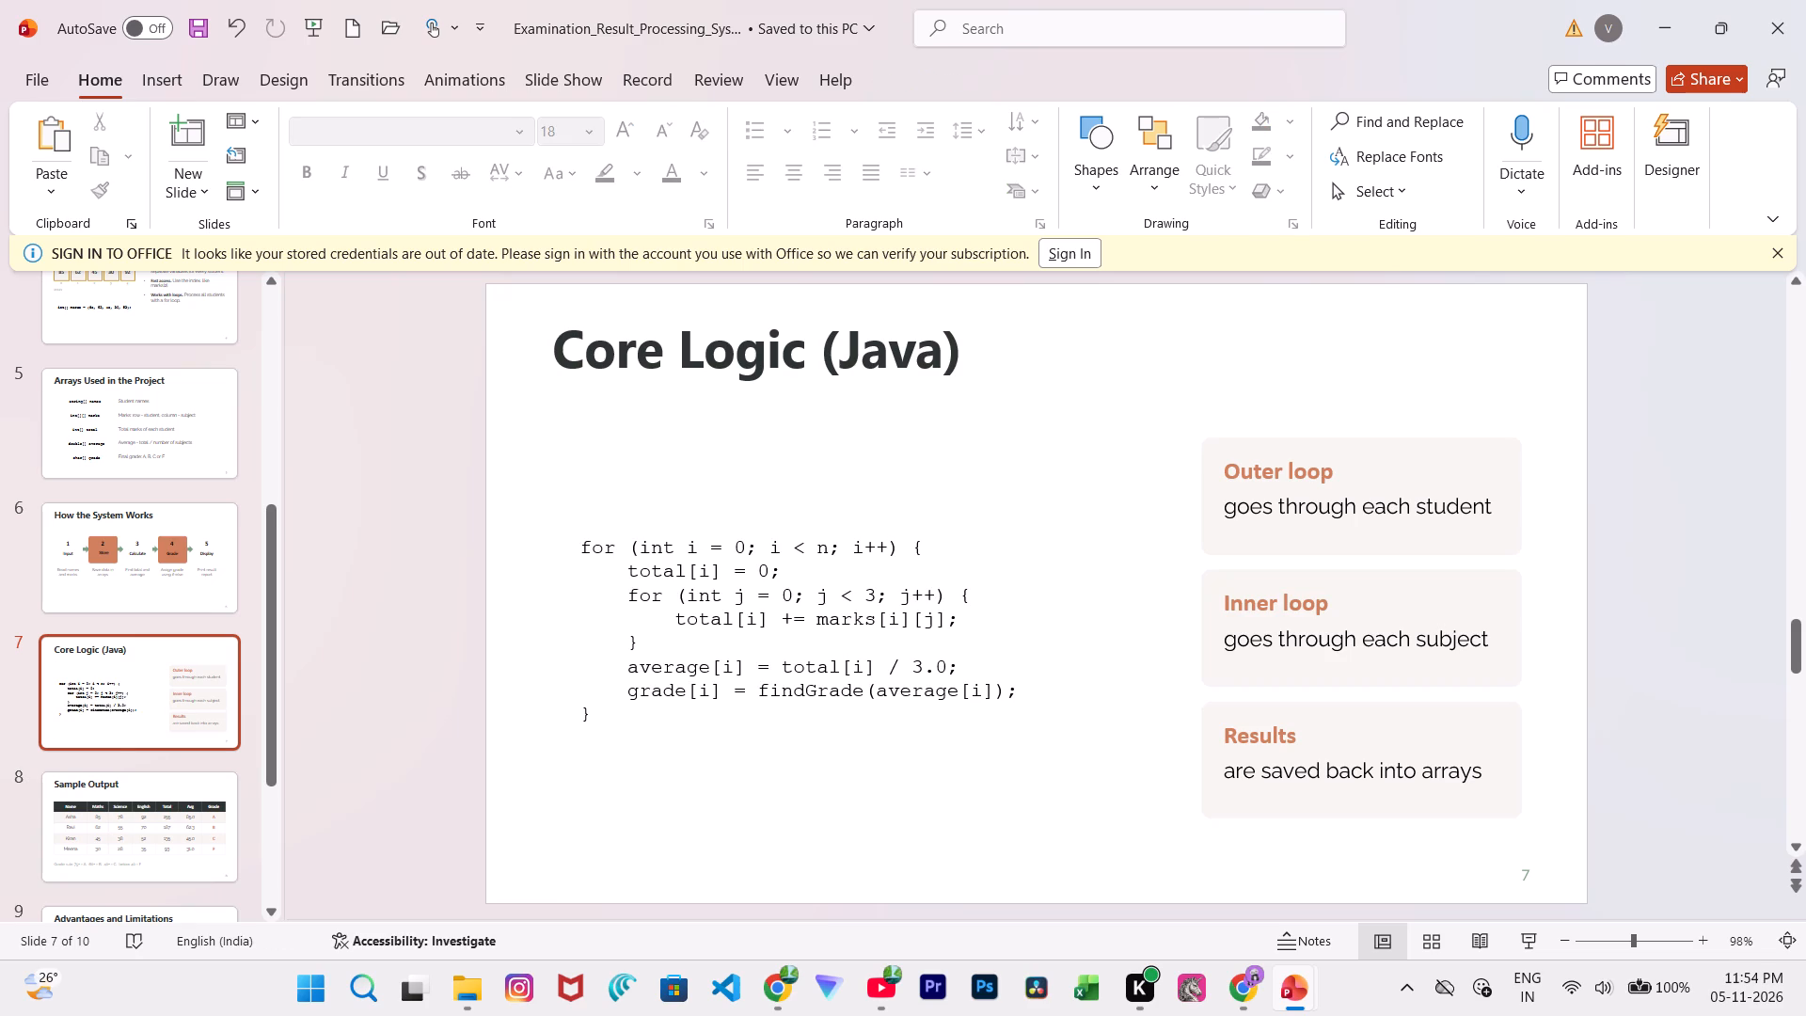
Delete the three light cards behind the Outer loop, Inner loop and Results texts.
left_click(1251, 528)
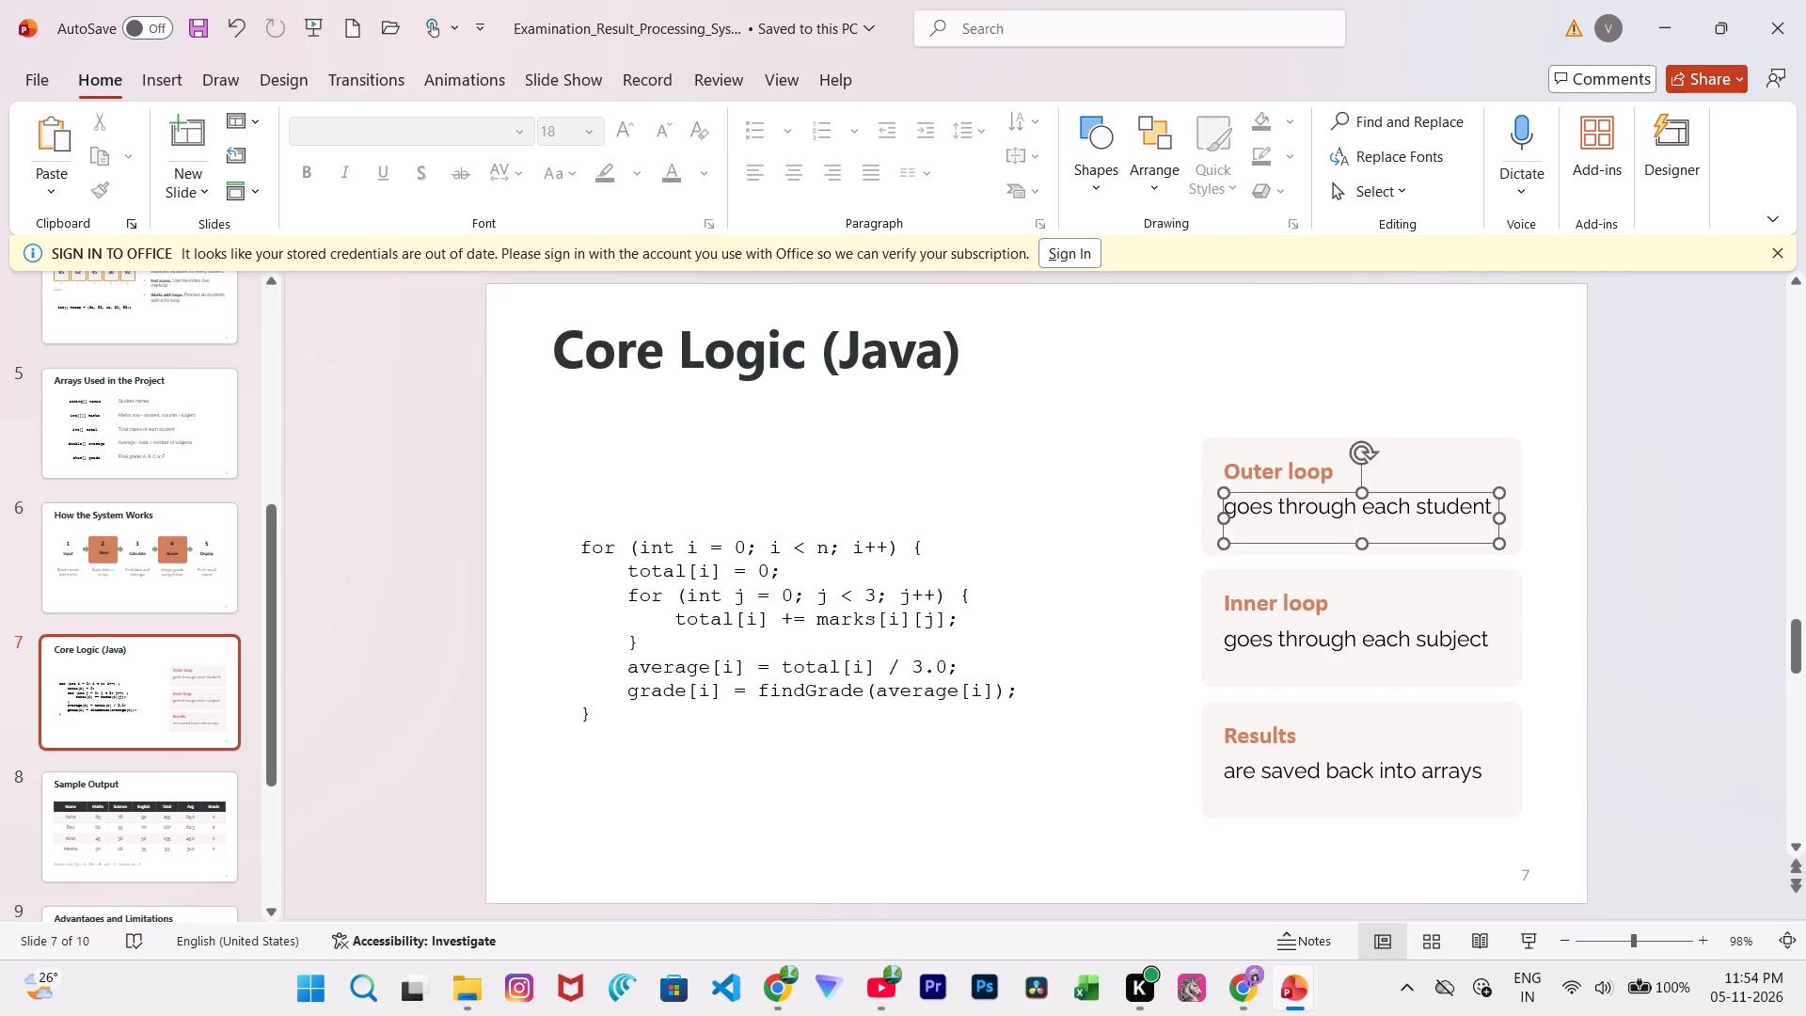
left_click(1211, 528)
key("BackSpace")
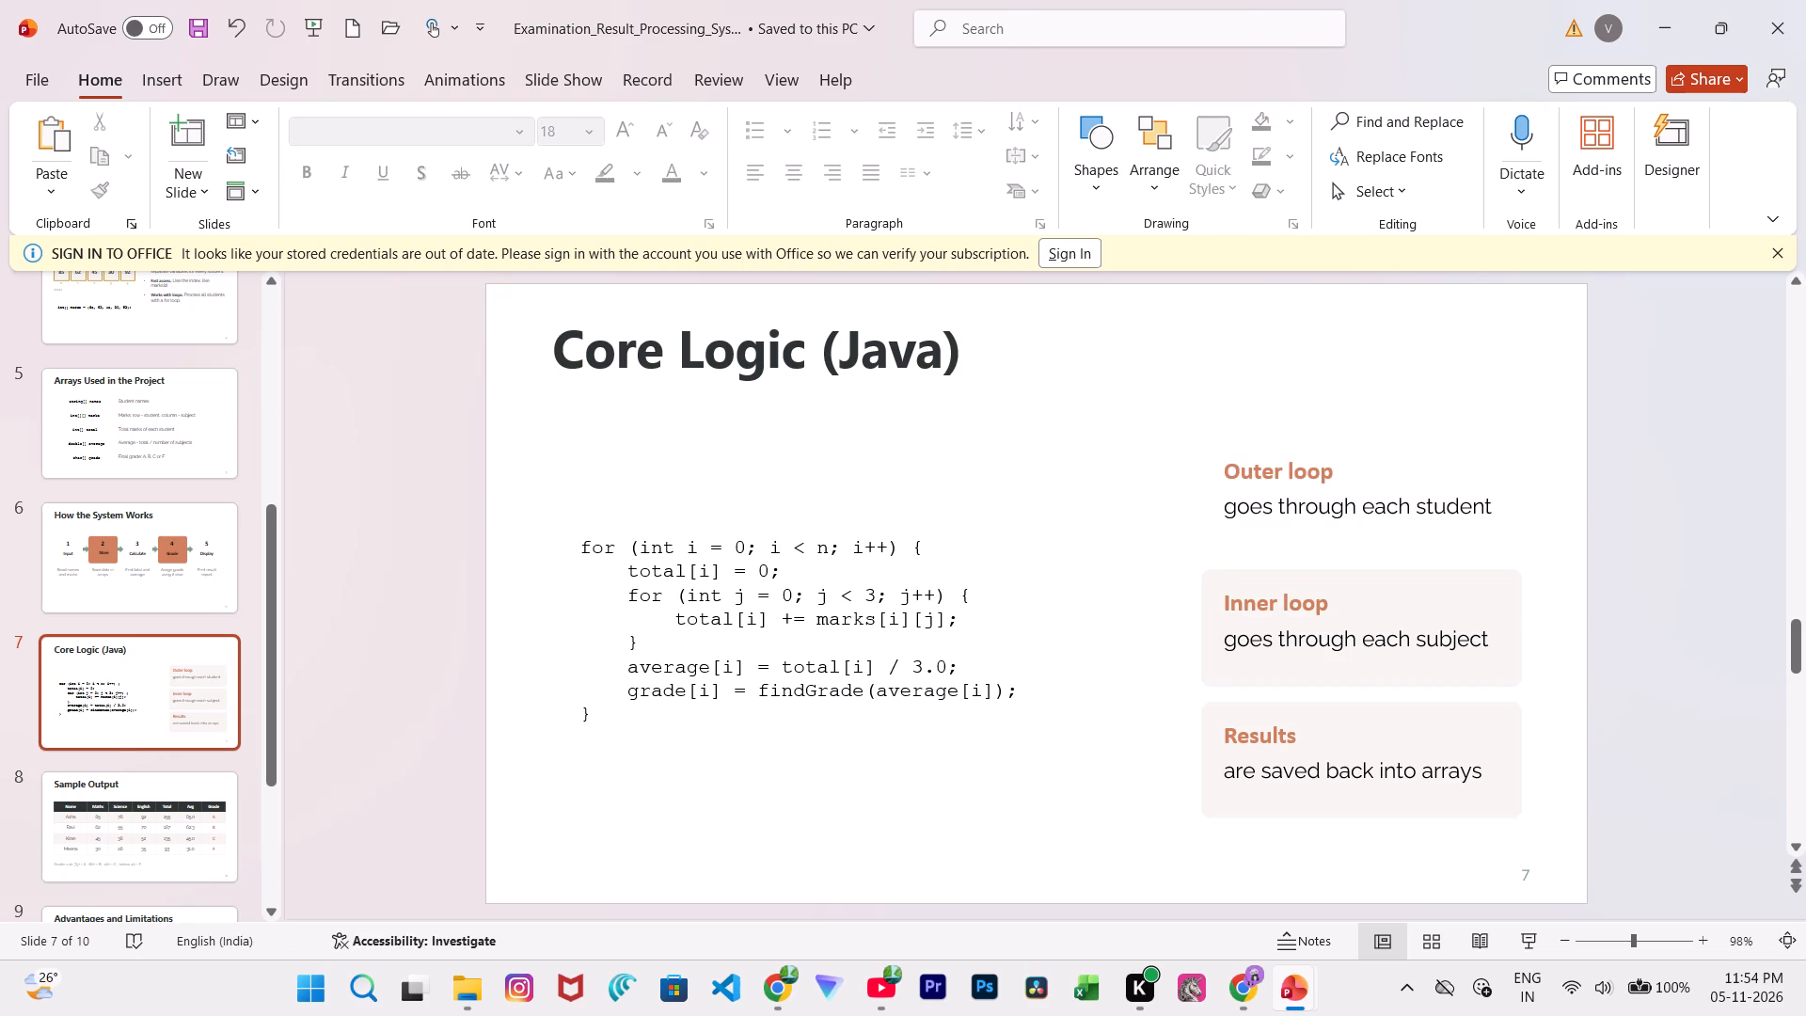
left_click(1212, 576)
key("BackSpace")
left_click(1218, 712)
key("BackSpace")
Delete the light card behind the Advantages list on the Advantages and Limitations slide.
left_click(161, 822)
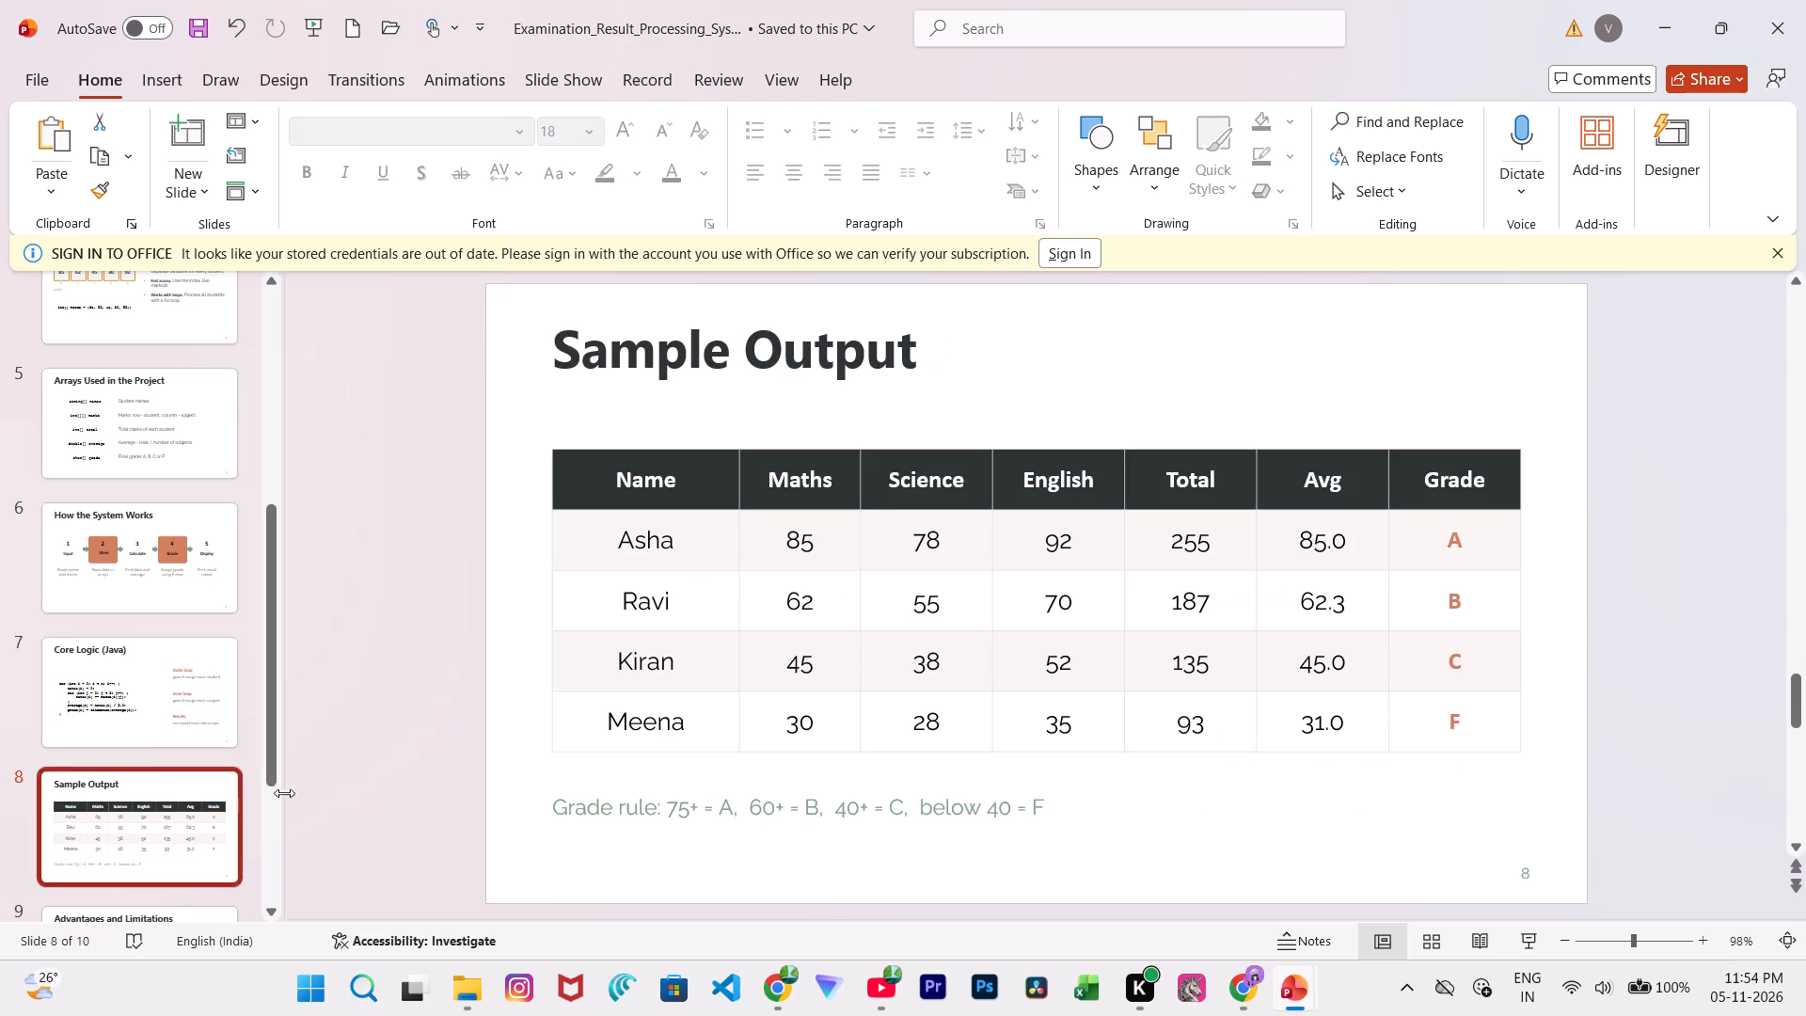
scroll(272, 713, "down", 1)
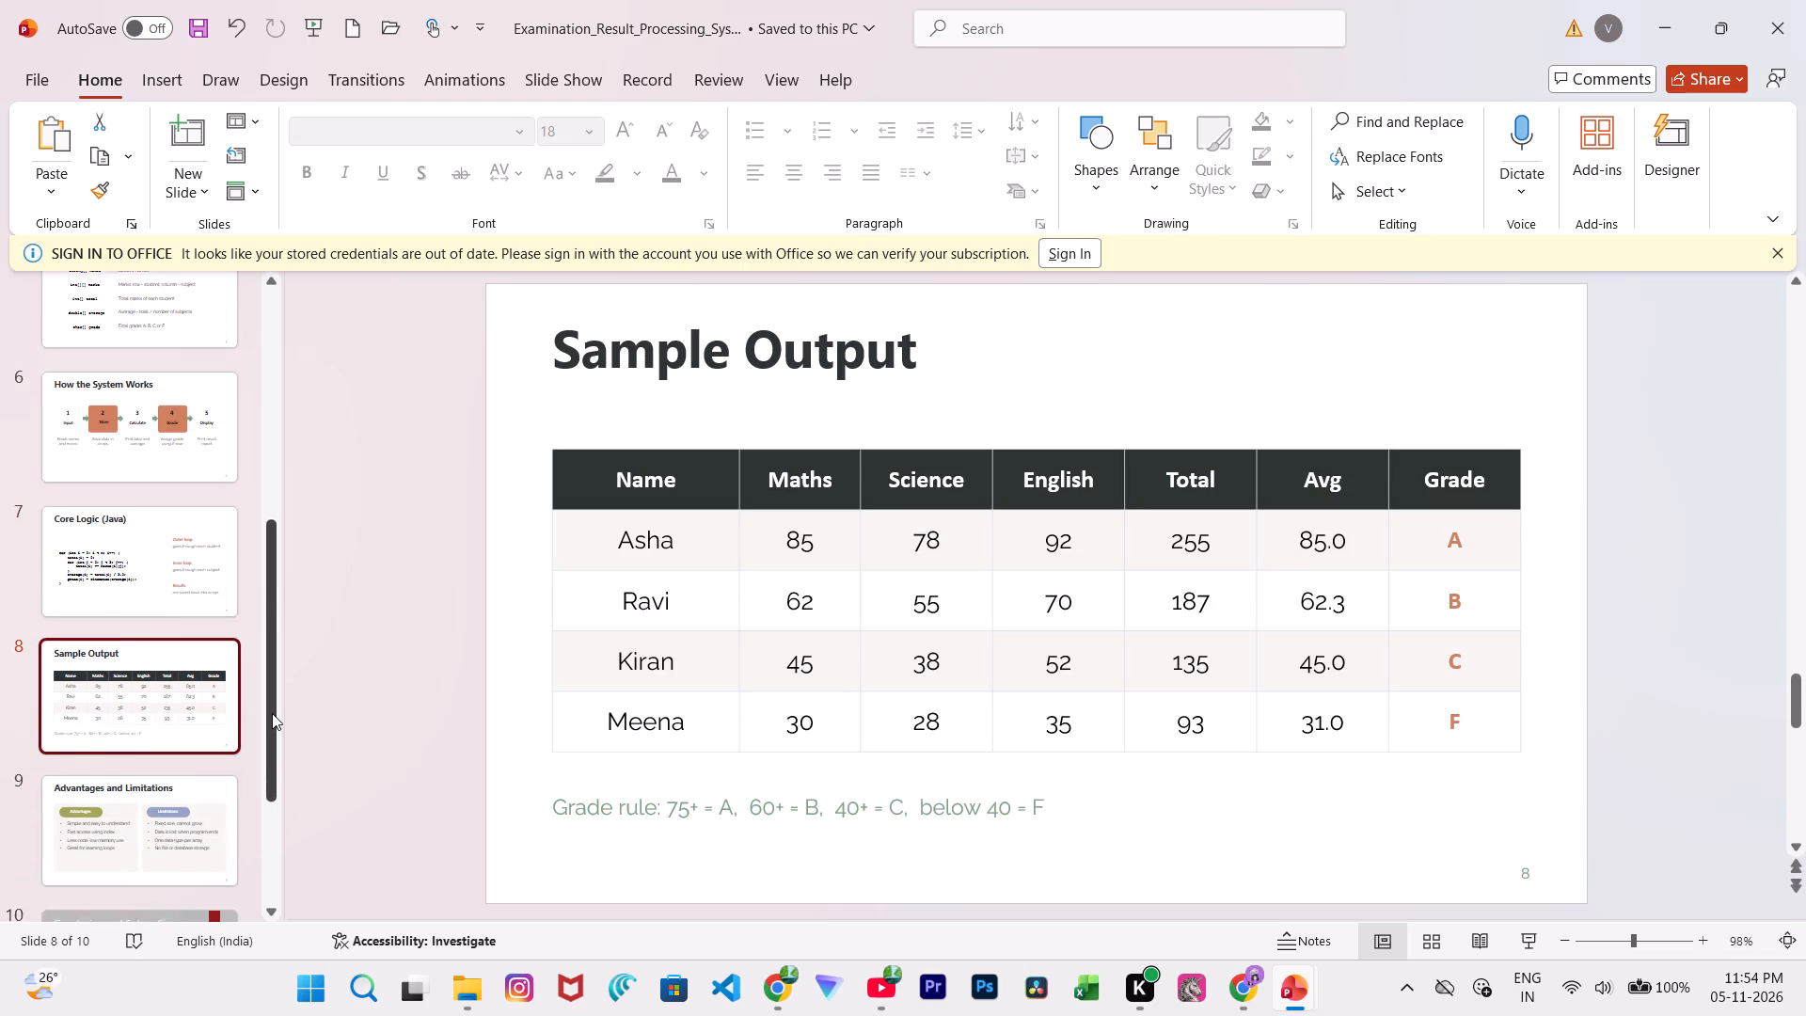
scroll(272, 713, "down", 1)
left_click(182, 770)
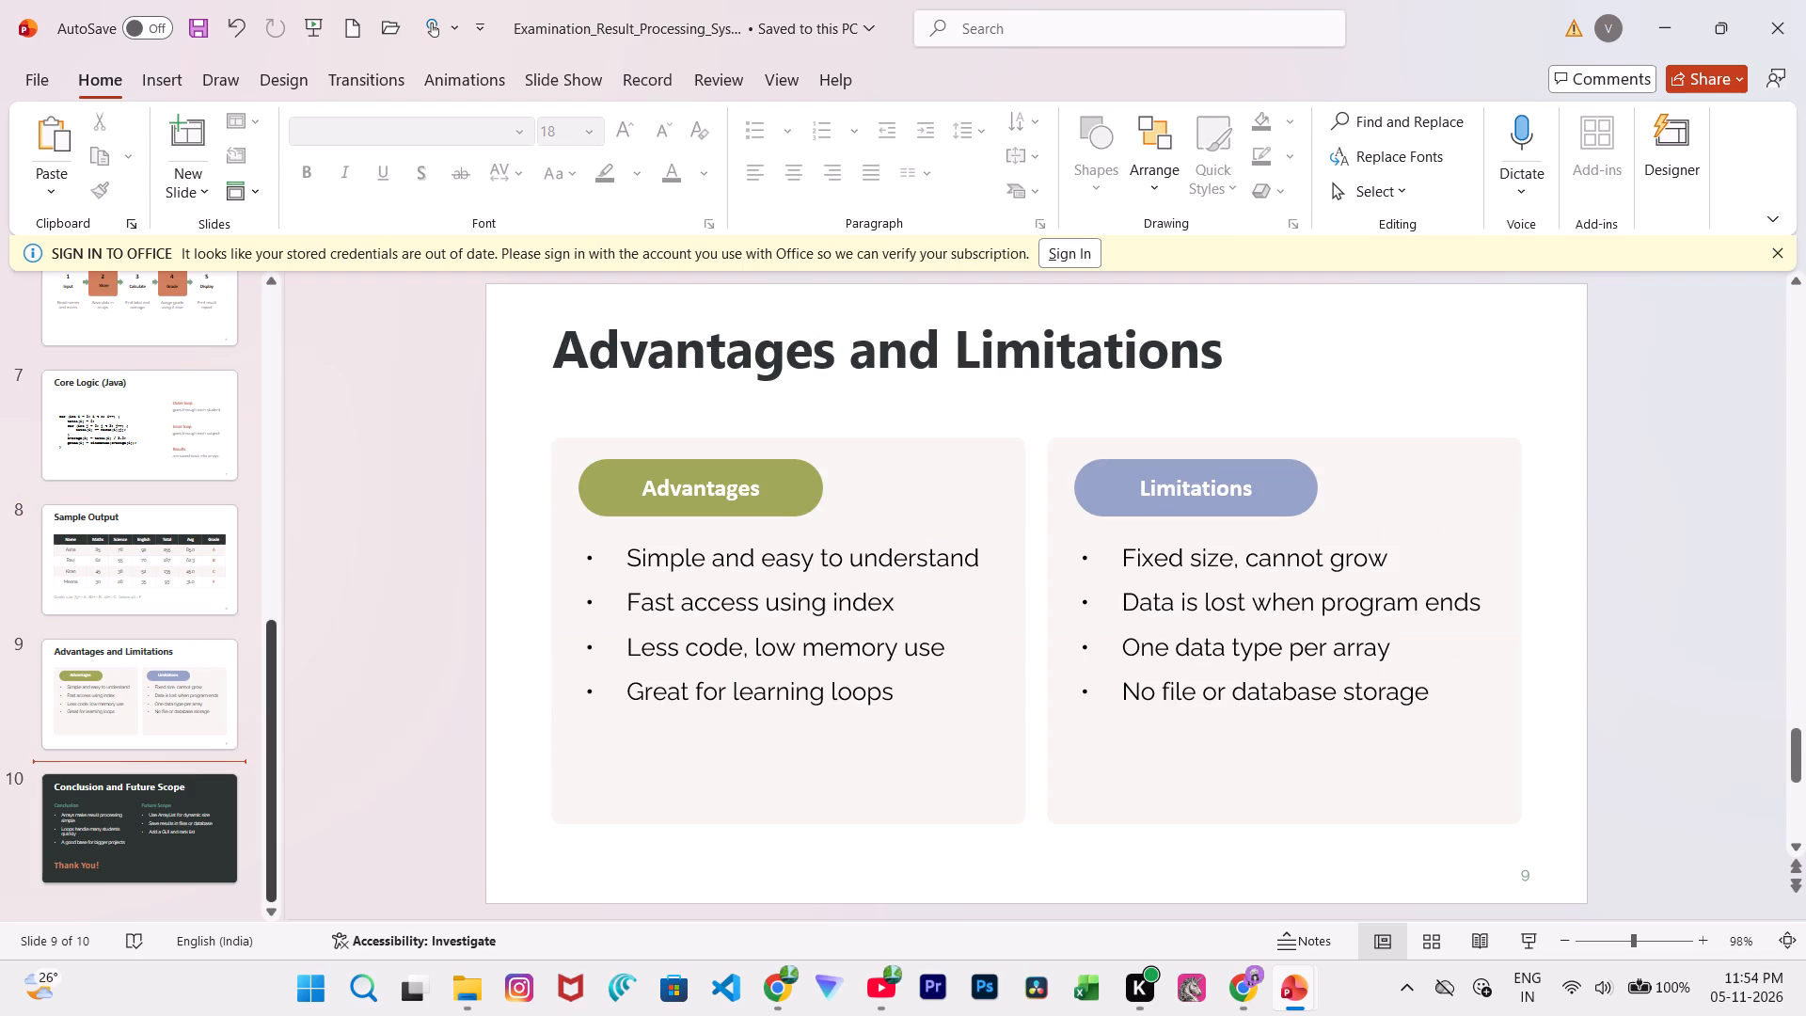
left_click(554, 764)
key("BackSpace")
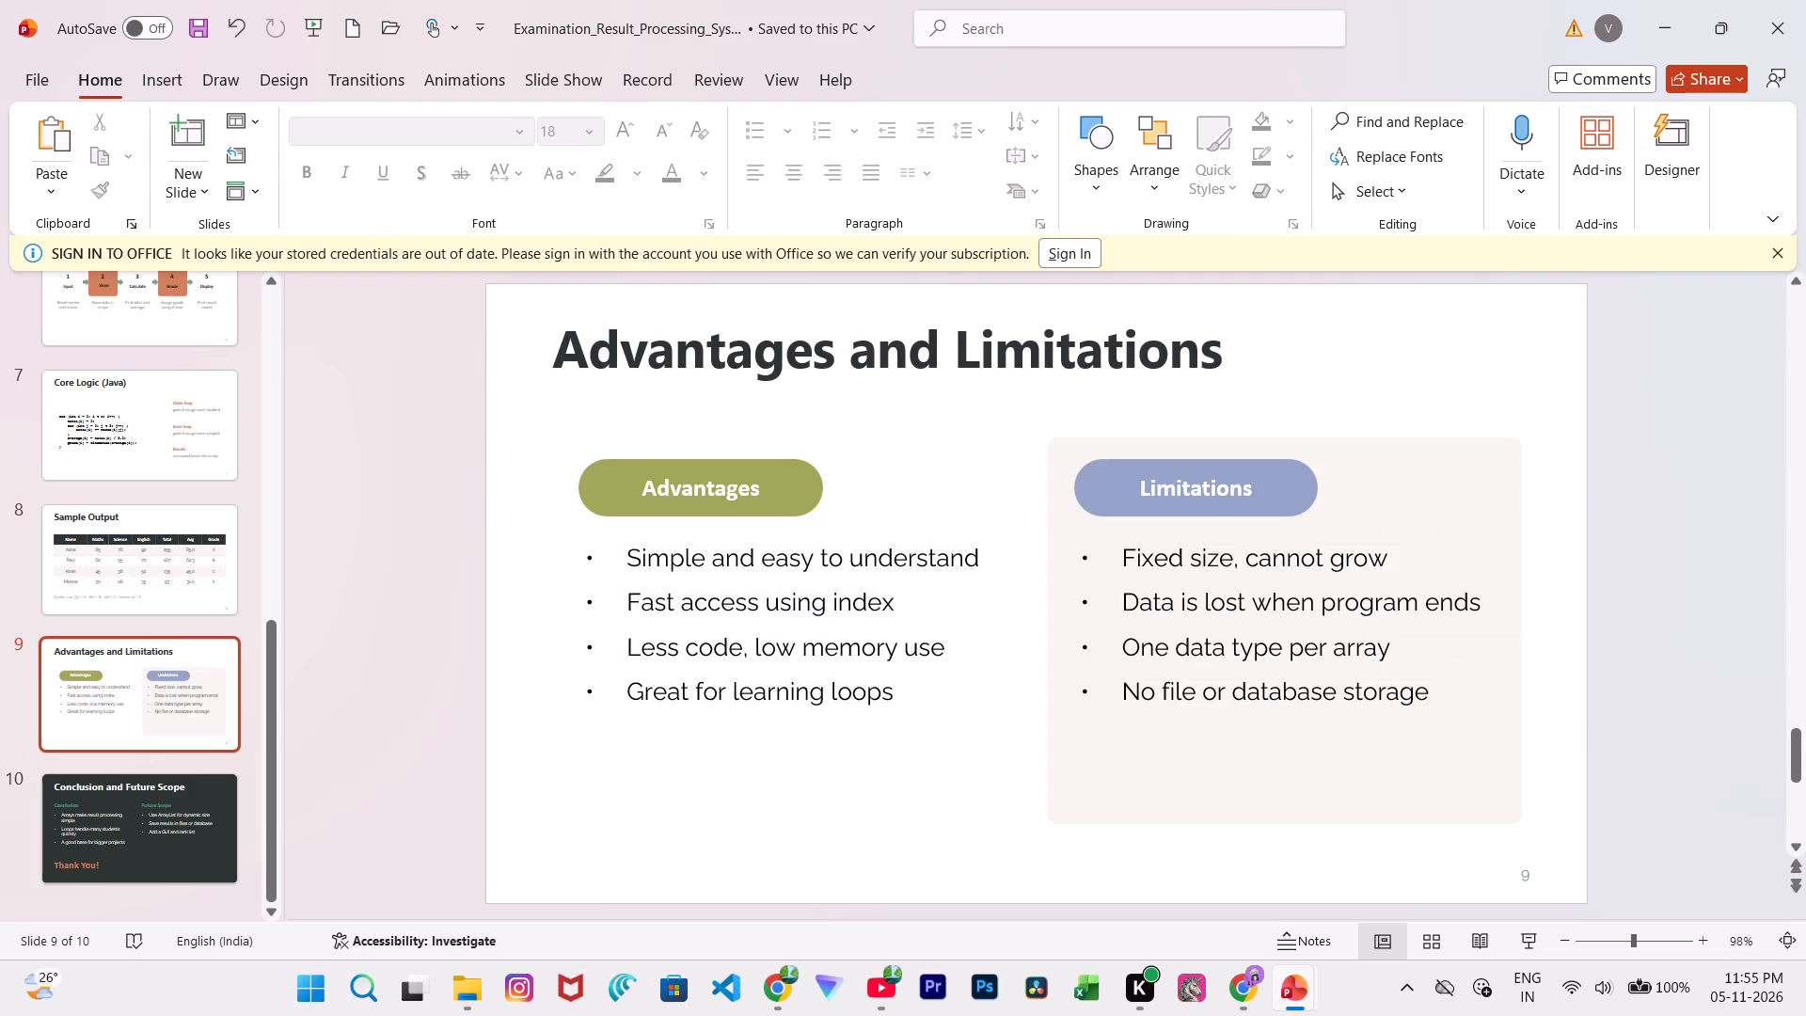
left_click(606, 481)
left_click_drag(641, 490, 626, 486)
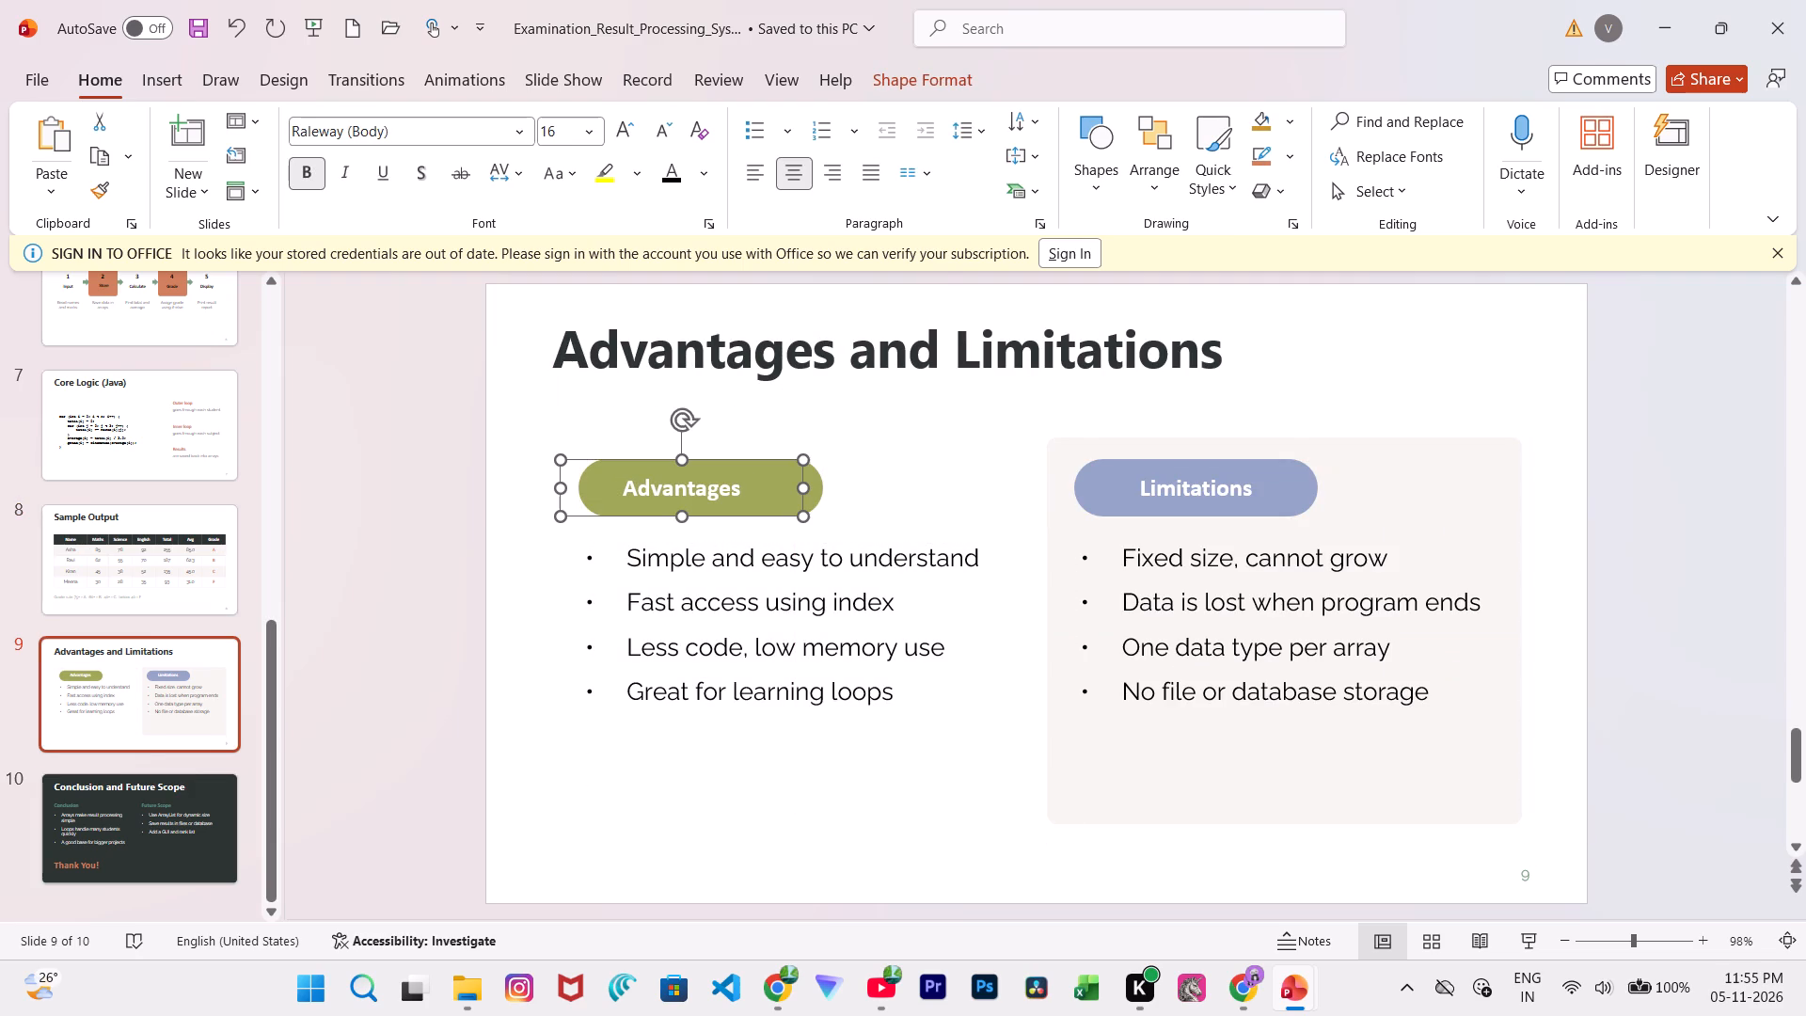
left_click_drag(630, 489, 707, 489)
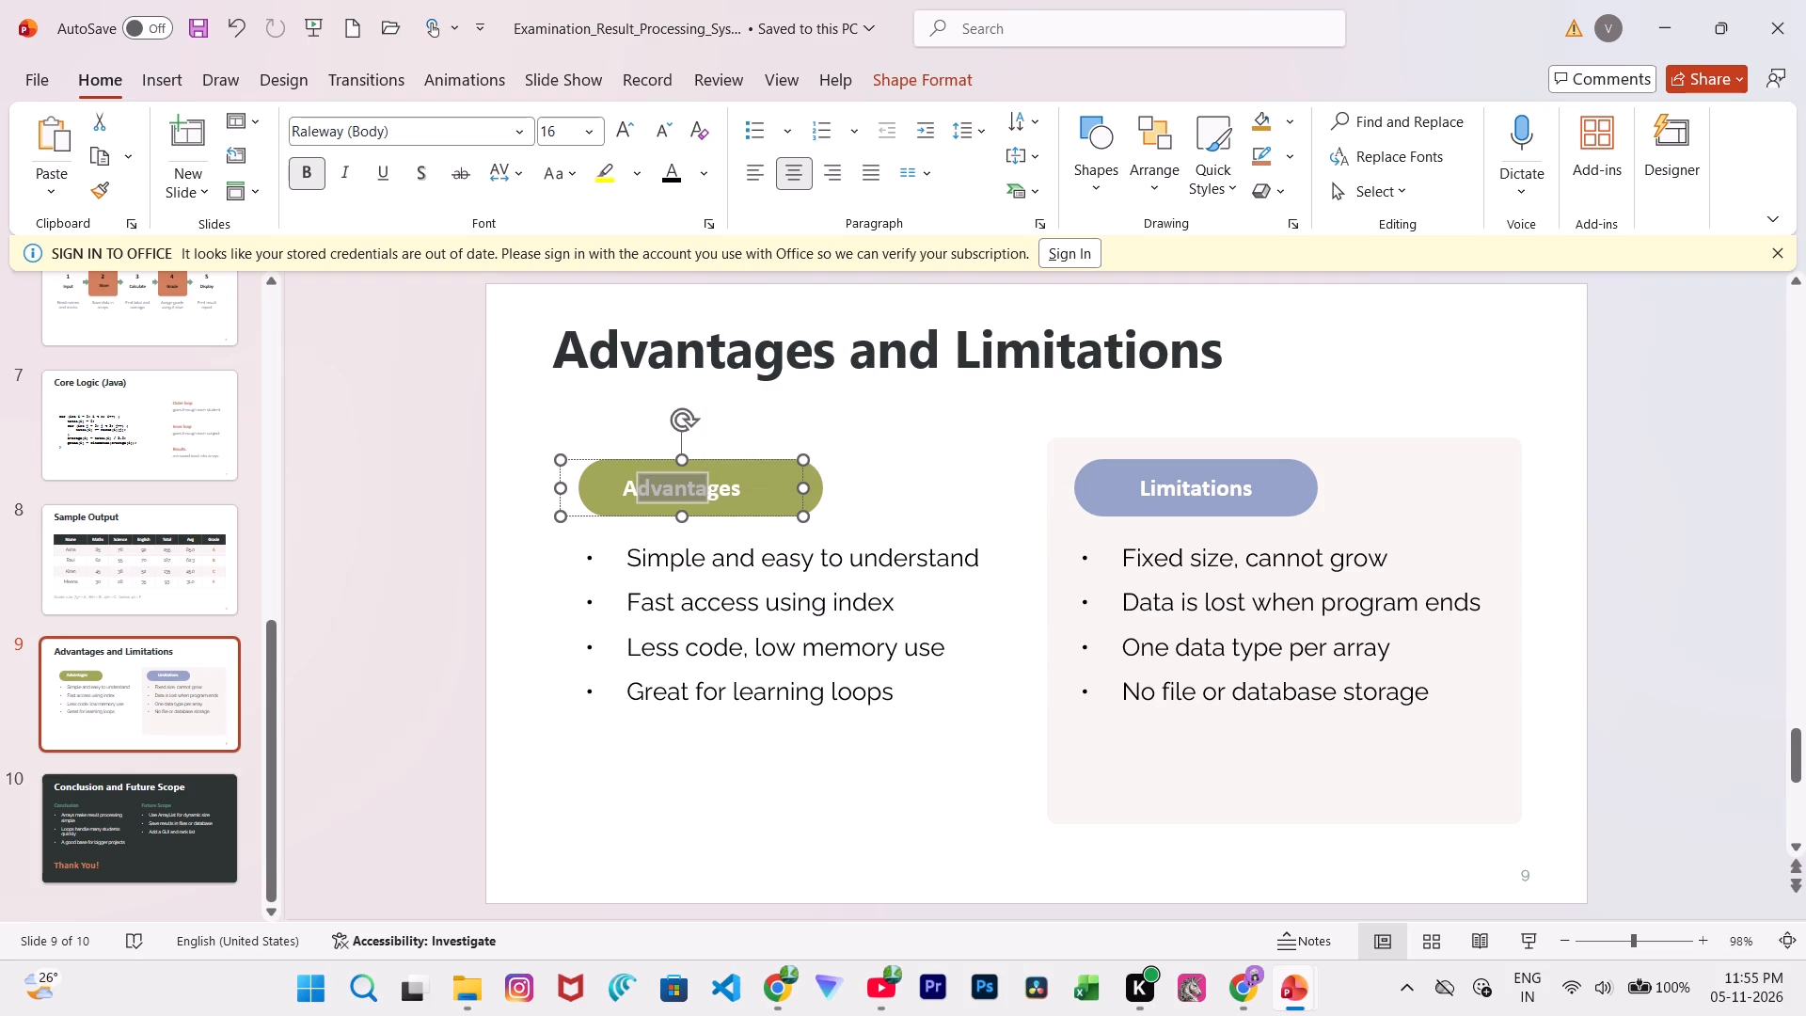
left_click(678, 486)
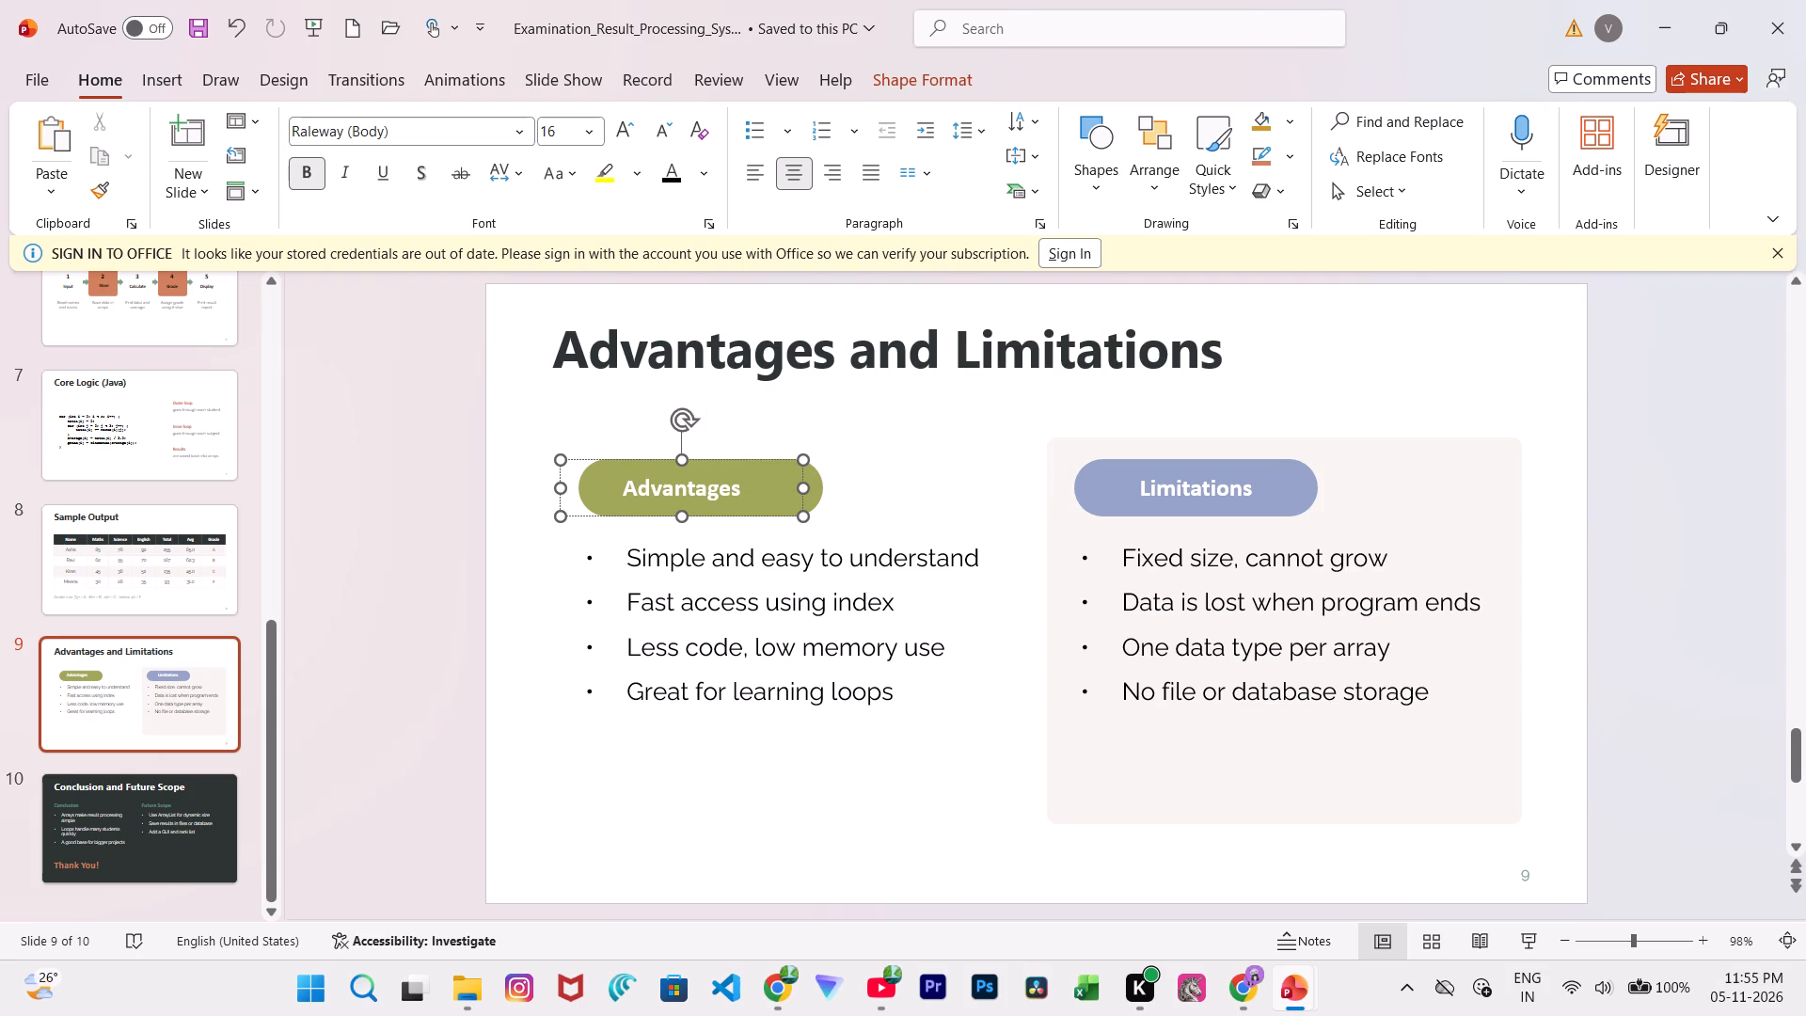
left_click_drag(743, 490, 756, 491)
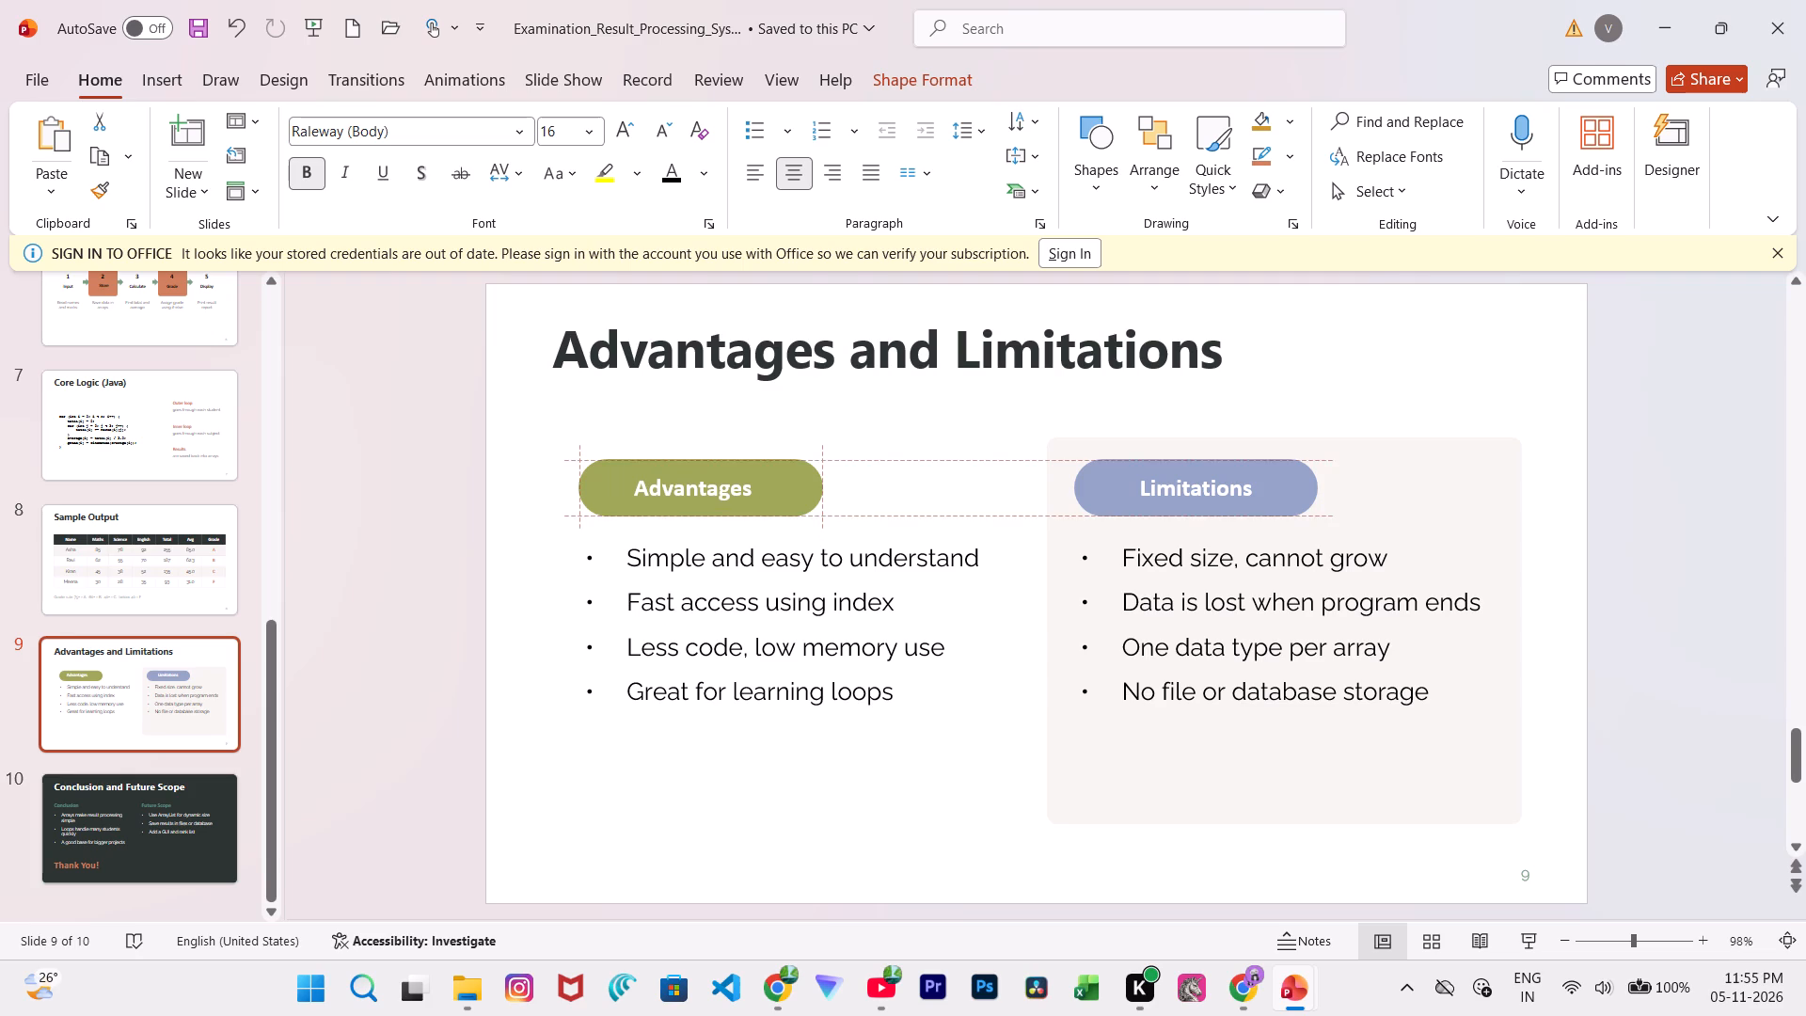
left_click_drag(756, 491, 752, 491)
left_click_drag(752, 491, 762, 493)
Change the whole Advantages label to black text, including its final letter.
left_click_drag(750, 489, 620, 488)
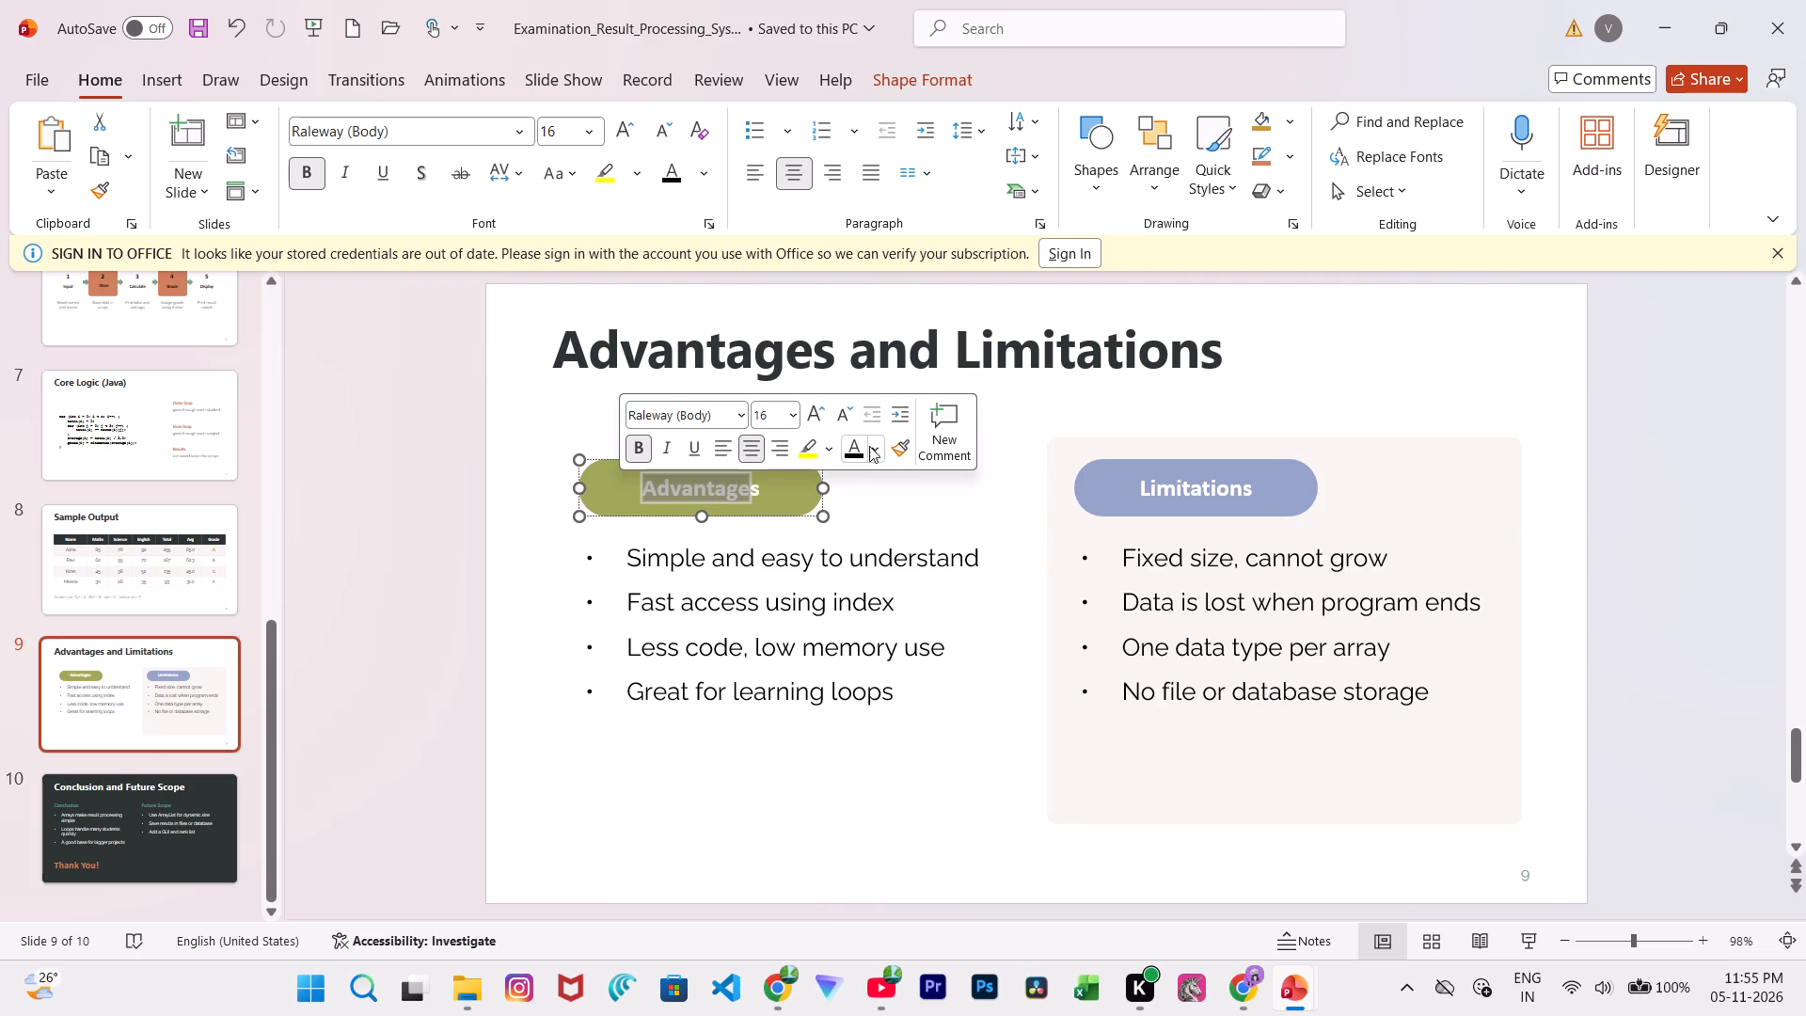
left_click(846, 448)
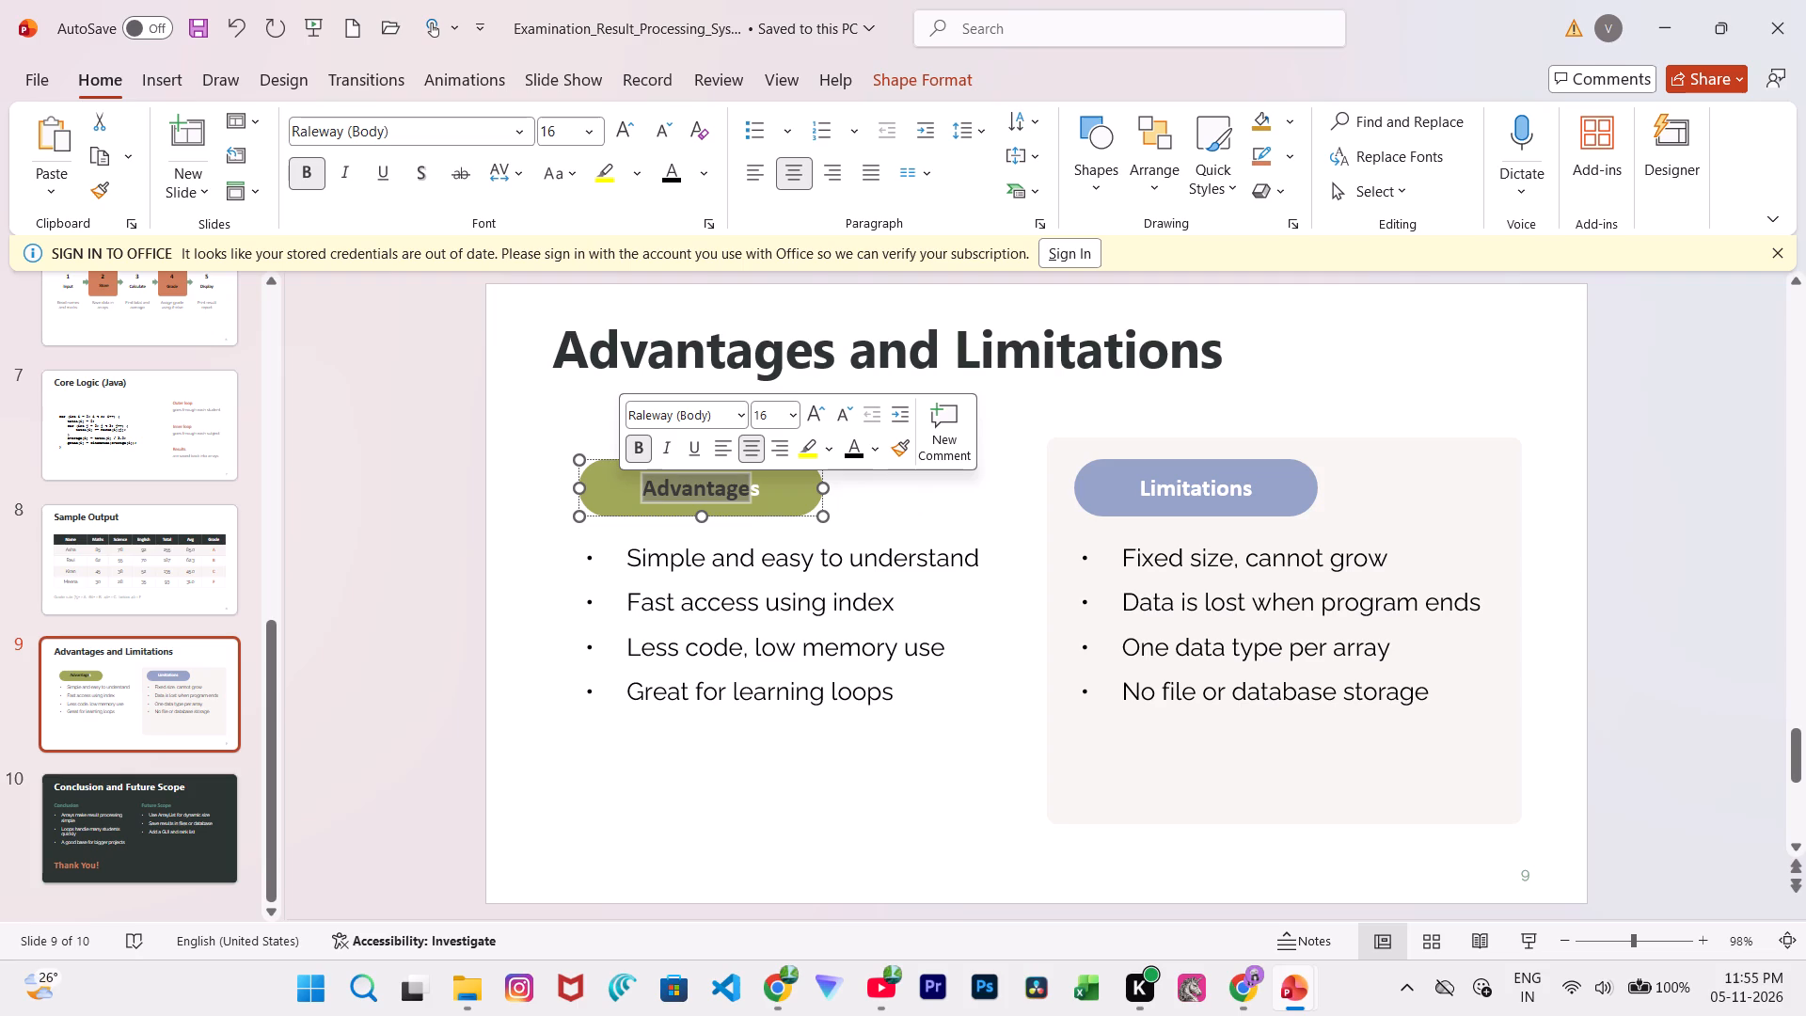
key("shift+Right")
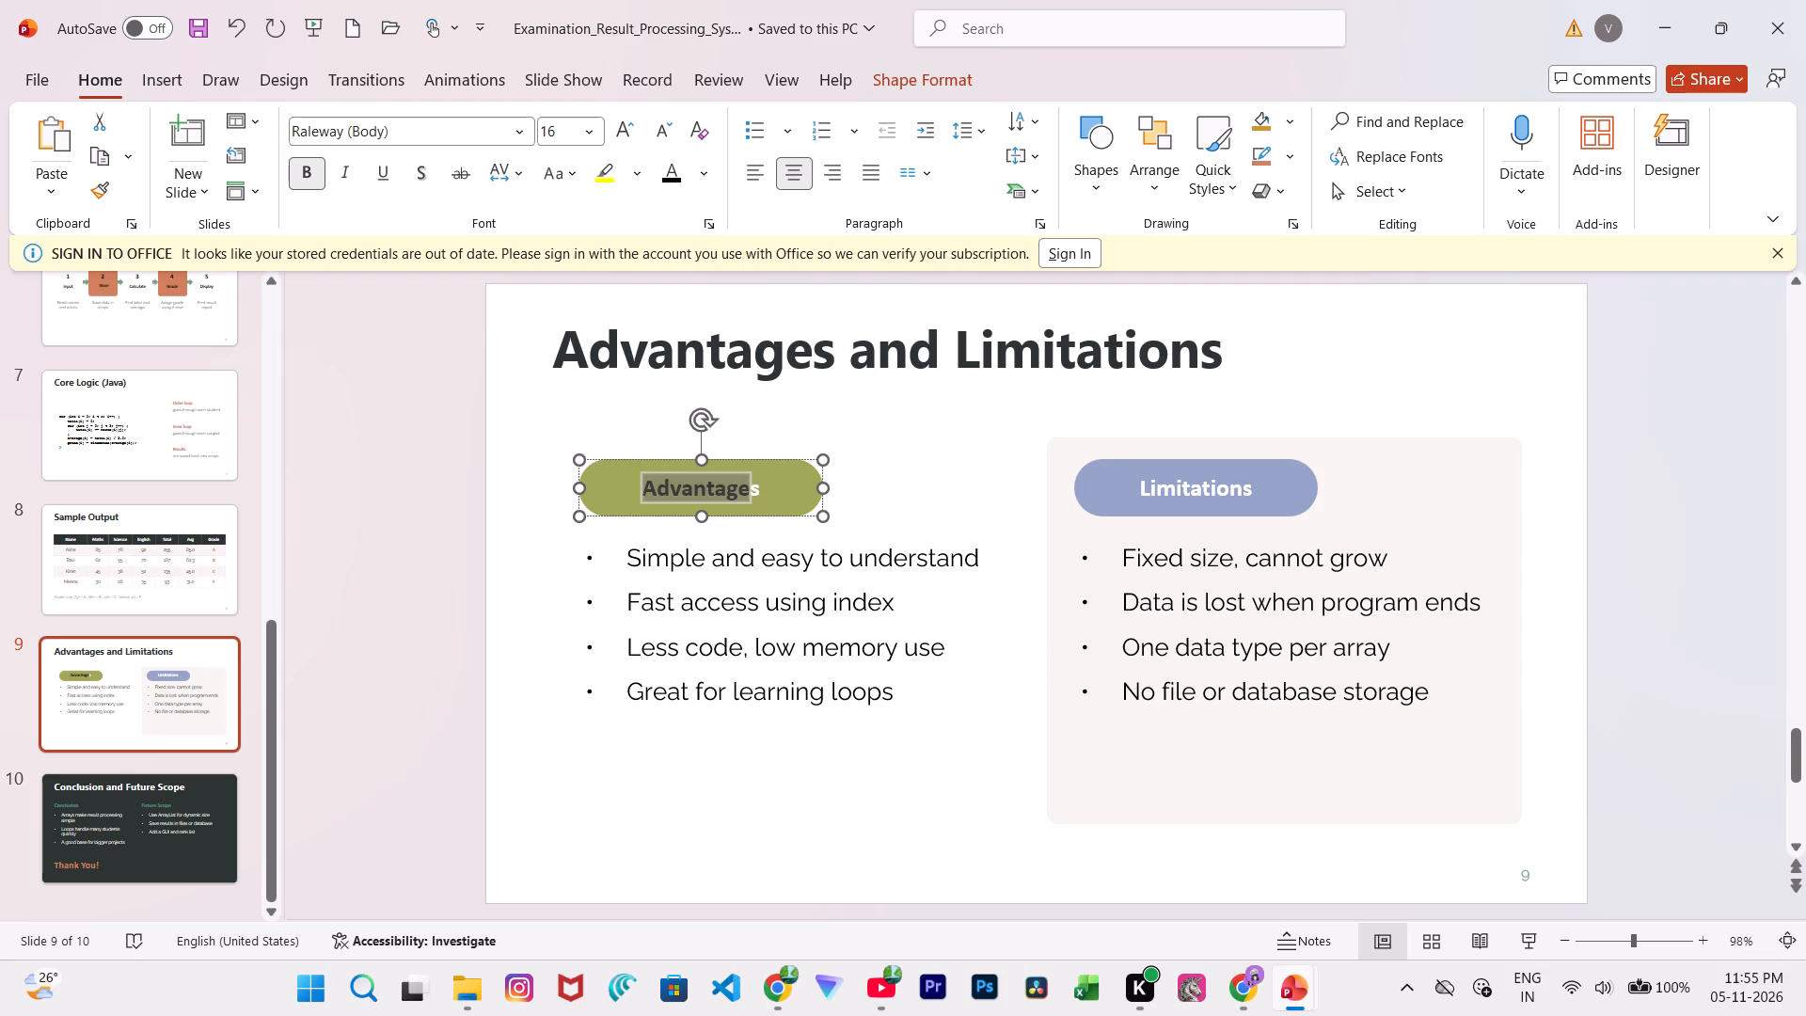
key("shift+Right")
key("shift+Right")
key("shift+Right")
key("shift+Right")
key("shift+Right")
key("shift+Right")
key("shift+Right")
key("shift+Right")
key("shift+Right")
key("shift+Right")
key("shift+Right")
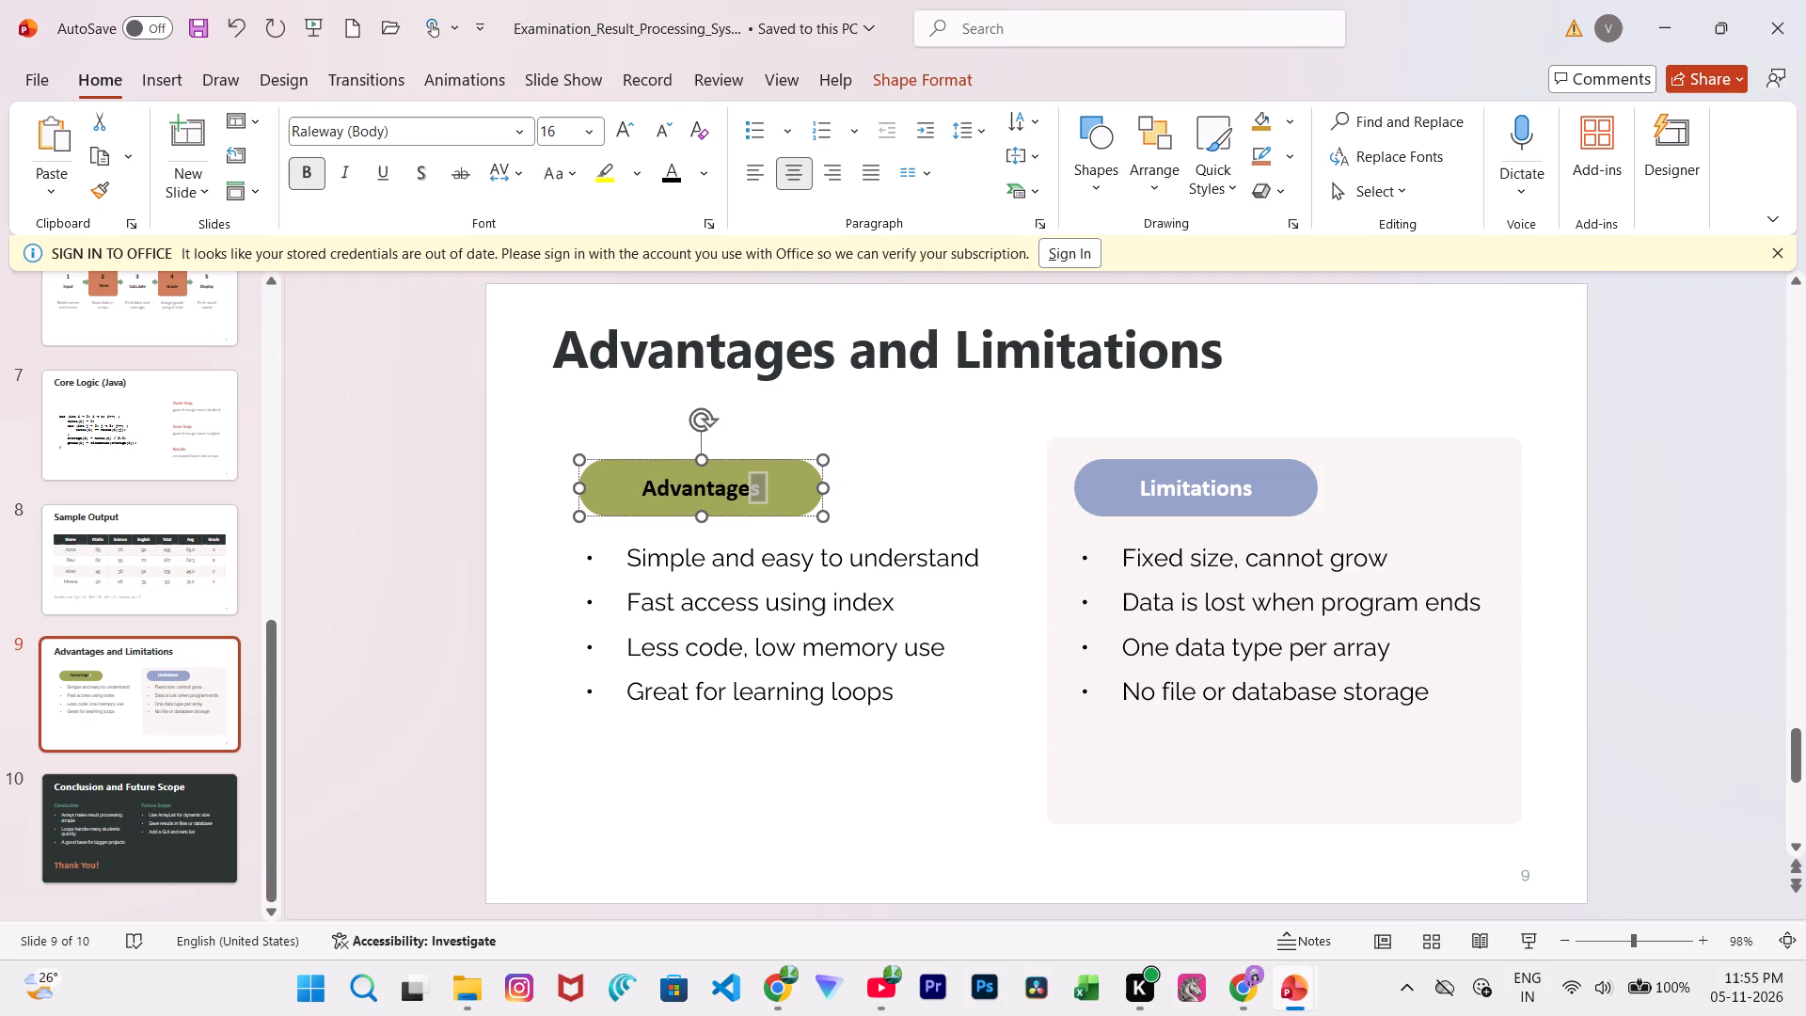
left_click(669, 162)
Narrow the Advantages text box slightly from its right edge and delete the green pill shape behind it.
left_click_drag(820, 488, 809, 489)
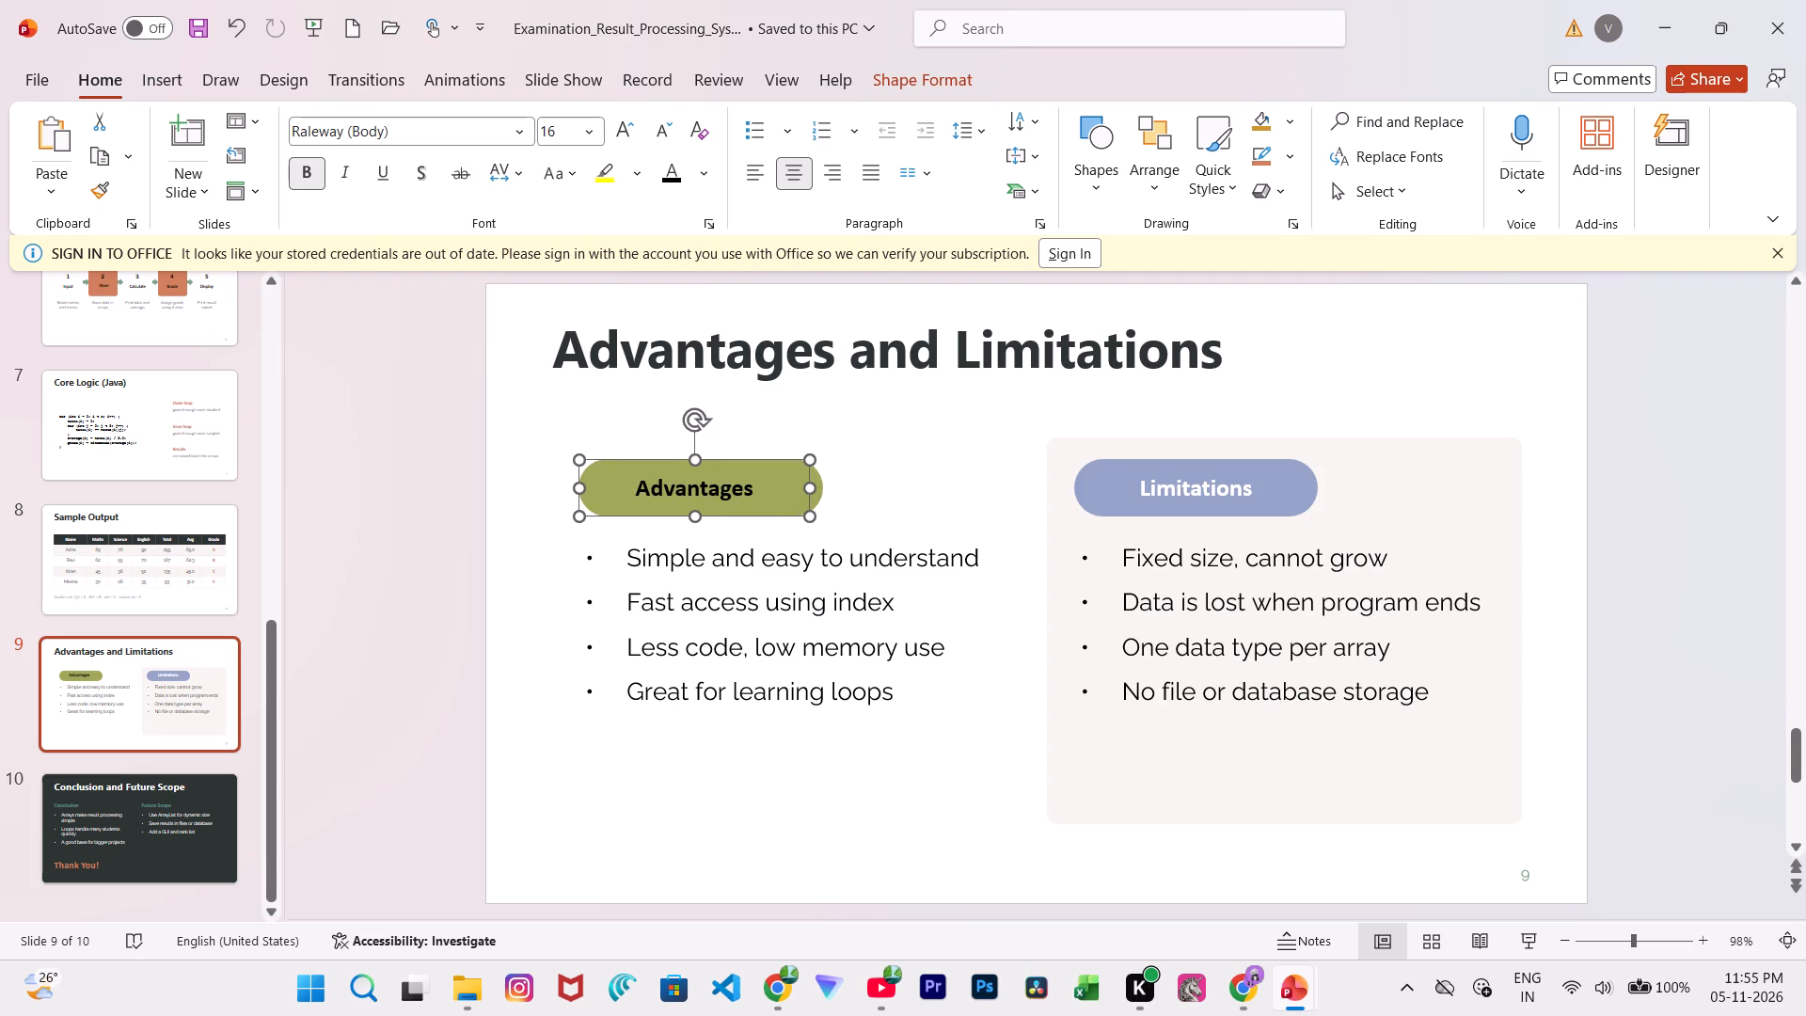
left_click(819, 488)
key("BackSpace")
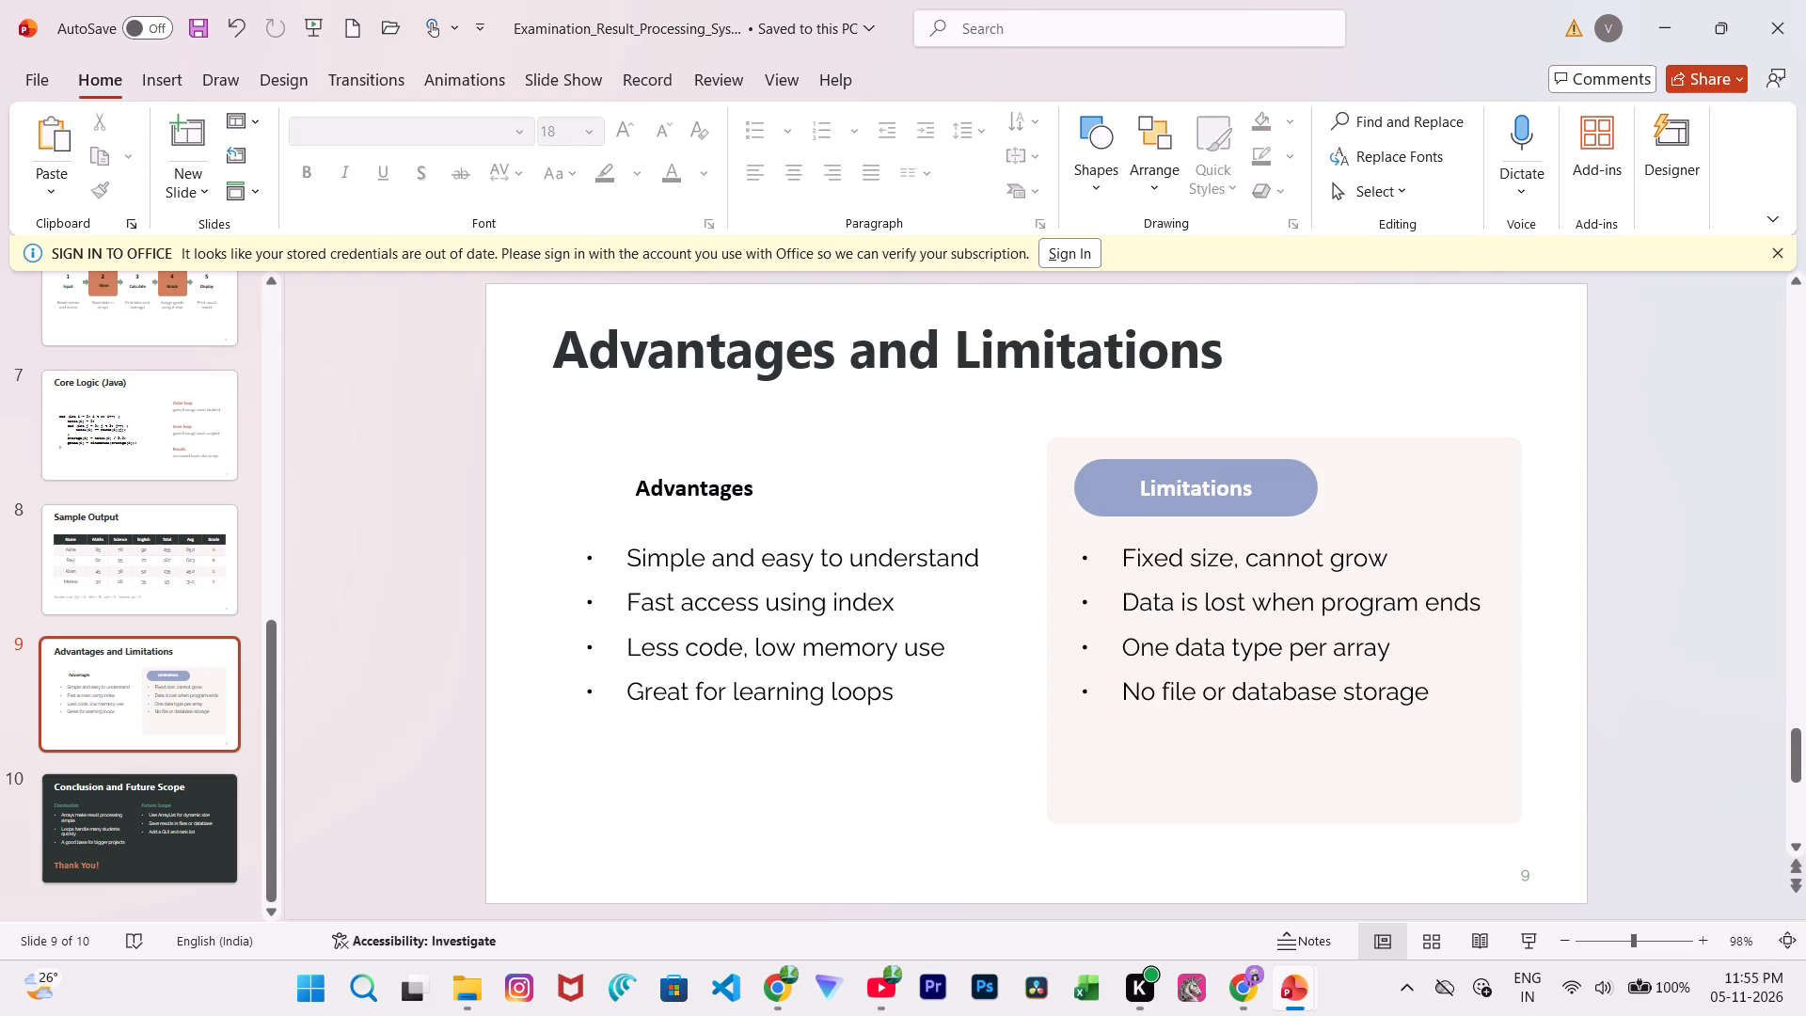
Increase the Advantages label's font size to 20.
left_click_drag(637, 487, 745, 484)
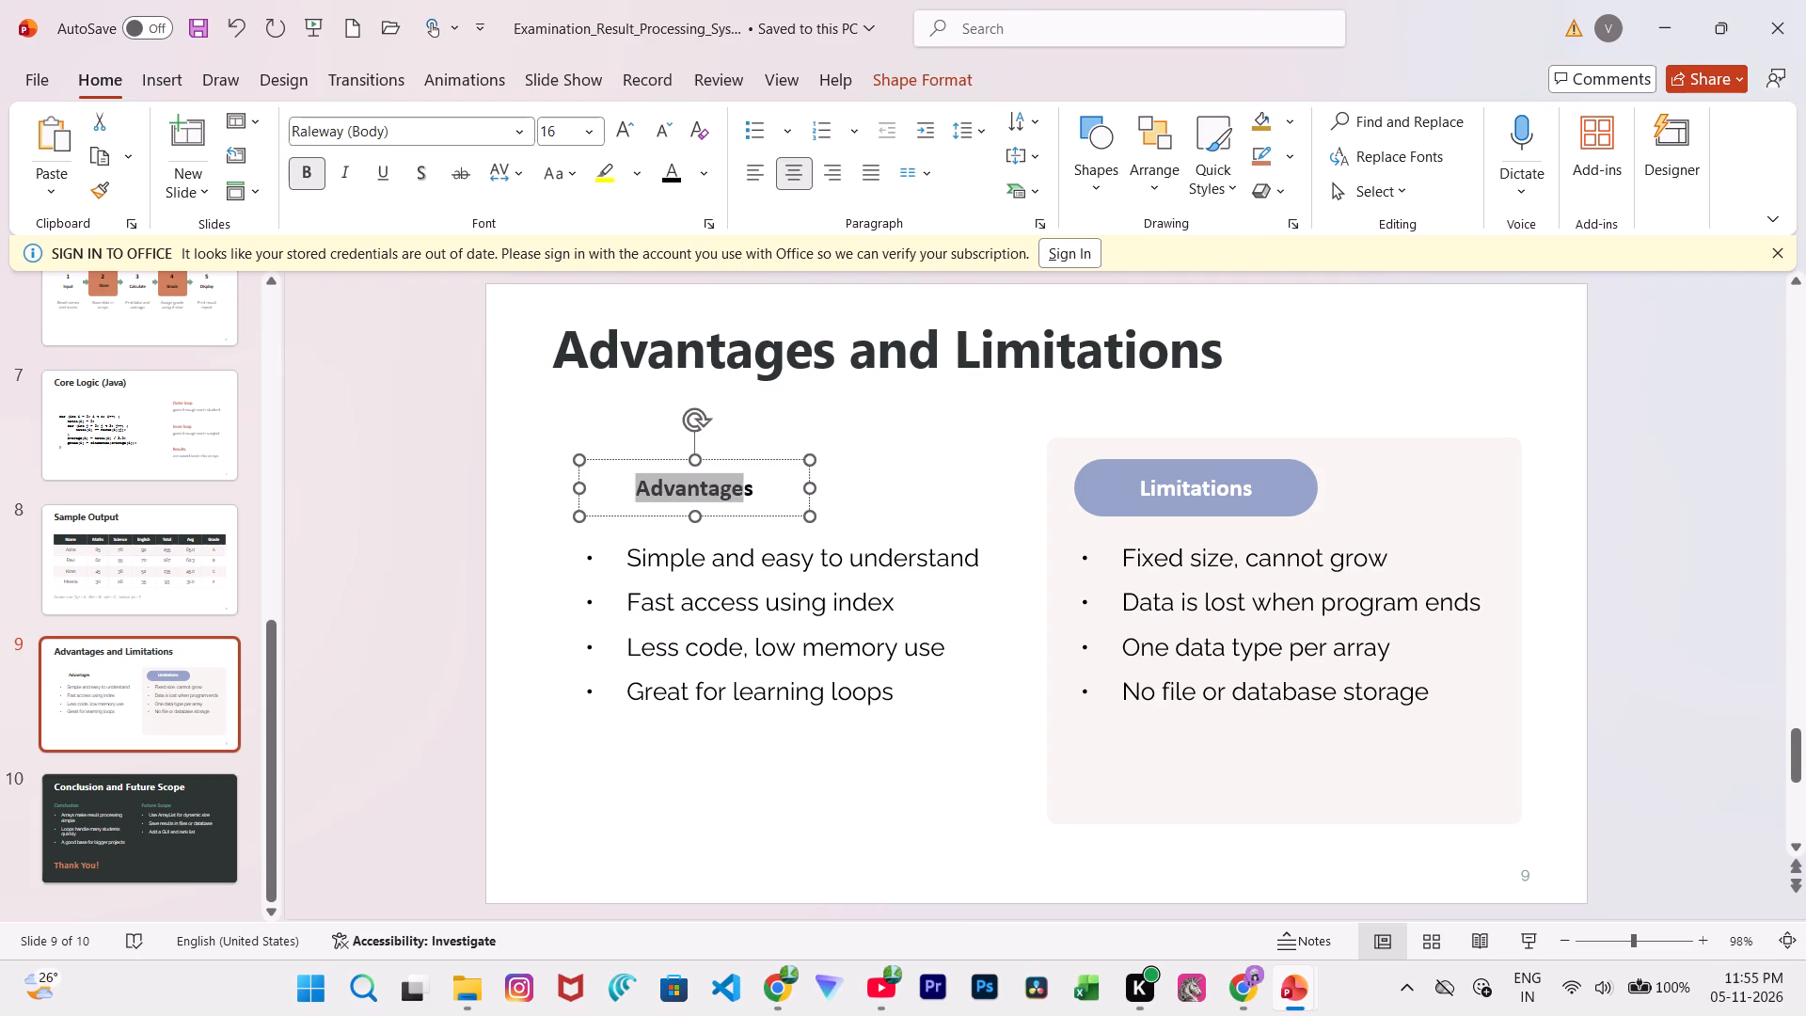
left_click_drag(745, 484, 746, 484)
left_click(644, 484)
left_click_drag(639, 483, 843, 495)
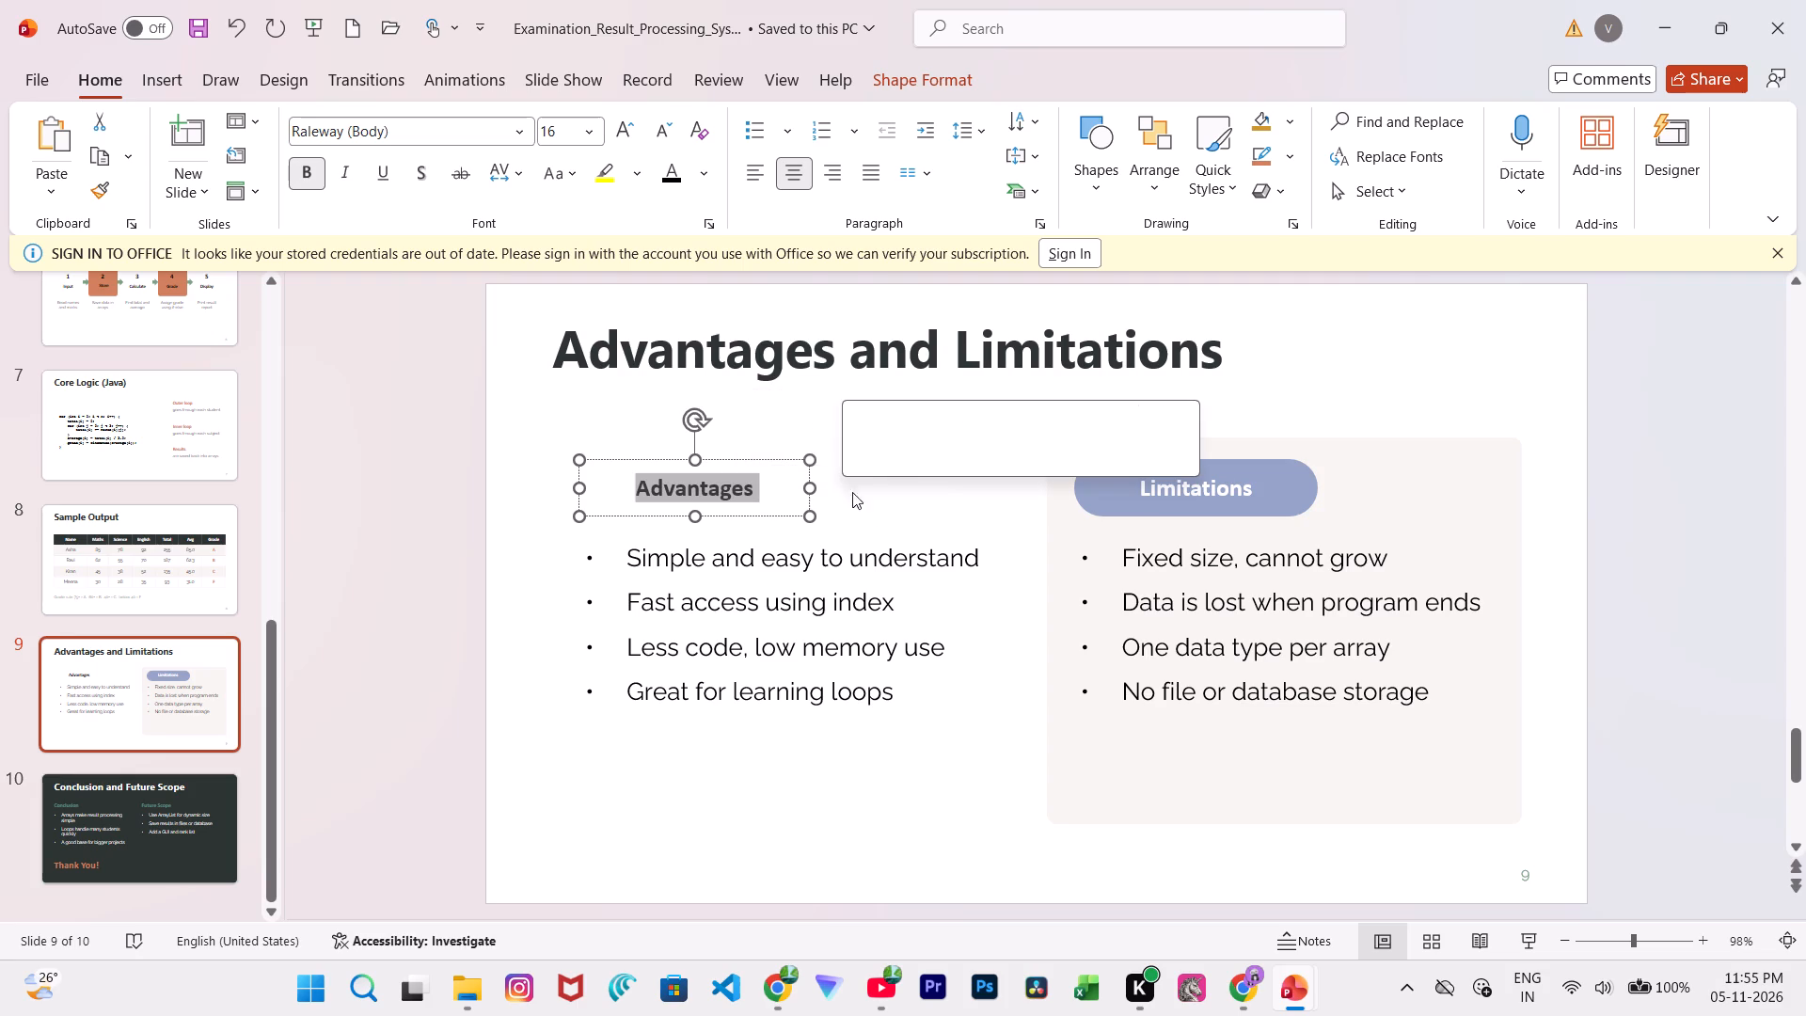
left_click(1029, 423)
left_click(1029, 423)
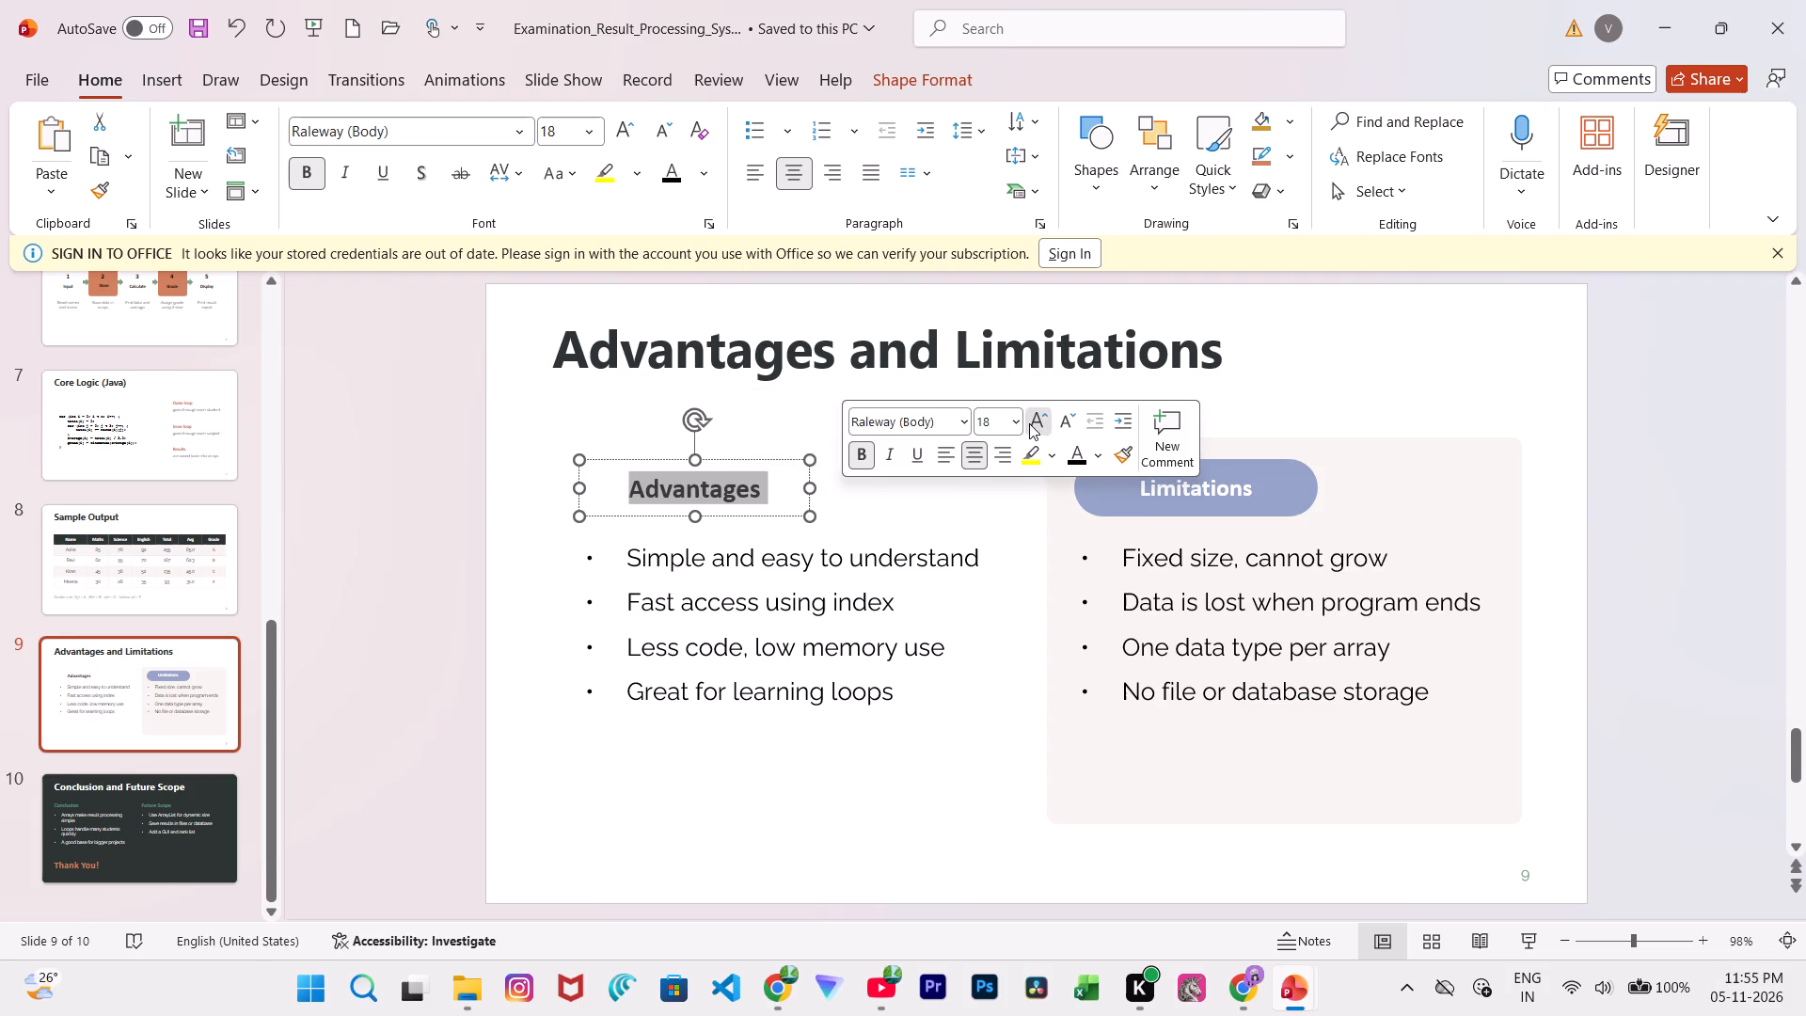
Add a colon after the Advantages label.
left_click(765, 483)
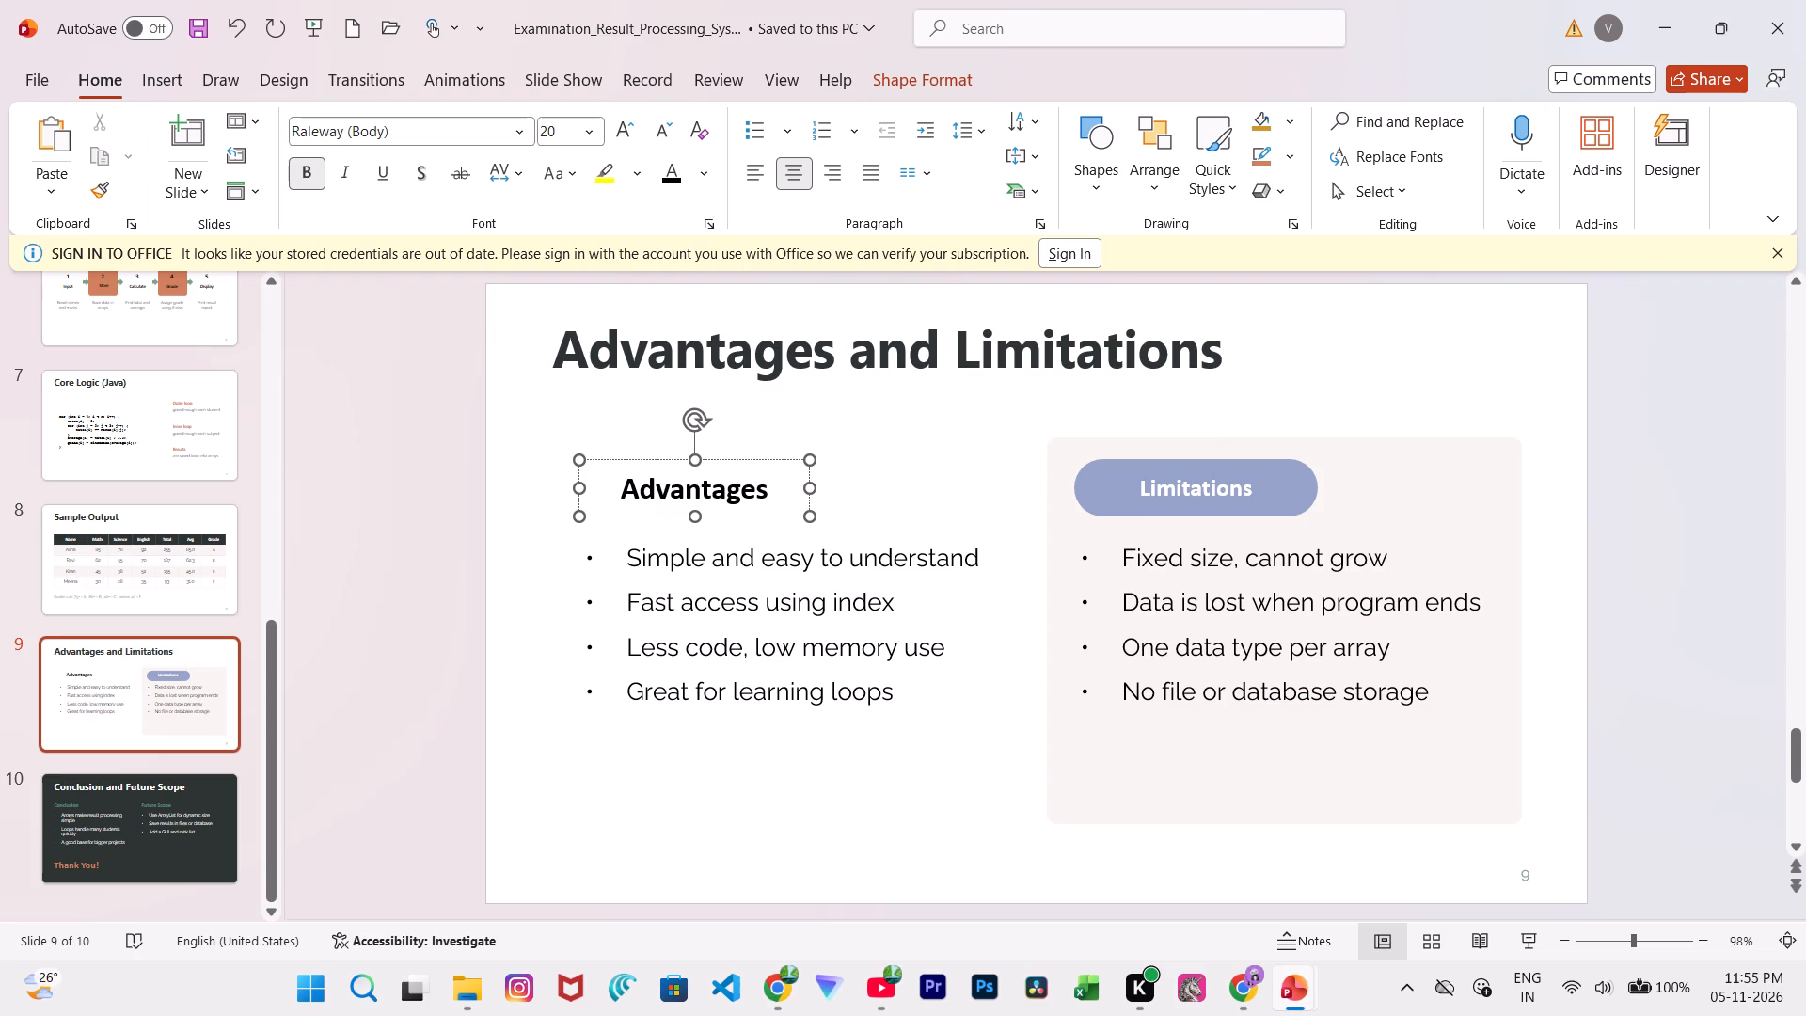
key("shift+colon")
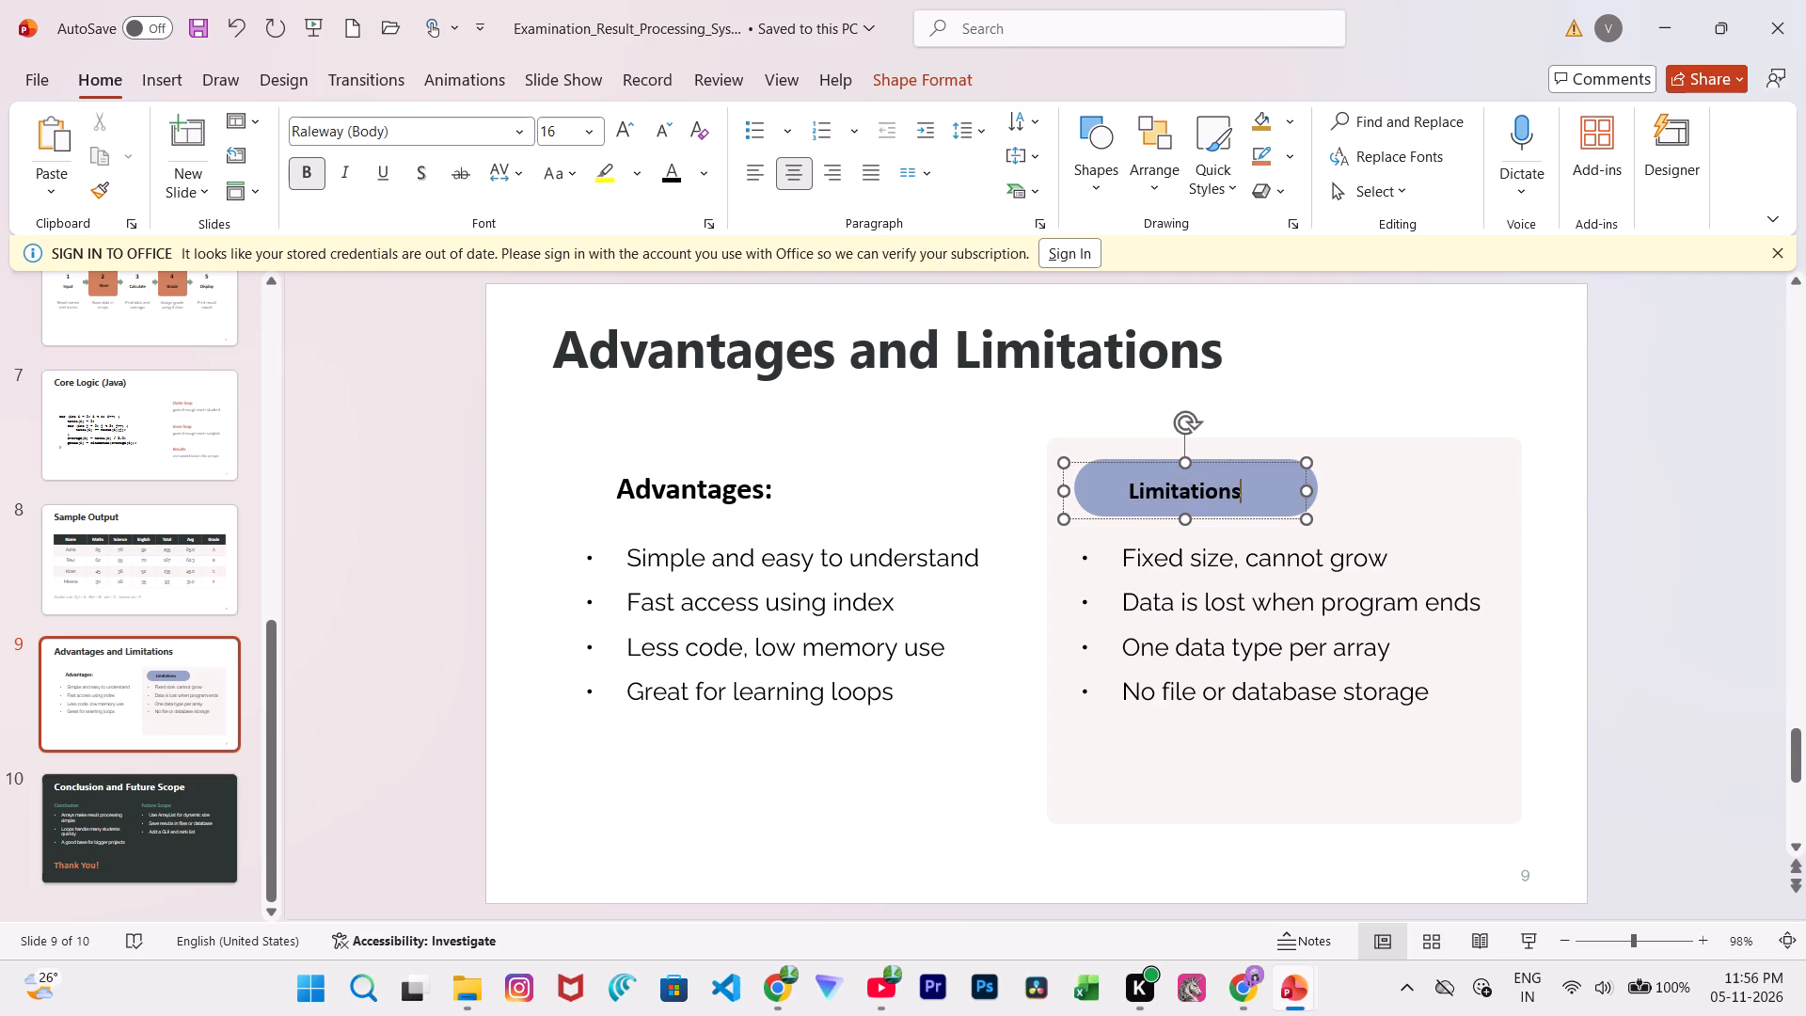
key("shift+colon")
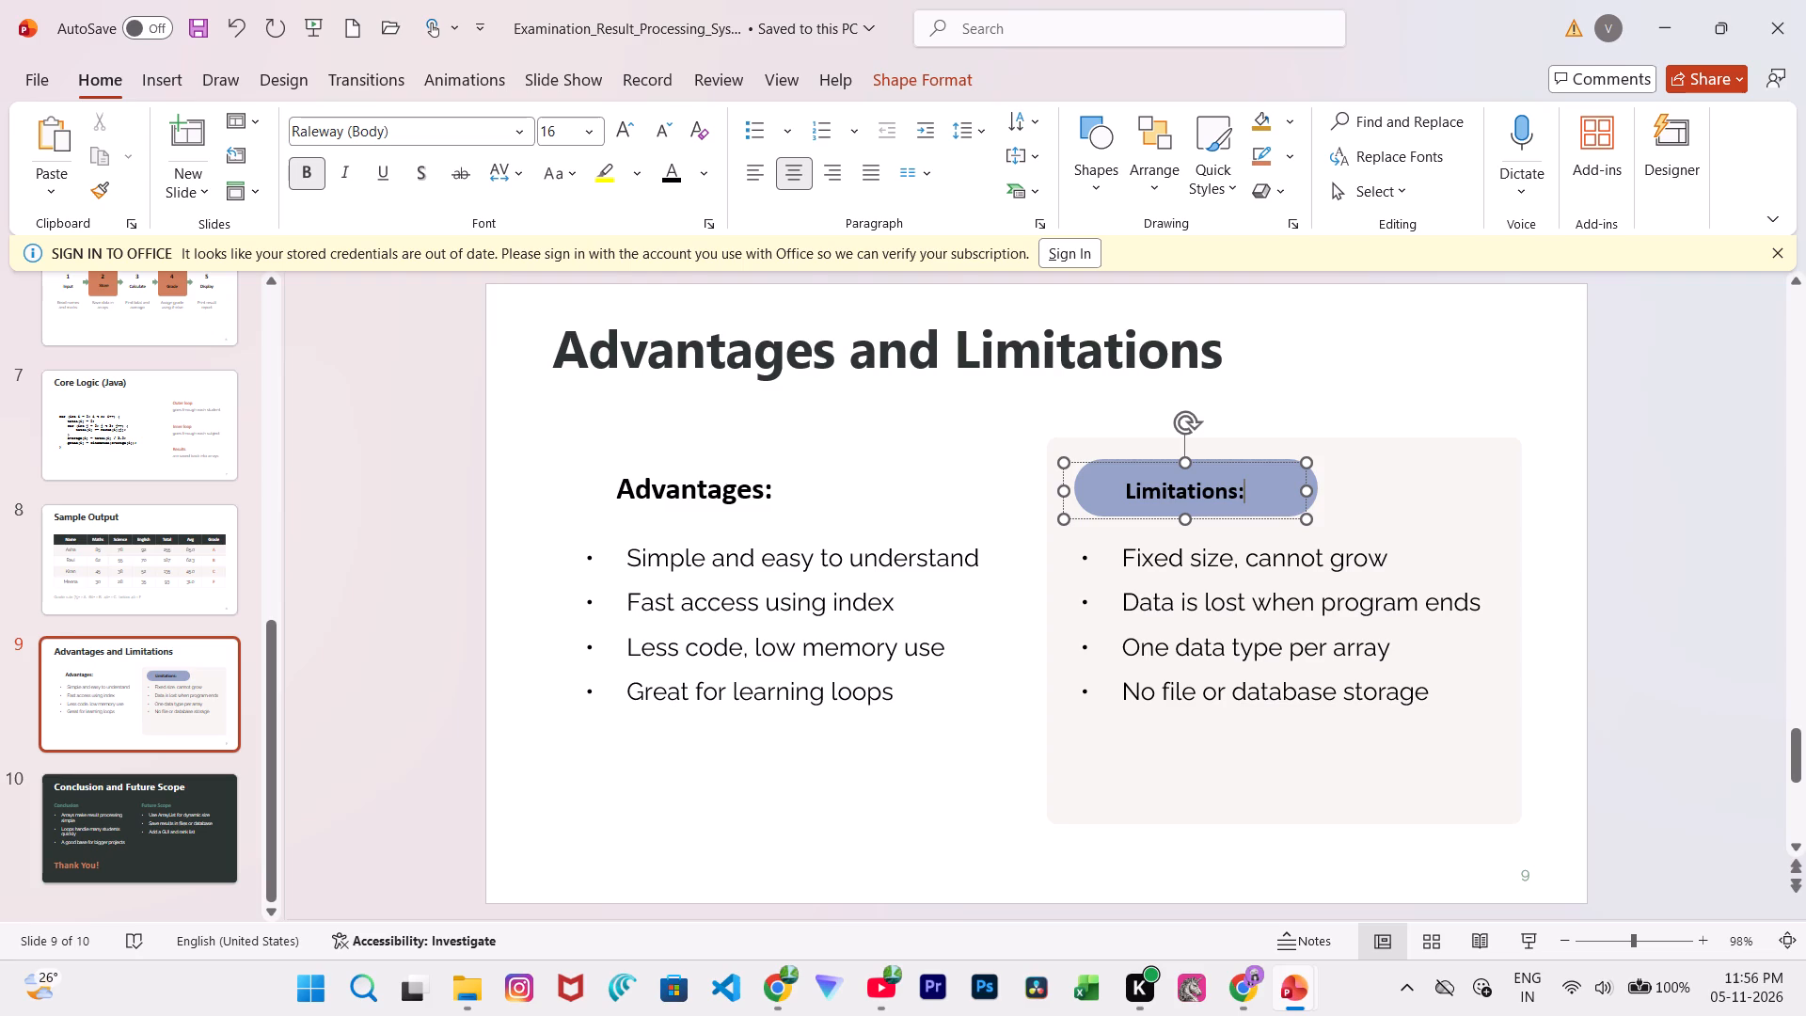
Delete the pale panel behind the limitations list and the blue pill shape behind the Limitations label.
left_click_drag(1517, 751, 1501, 758)
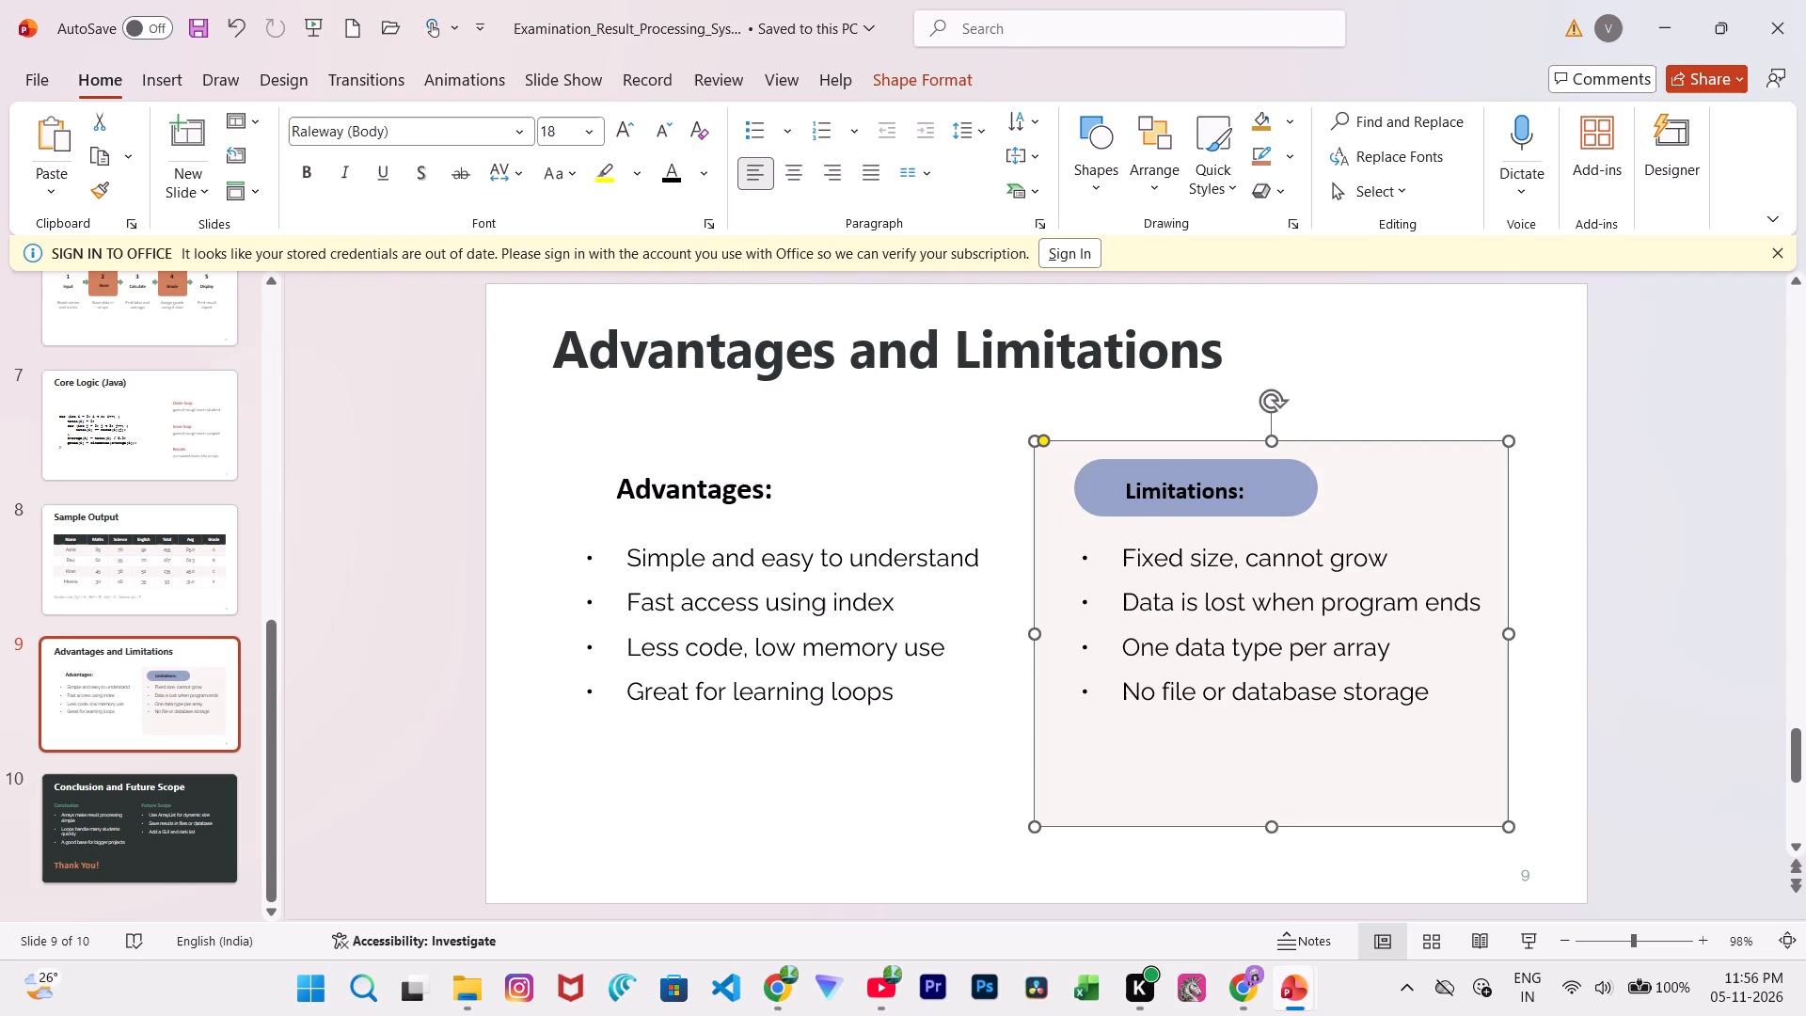
key("BackSpace")
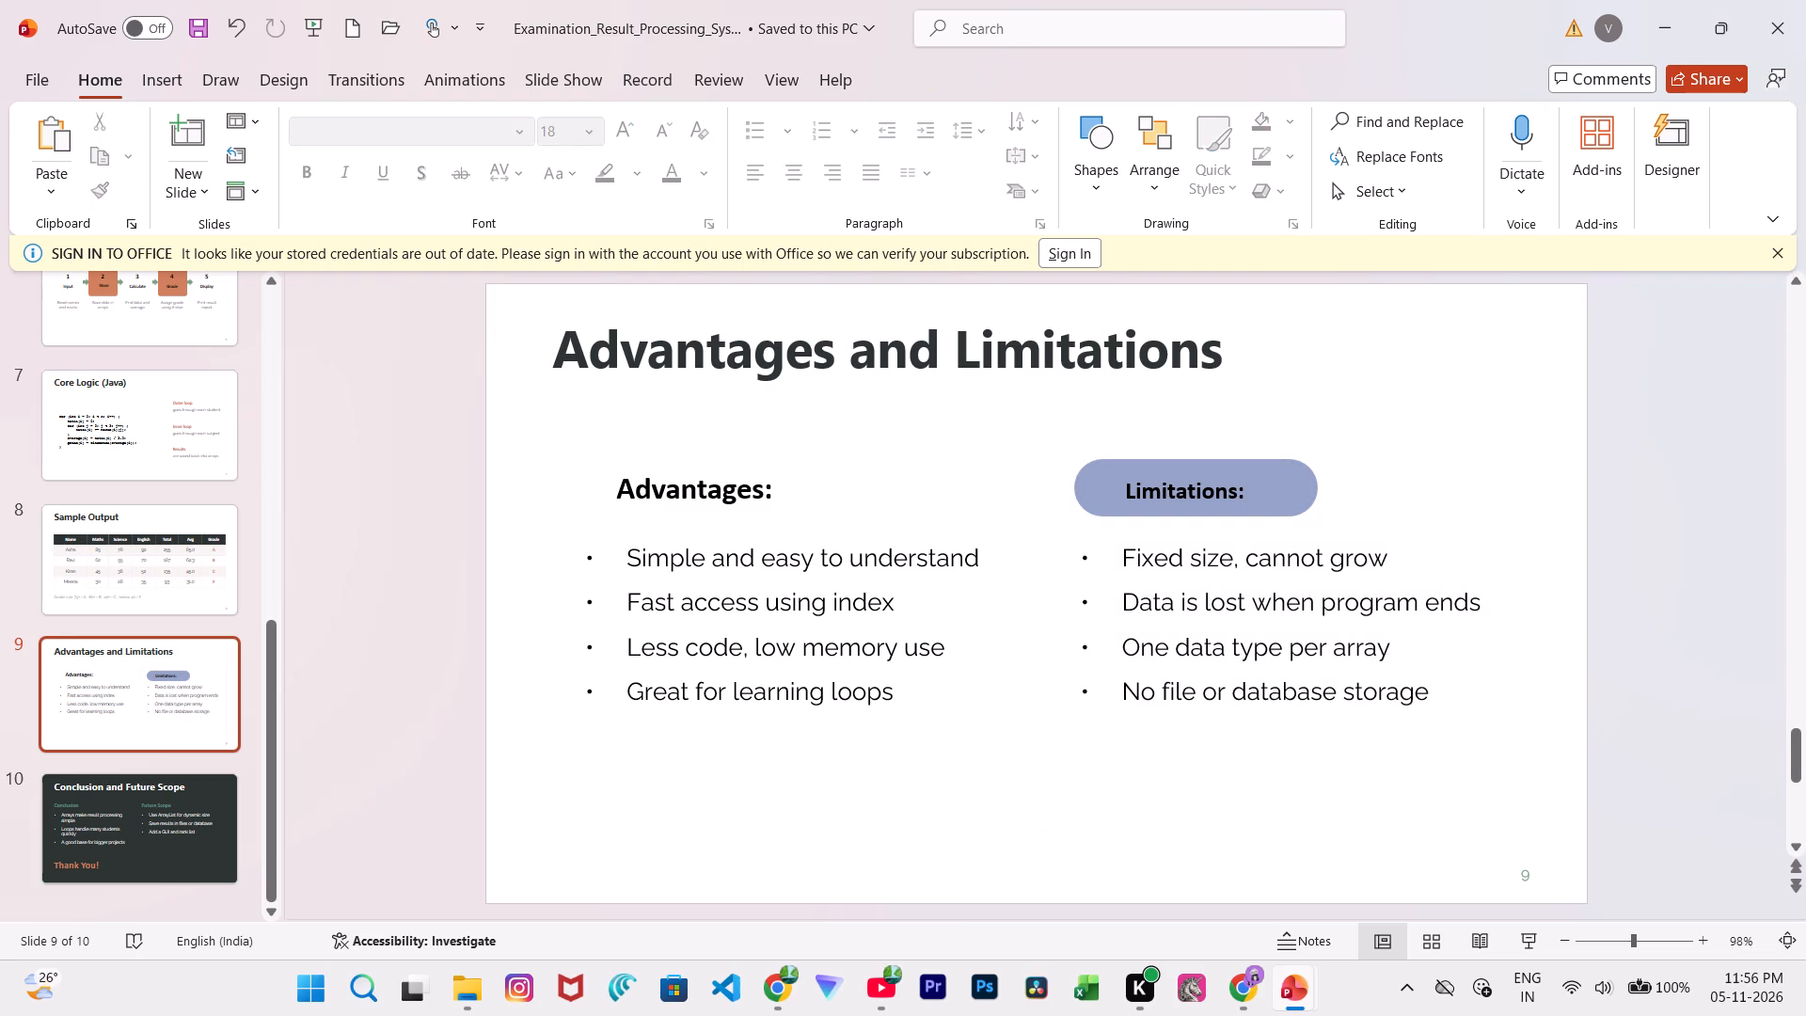
left_click(1312, 490)
key("BackSpace")
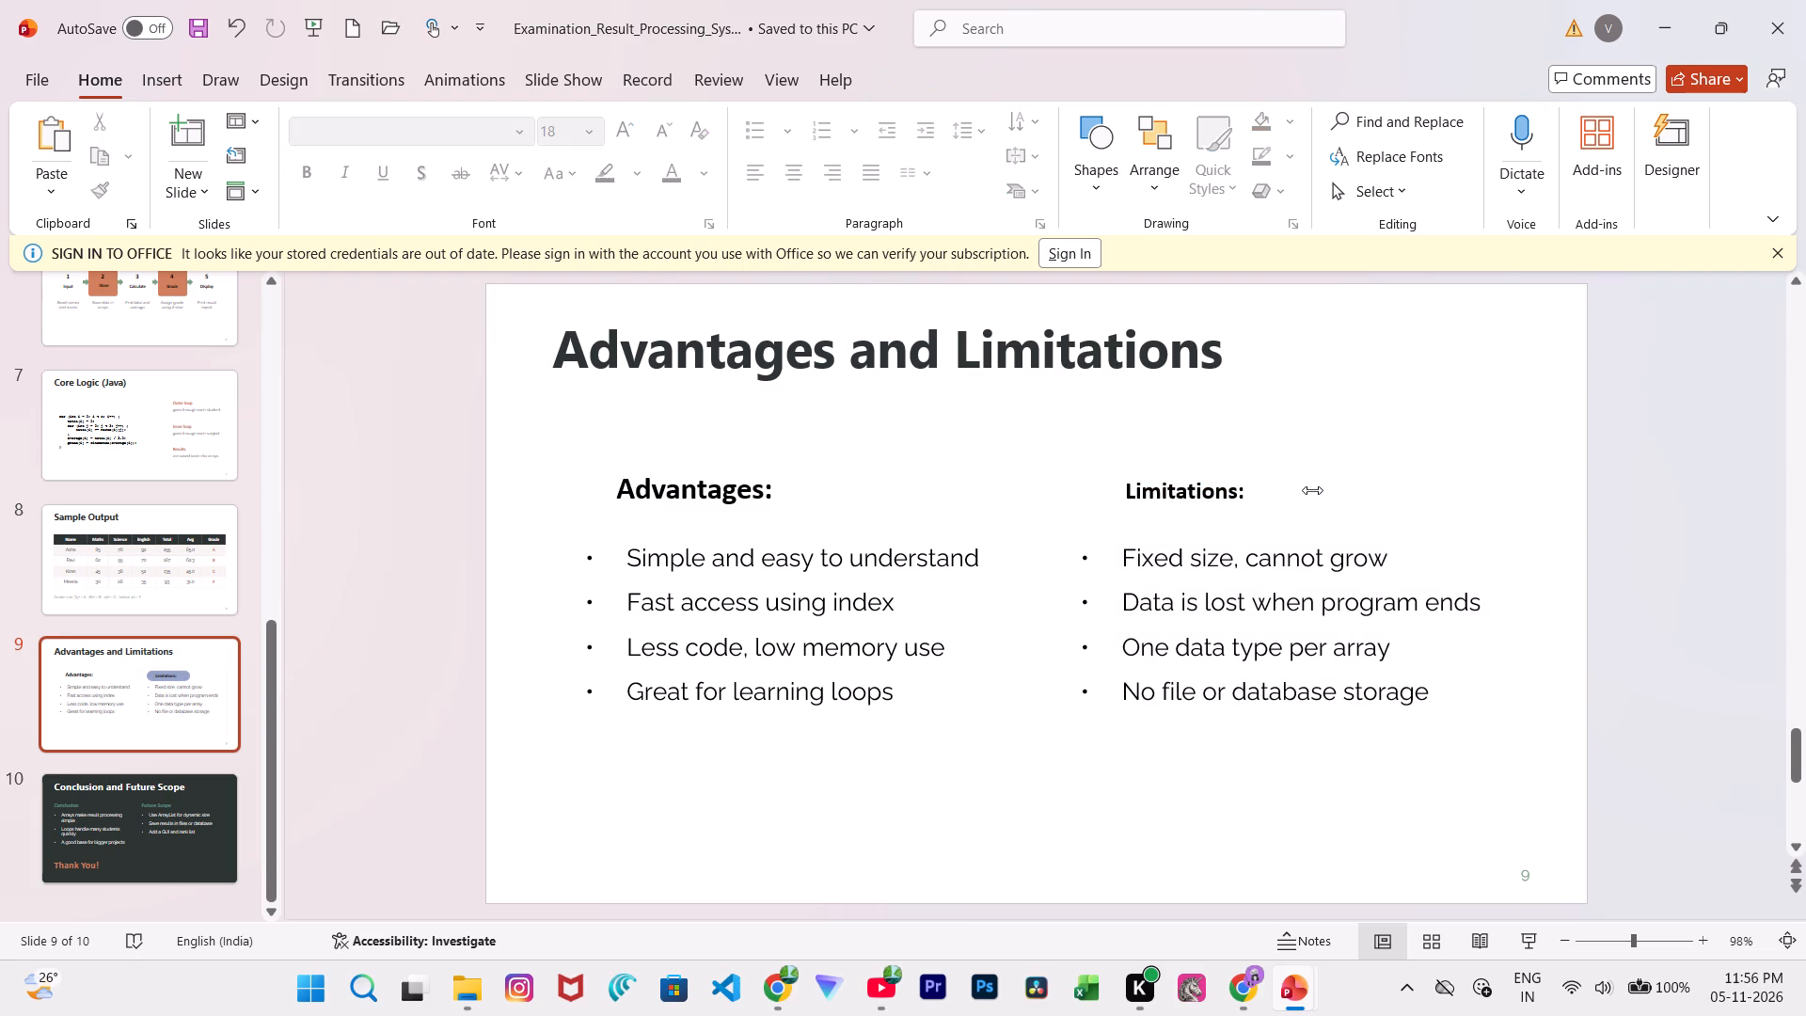
Select the text of the Limitations label on the Advantages and Limitations slide.
left_click_drag(1235, 496, 1316, 494)
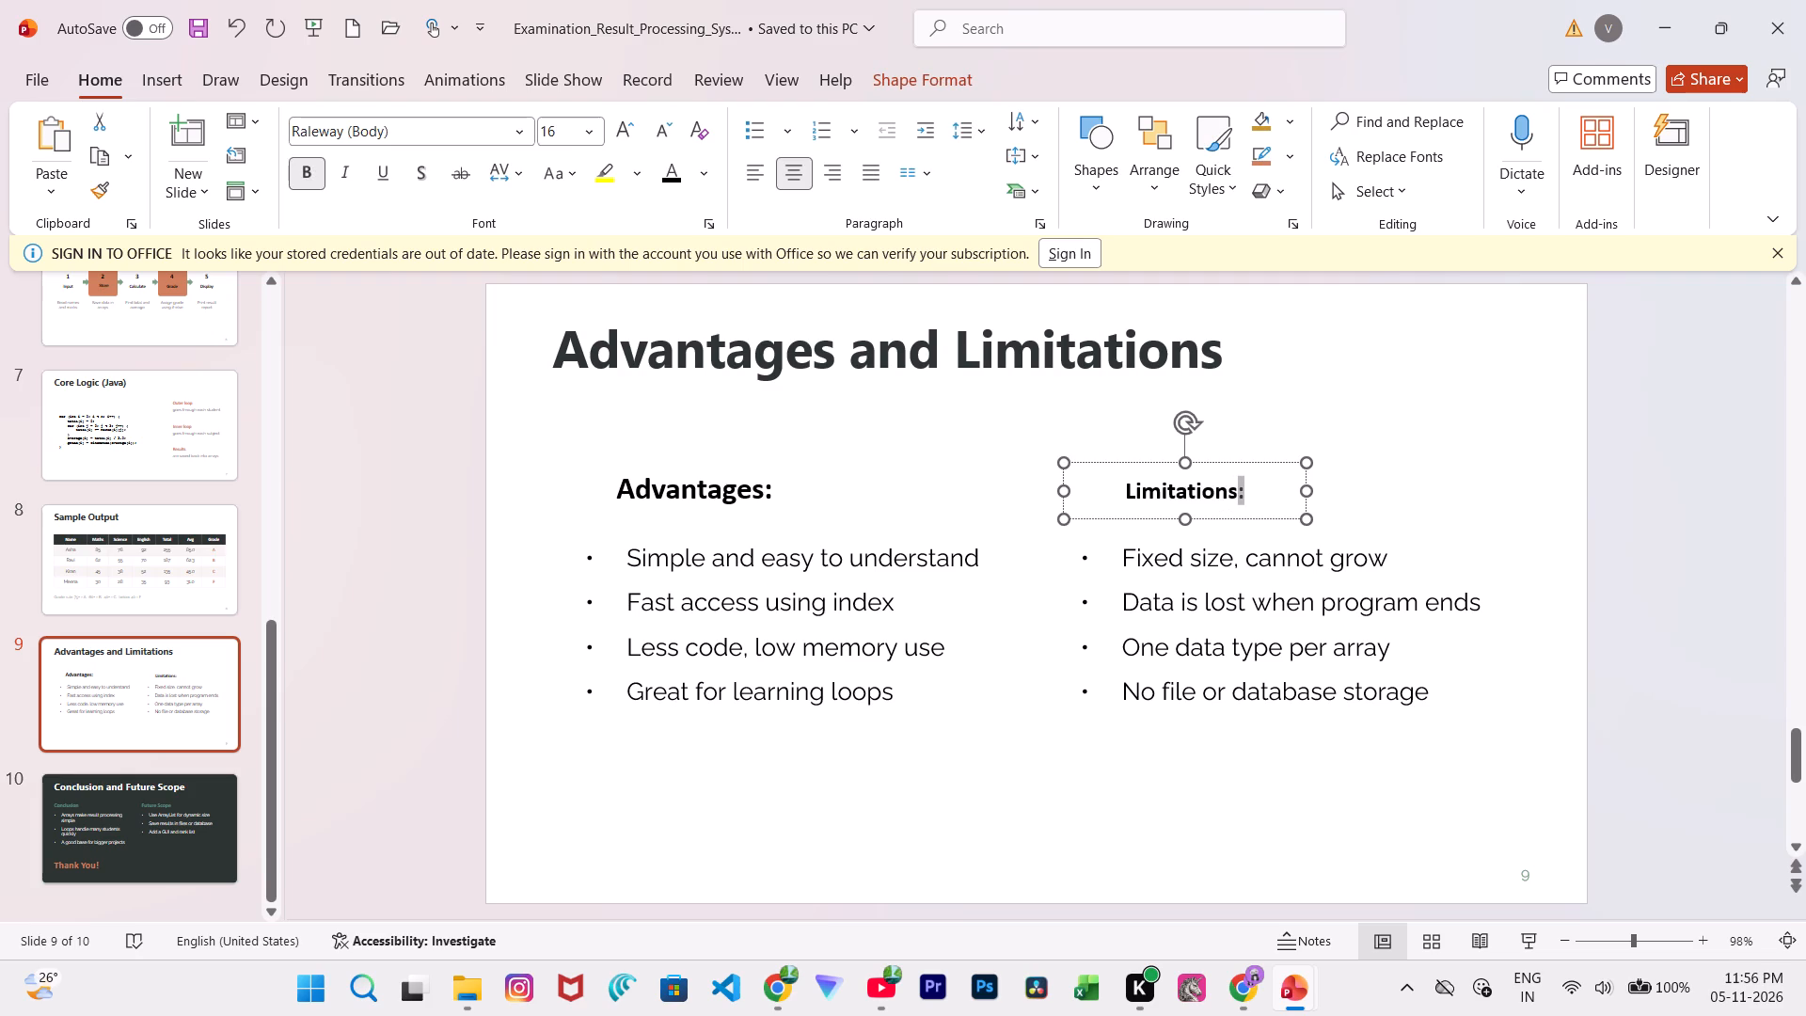
left_click_drag(1316, 494, 1318, 494)
left_click(1246, 494)
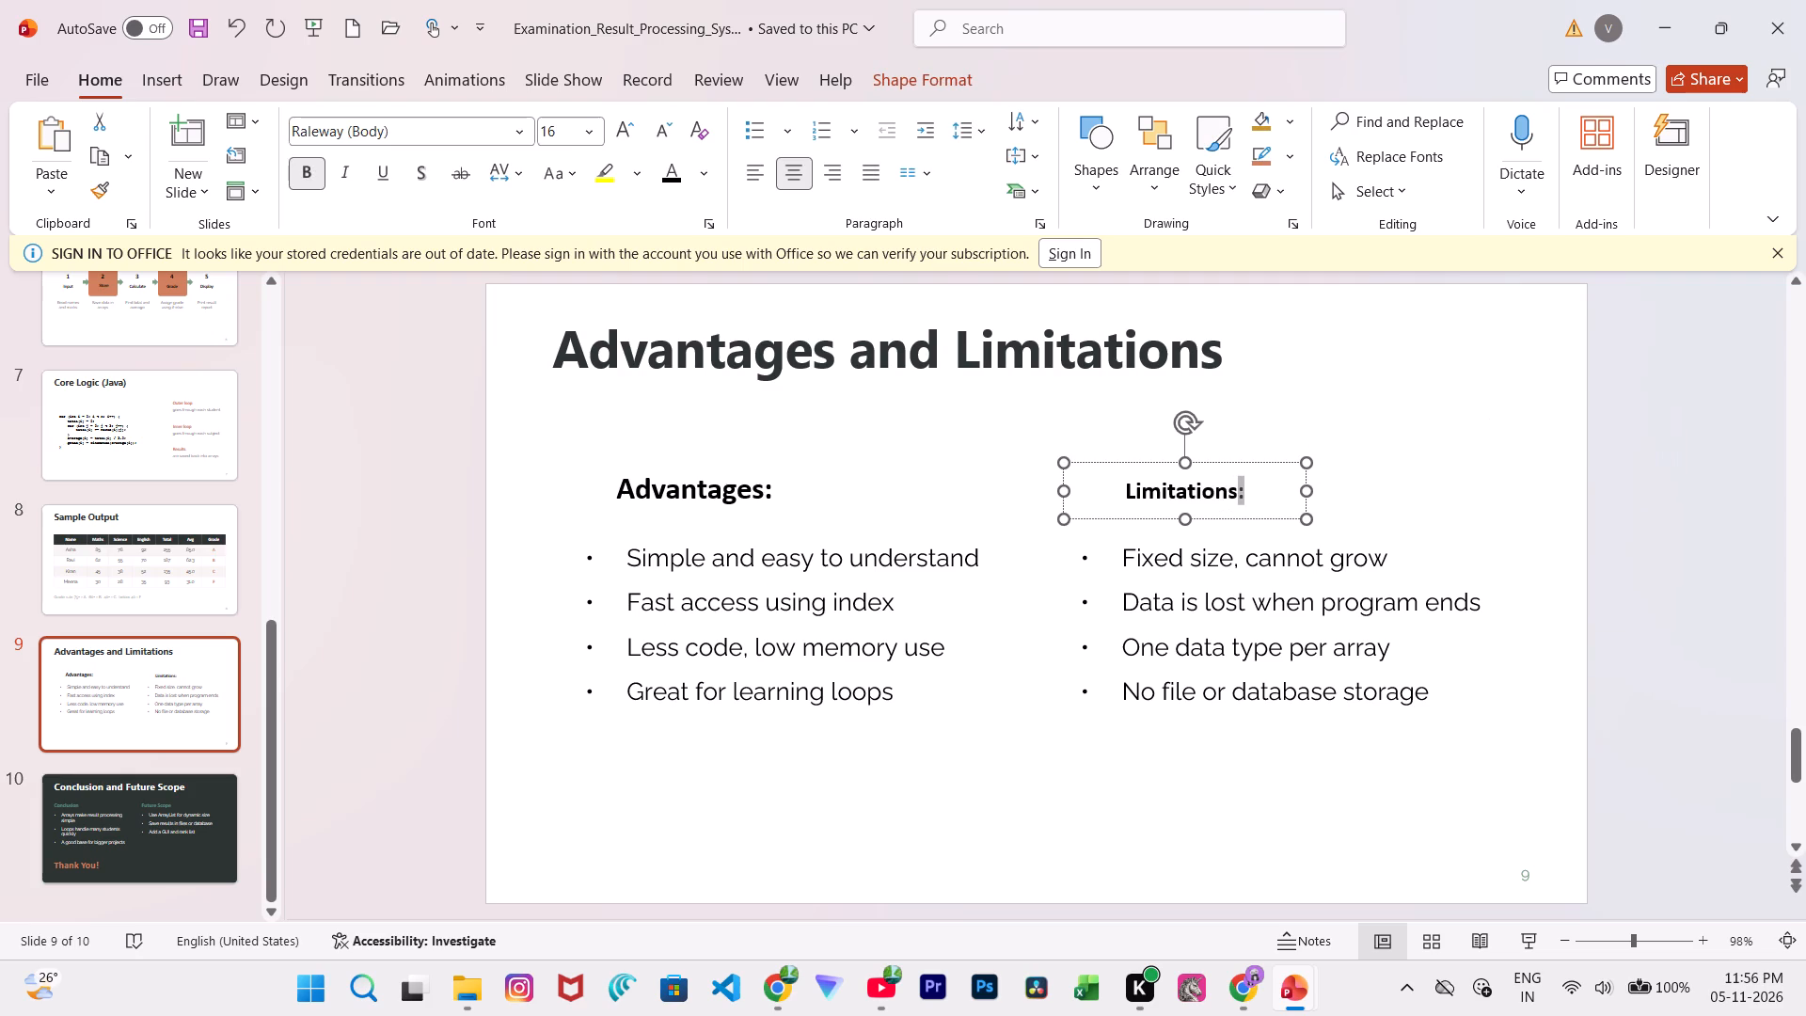
left_click(1240, 489)
left_click(1228, 485)
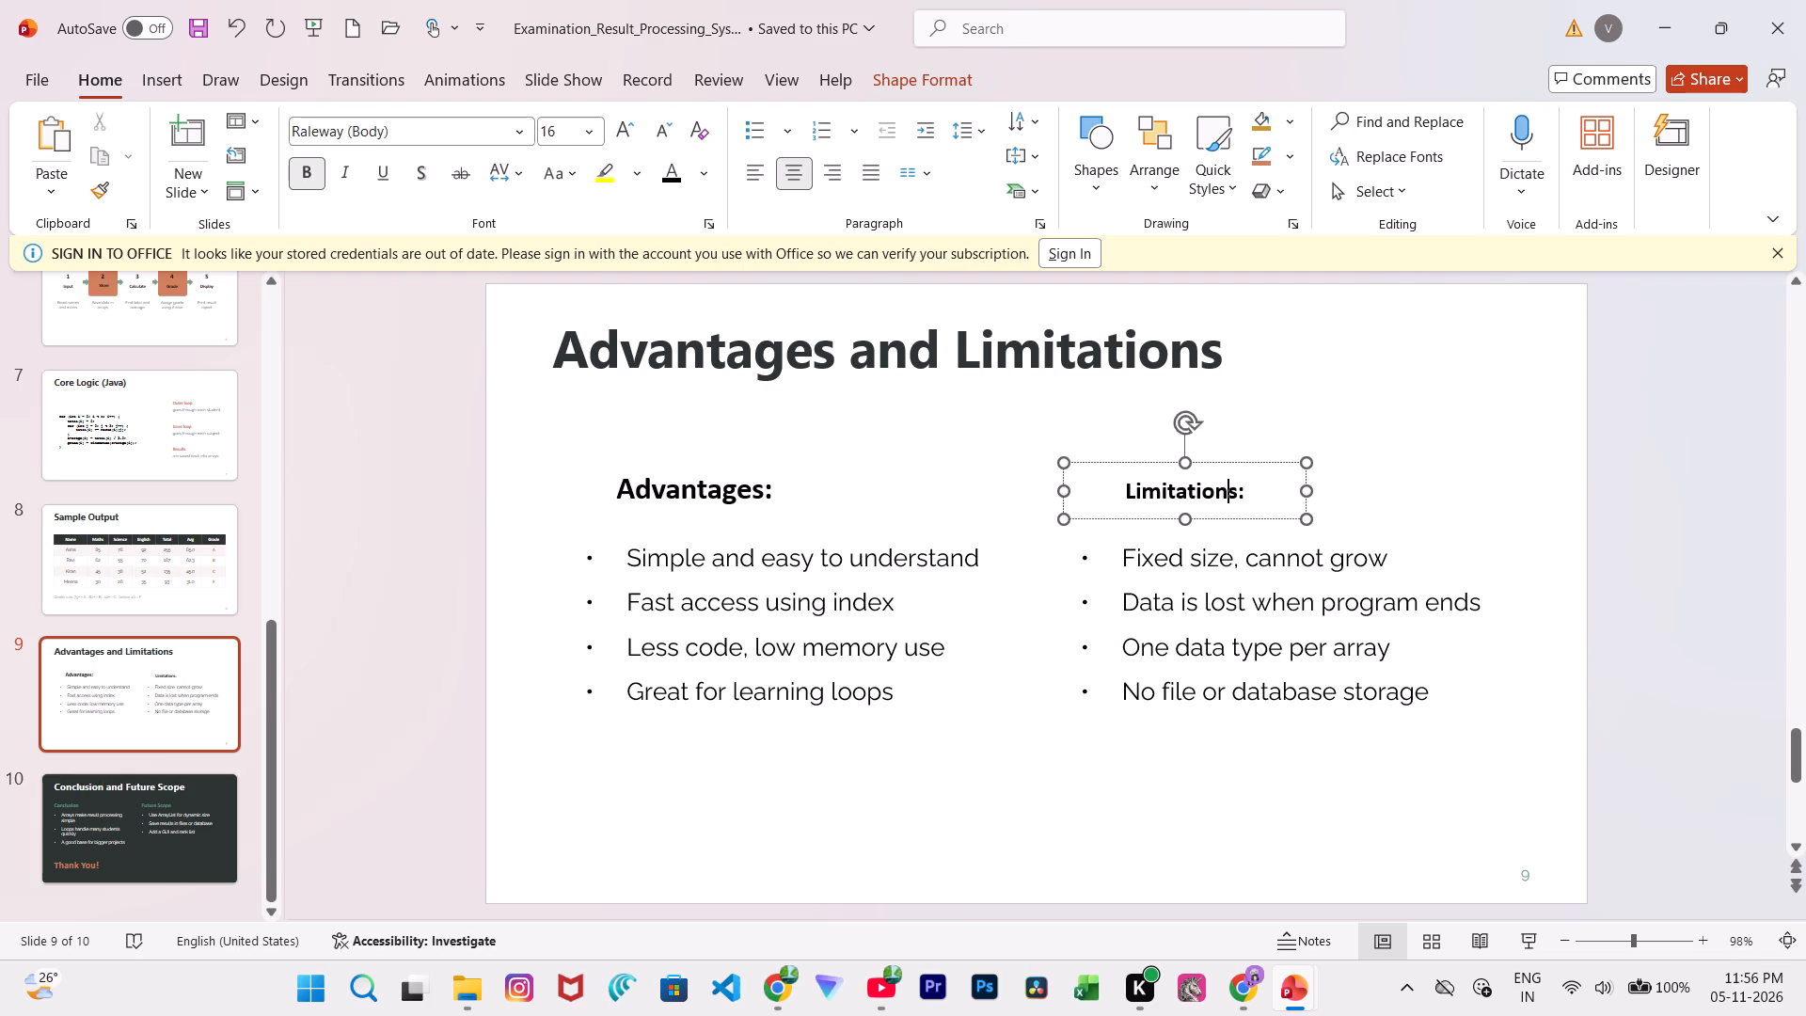
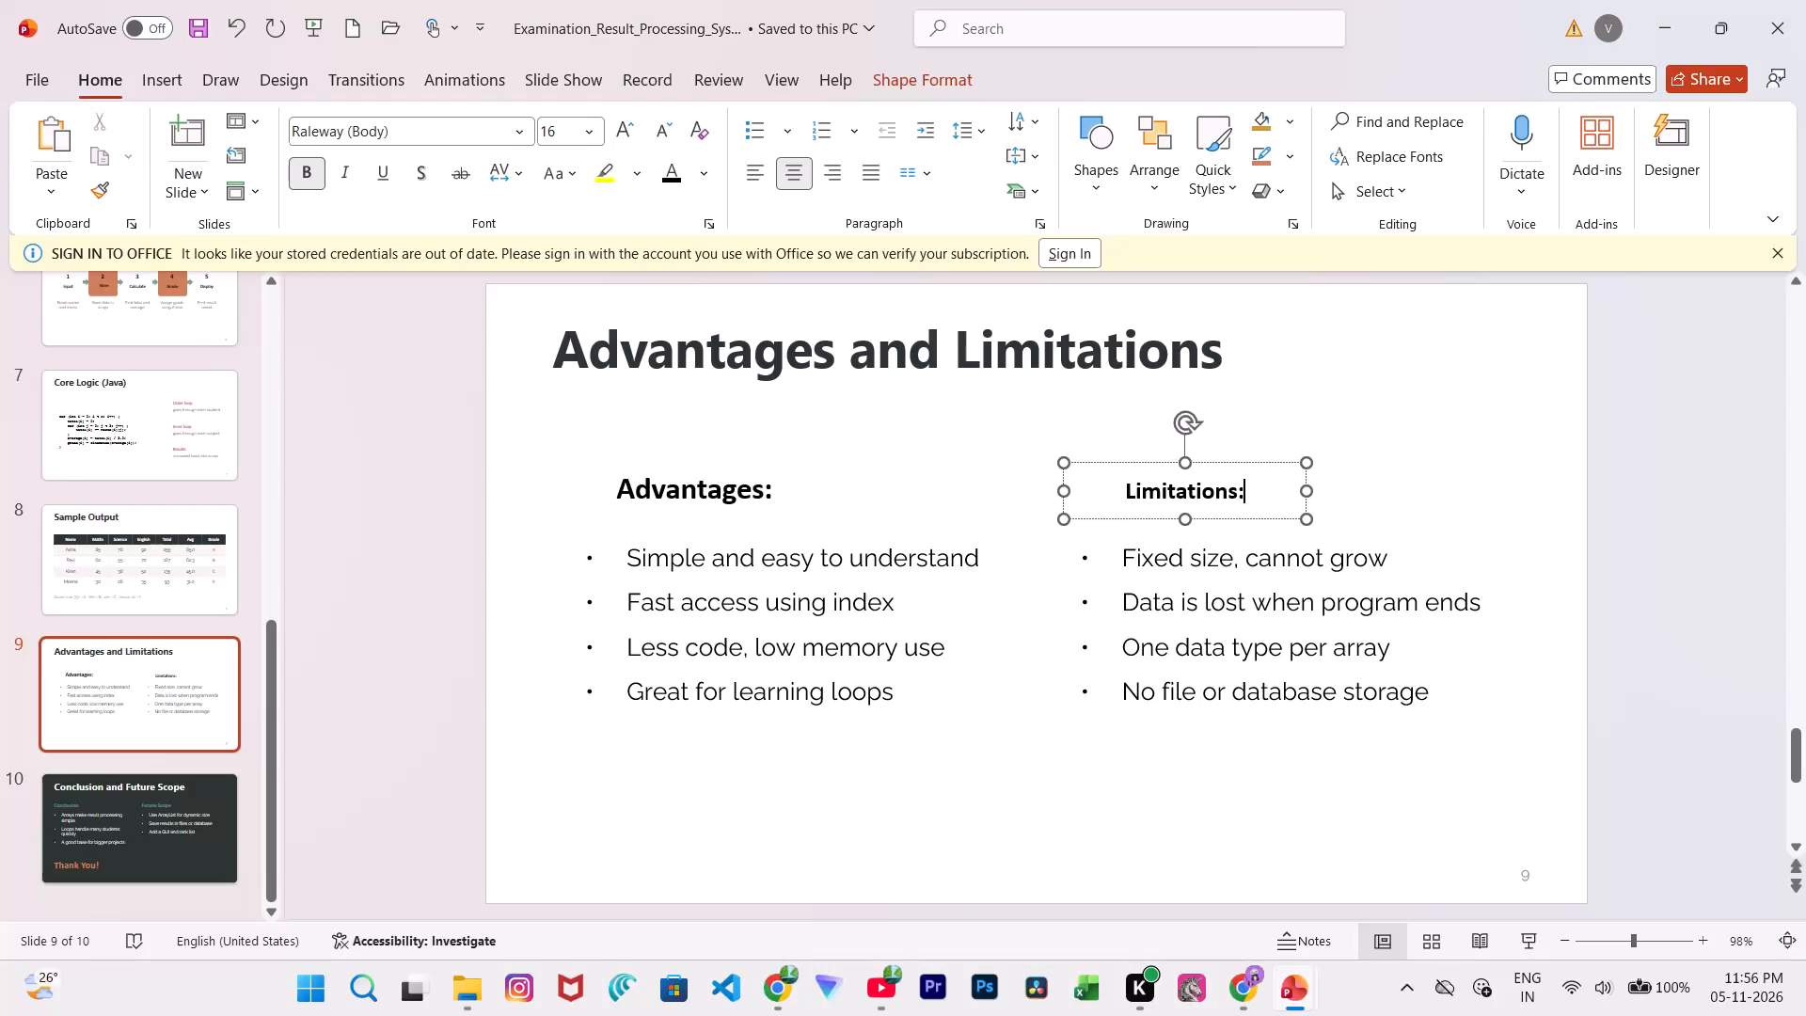
Increase the font size of the Limitations label on the Advantages and Limitations slide to 20.
key("shift+Left")
key("shift+Left")
key("shift+Left")
key("shift+Left")
key("shift+Left")
key("shift+Left")
key("shift+Left")
key("shift+Left")
key("shift+Left")
key("shift+Left")
key("shift+Left")
key("shift+Left")
key("shift+Left")
key("shift+Left")
key("shift+Left")
key("shift+Left")
key("shift+Left")
key("shift+Left")
key("shift+Left")
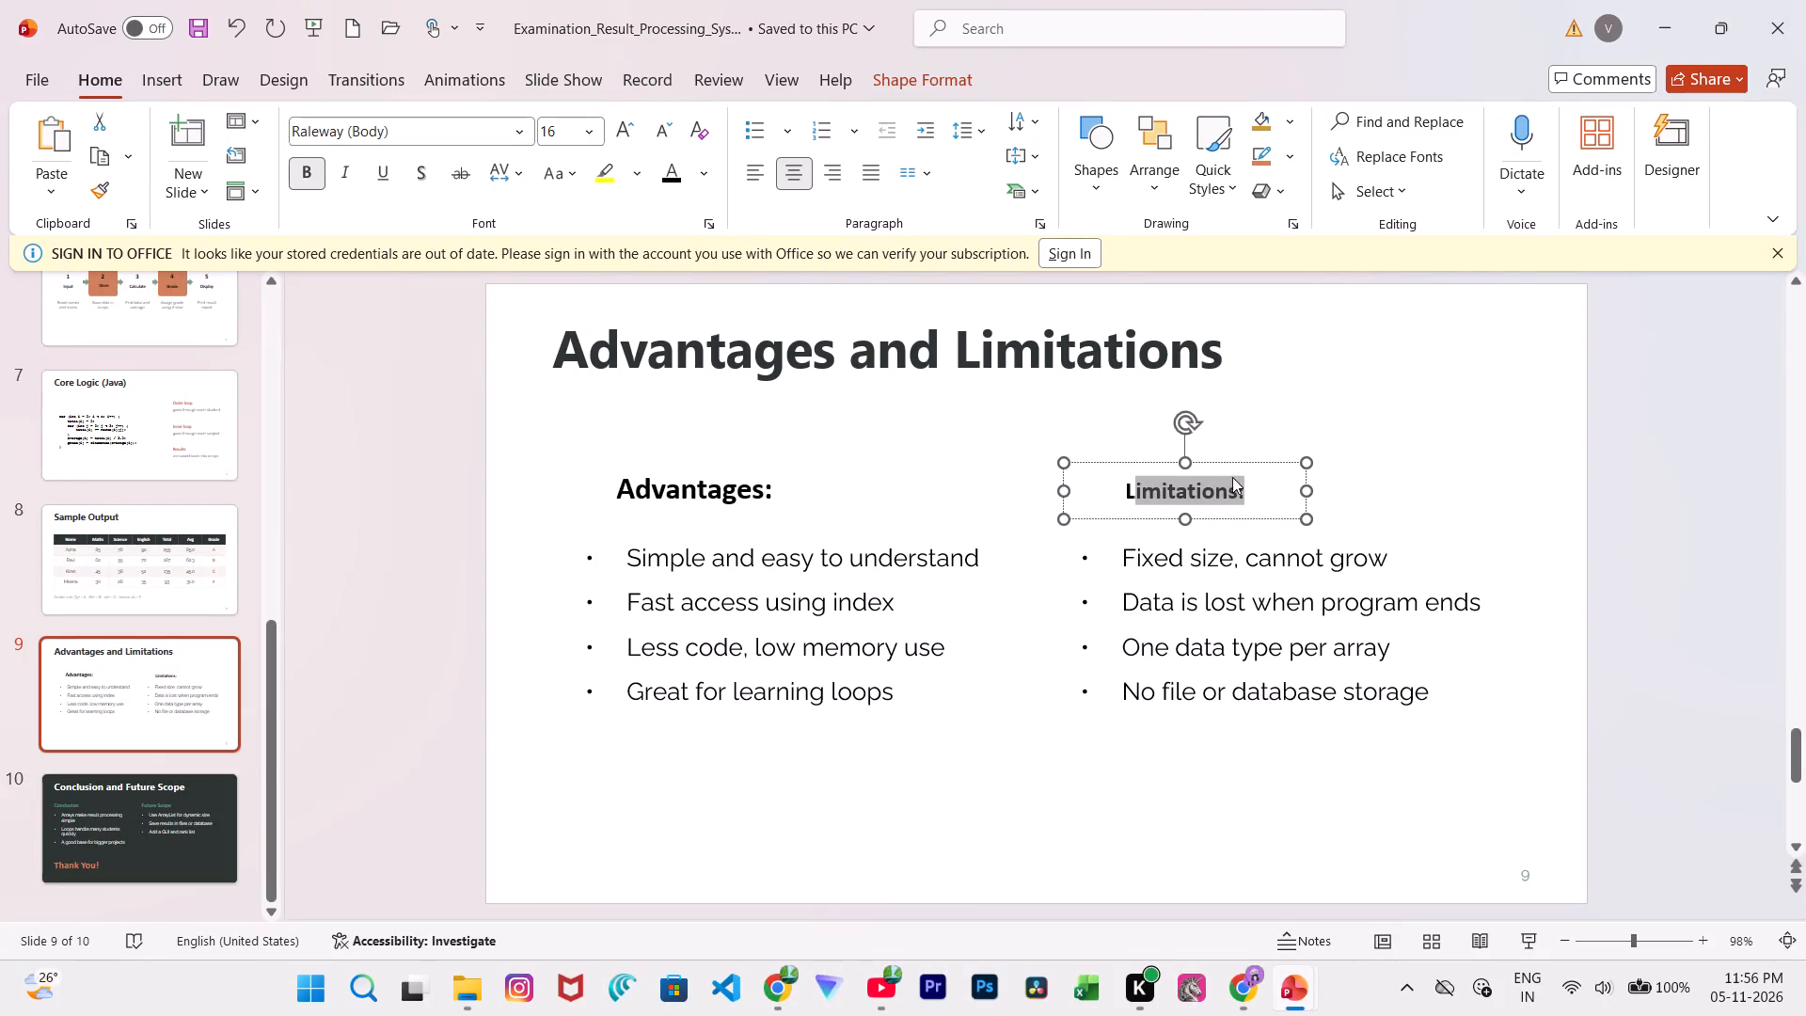
left_click(634, 135)
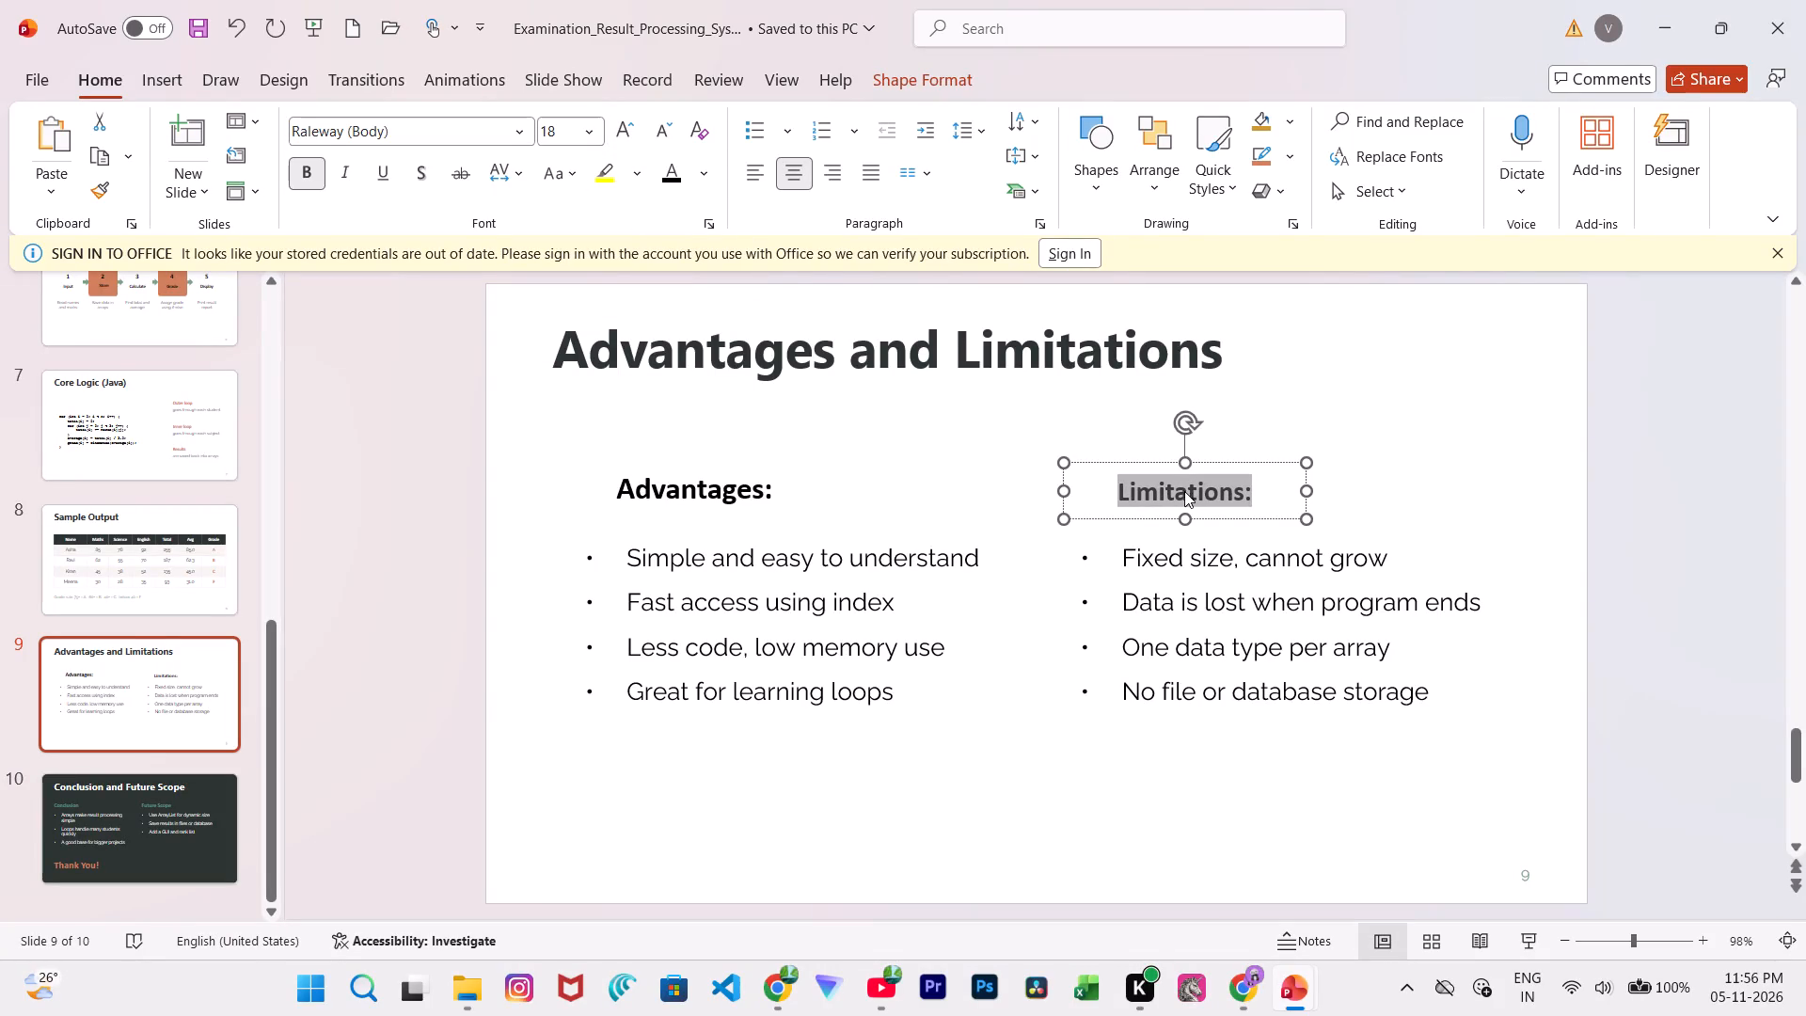
left_click(1200, 463)
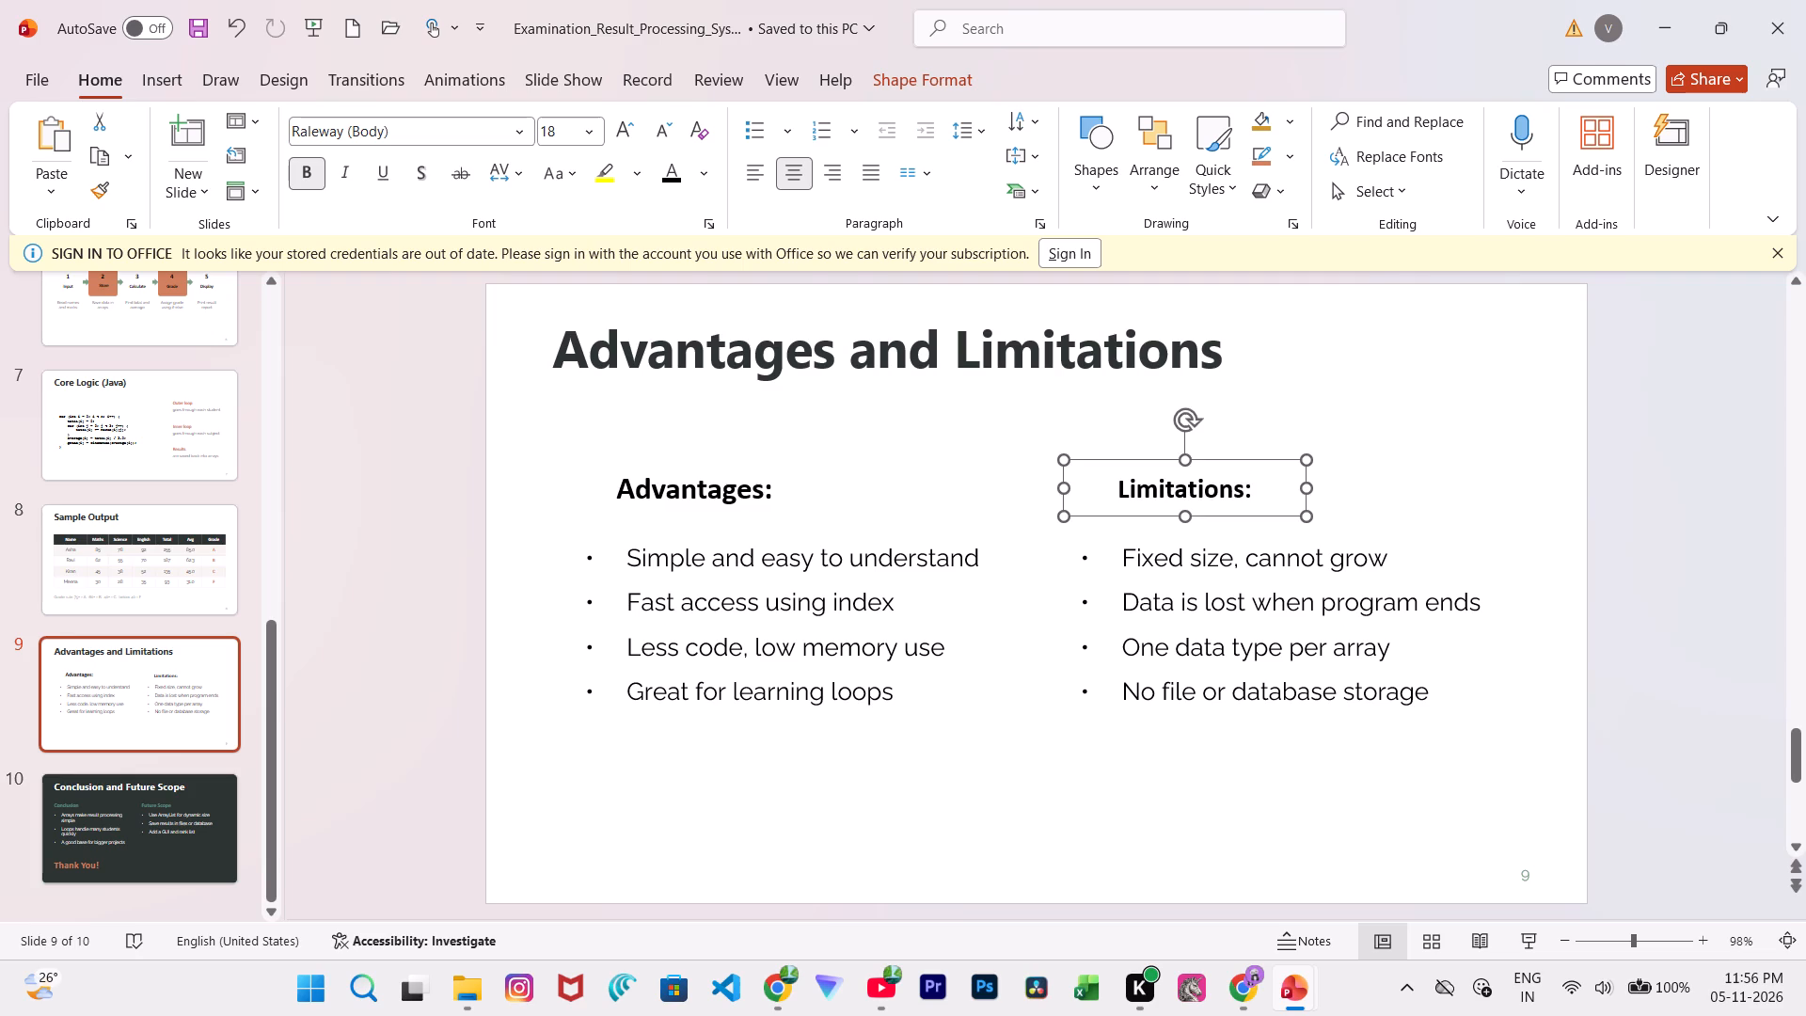
left_click(638, 132)
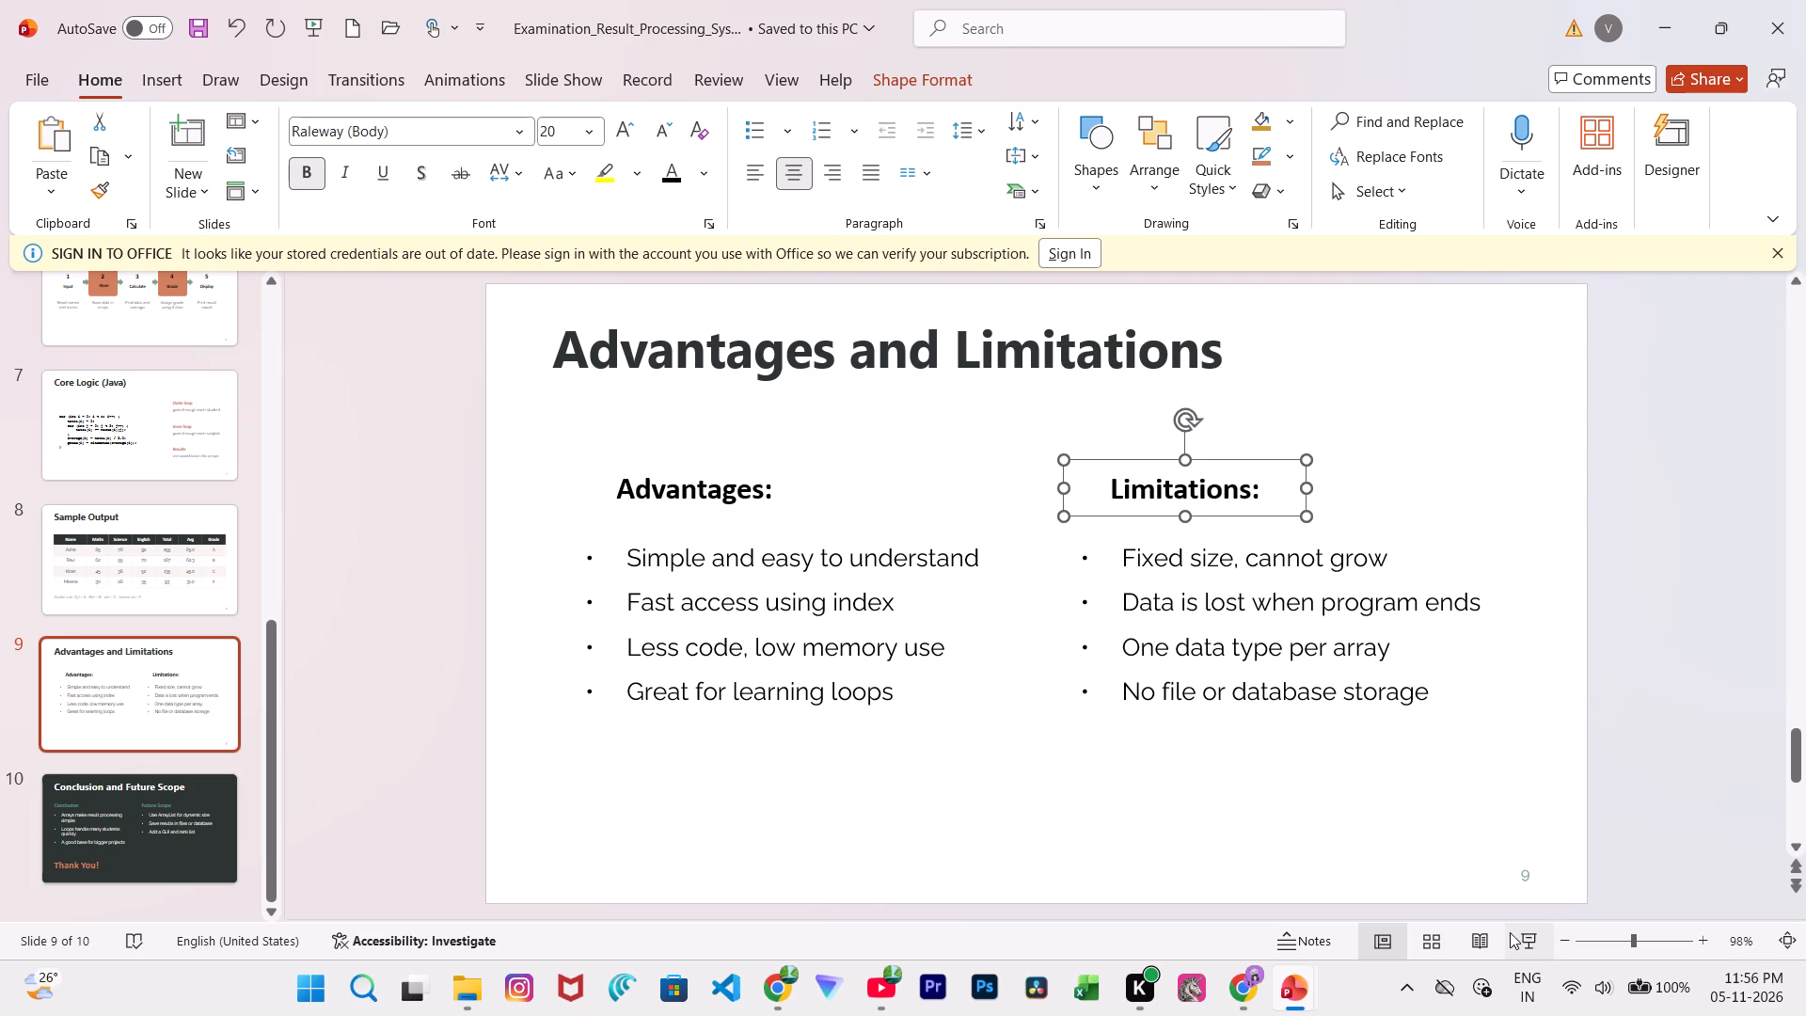
left_click(1554, 831)
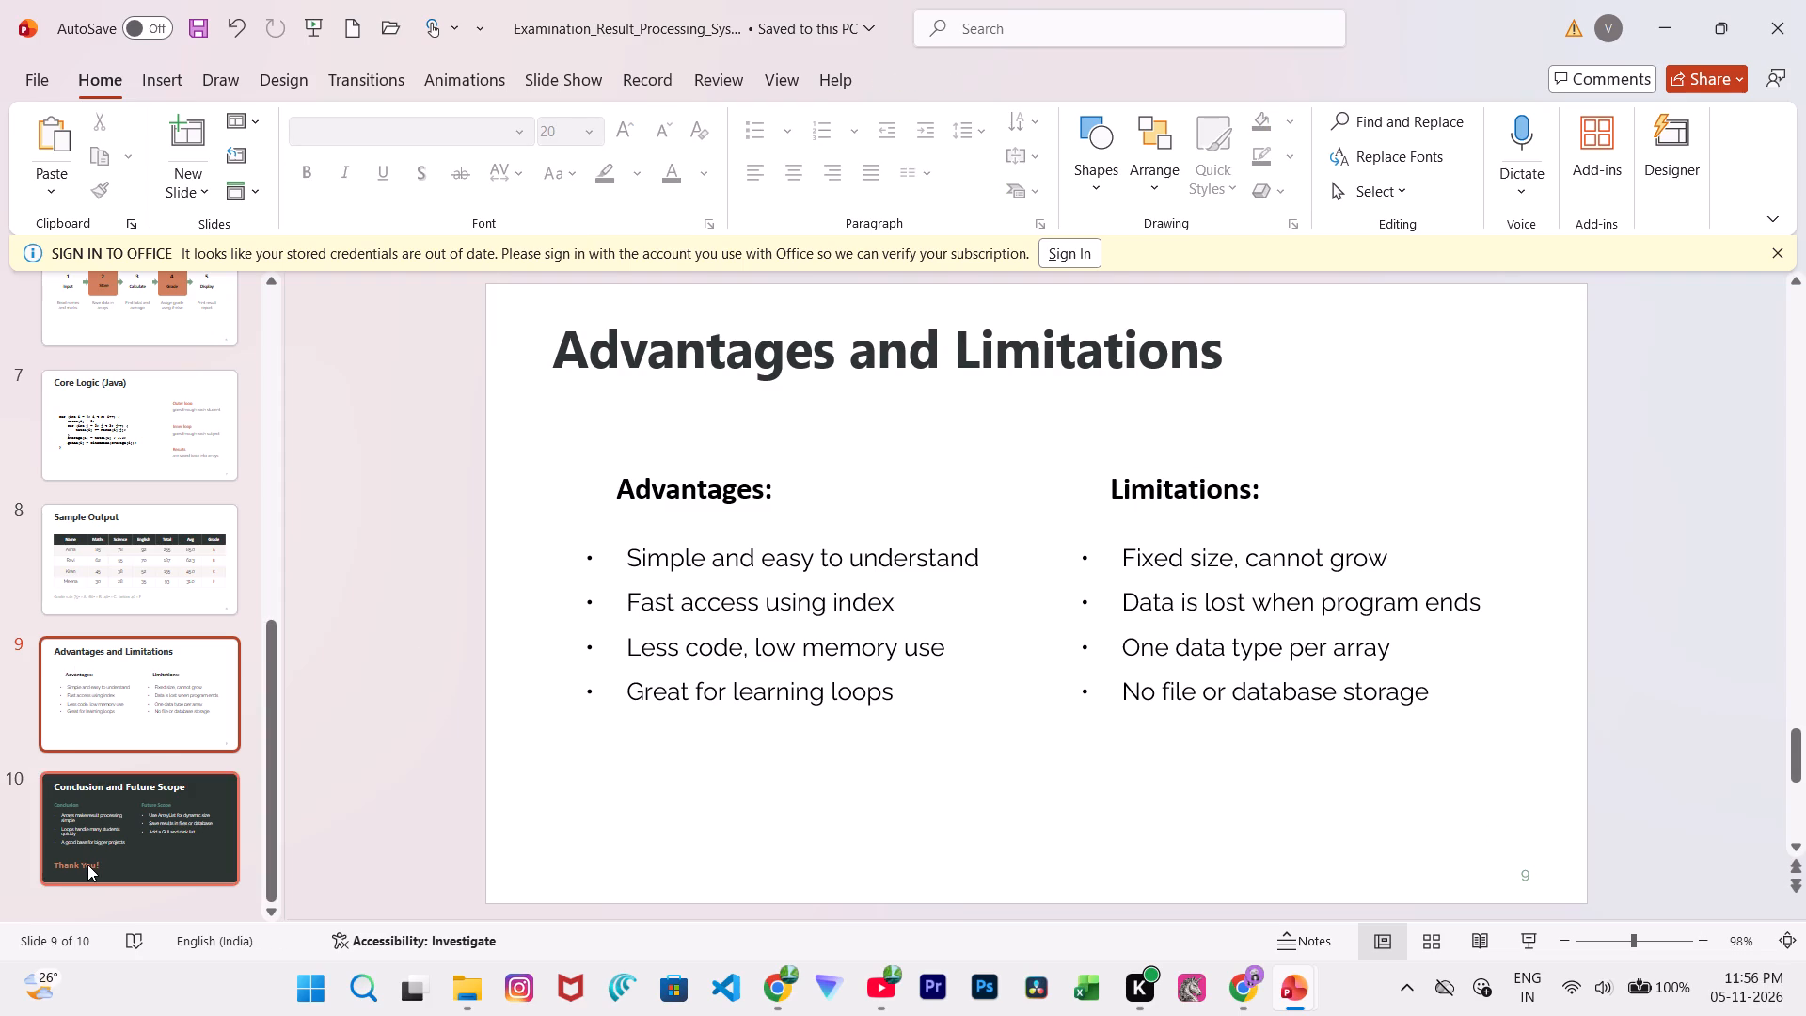
Change the title text on the Conclusion and Future Scope slide to the gold theme colour.
left_click(87, 865)
scroll(120, 583, "down", 1)
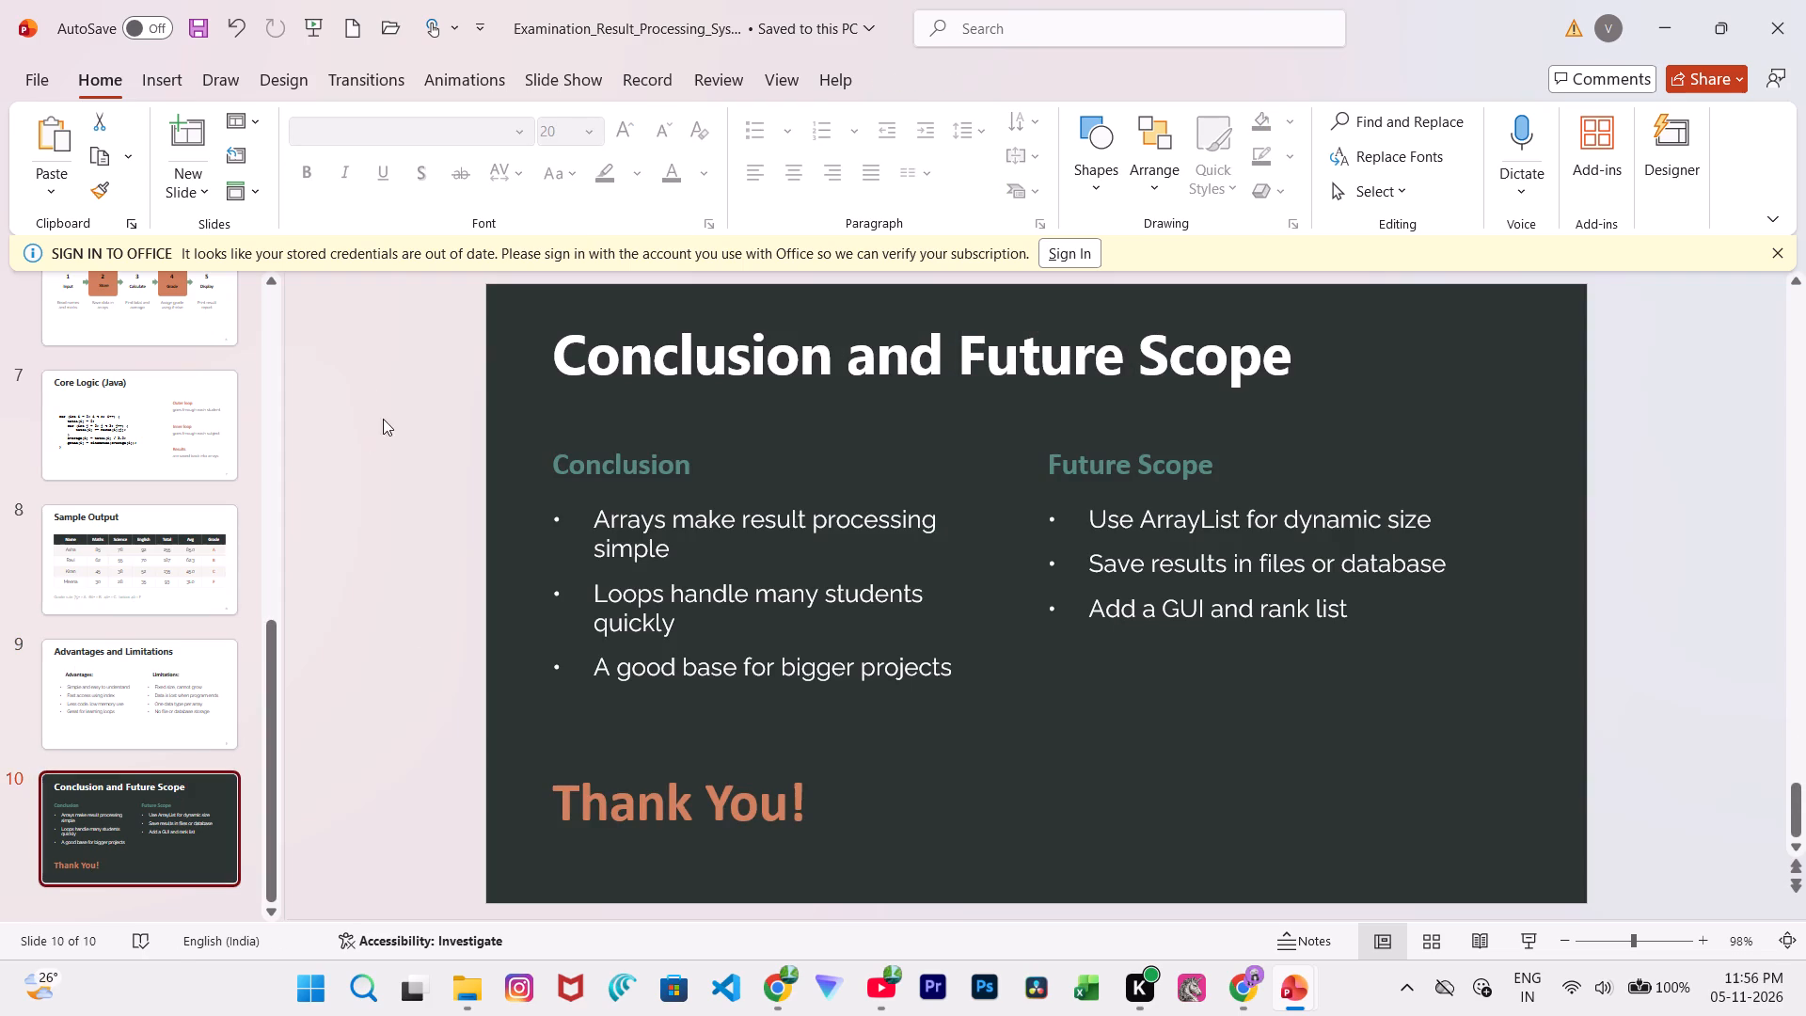
left_click(490, 323)
left_click(642, 315)
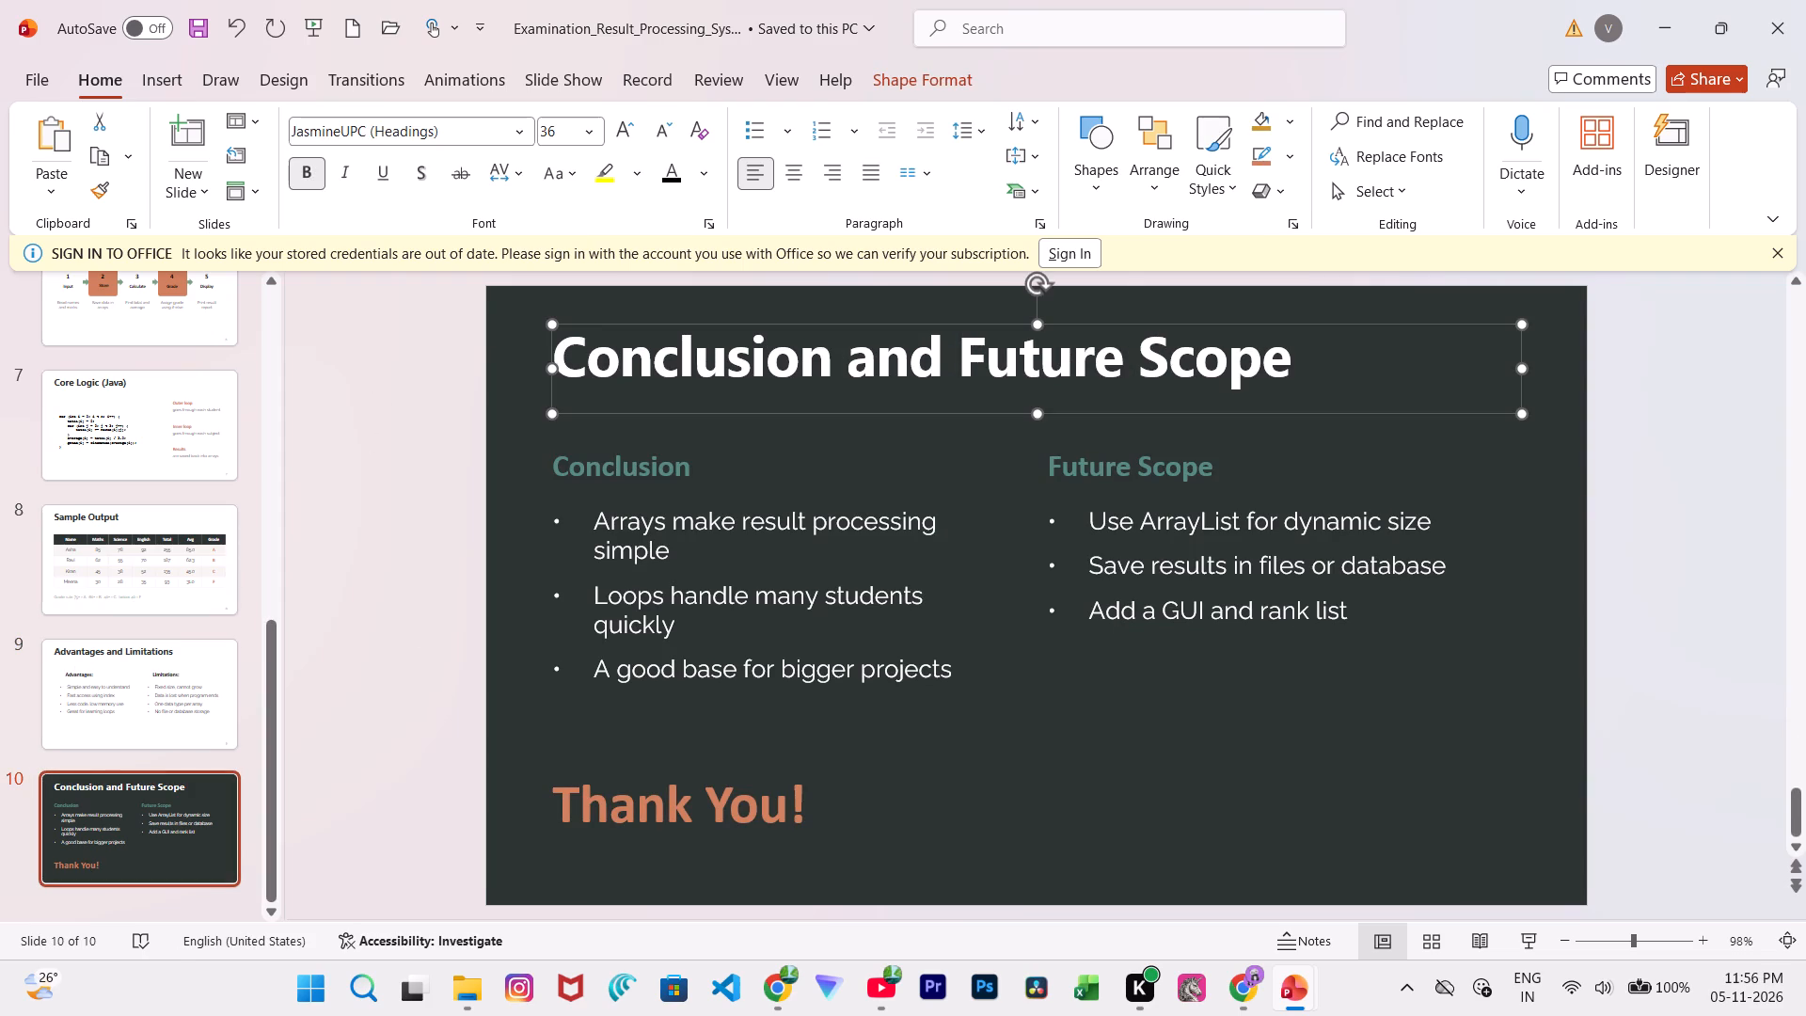
double_click(605, 361)
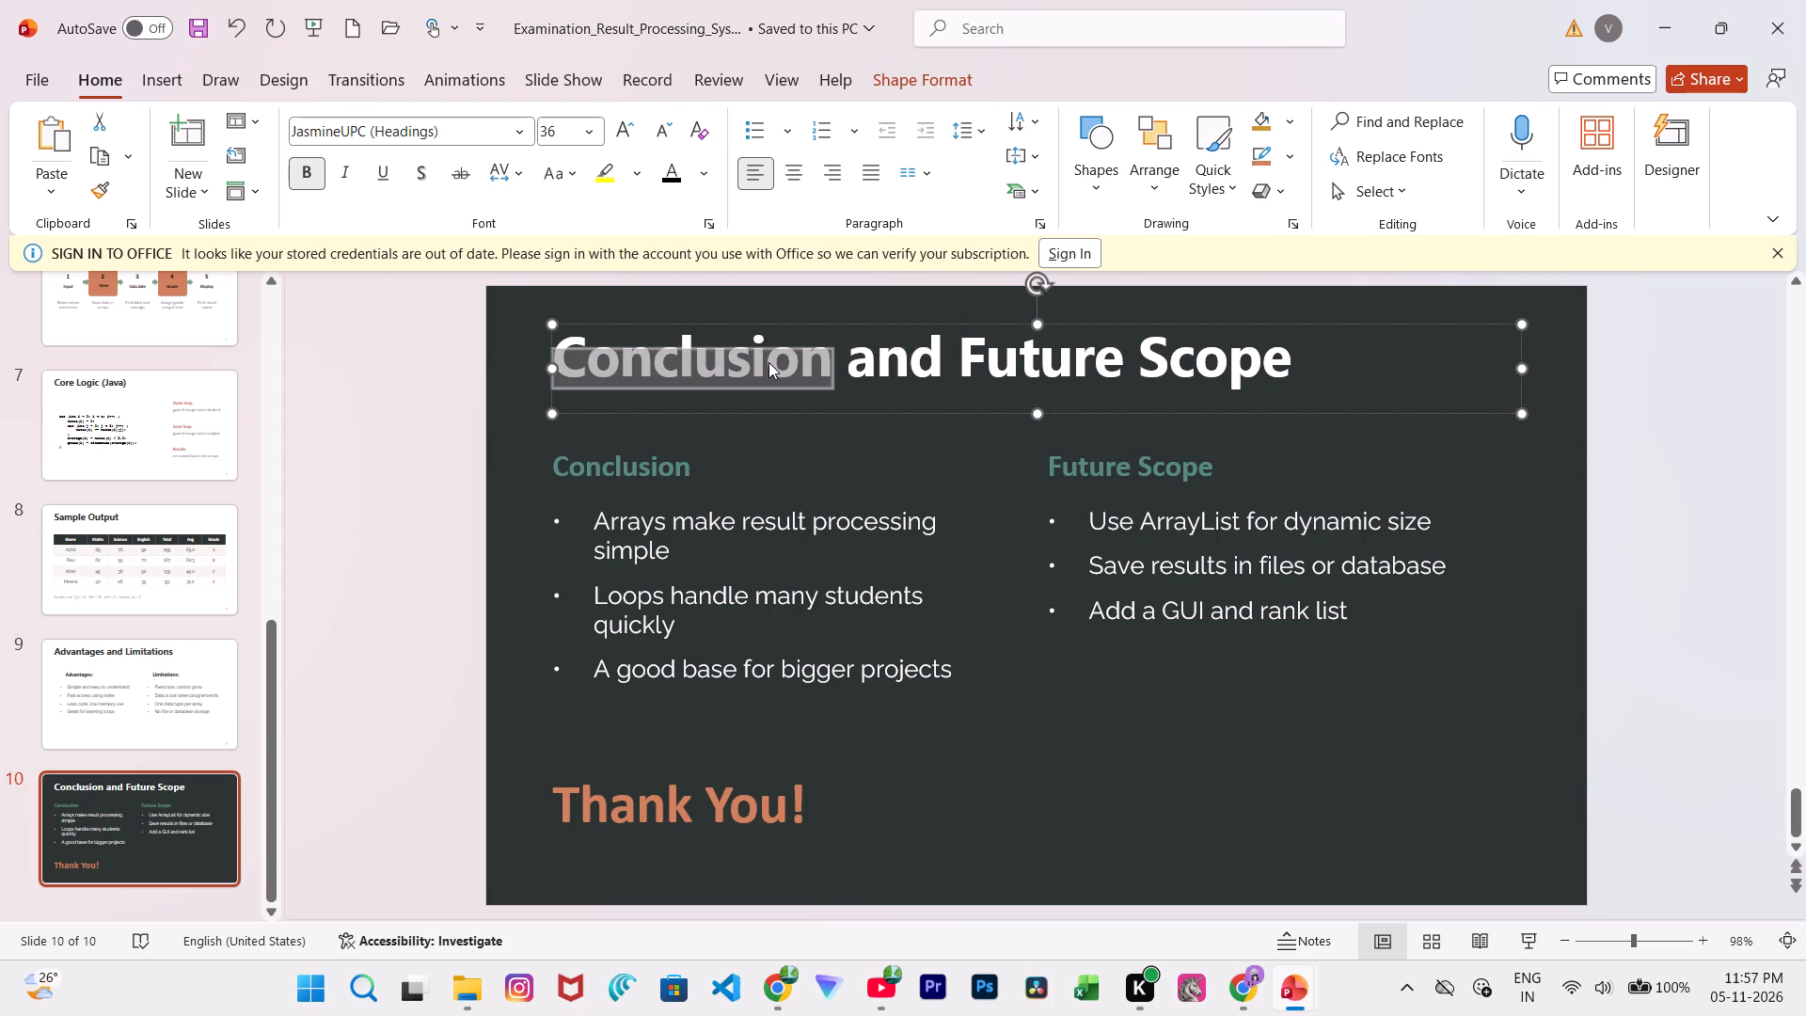
key("ctrl+a")
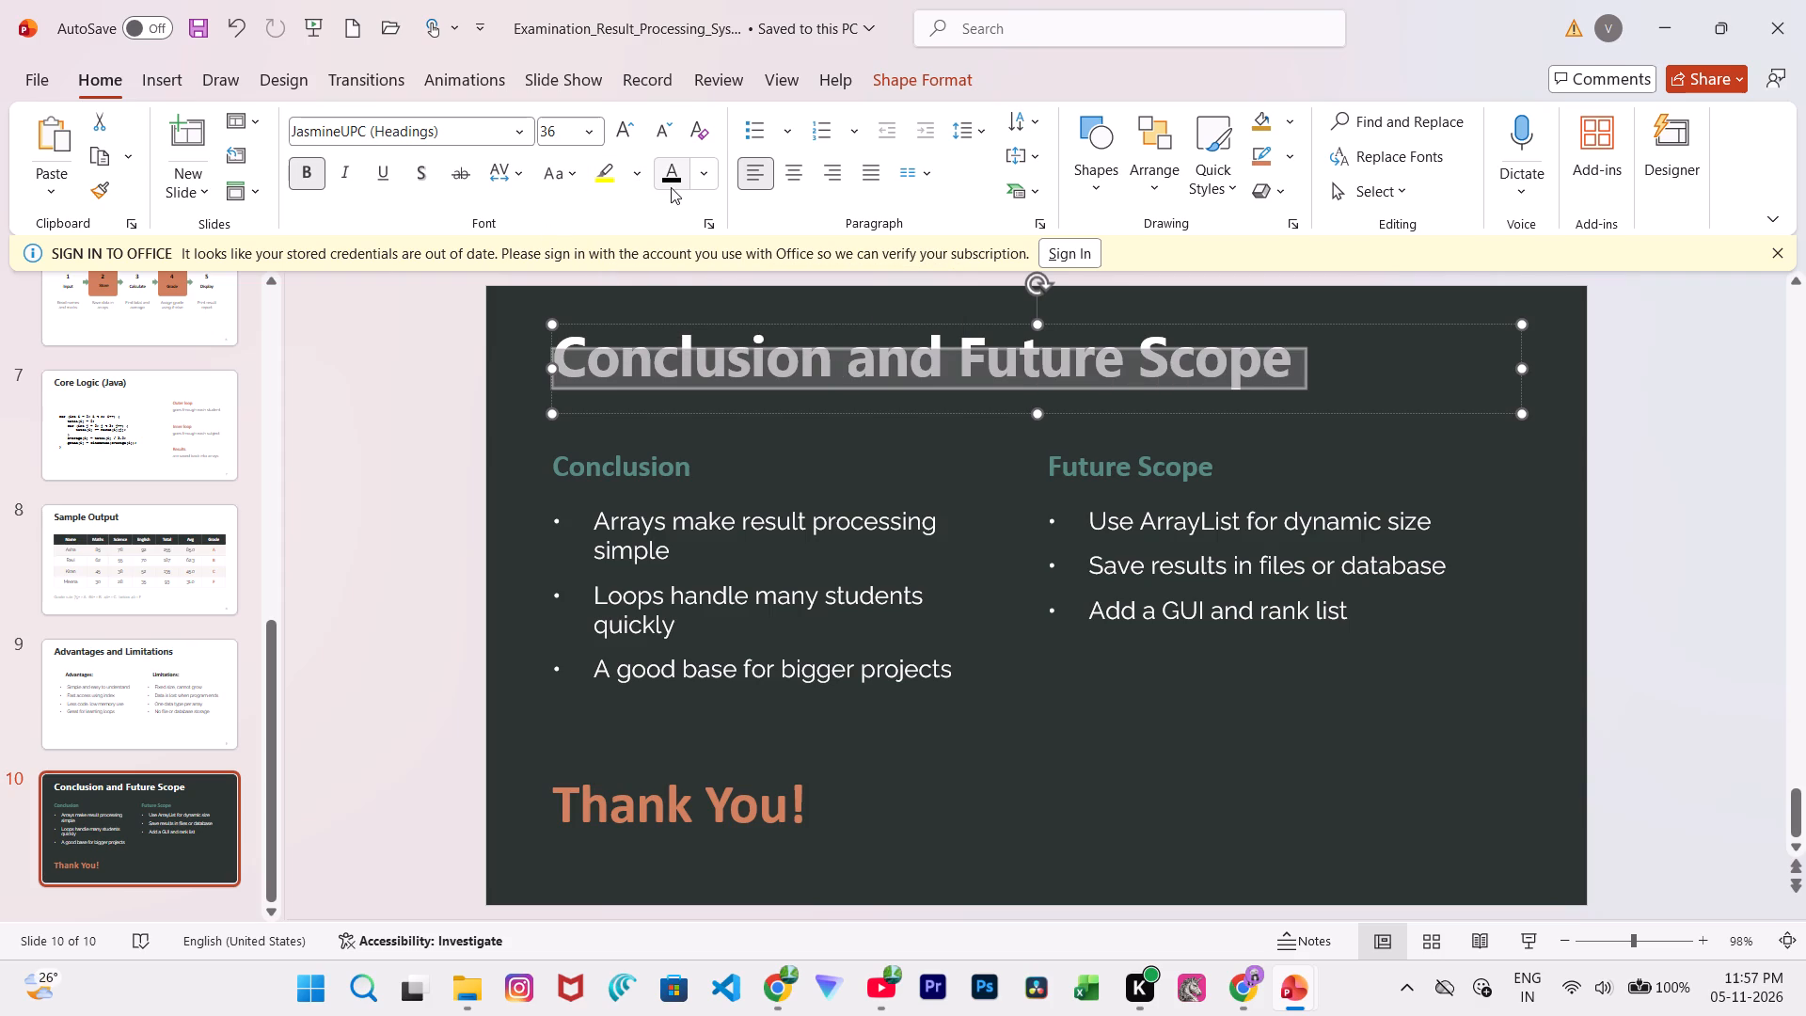
left_click(671, 187)
left_click(700, 177)
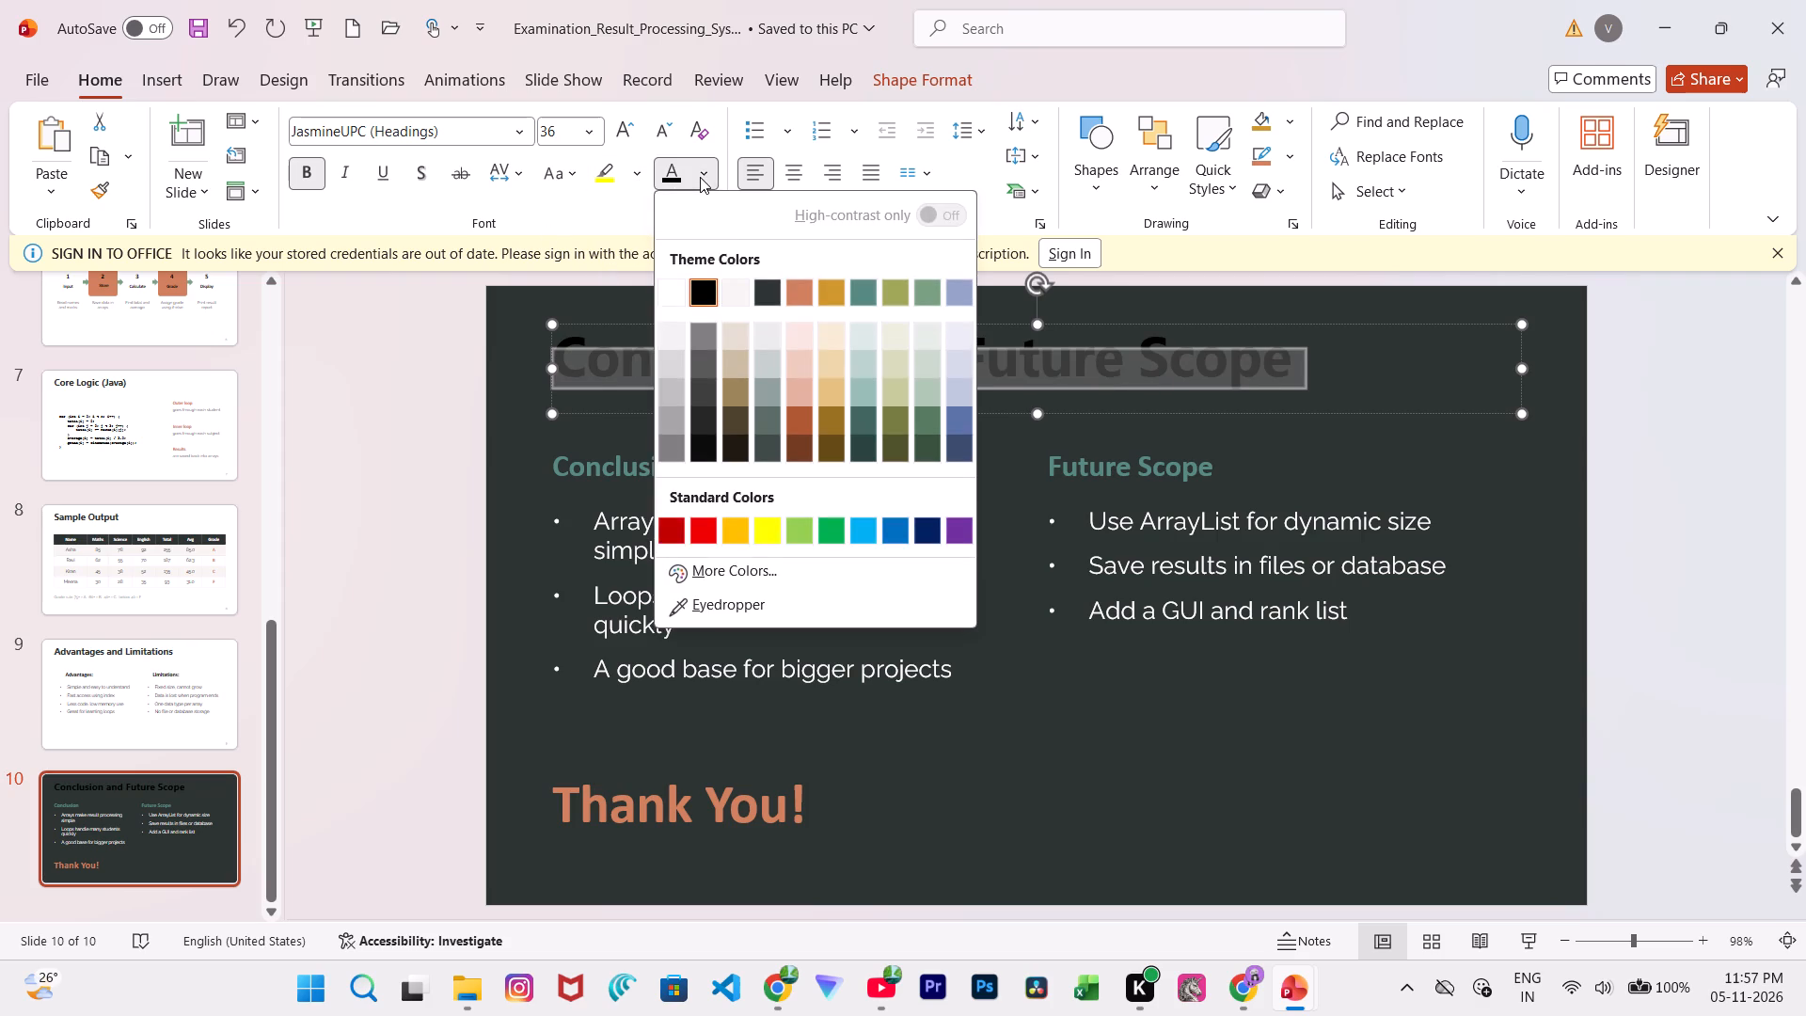
left_click(827, 294)
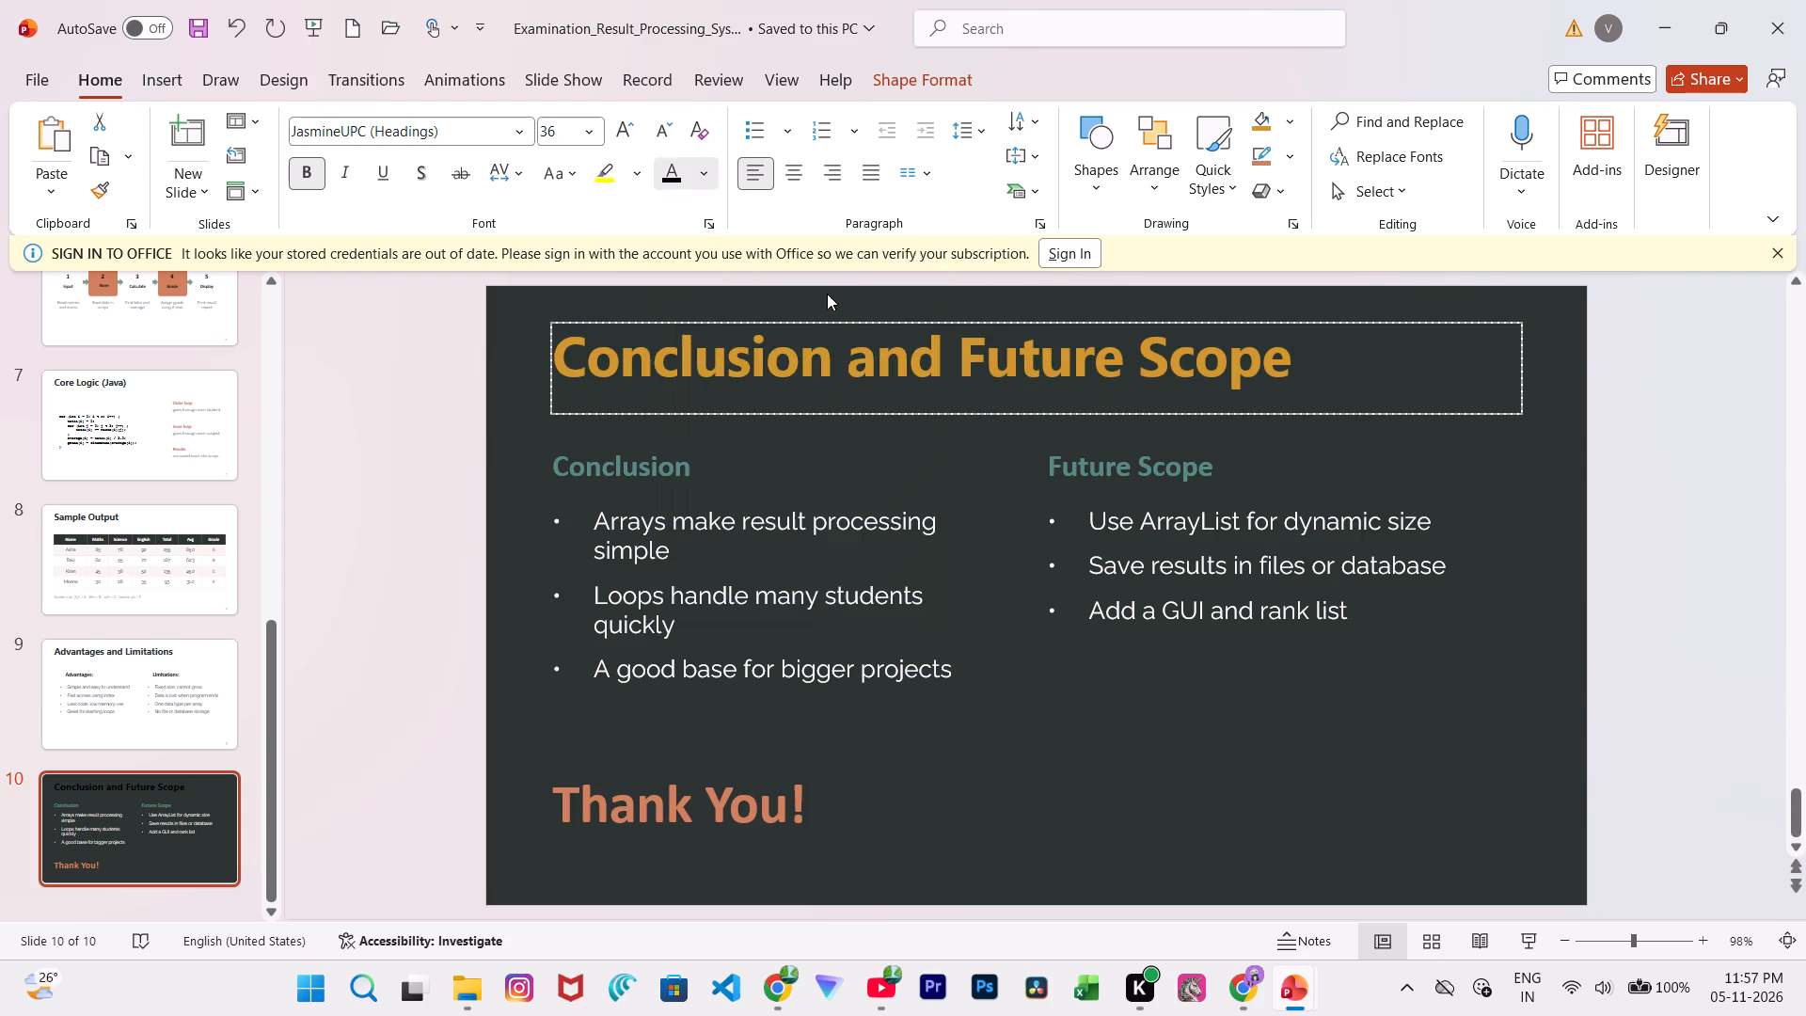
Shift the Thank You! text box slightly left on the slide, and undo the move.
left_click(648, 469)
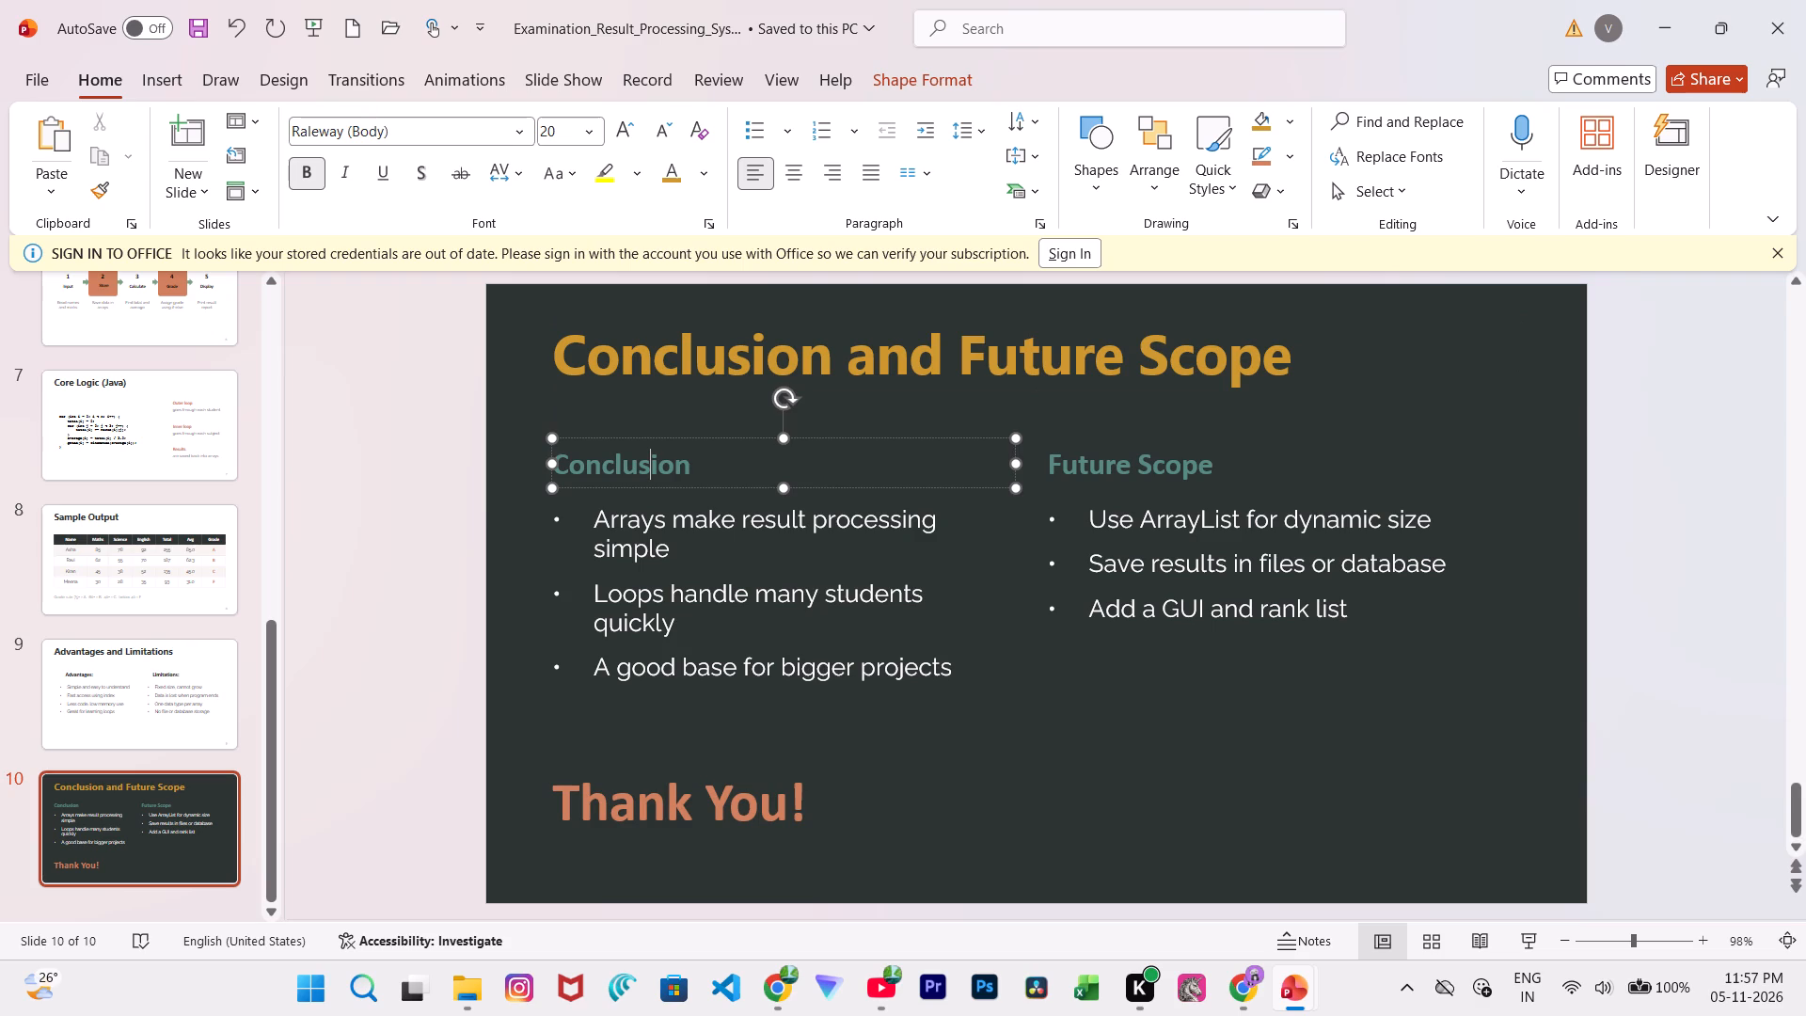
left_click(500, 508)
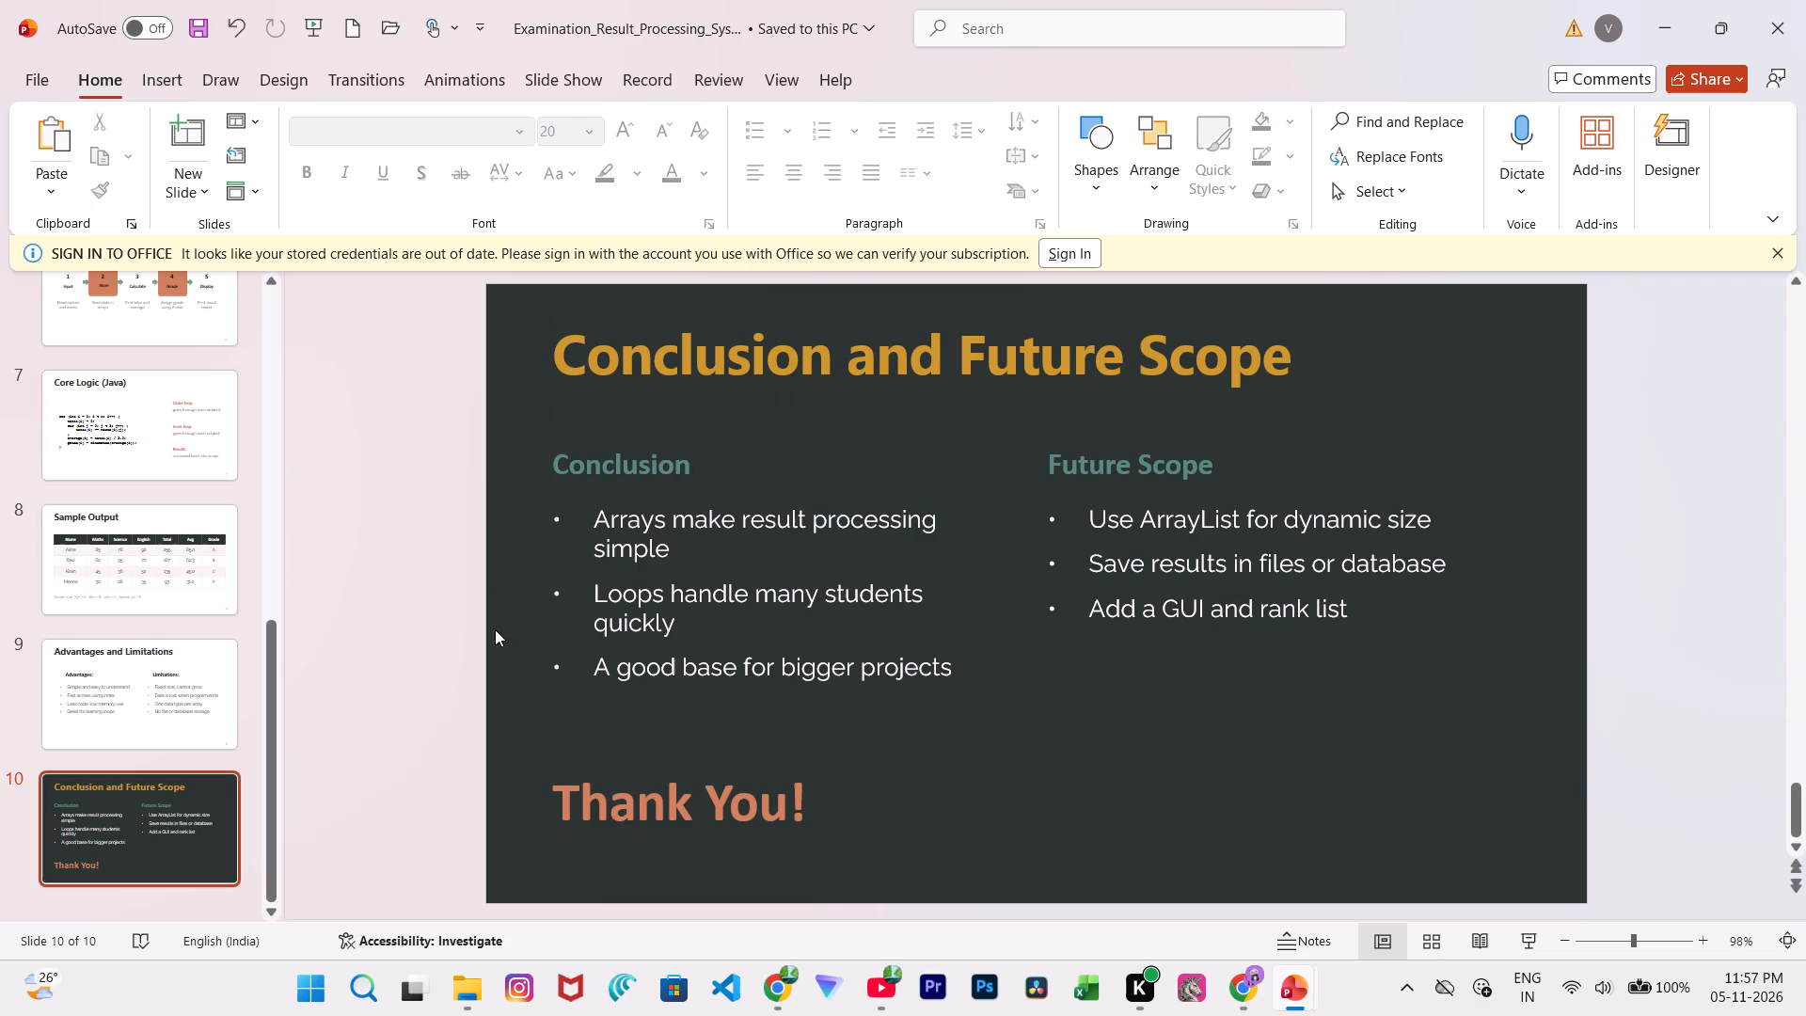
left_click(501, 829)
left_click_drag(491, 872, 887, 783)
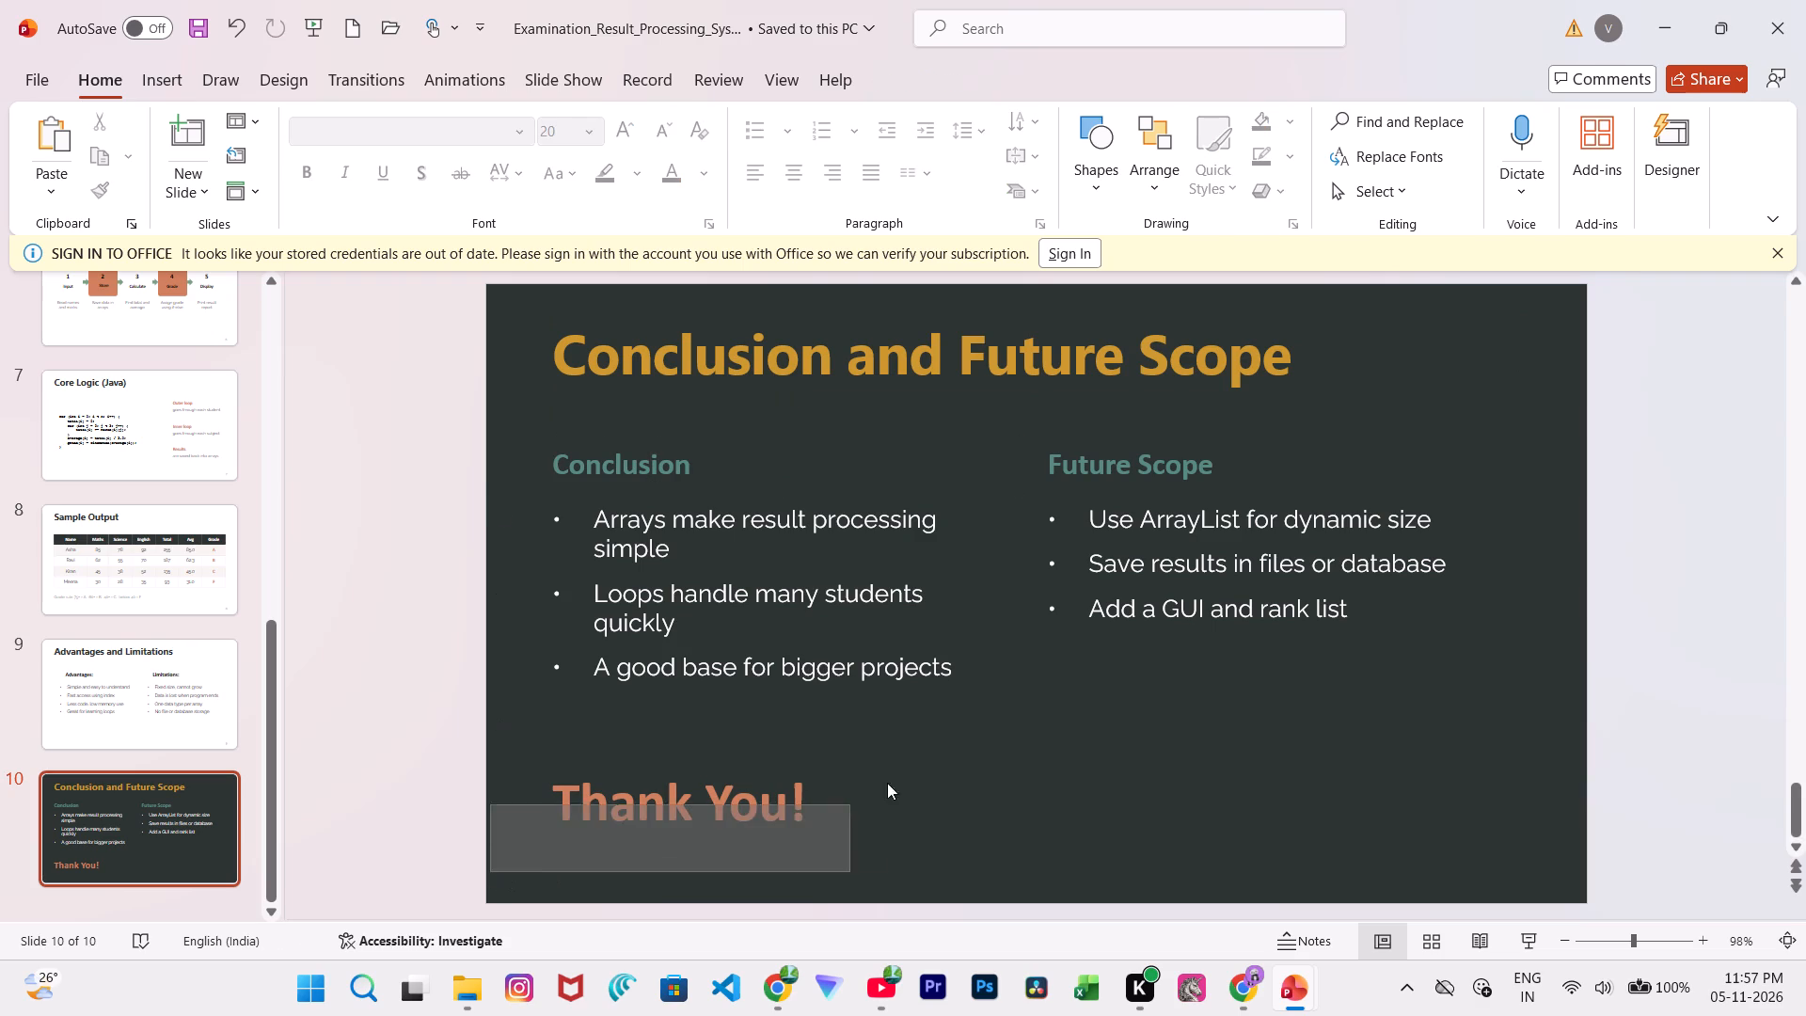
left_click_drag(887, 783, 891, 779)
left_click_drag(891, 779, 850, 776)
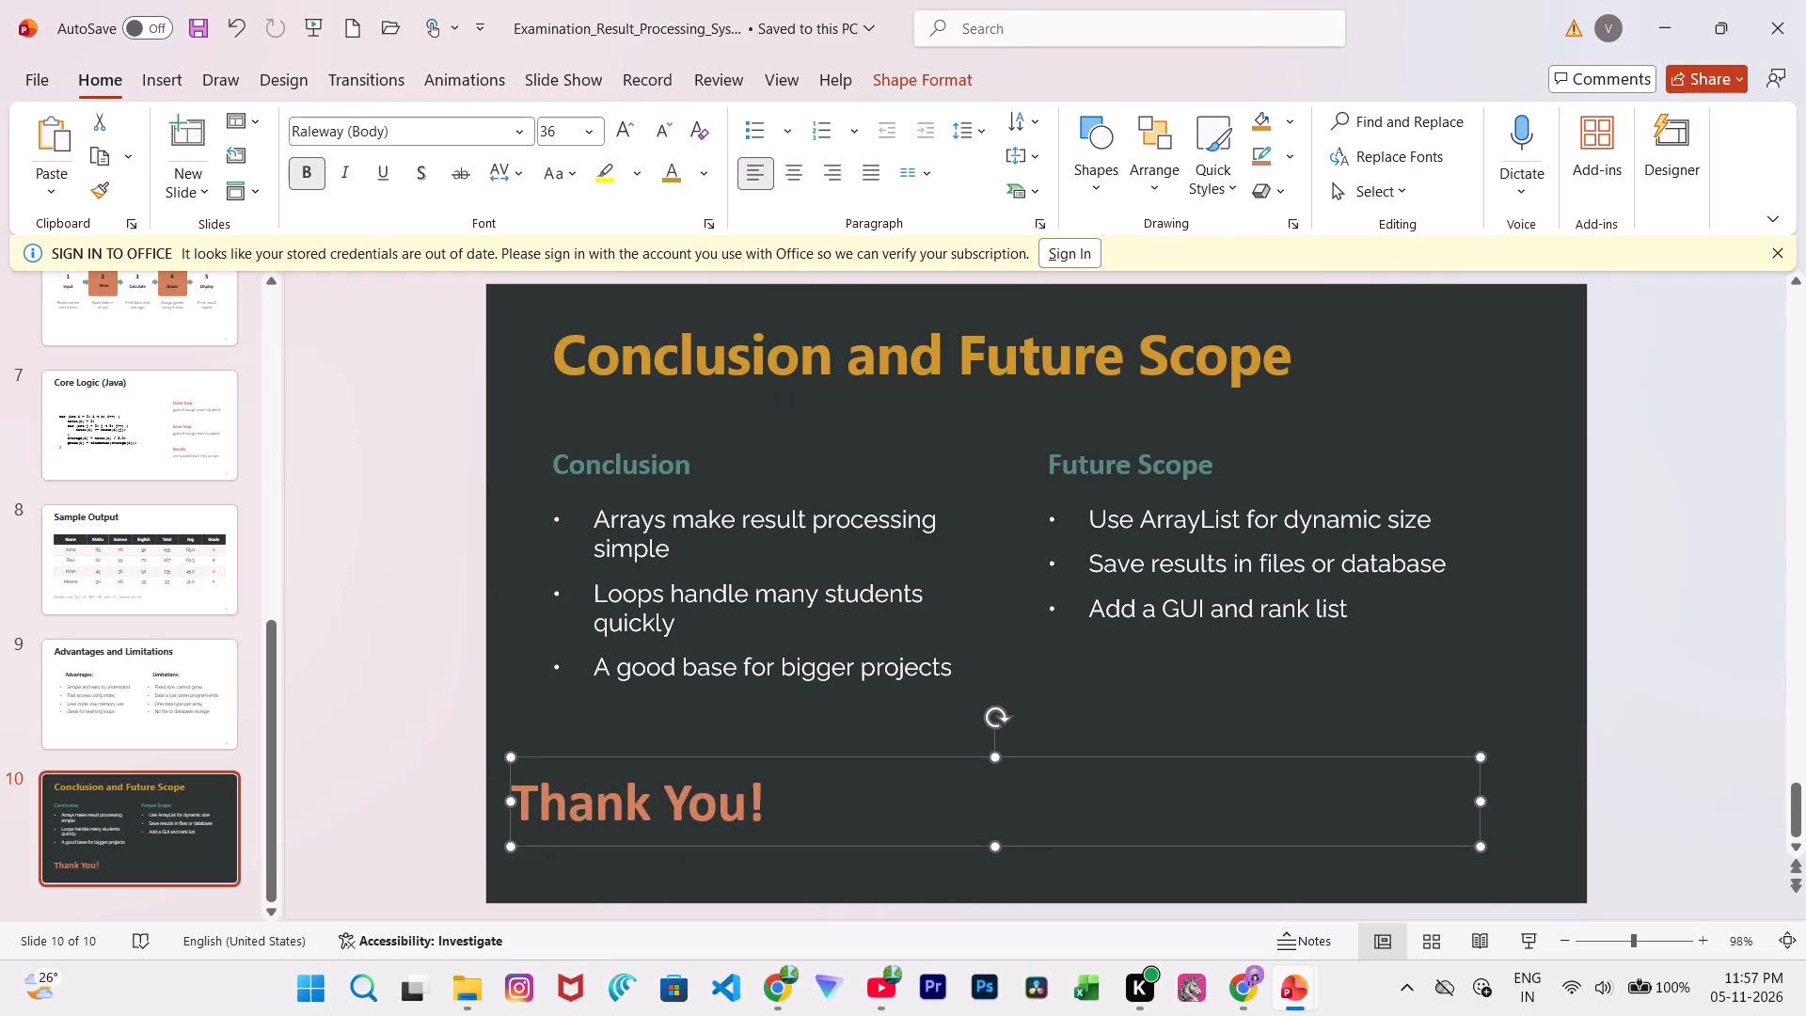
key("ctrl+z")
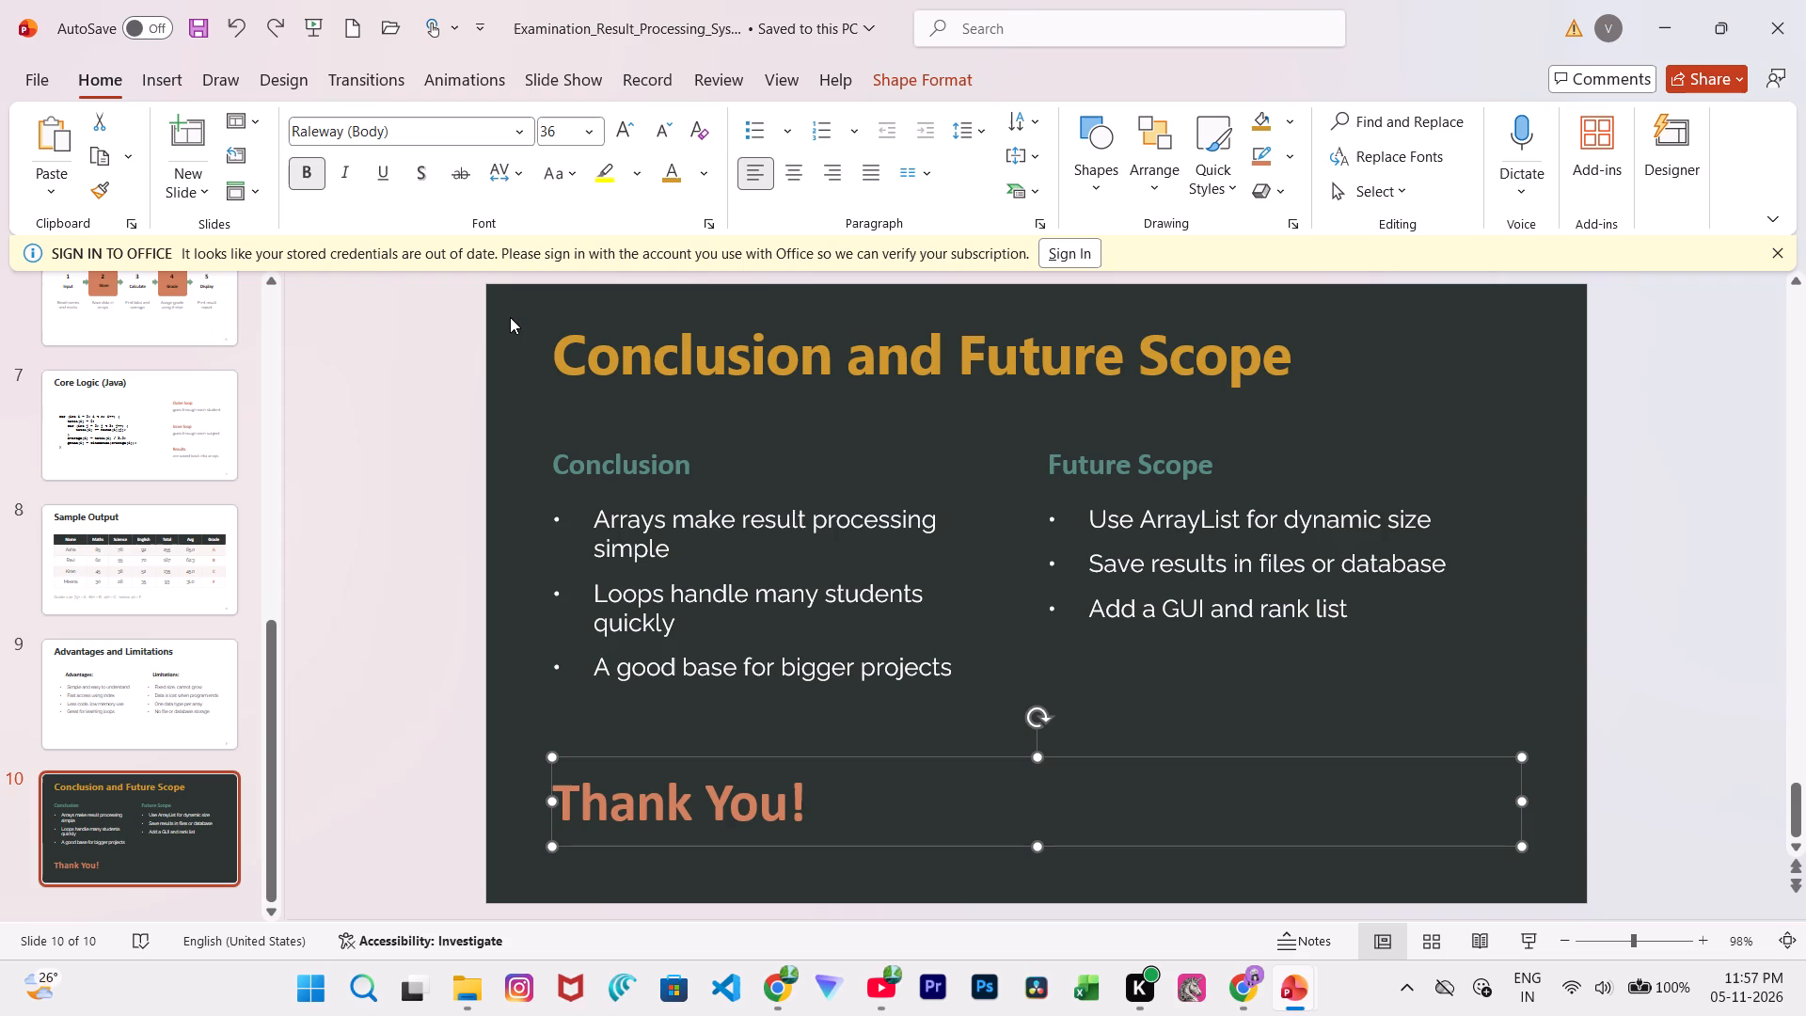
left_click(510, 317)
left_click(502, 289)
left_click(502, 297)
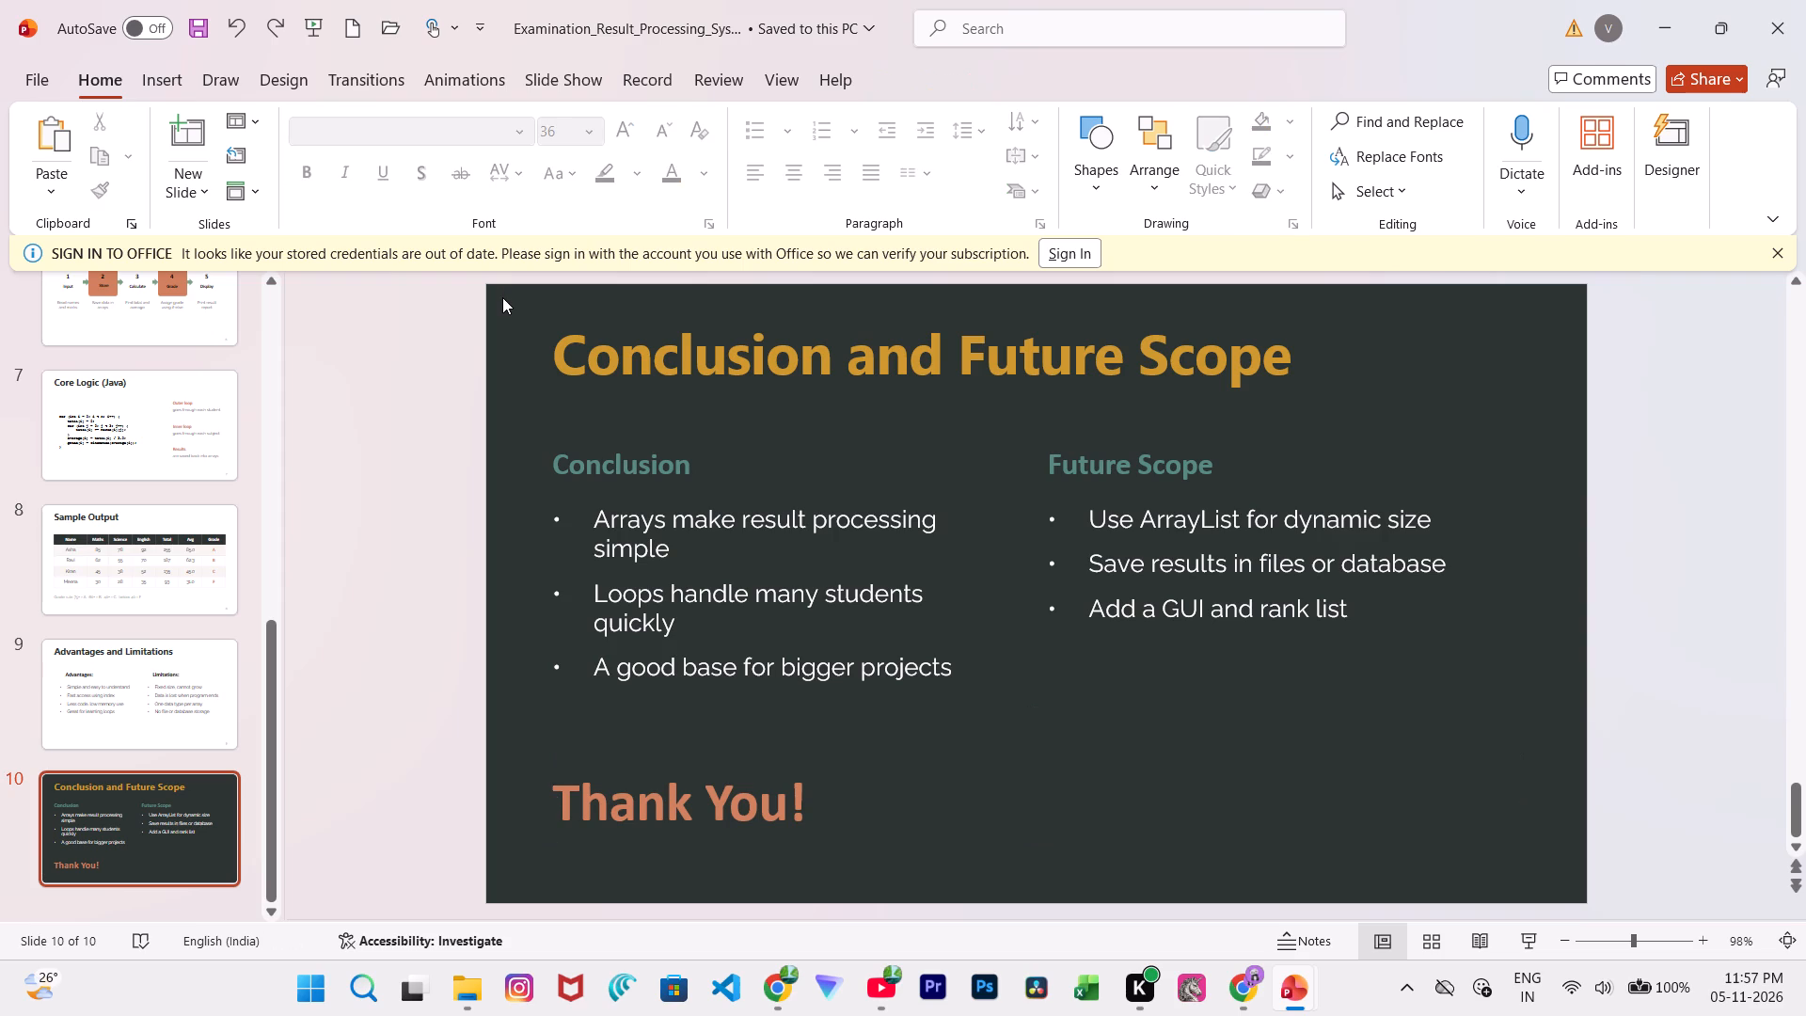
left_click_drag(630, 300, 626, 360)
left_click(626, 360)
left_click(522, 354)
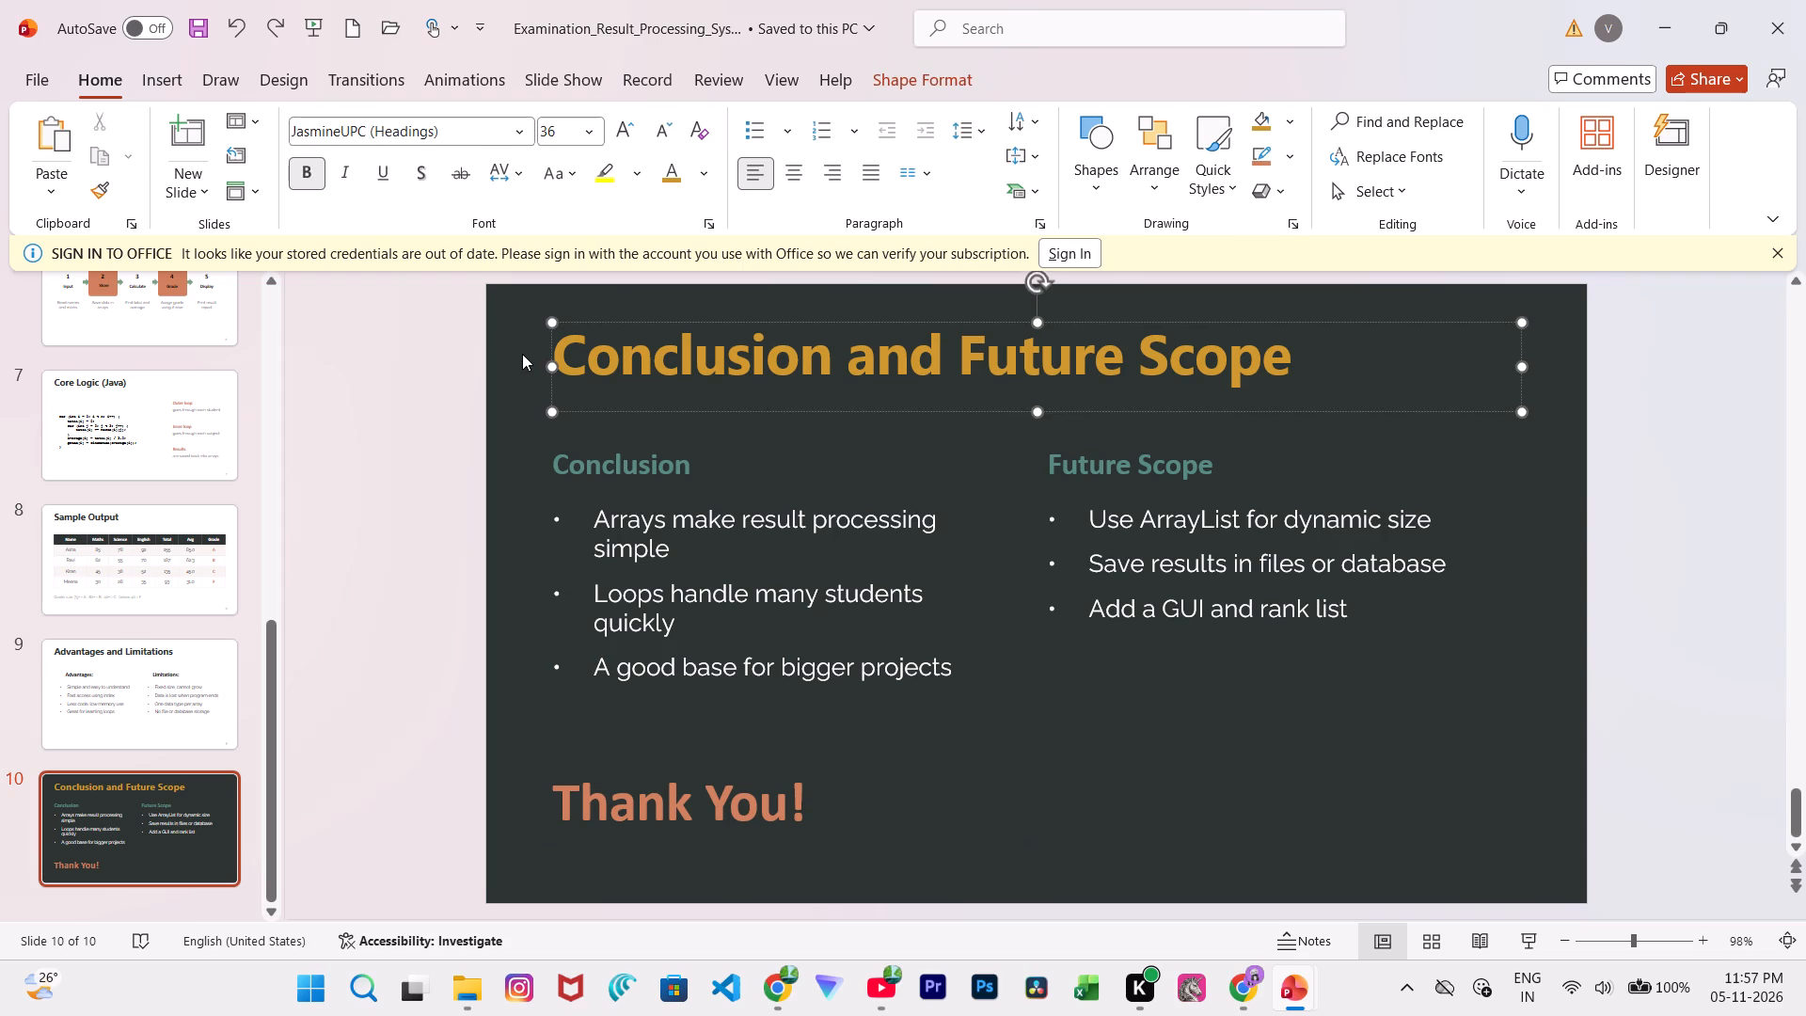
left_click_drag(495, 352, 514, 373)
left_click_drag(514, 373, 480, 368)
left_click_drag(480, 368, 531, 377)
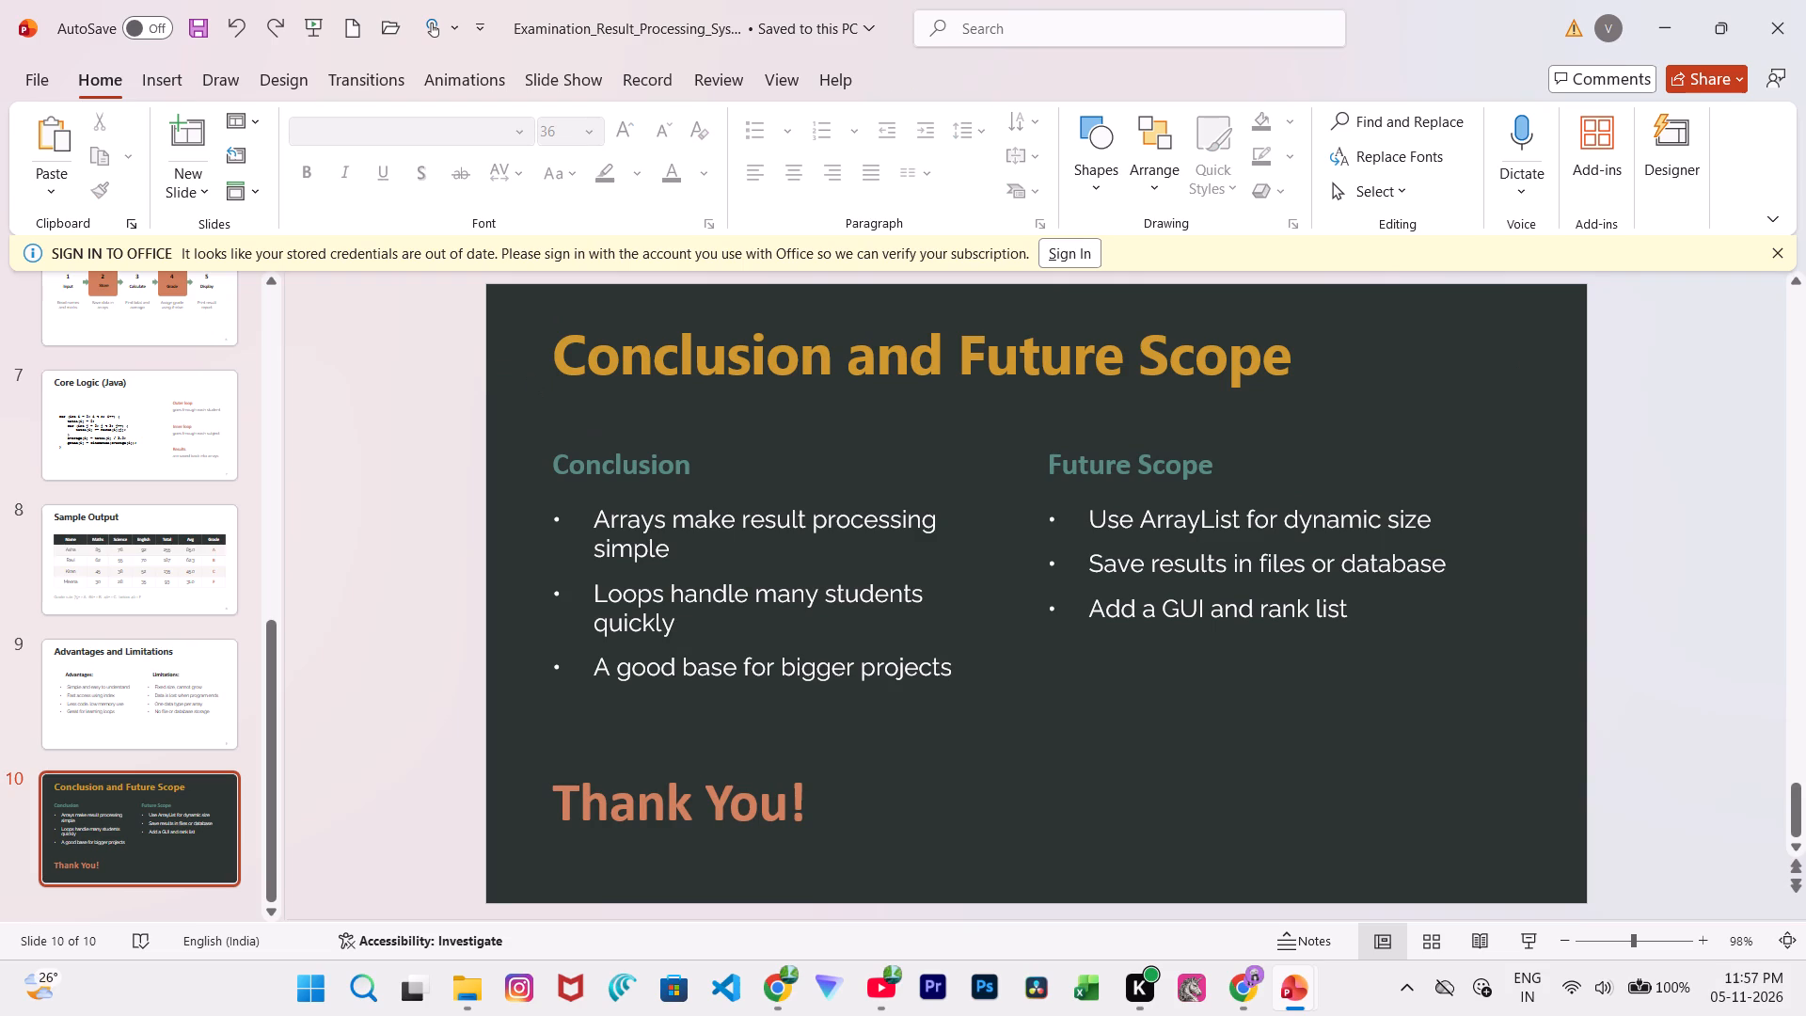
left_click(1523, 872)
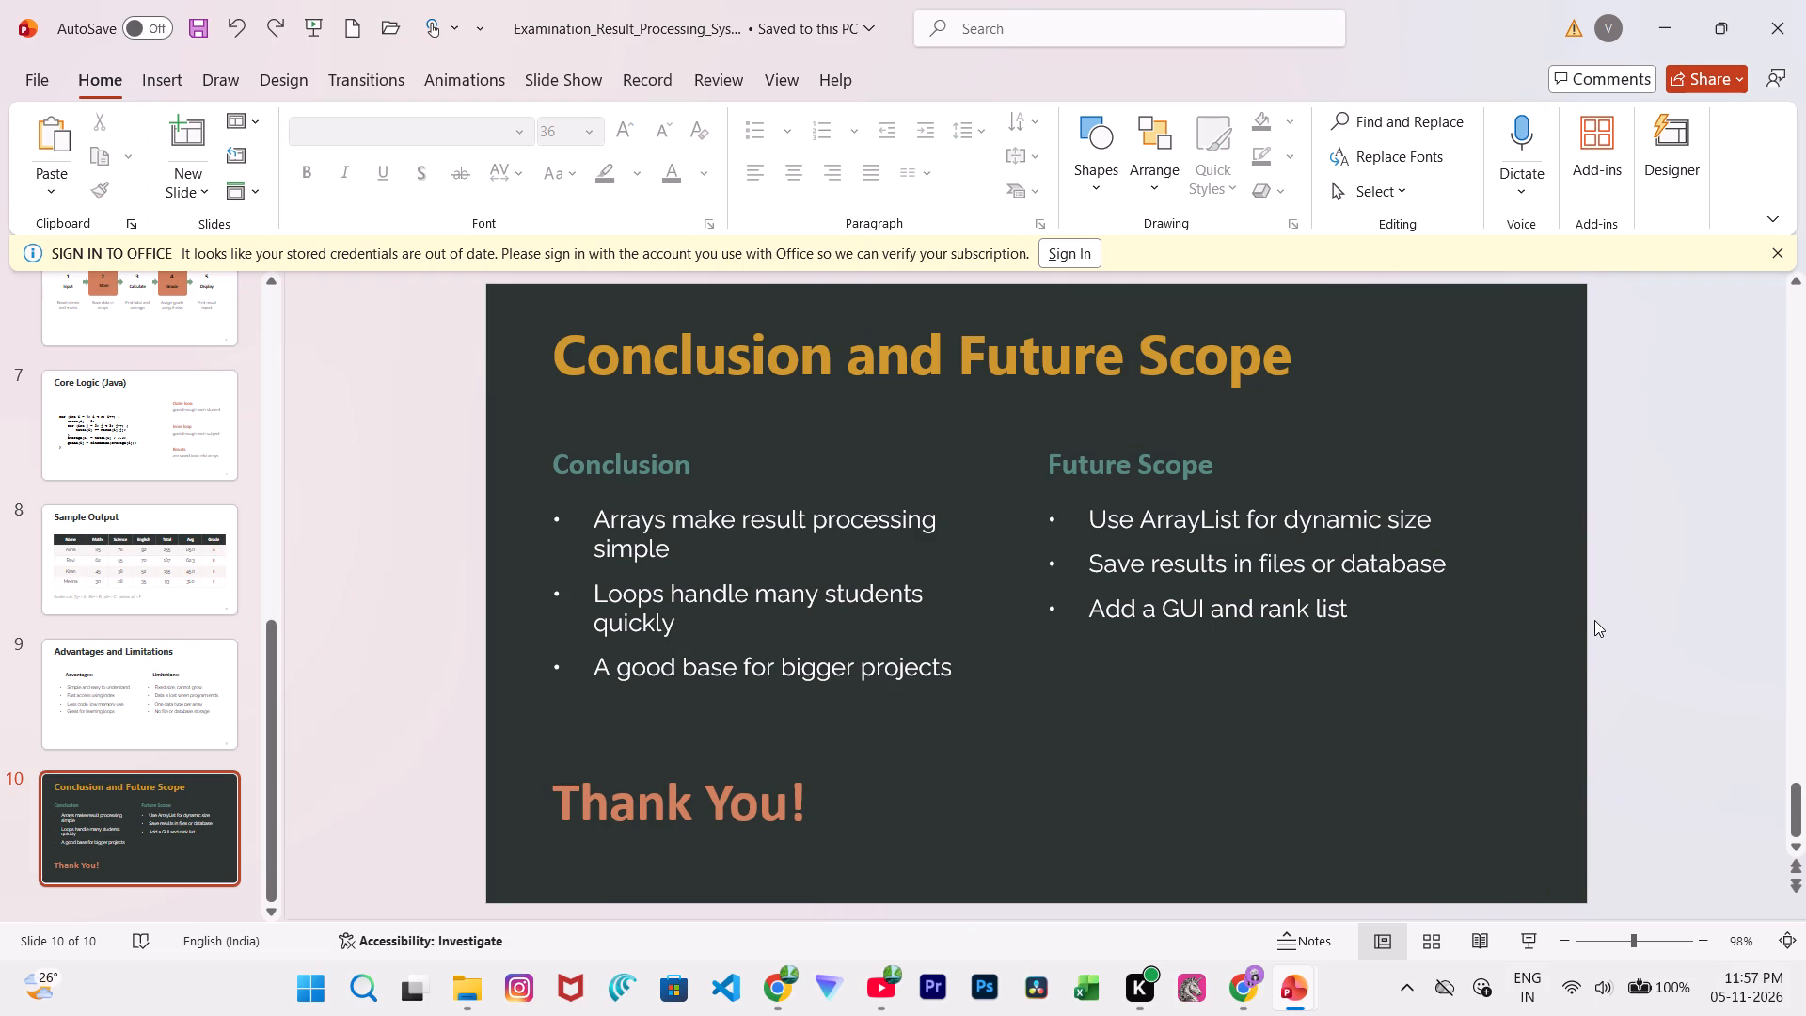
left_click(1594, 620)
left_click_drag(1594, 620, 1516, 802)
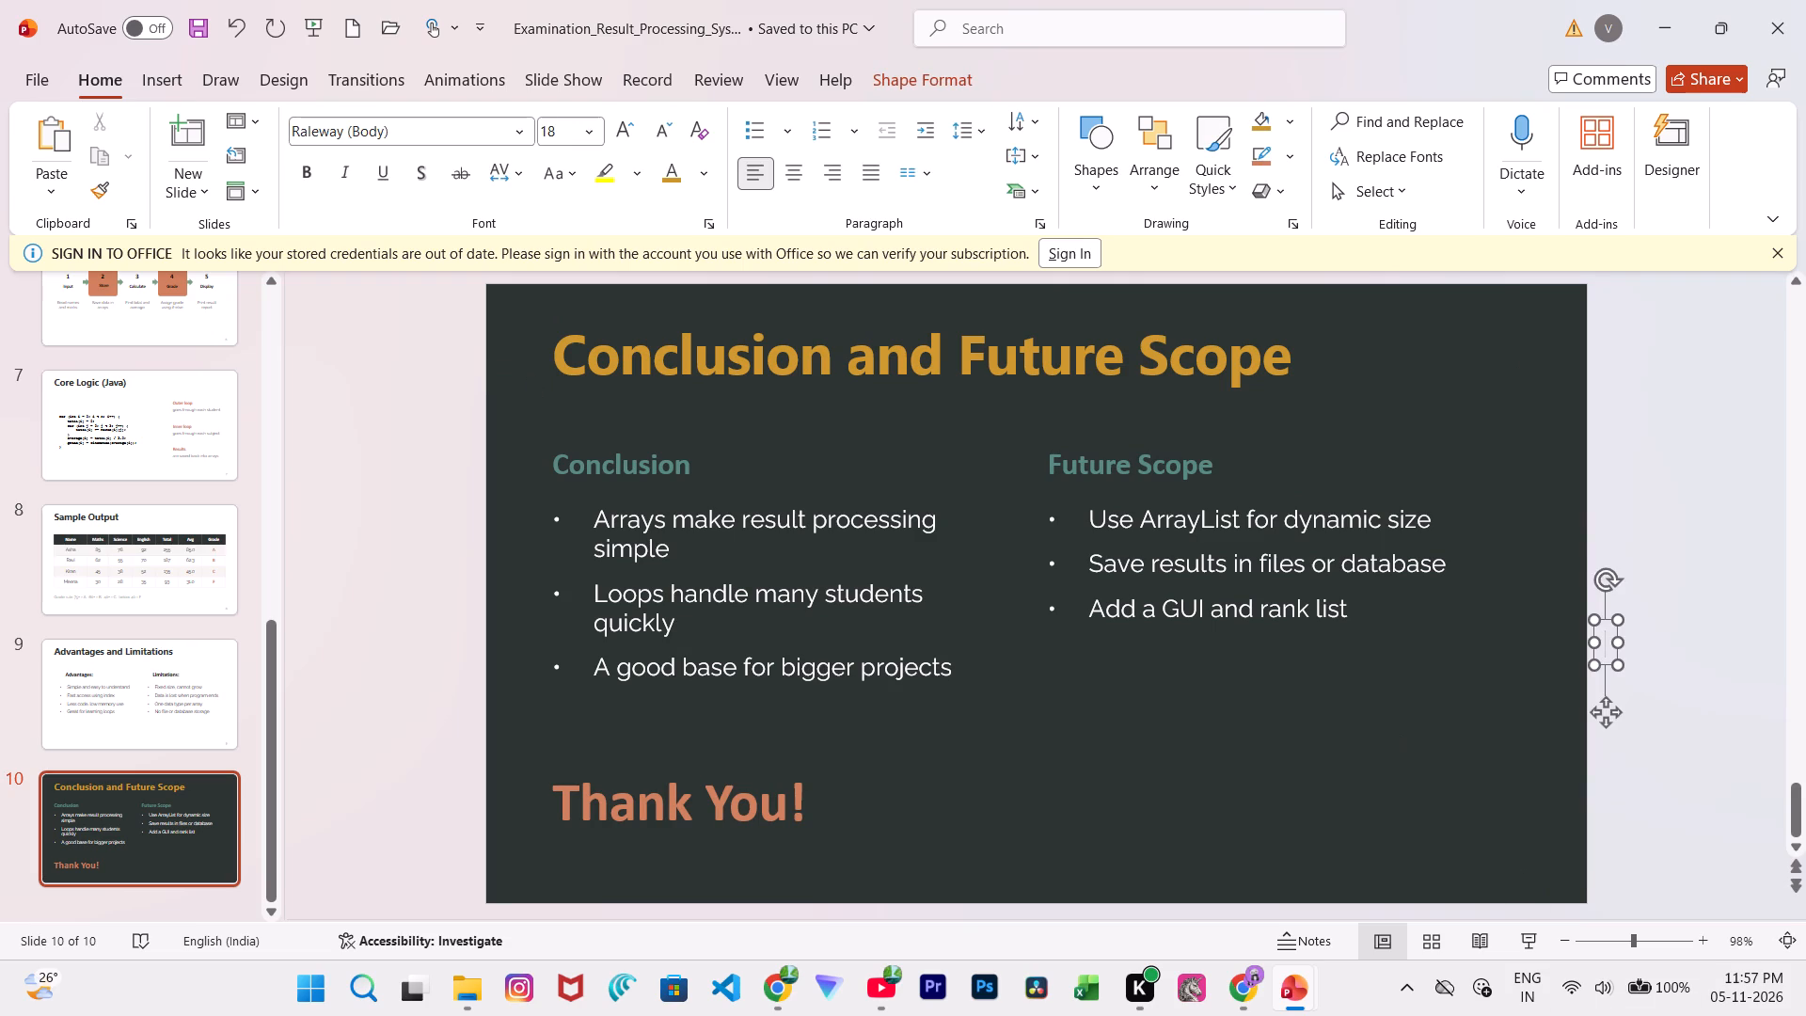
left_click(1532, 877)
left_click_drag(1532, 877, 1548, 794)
Move the bulleted list under Future Scope slightly down and to the left on the slide.
left_click_drag(1507, 531, 1488, 521)
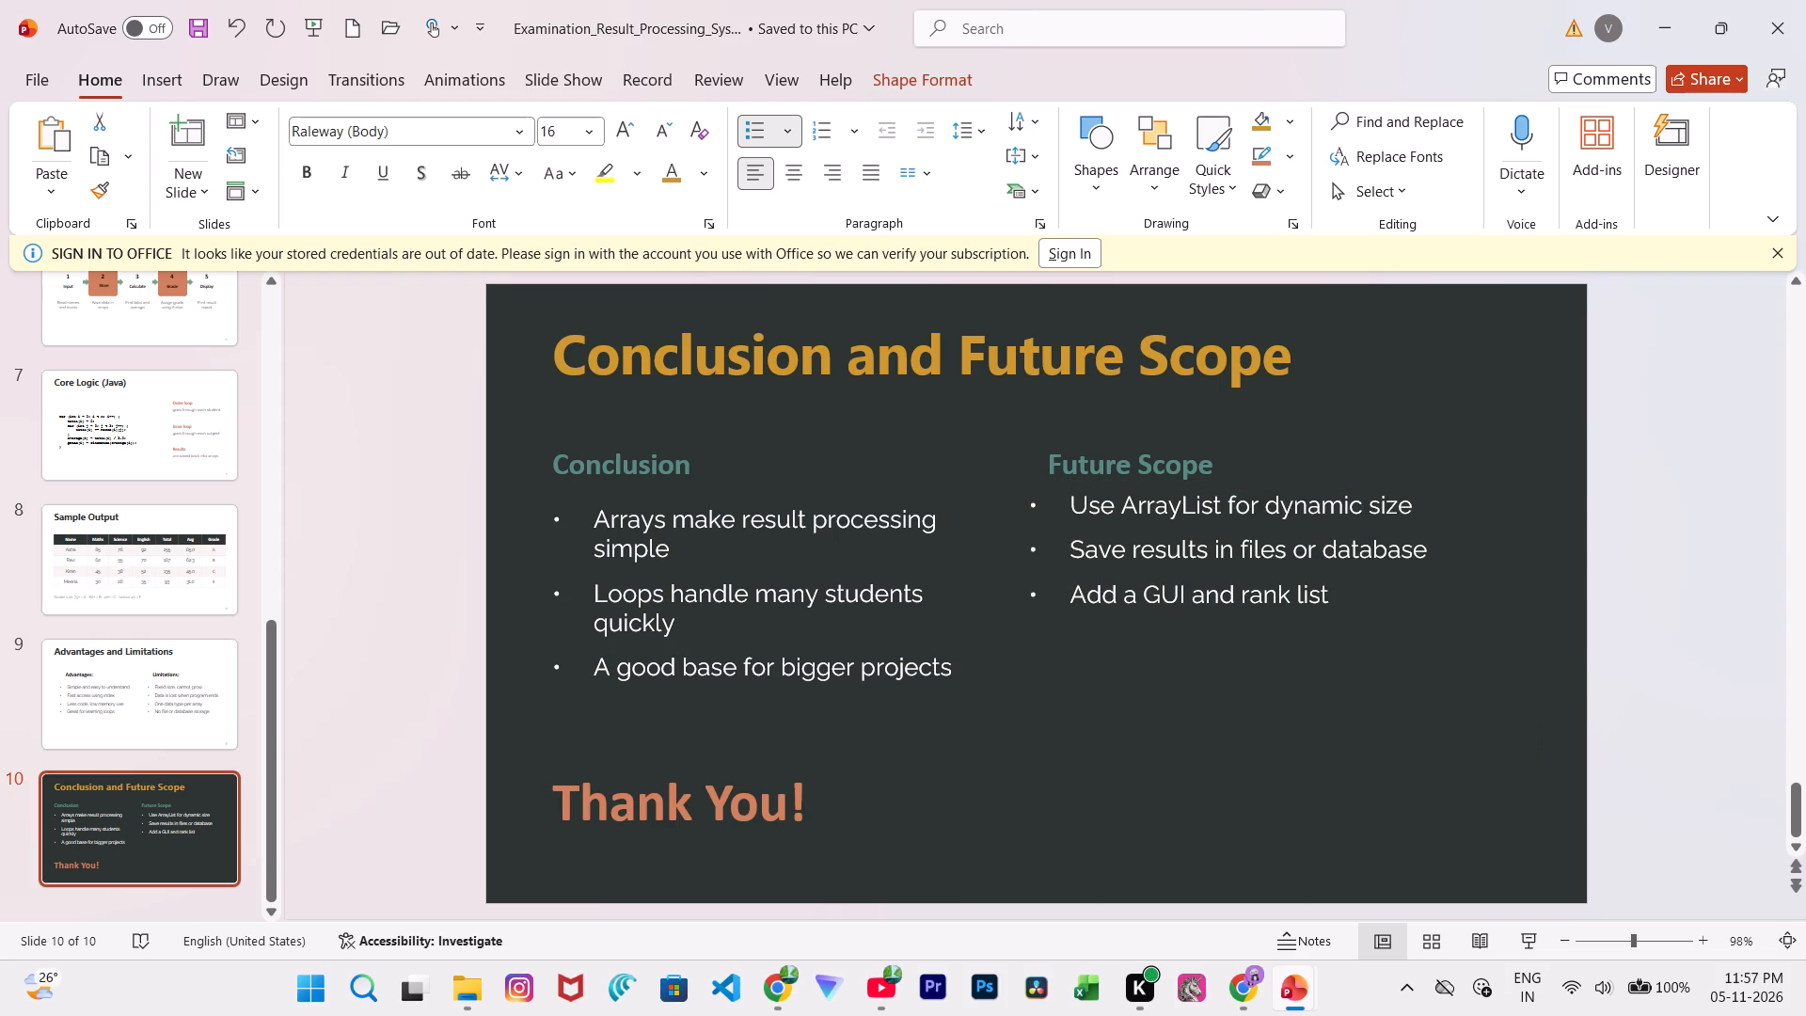
left_click_drag(1488, 521, 1490, 549)
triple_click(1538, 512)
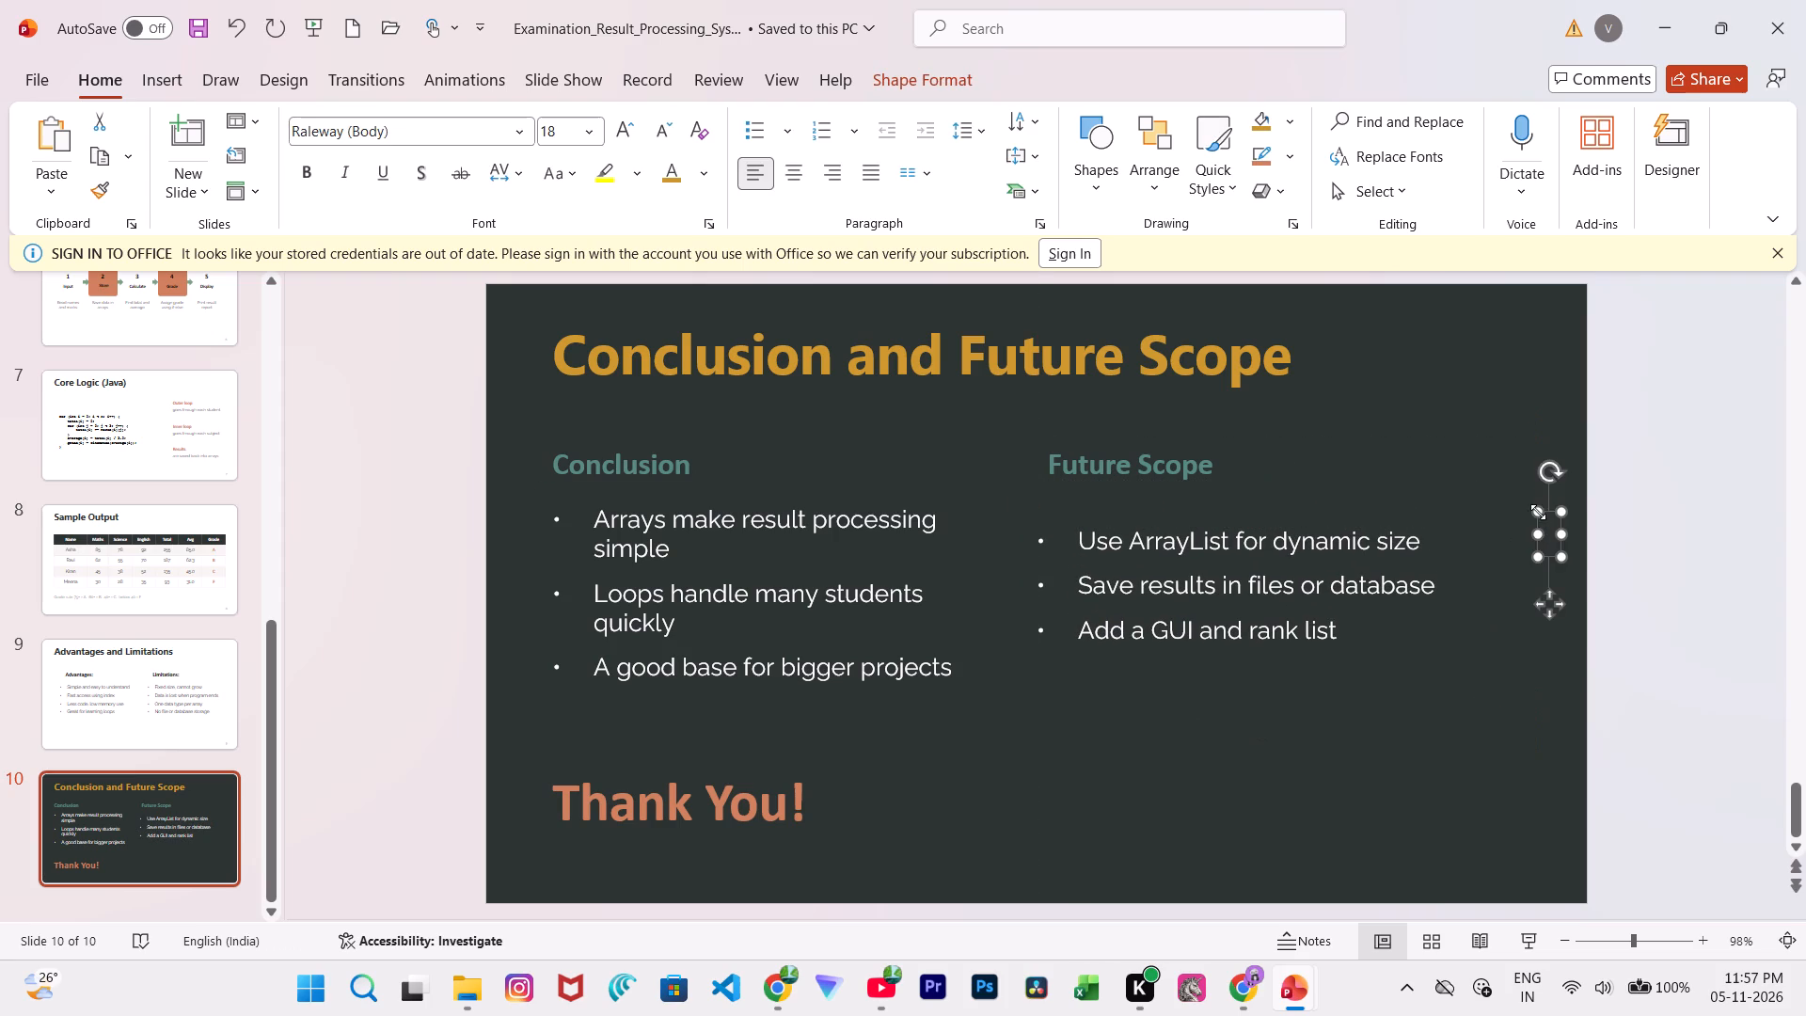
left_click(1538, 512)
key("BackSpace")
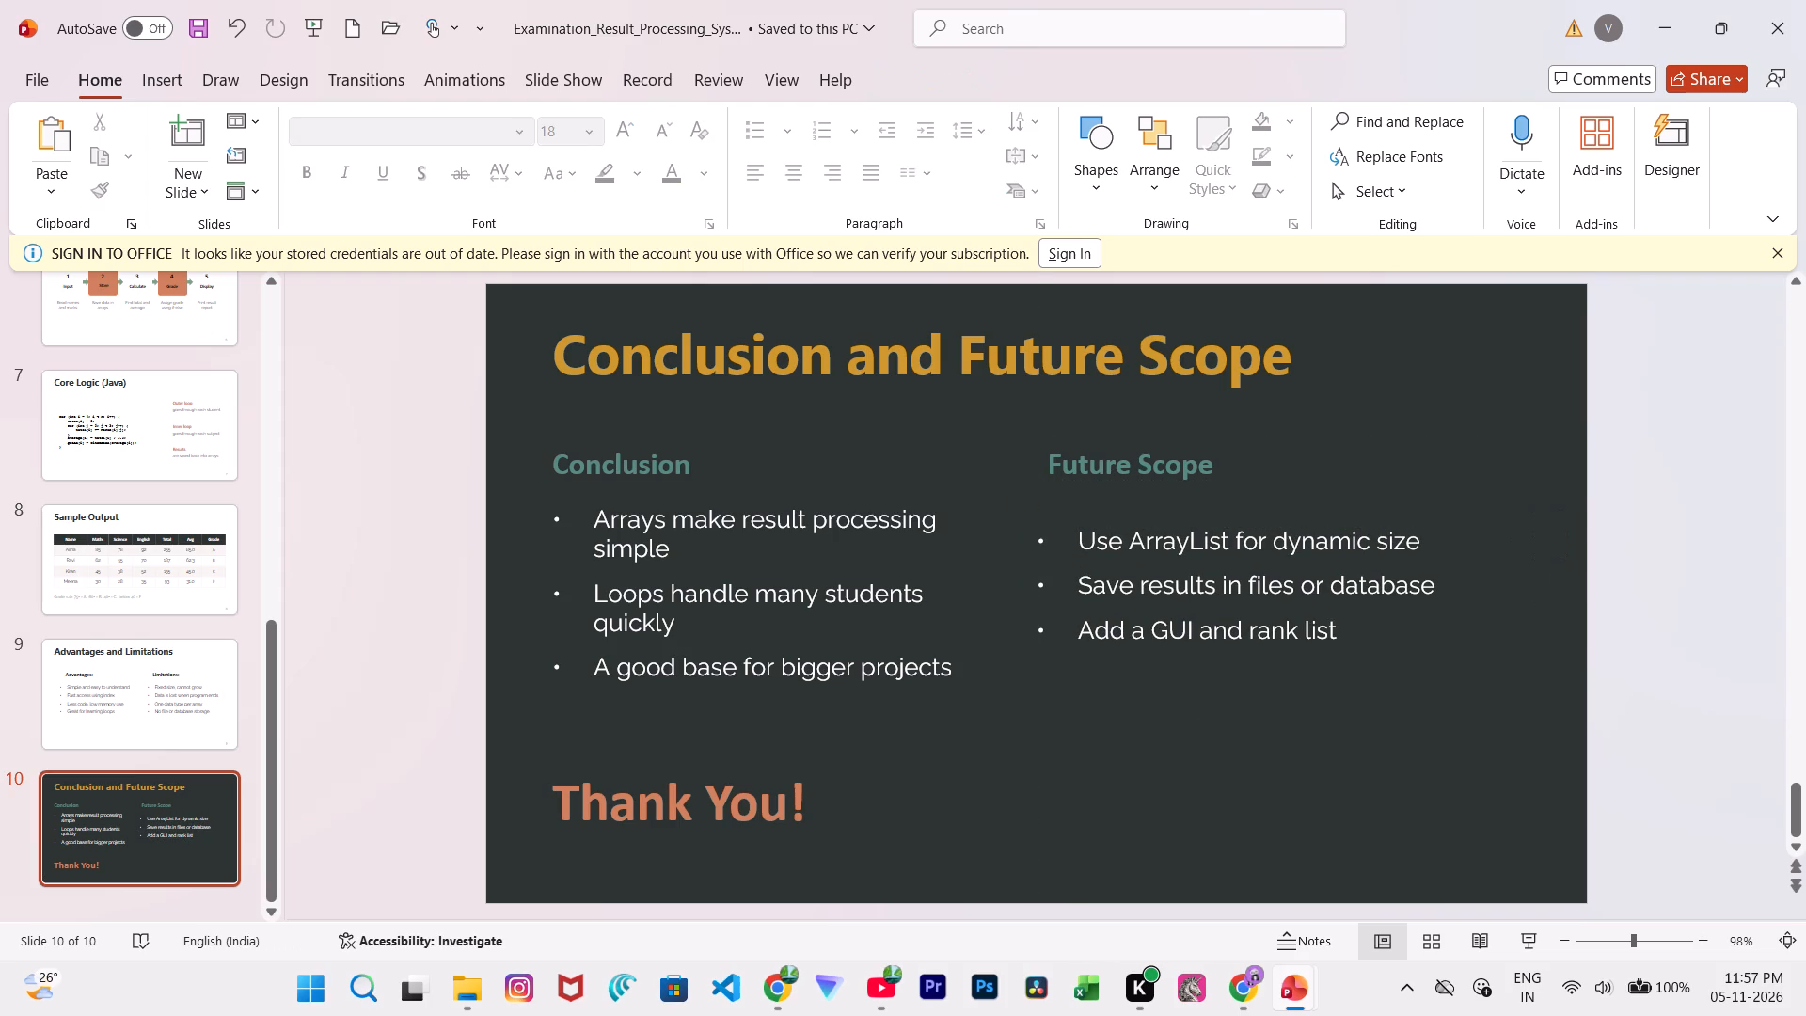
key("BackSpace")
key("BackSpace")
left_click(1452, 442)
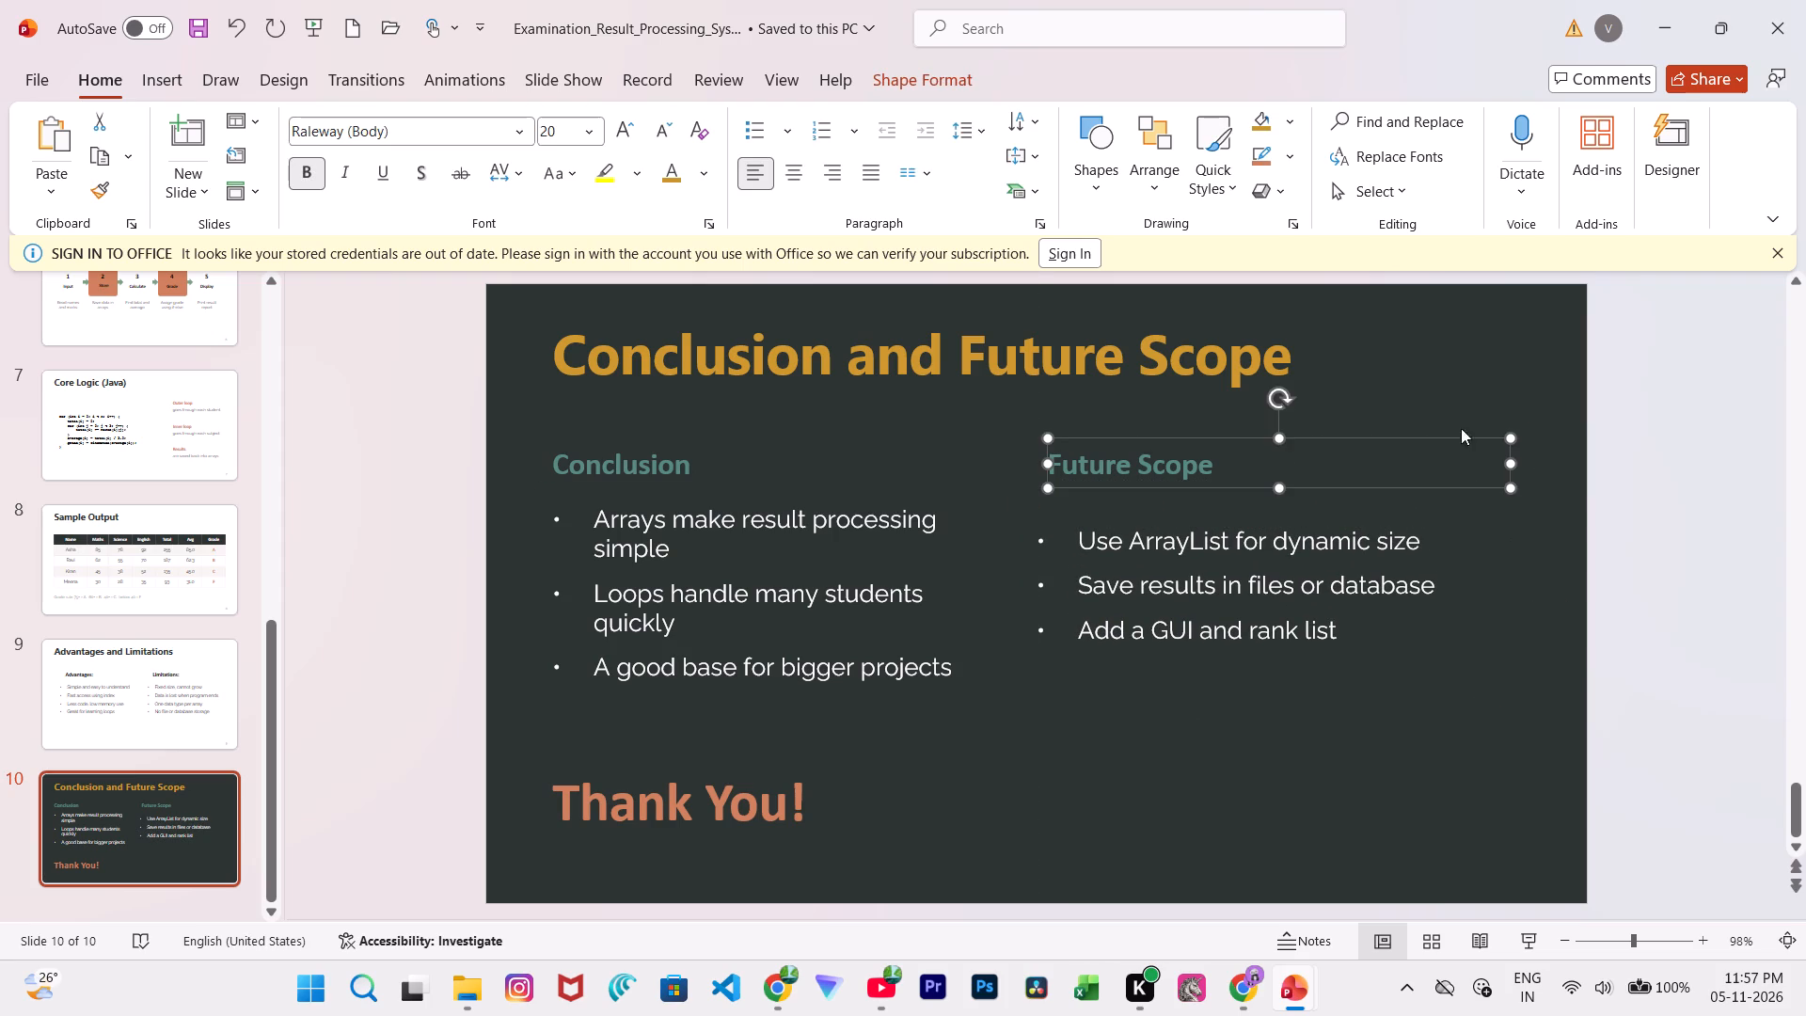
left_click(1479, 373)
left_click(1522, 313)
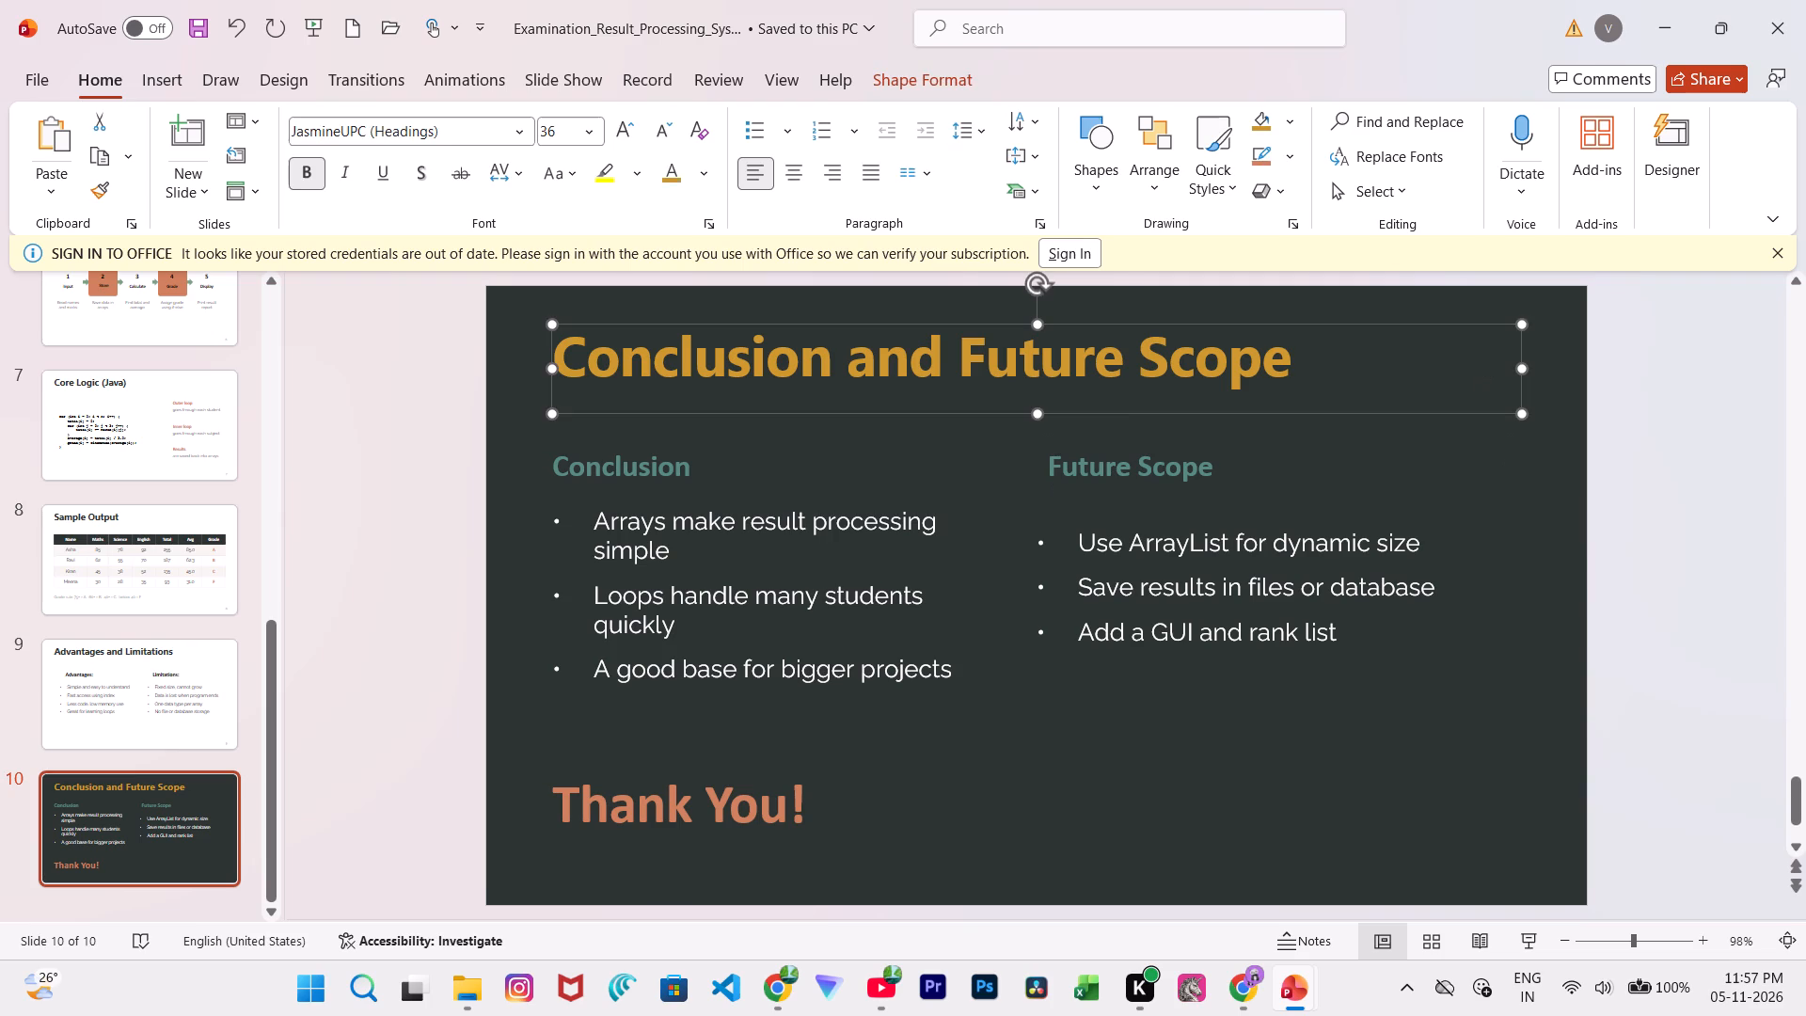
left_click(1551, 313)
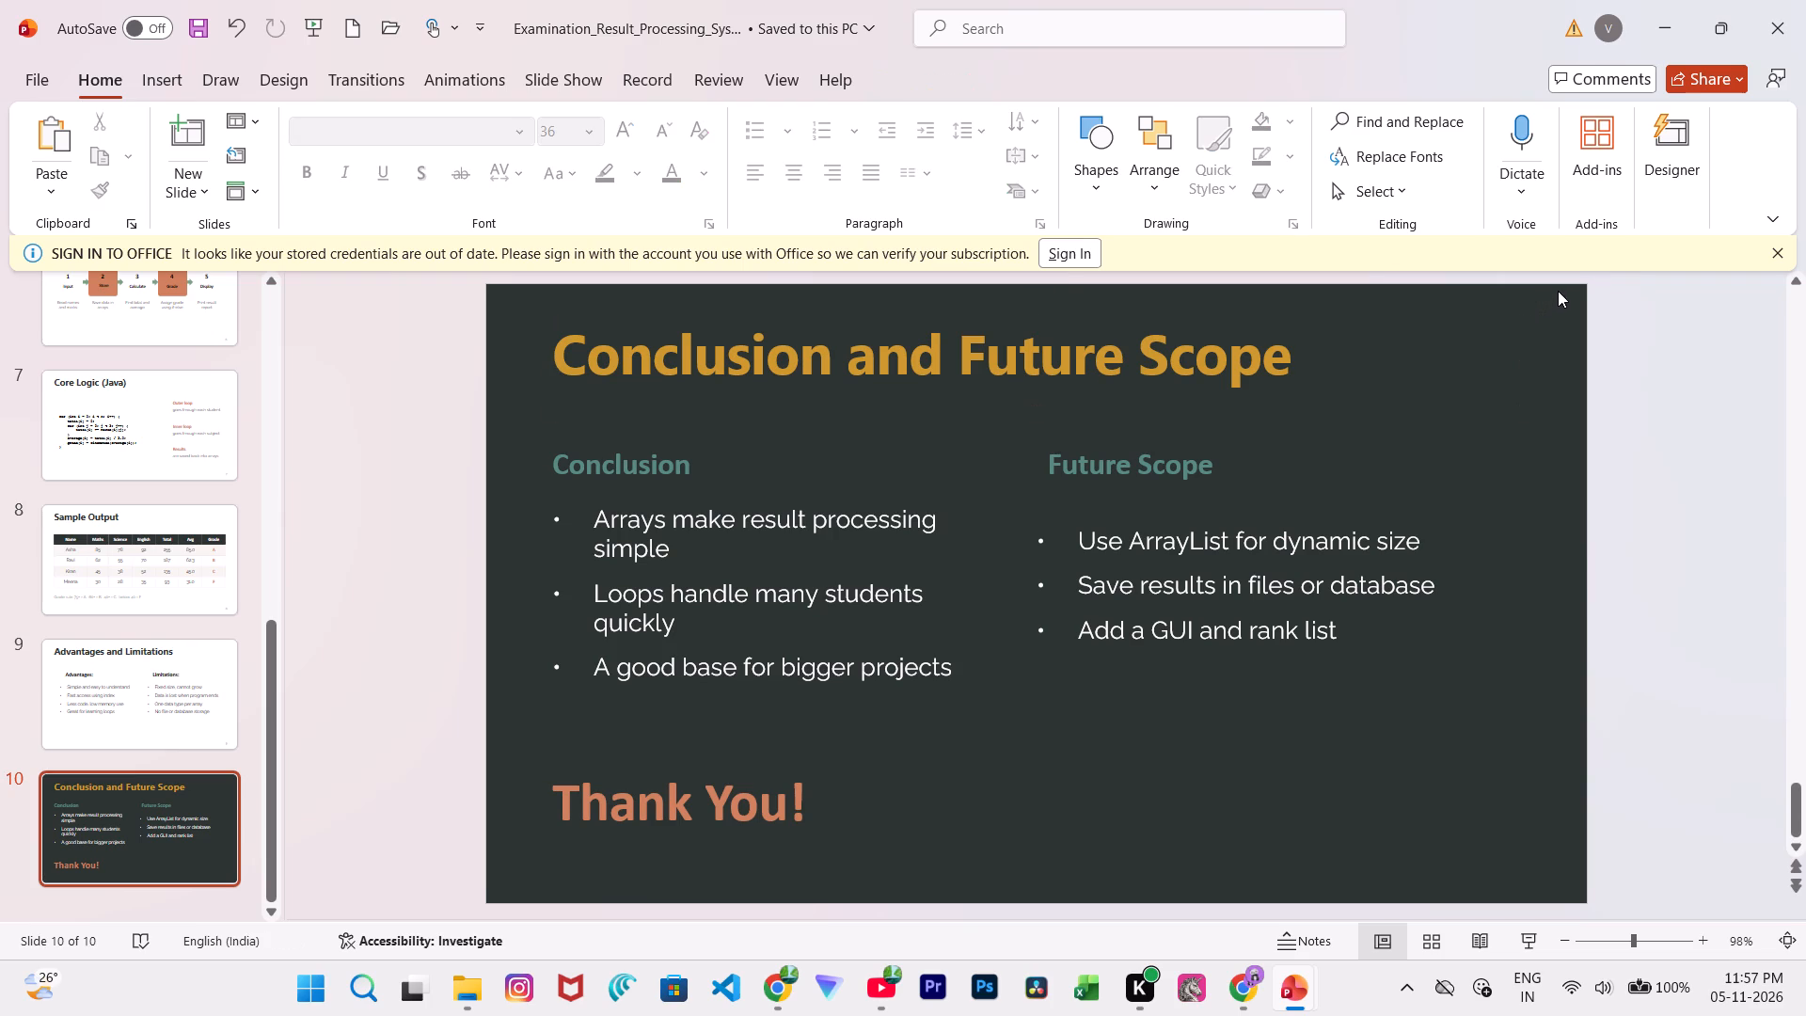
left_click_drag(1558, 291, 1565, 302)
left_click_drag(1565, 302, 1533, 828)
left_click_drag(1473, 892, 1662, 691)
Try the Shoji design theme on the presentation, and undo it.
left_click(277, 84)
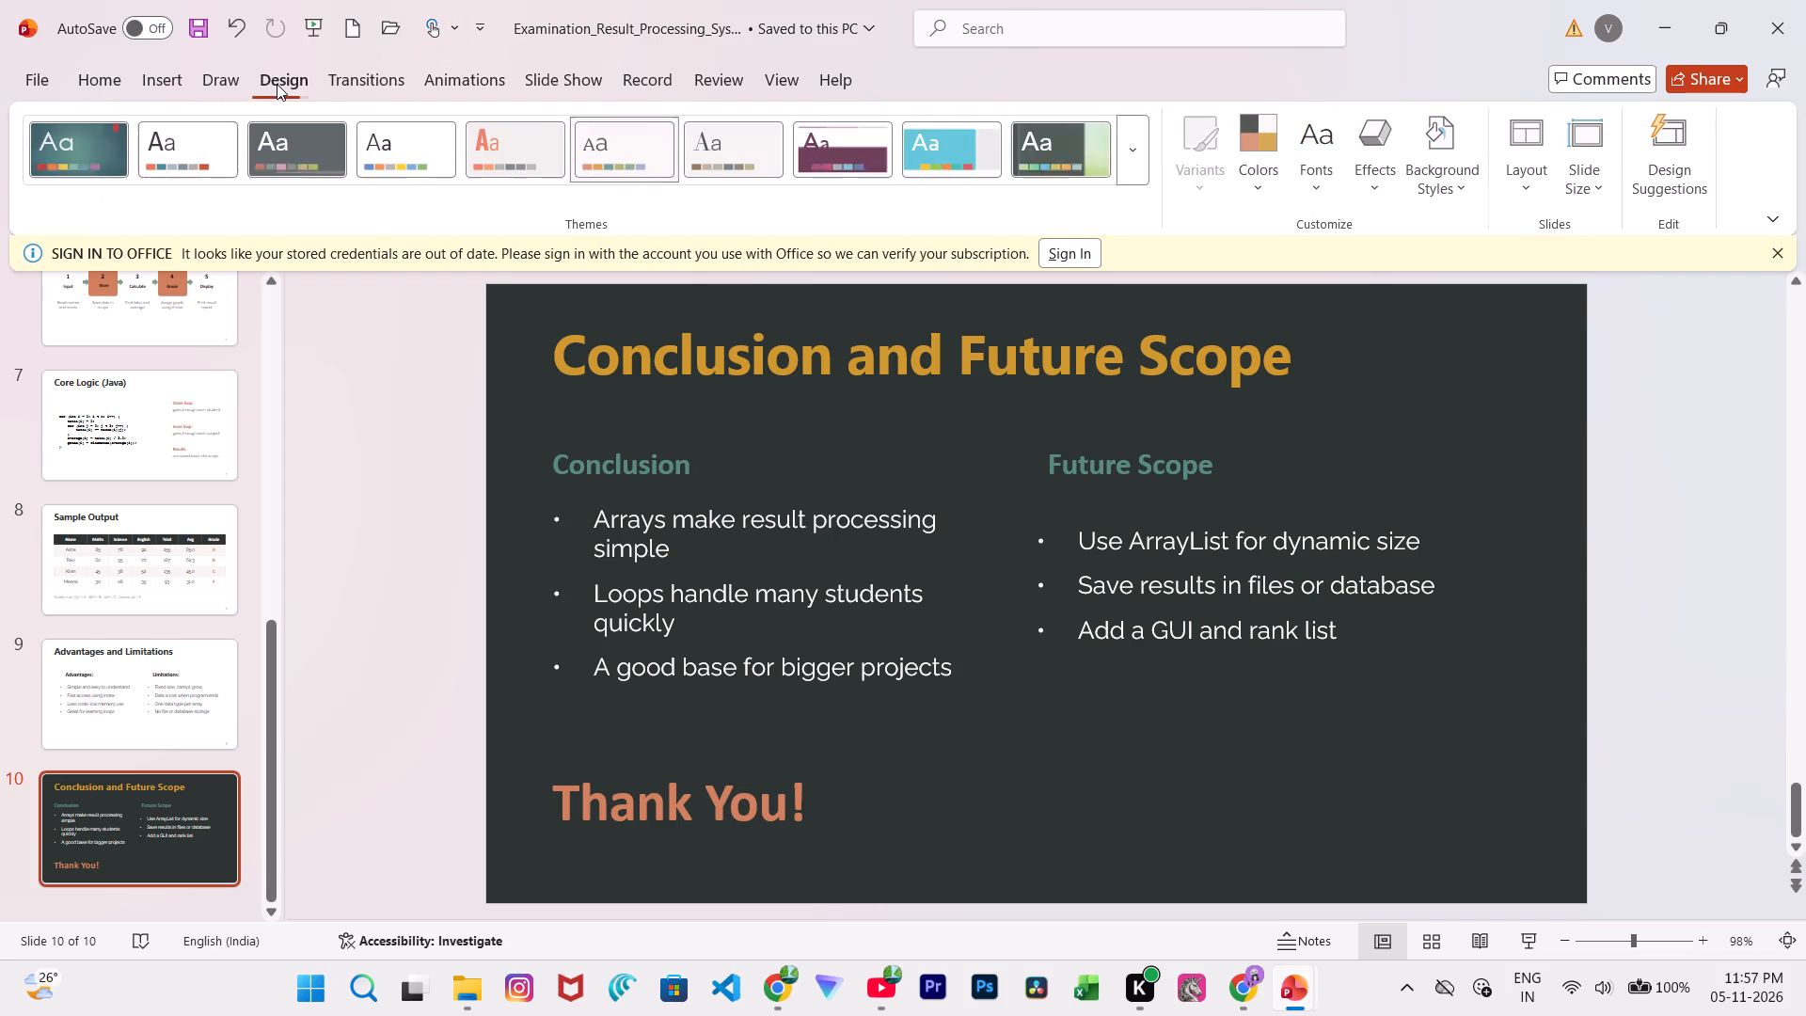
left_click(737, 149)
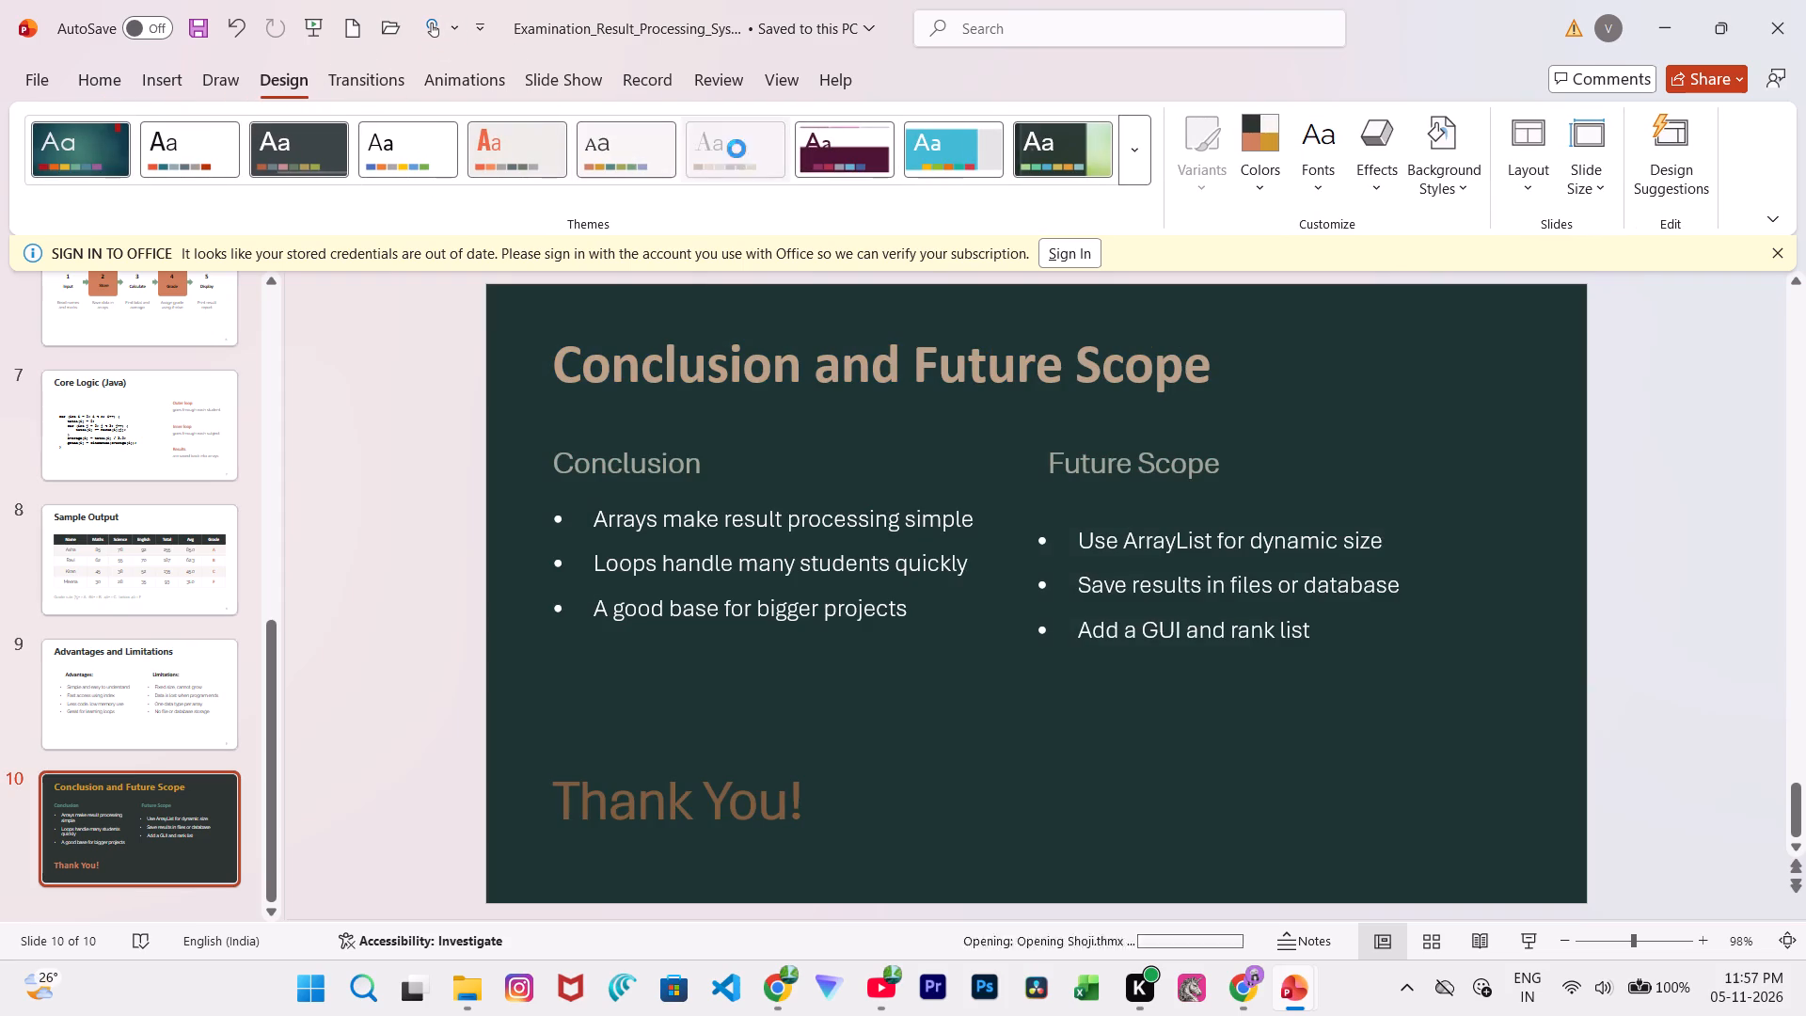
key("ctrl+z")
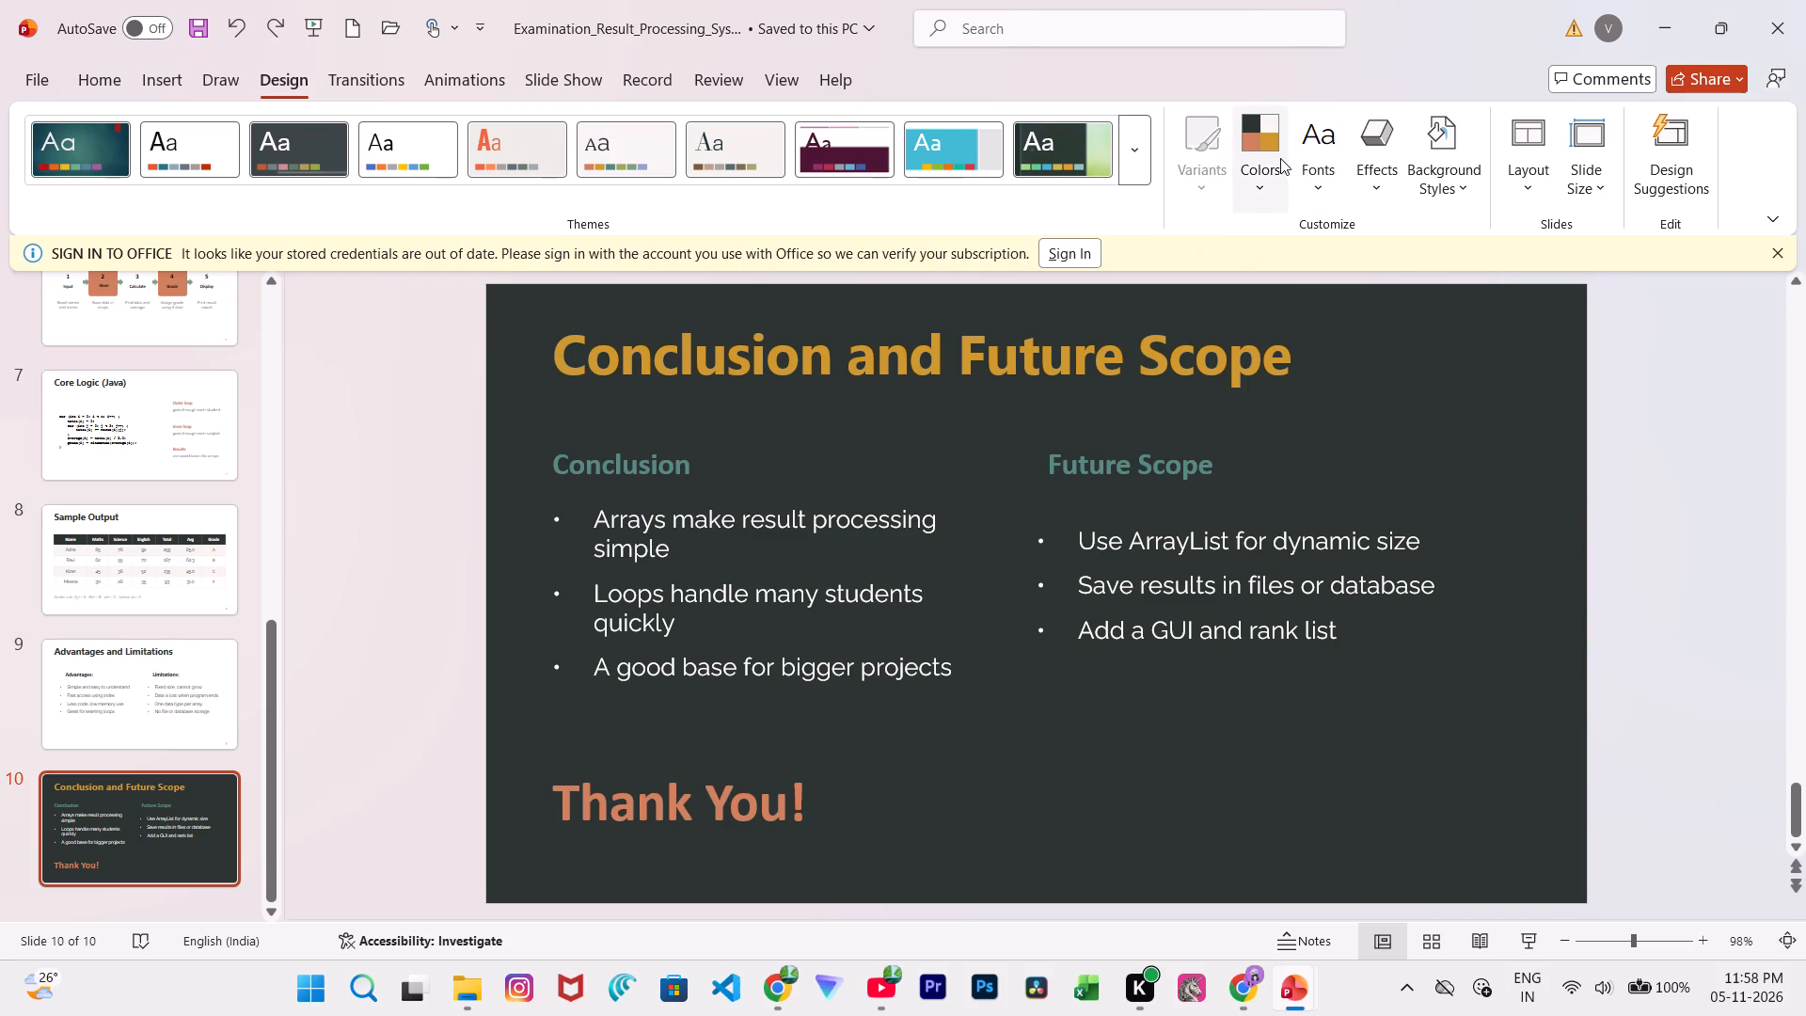
Apply the School Days theme colour set to the presentation.
left_click(1271, 189)
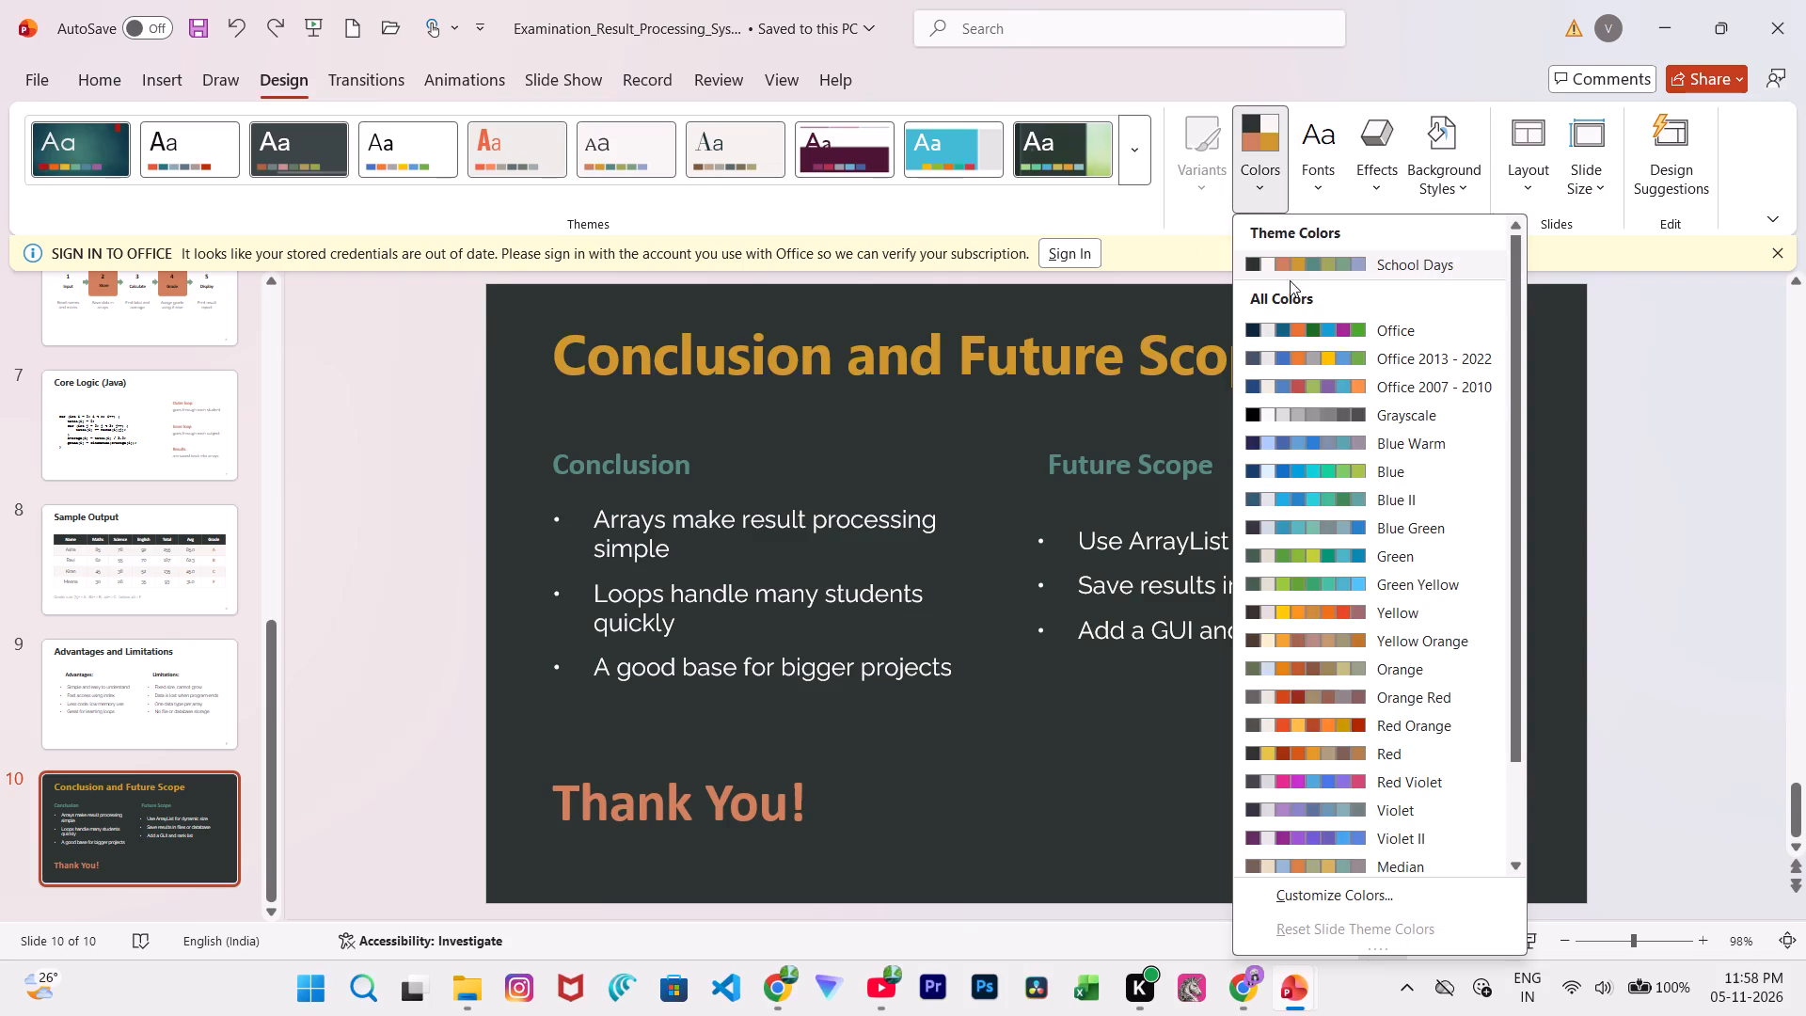
left_click(1271, 268)
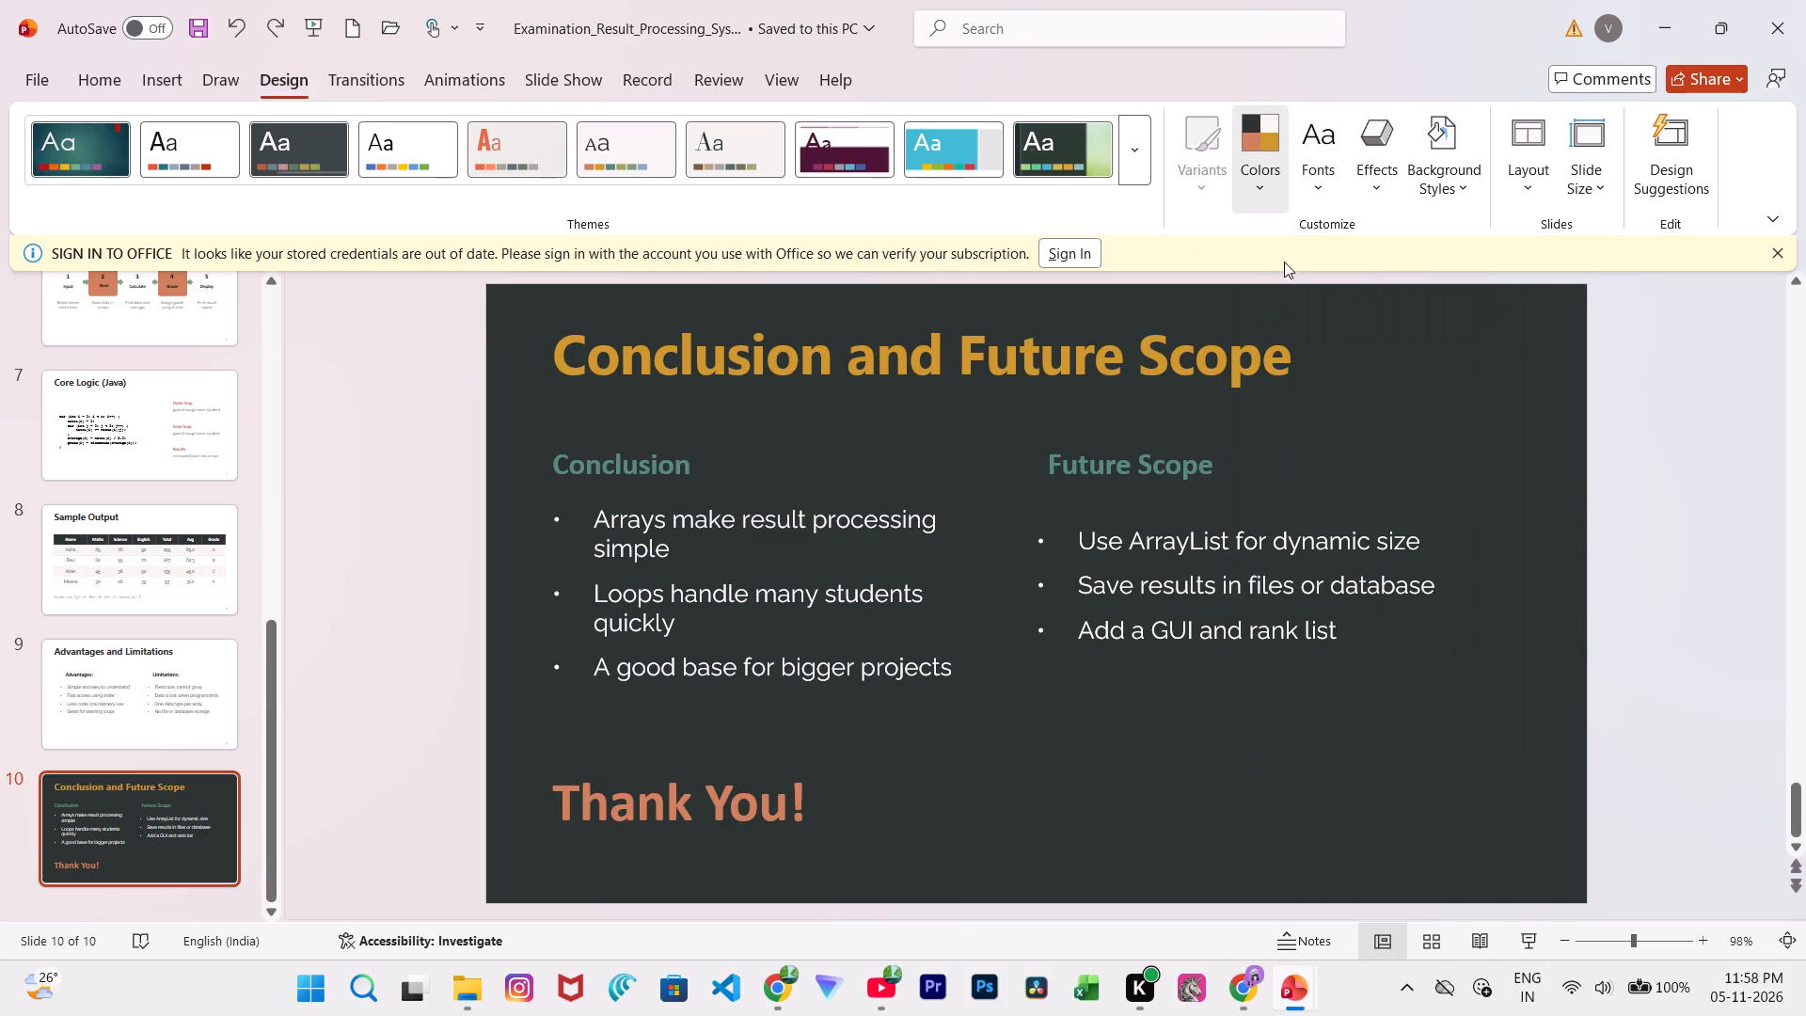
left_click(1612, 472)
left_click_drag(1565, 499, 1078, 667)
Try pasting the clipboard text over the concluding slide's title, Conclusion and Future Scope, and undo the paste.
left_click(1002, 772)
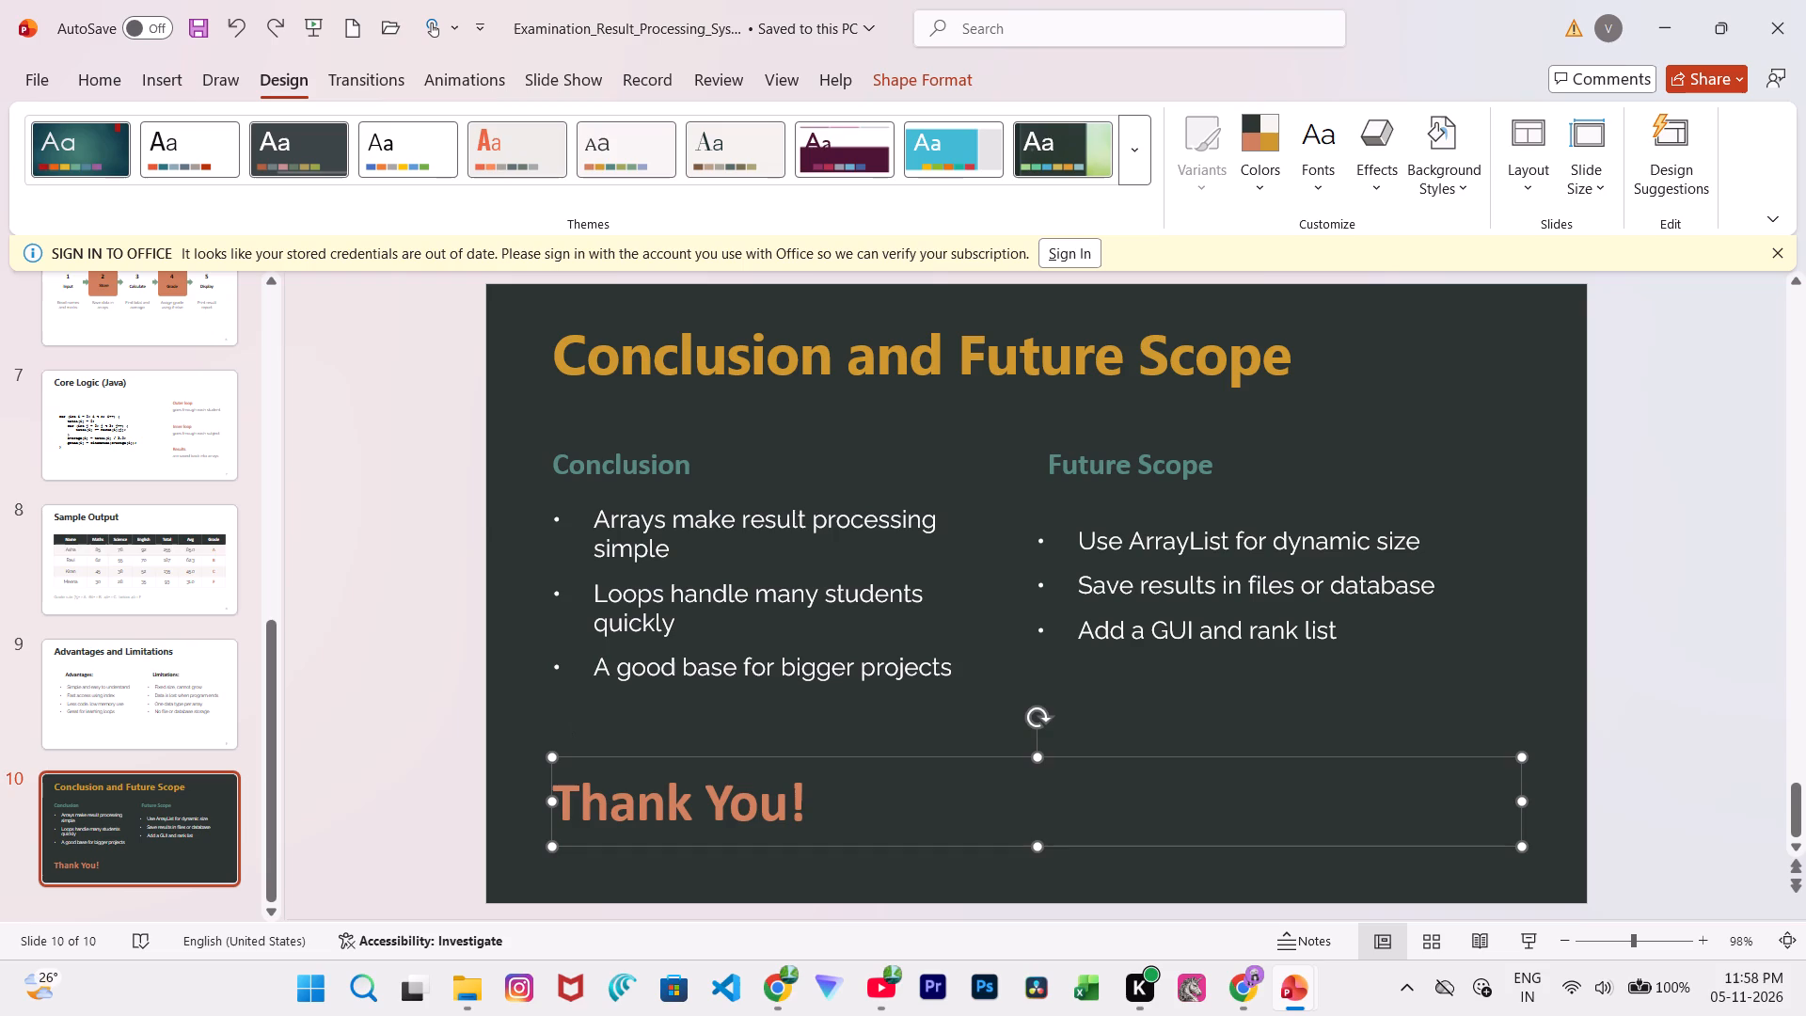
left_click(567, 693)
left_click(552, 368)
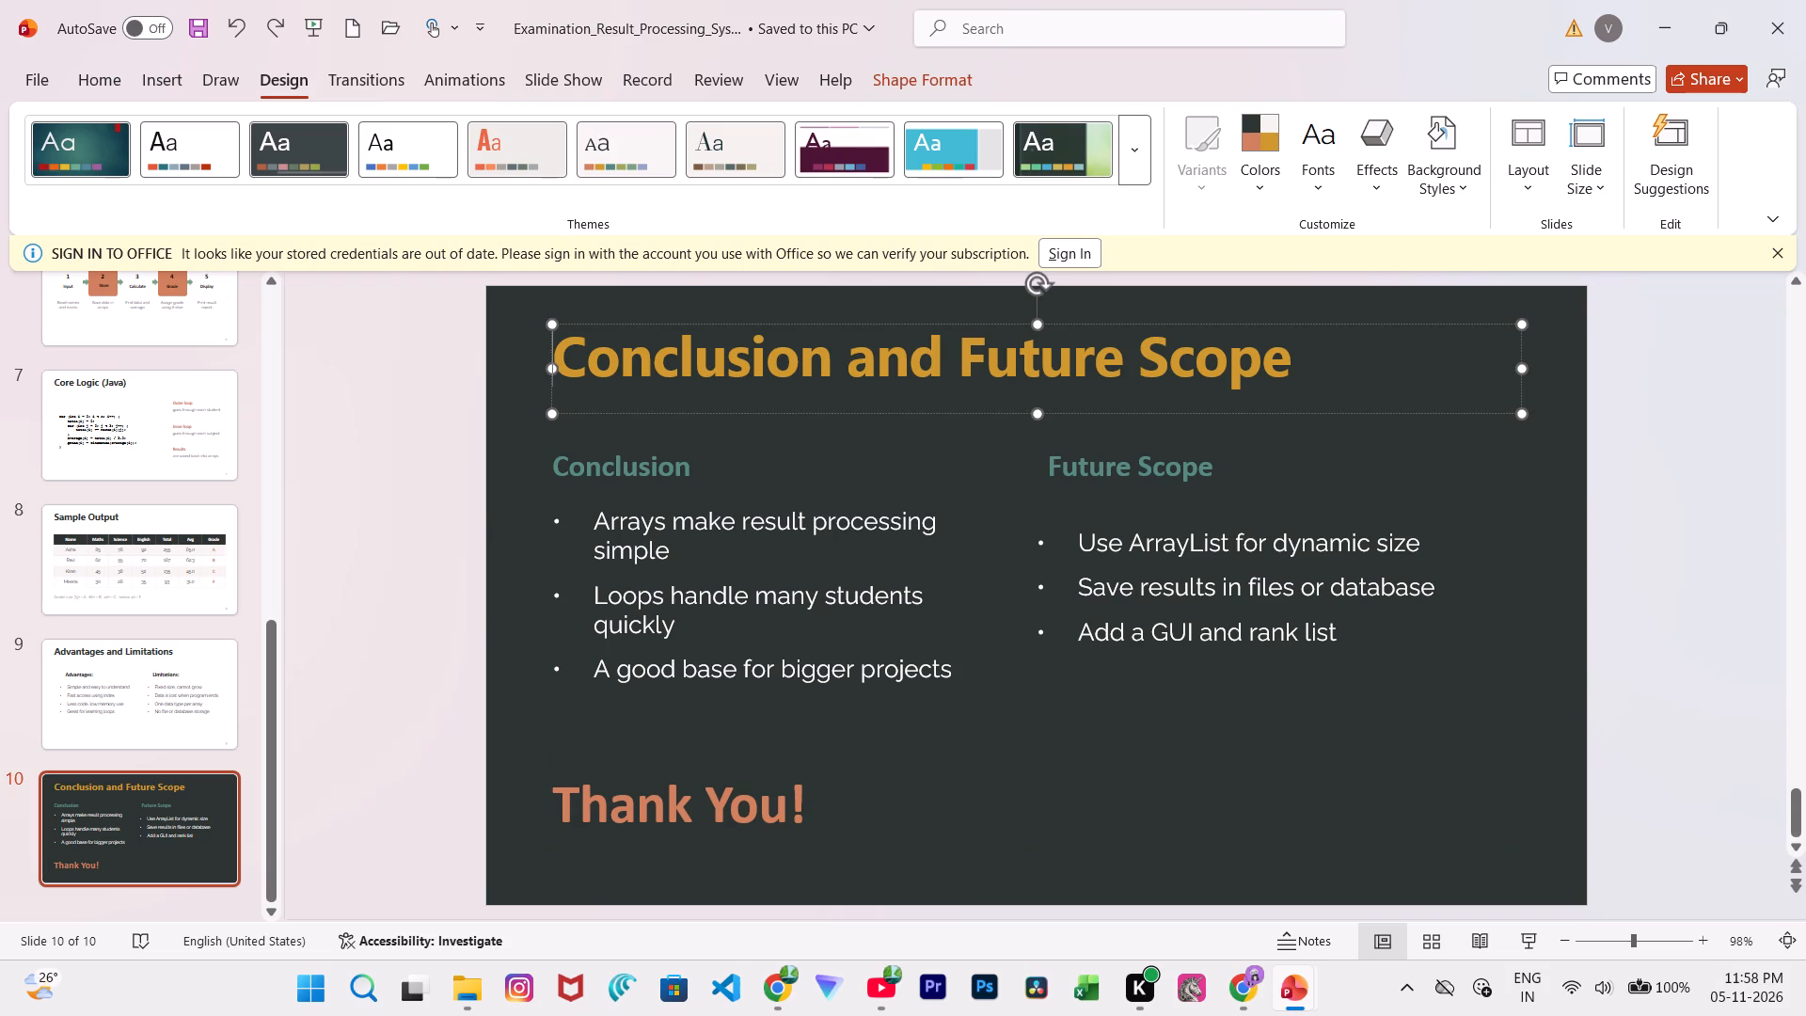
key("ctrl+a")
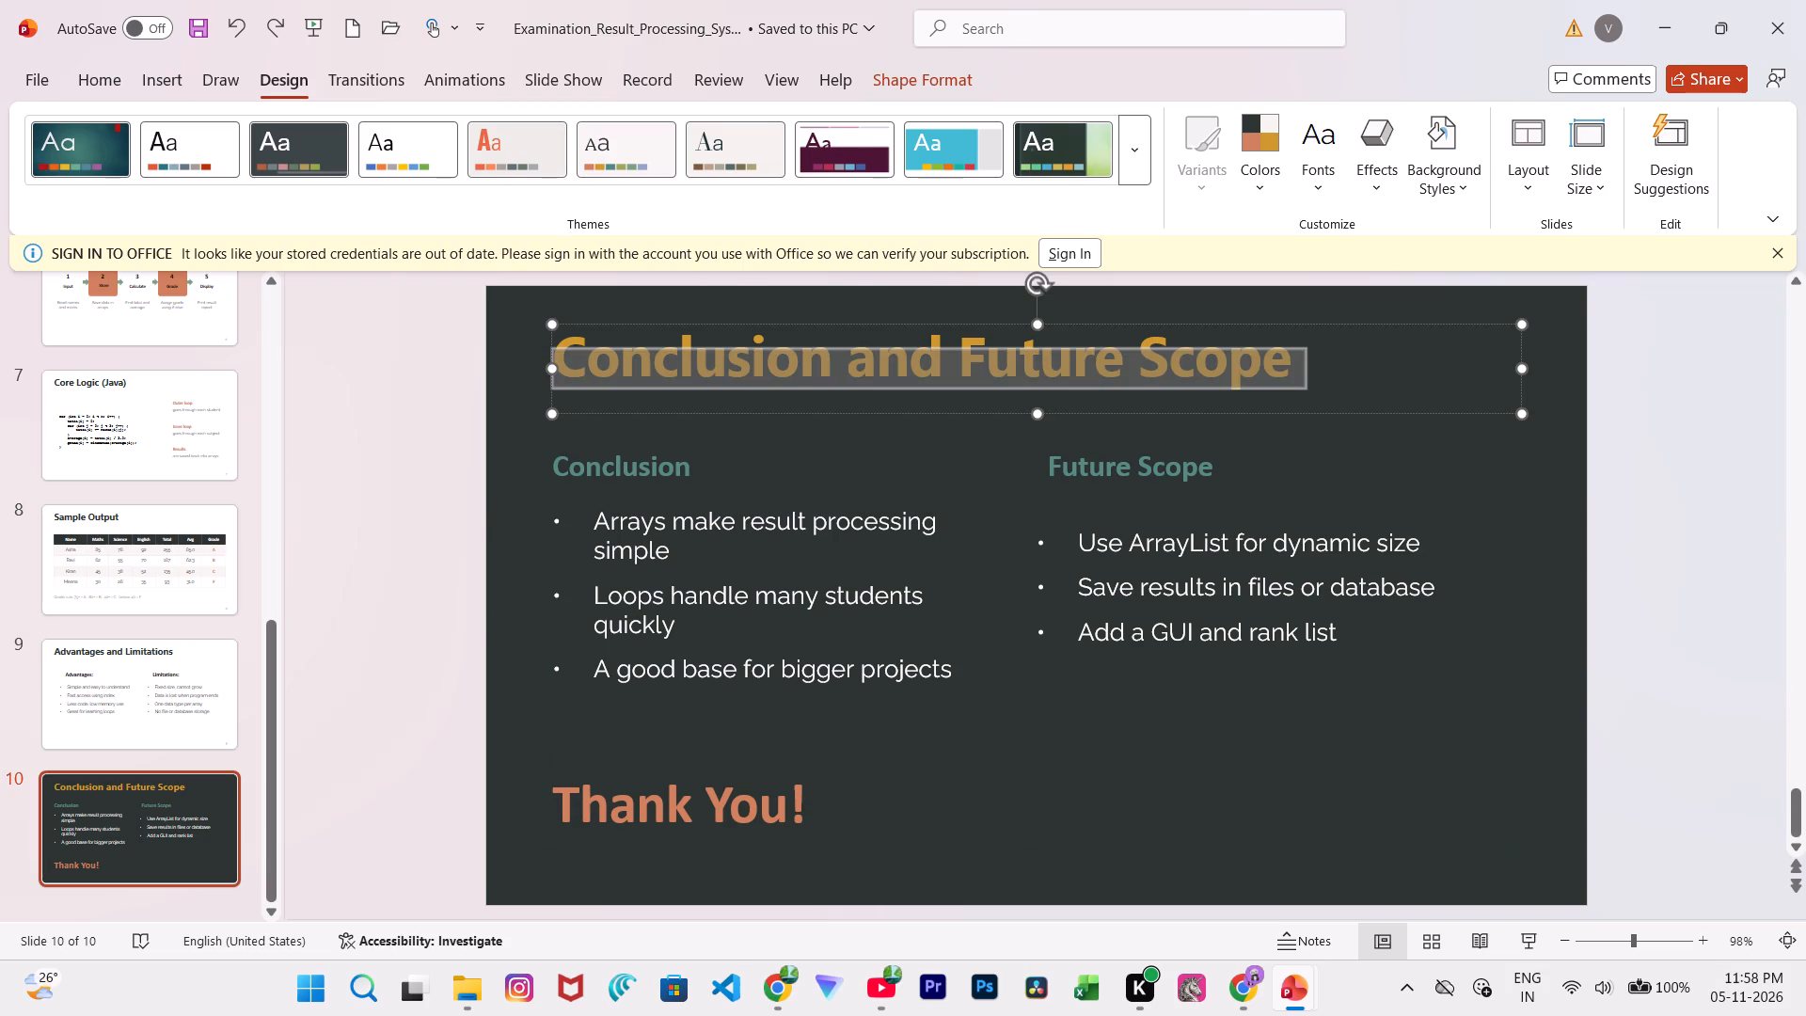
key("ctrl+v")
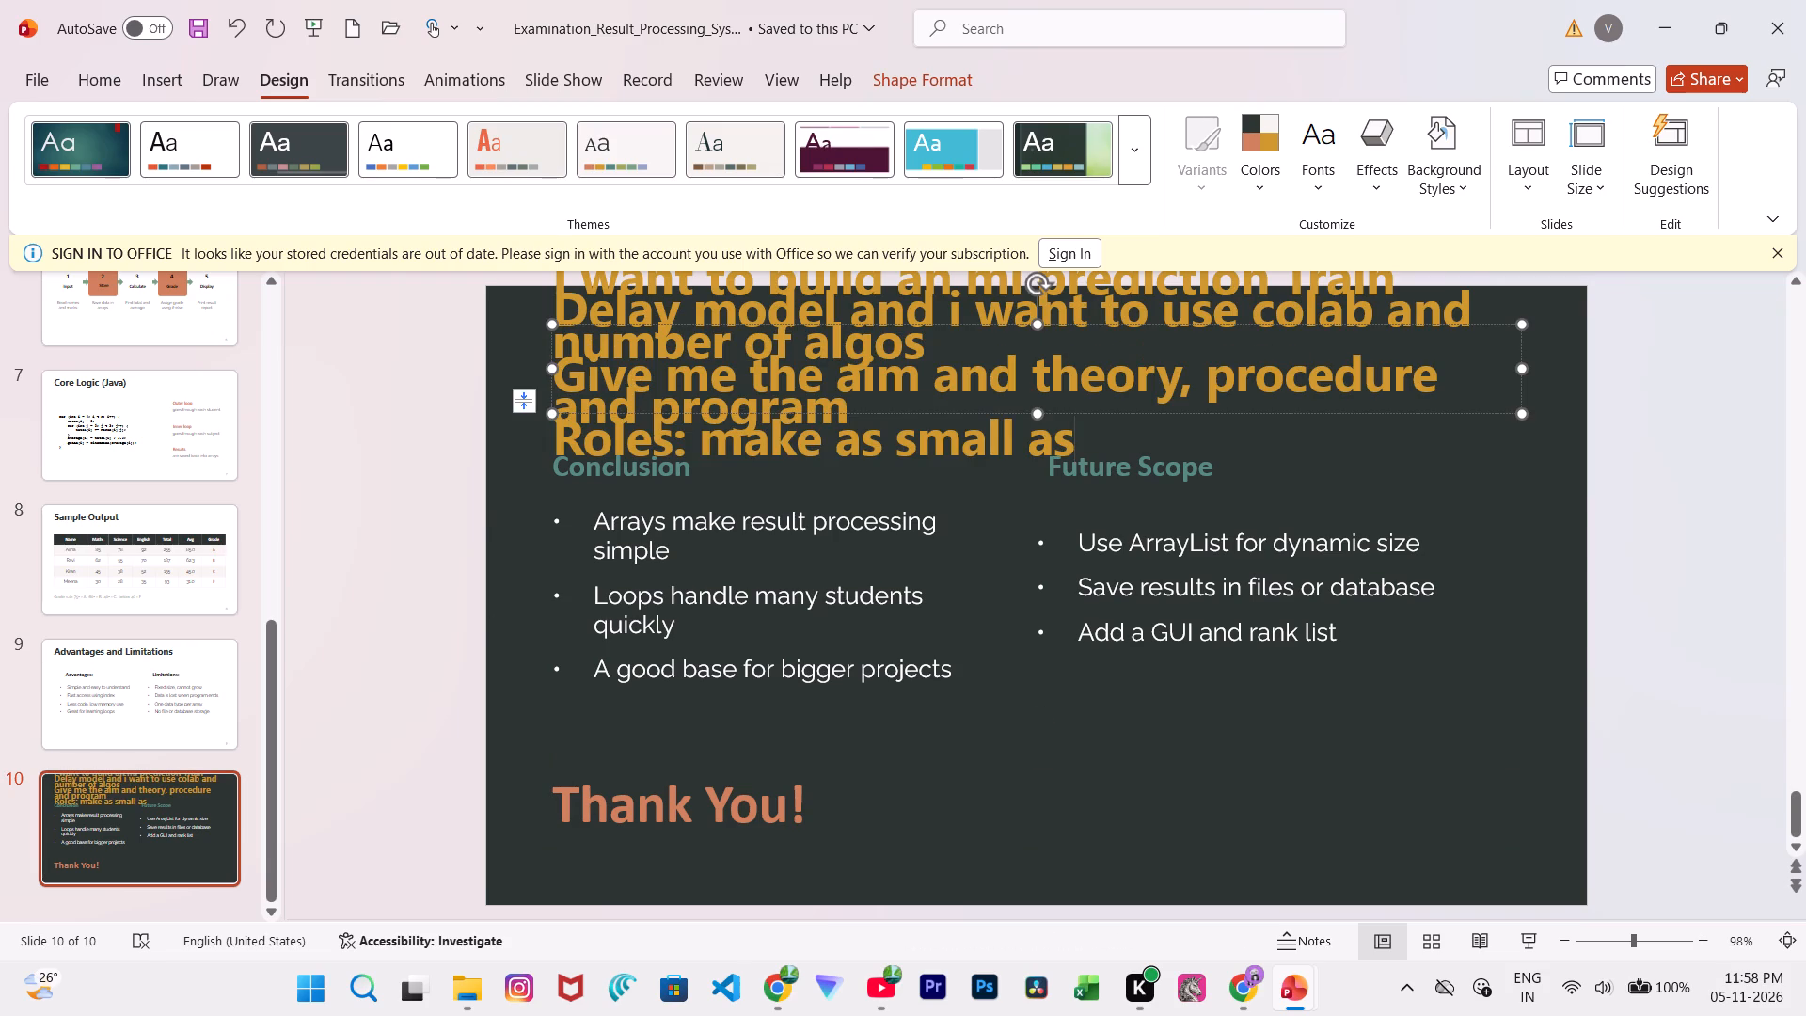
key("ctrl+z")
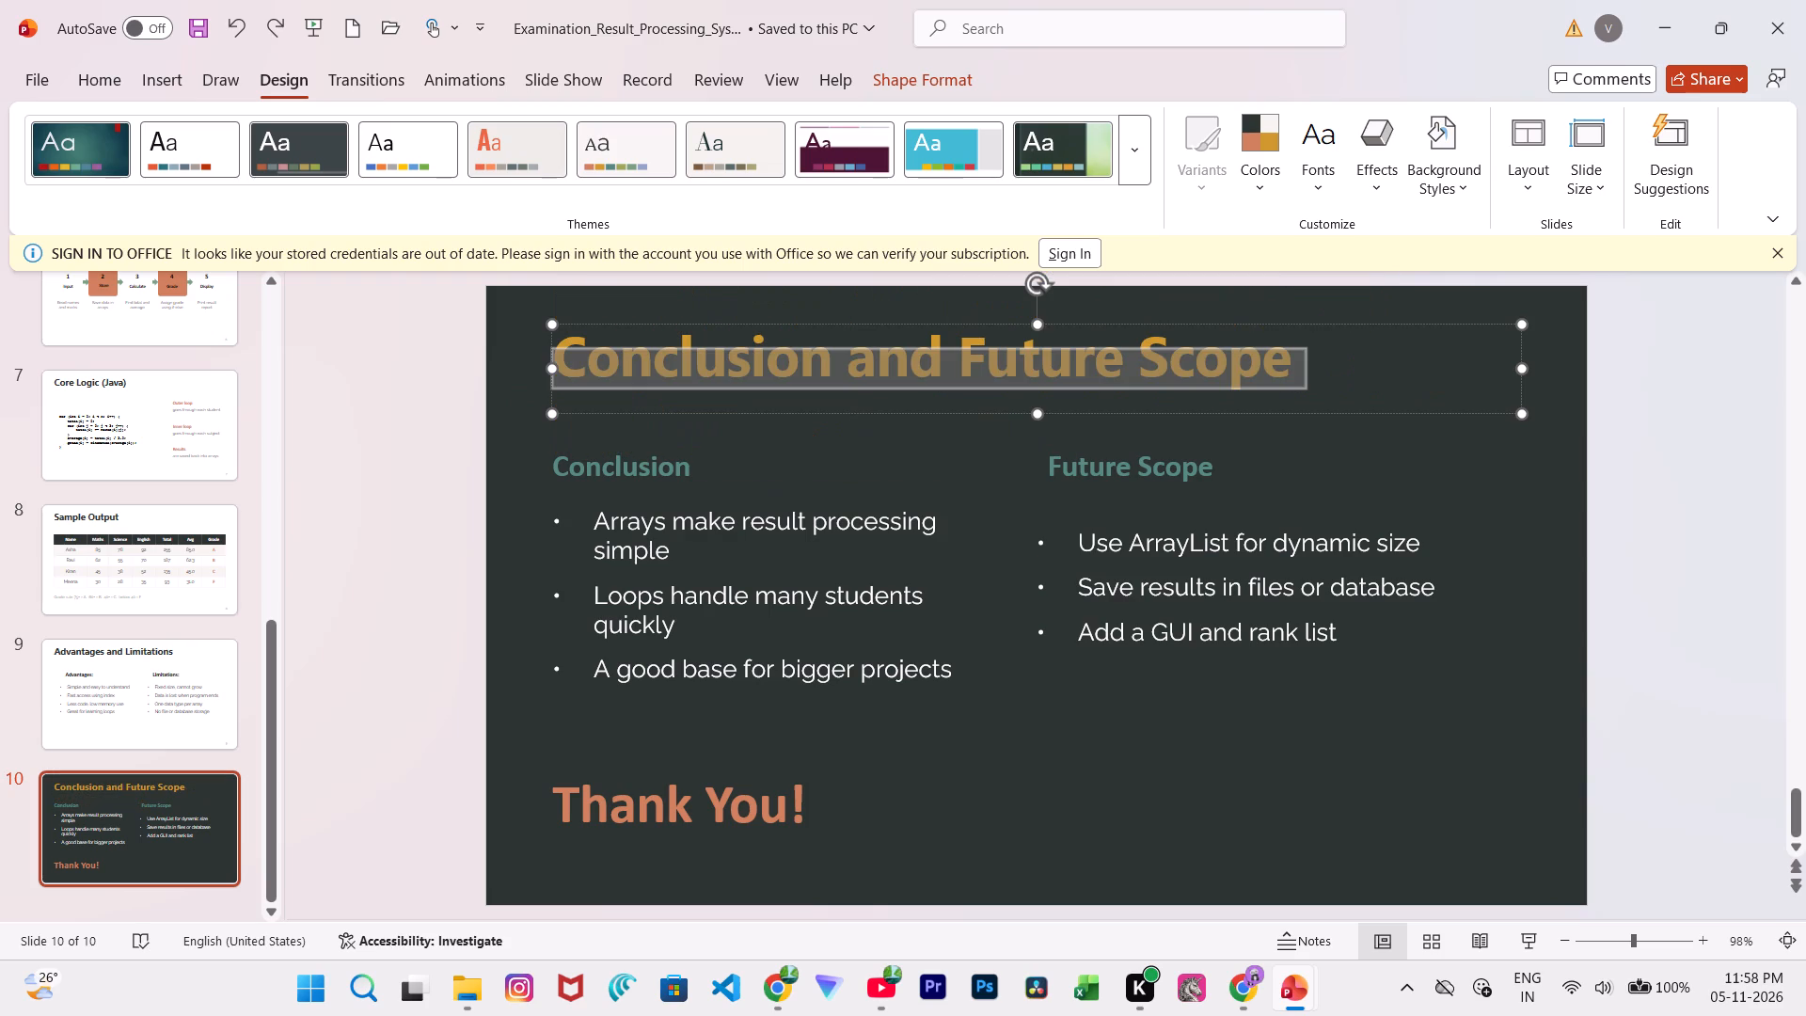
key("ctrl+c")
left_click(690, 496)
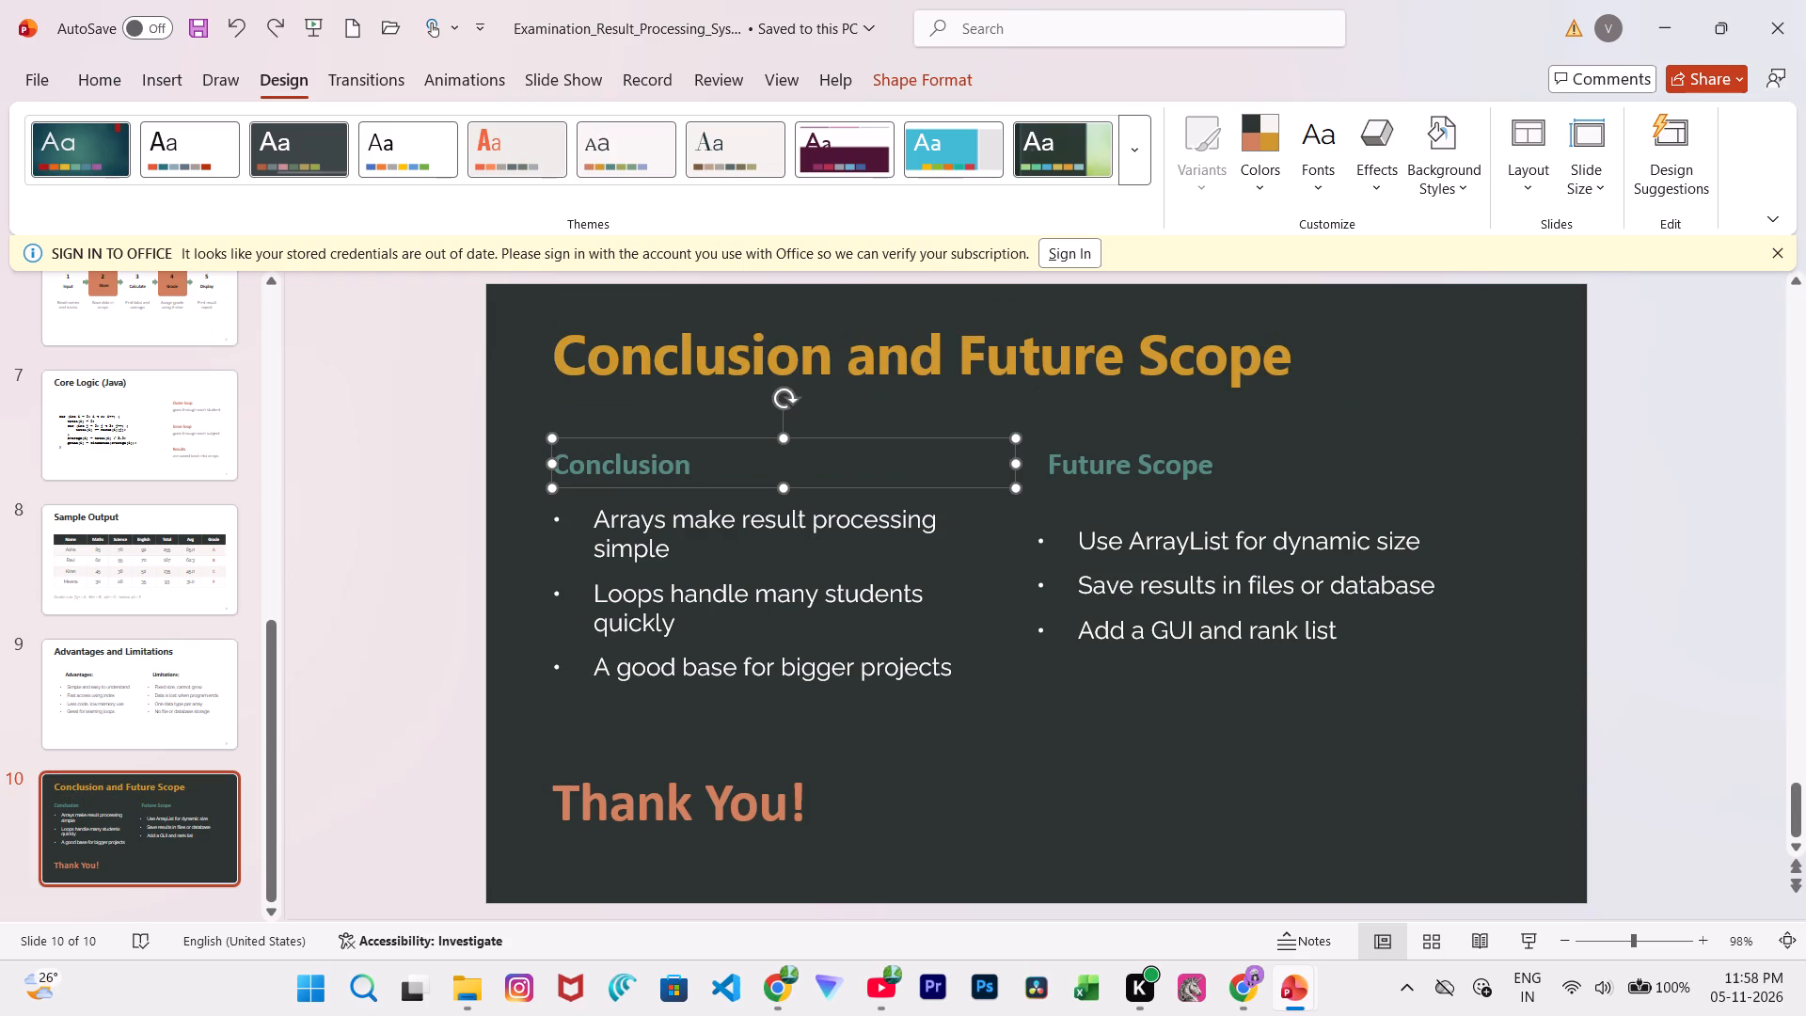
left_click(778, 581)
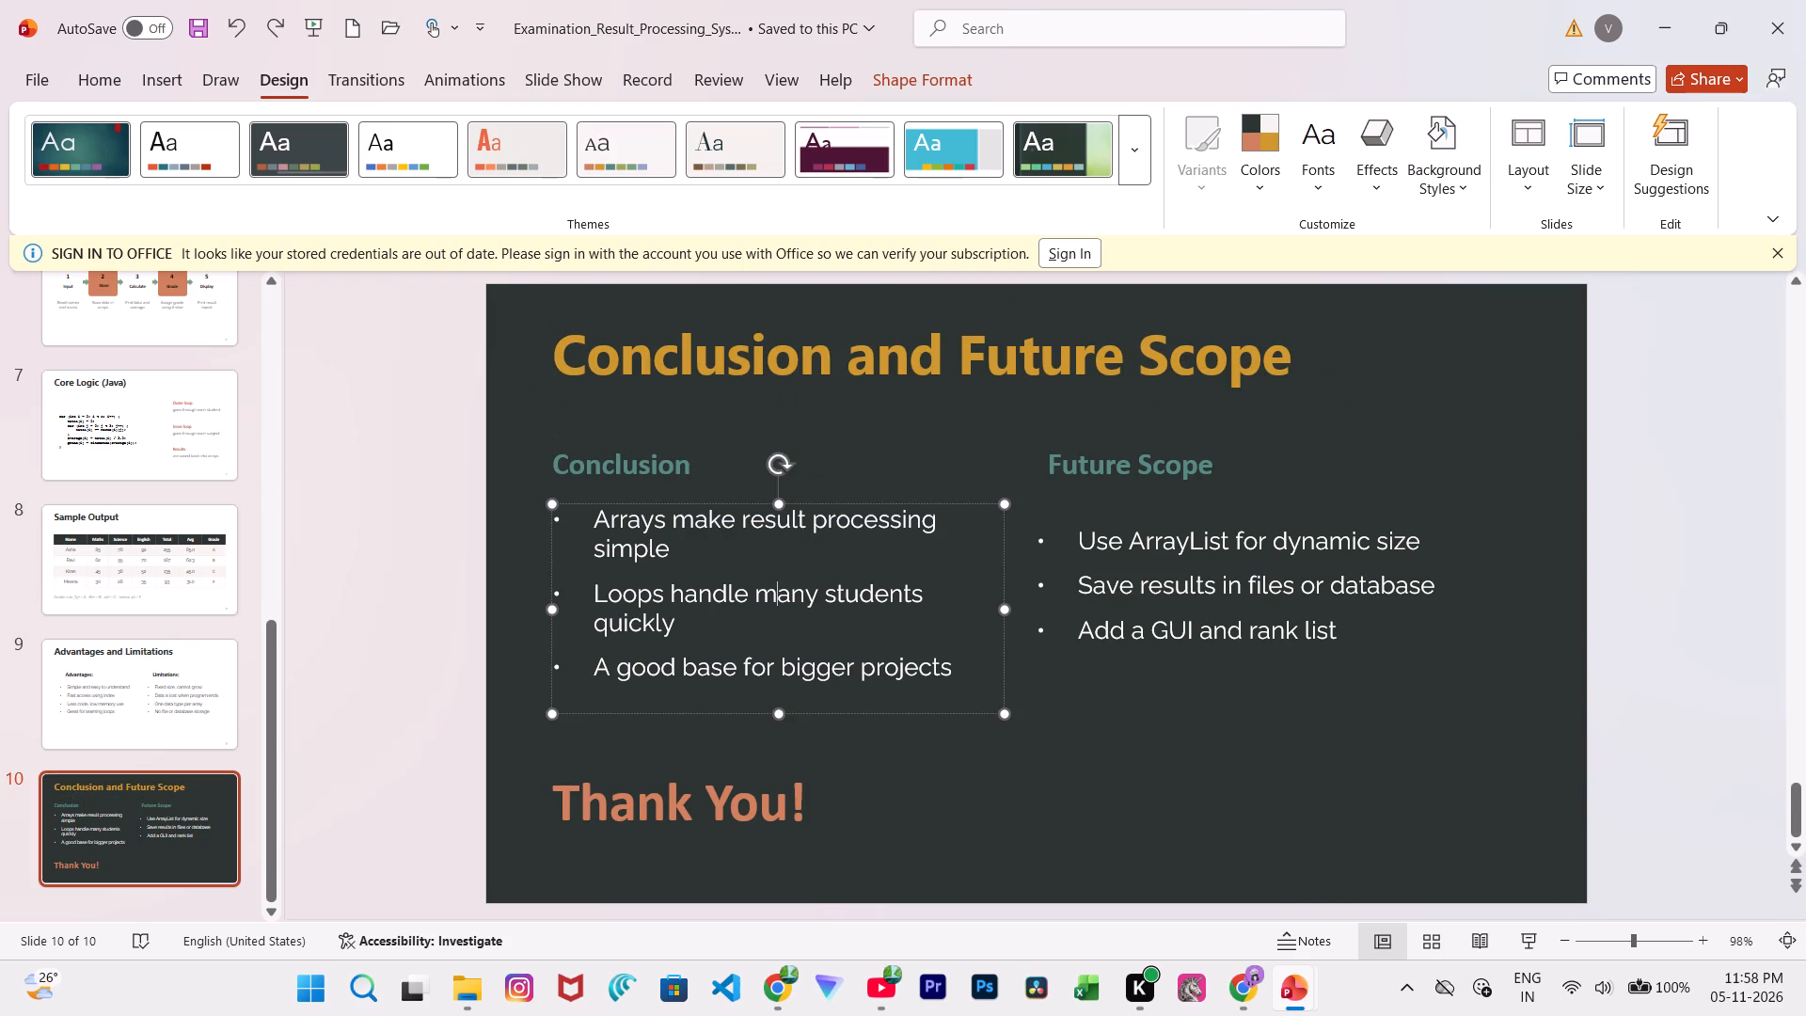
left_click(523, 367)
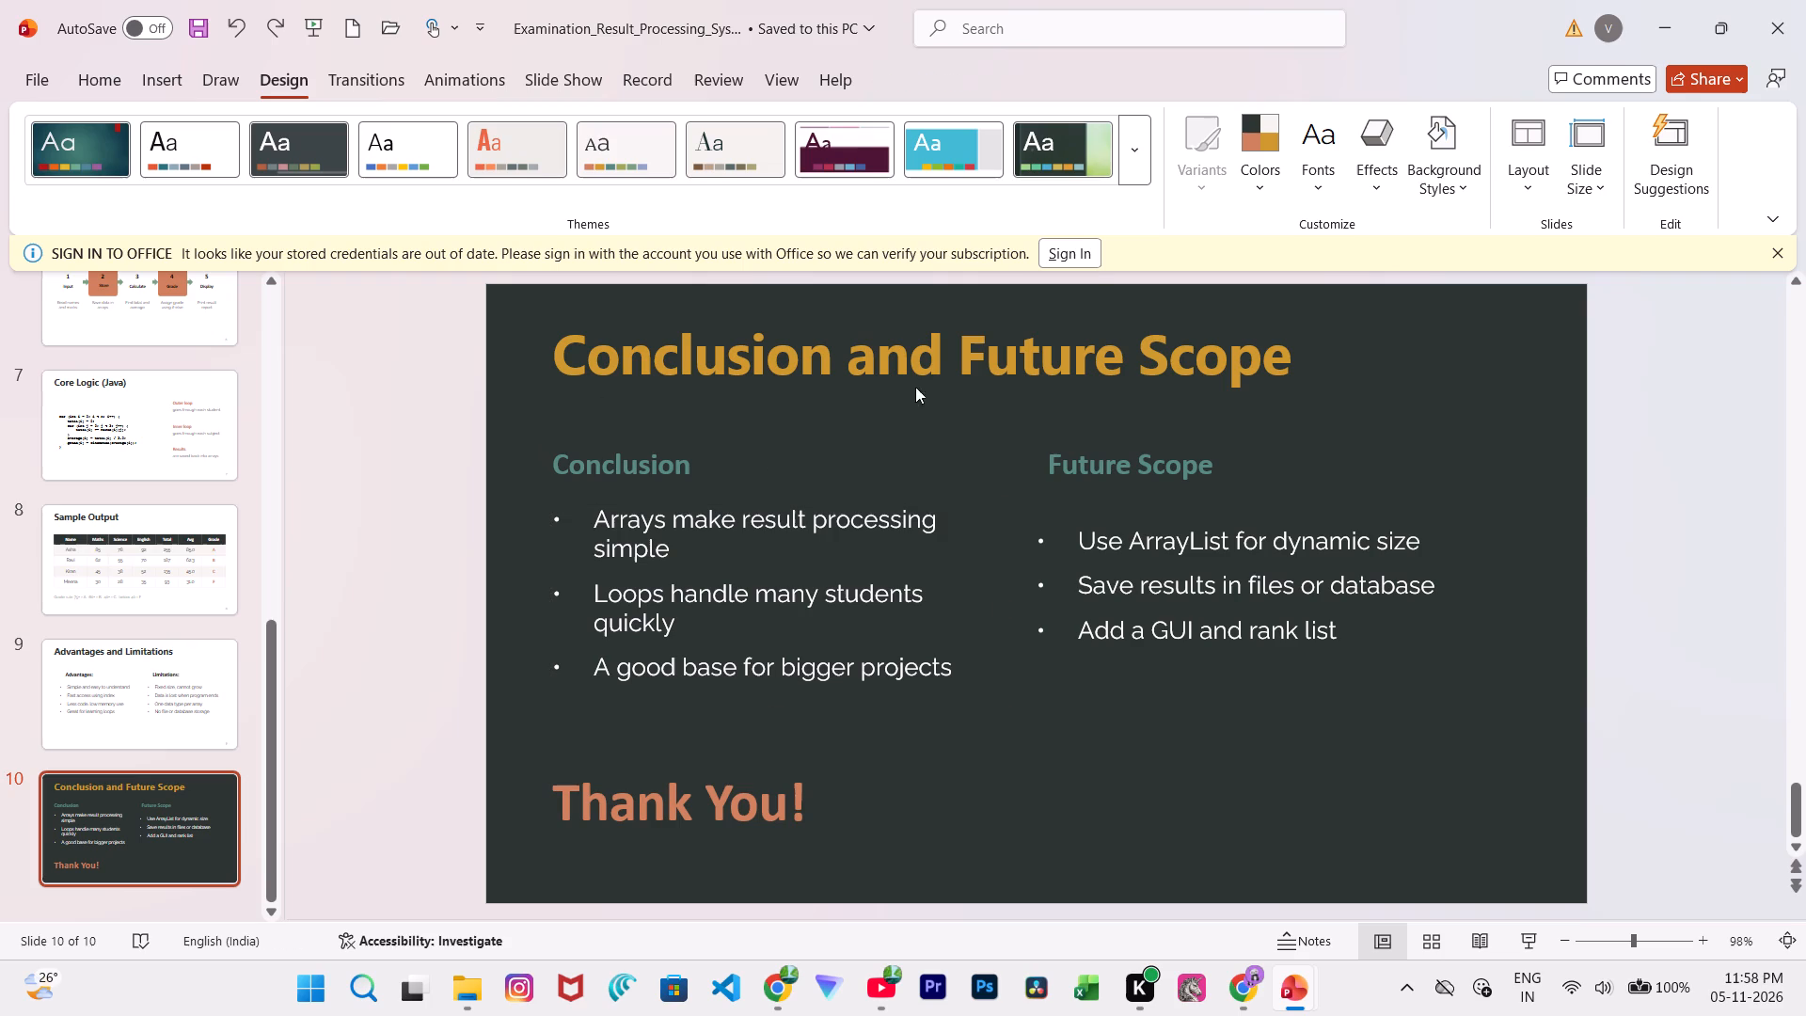
Set the concluding slide's background to a solid white fill.
right_click(1117, 416)
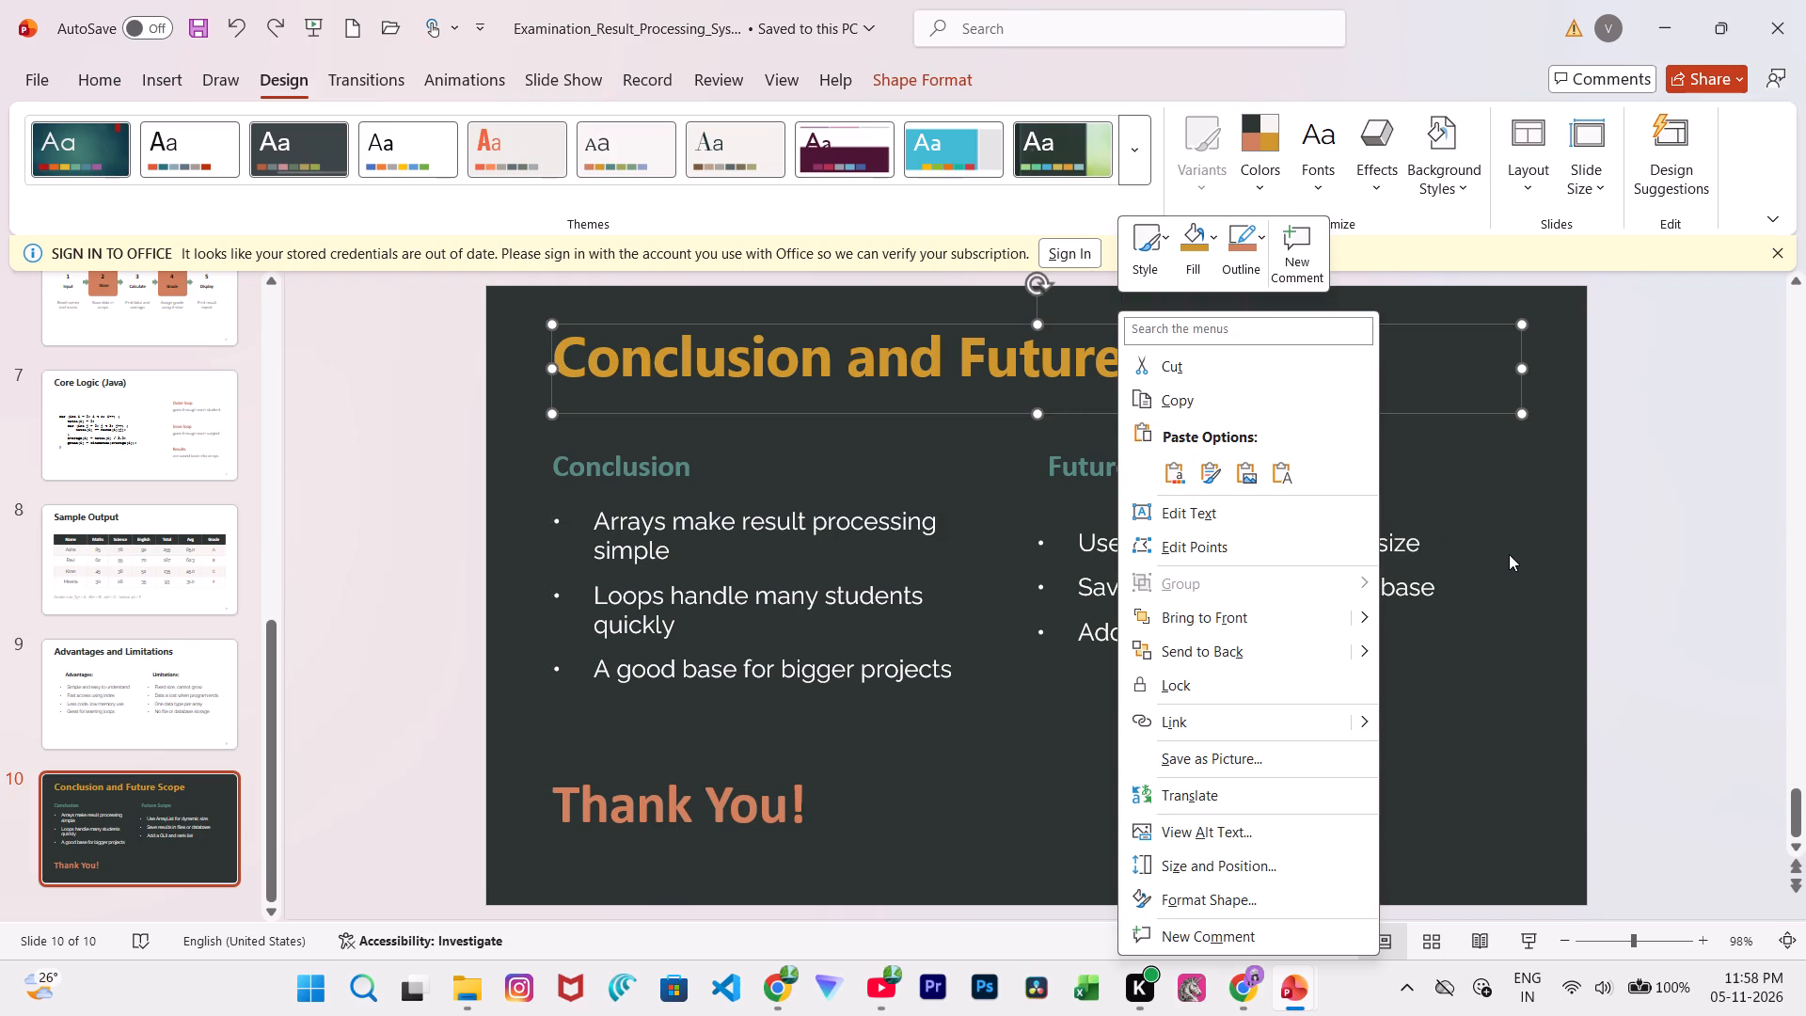
right_click(1509, 554)
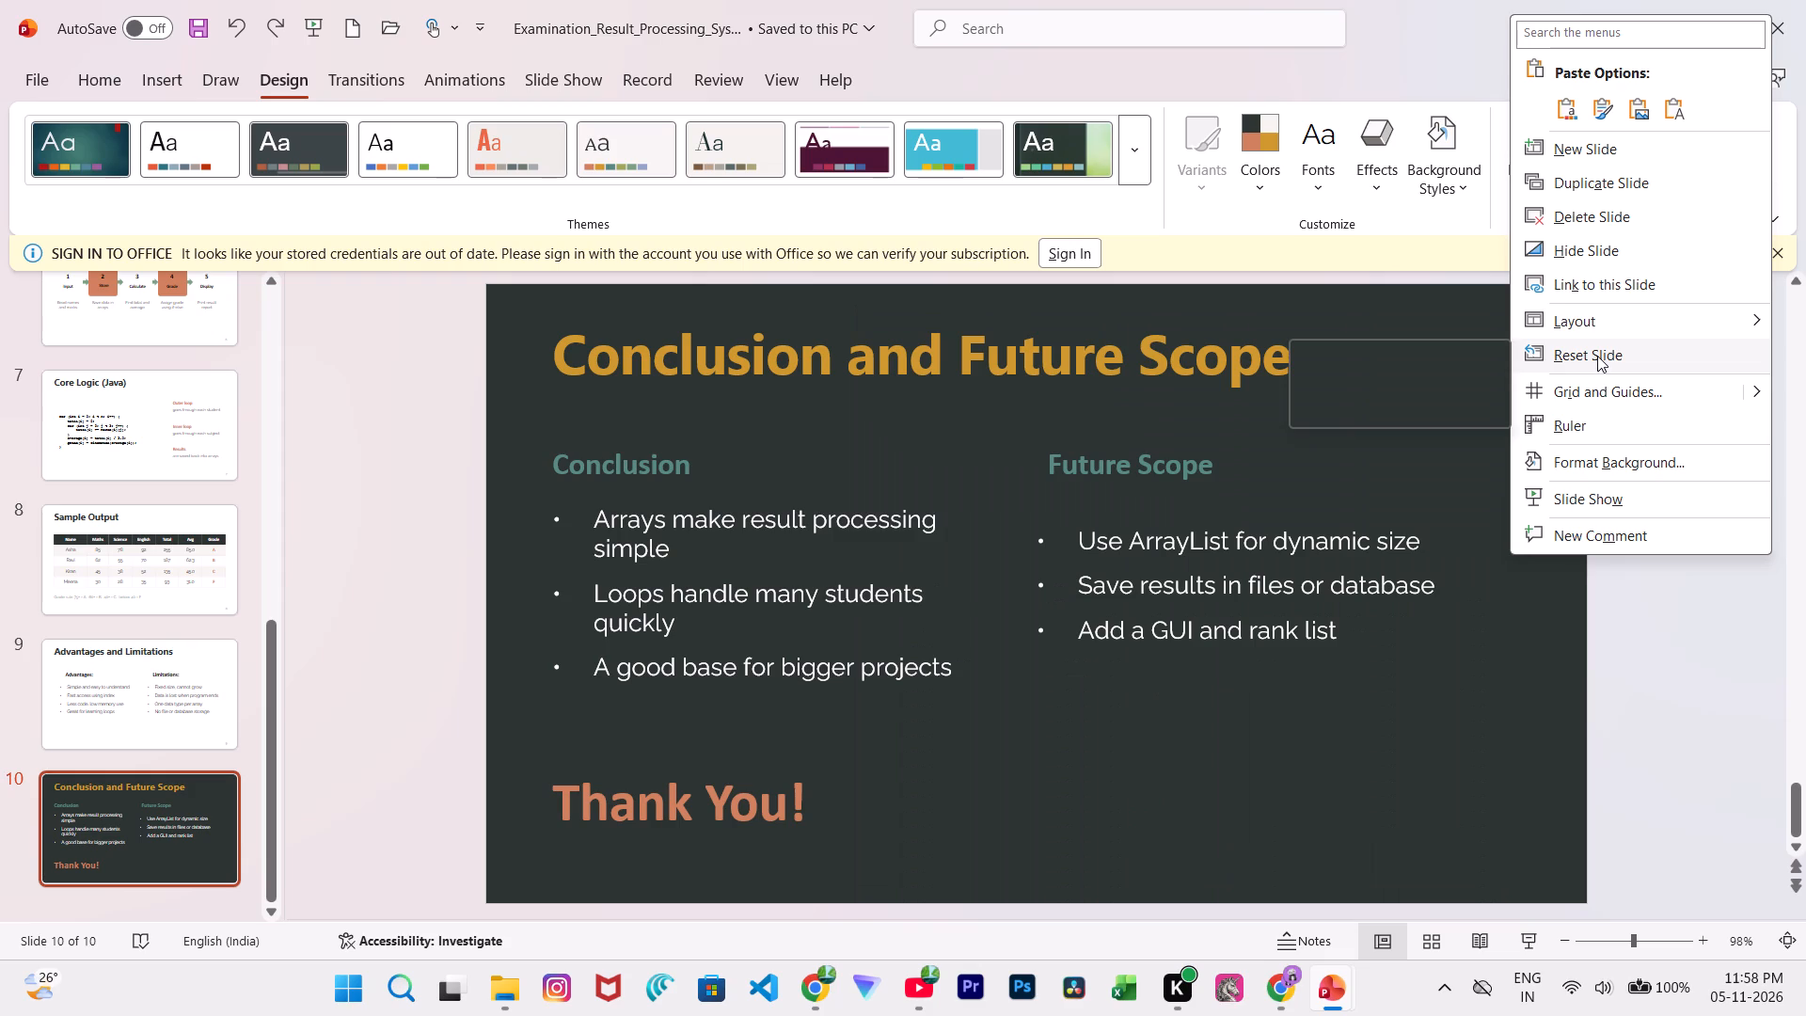
left_click(1560, 455)
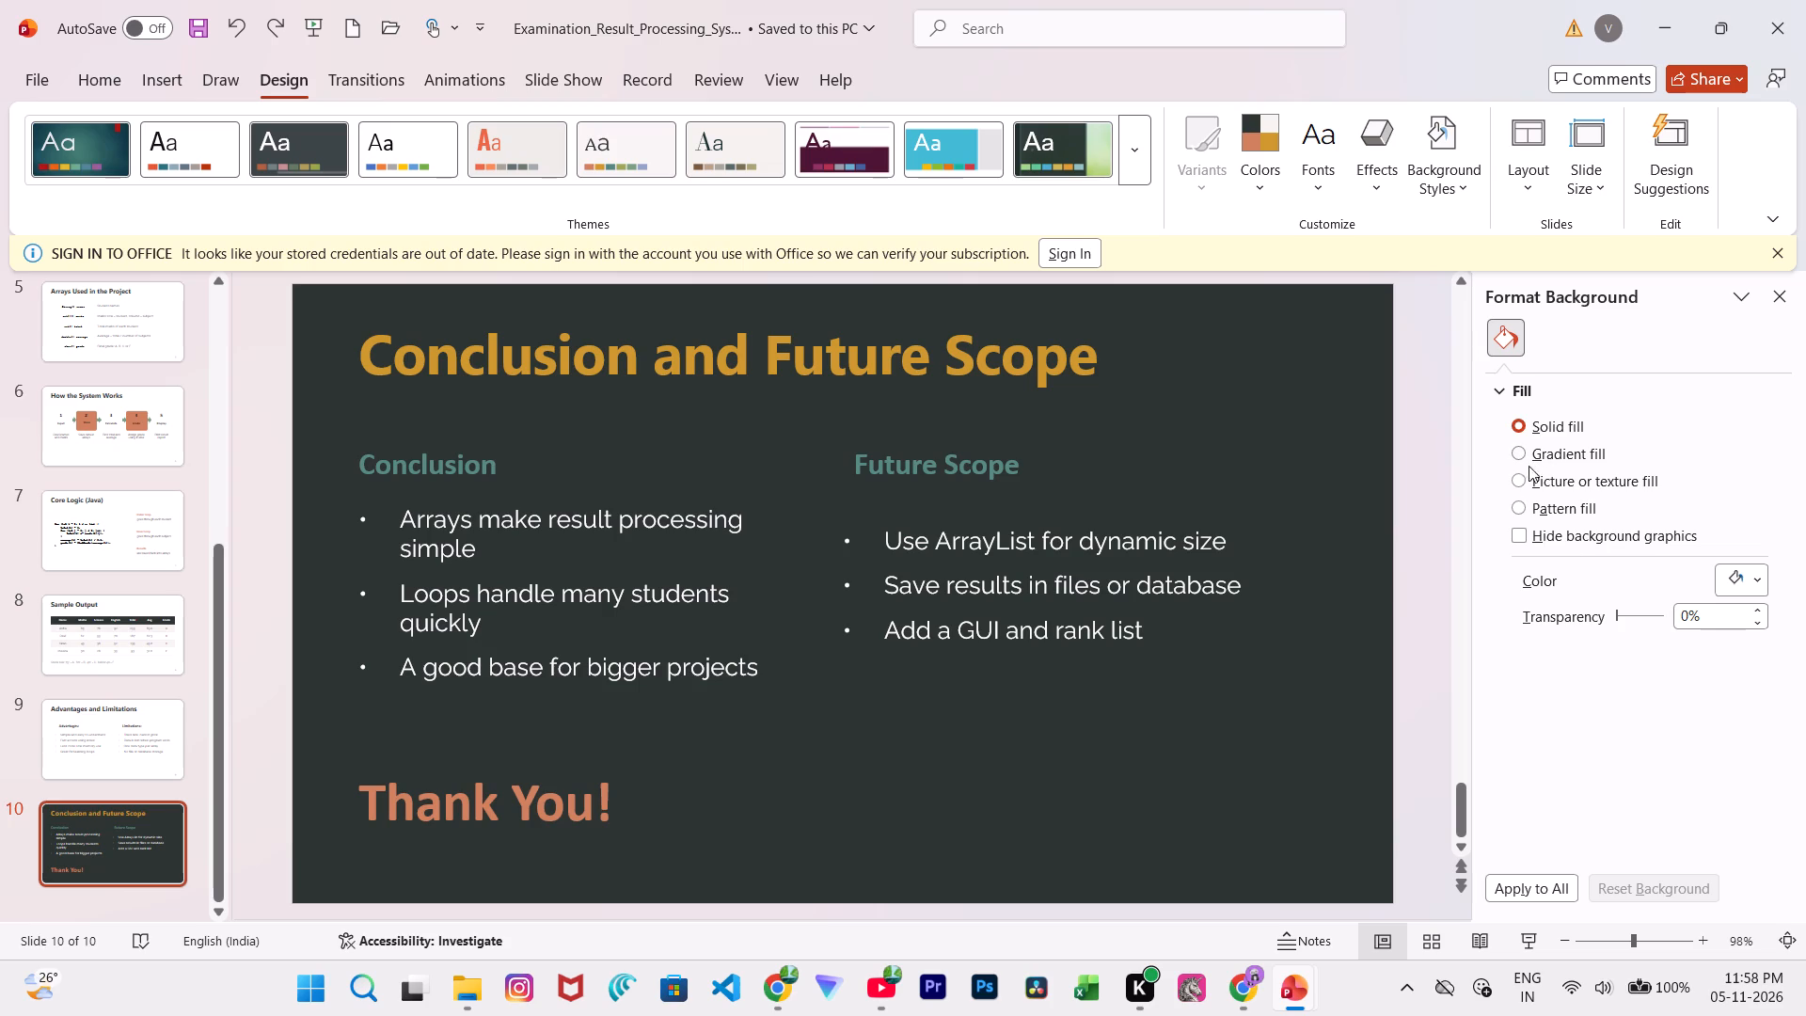
left_click(1739, 576)
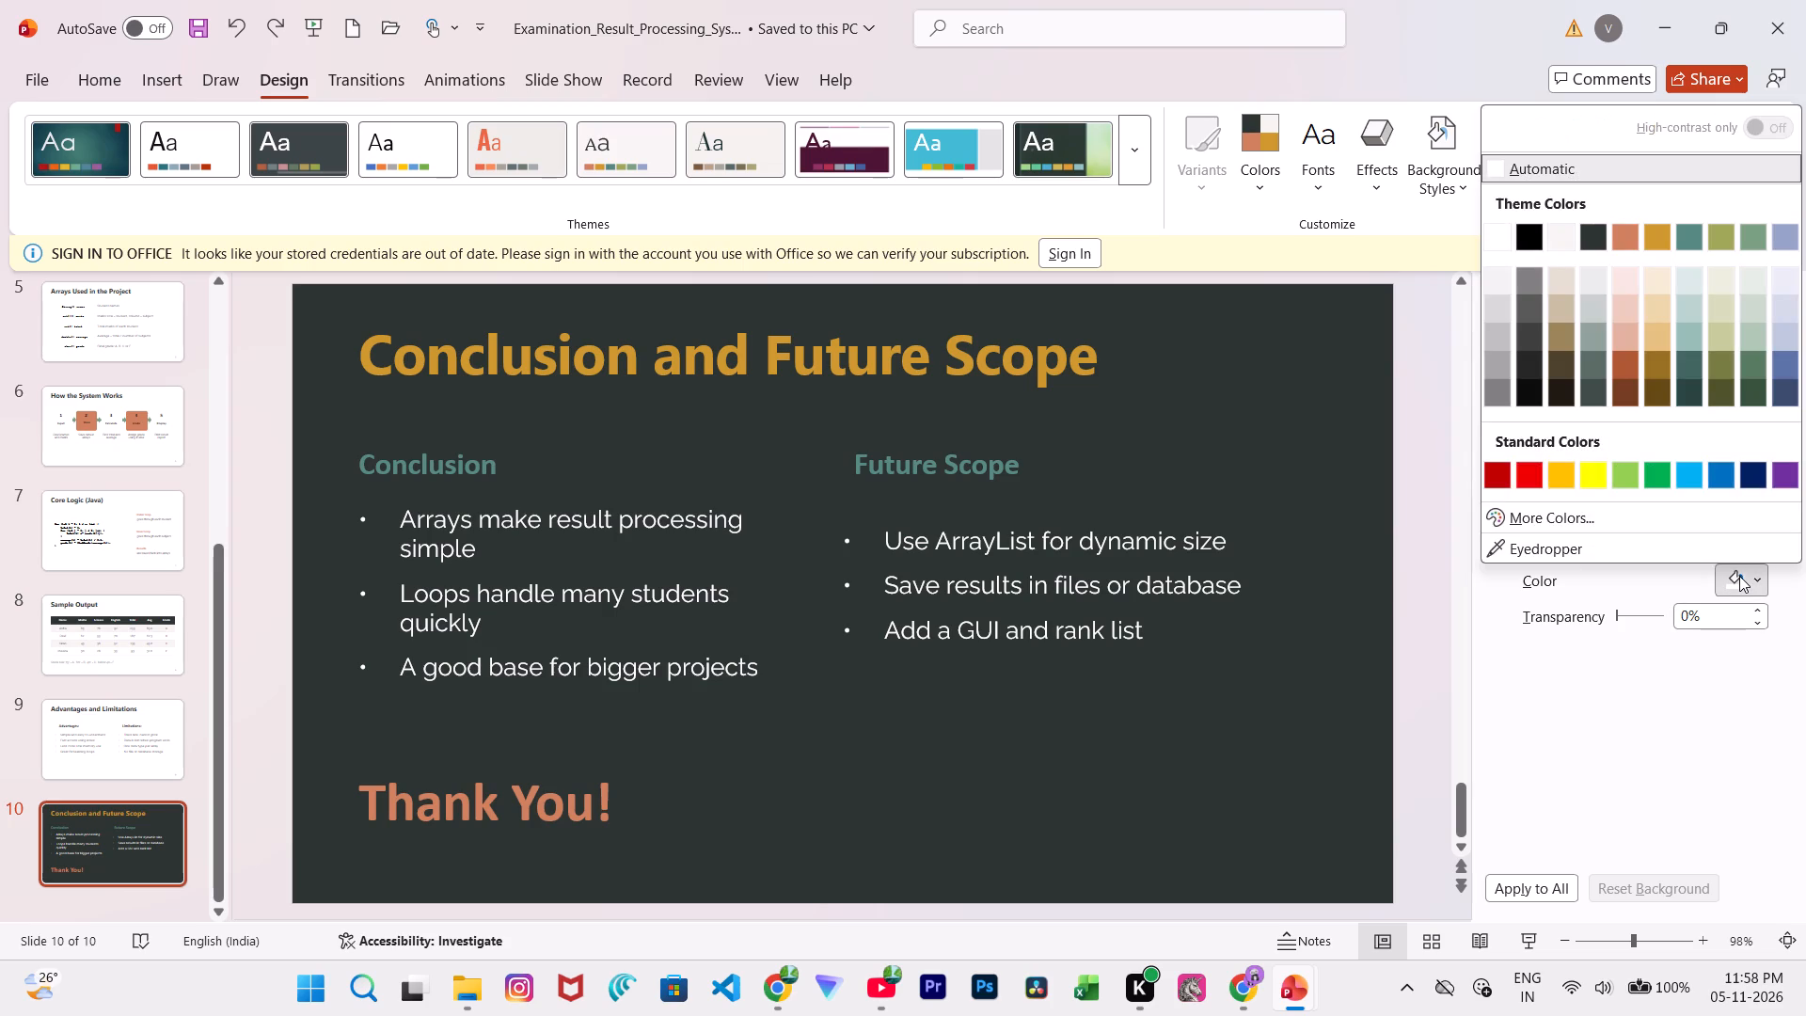
left_click(1501, 230)
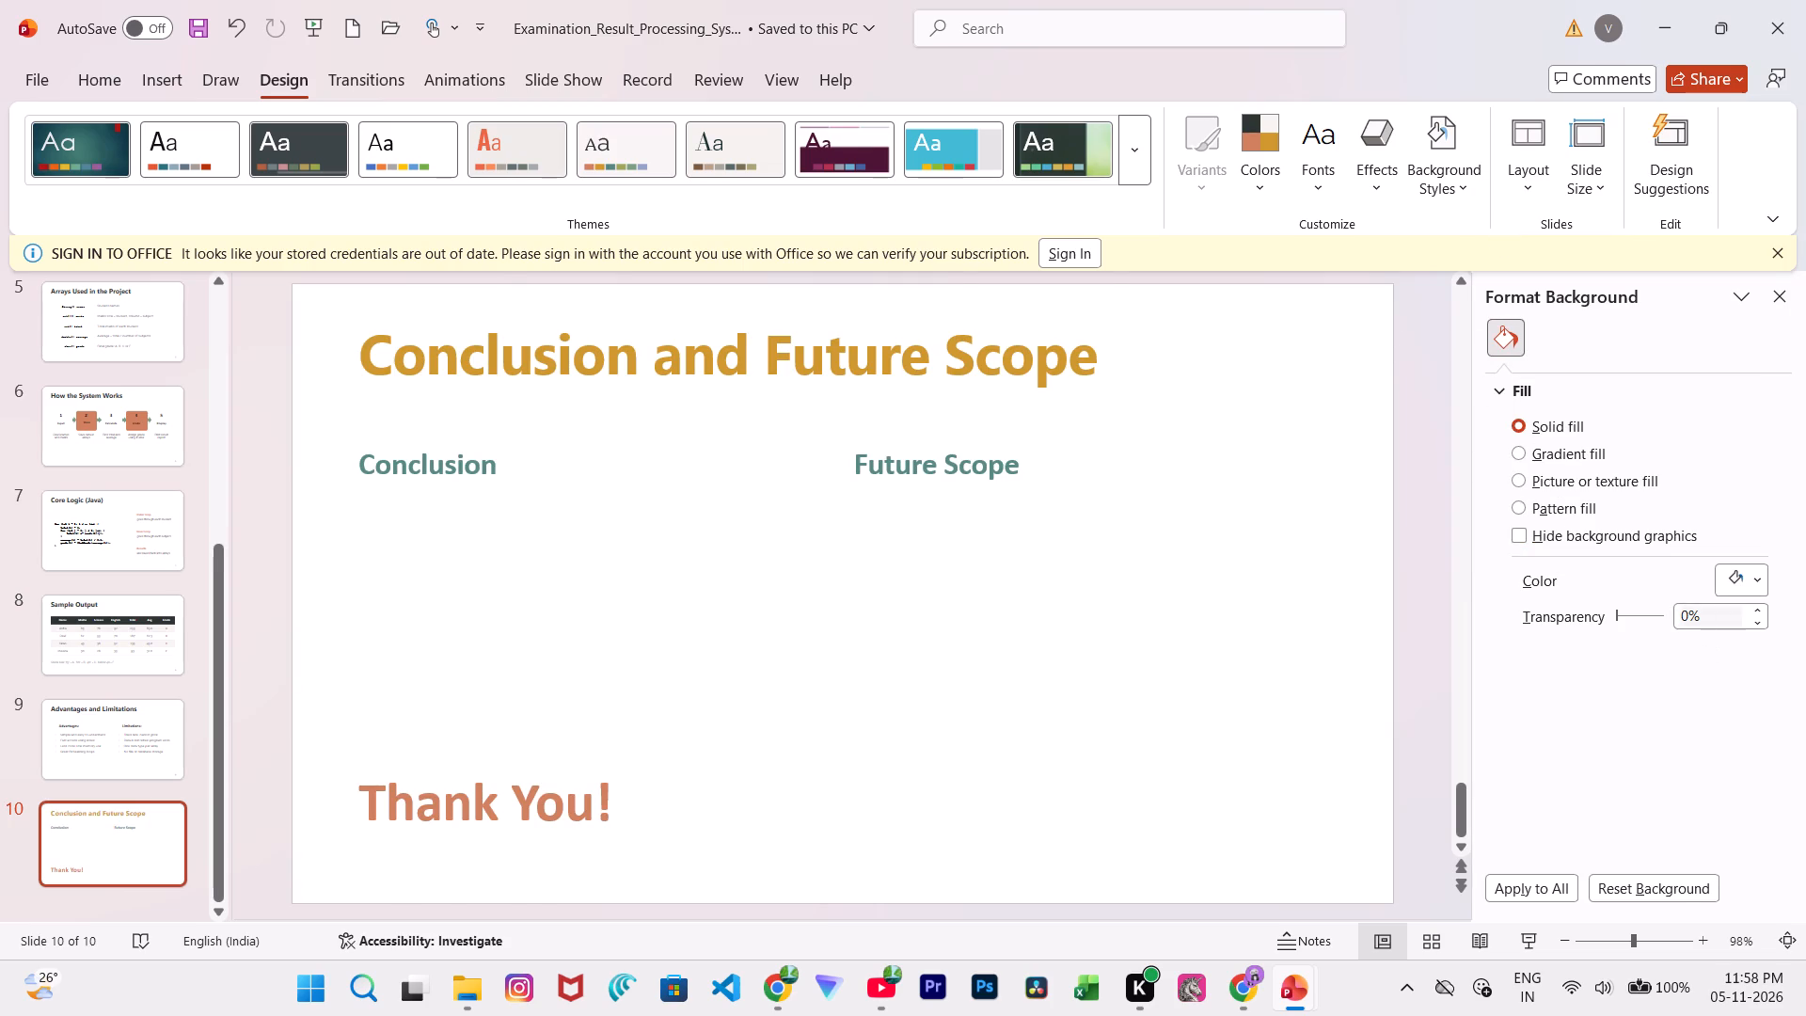
Recolour the text of the bulleted lists under Future Scope and Conclusion to black.
left_click(931, 565)
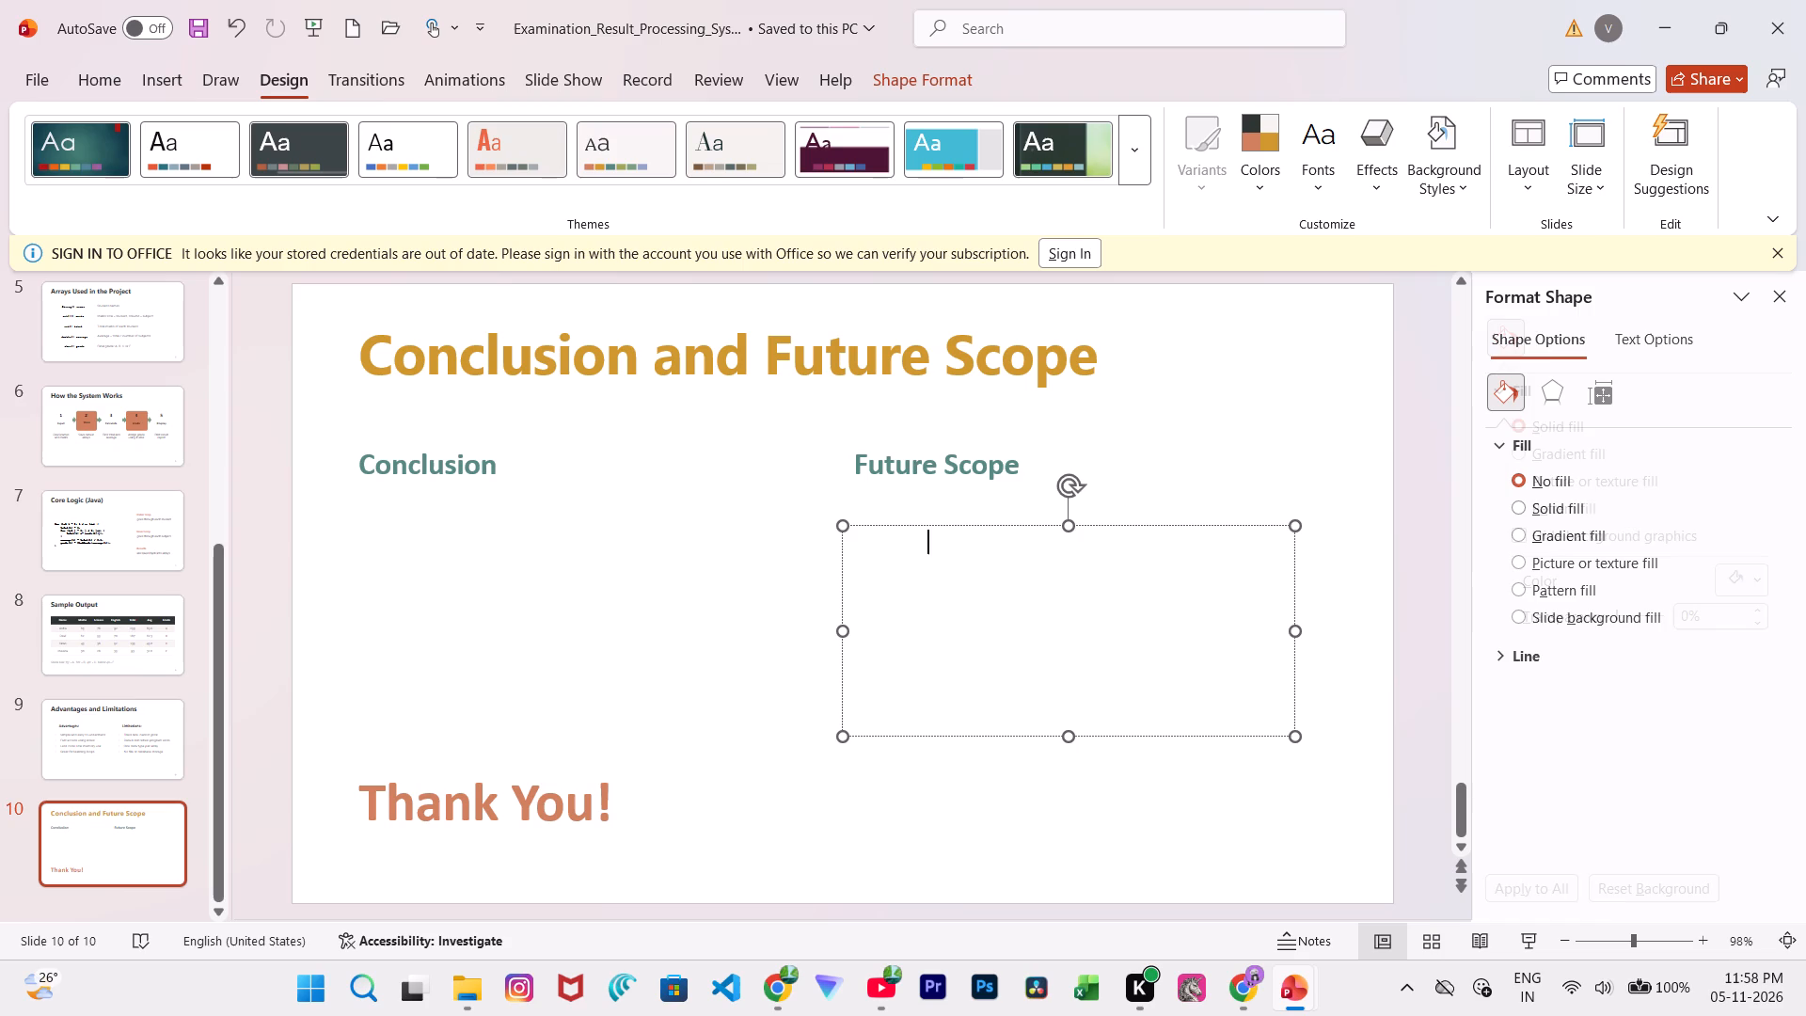
key("ctrl+a")
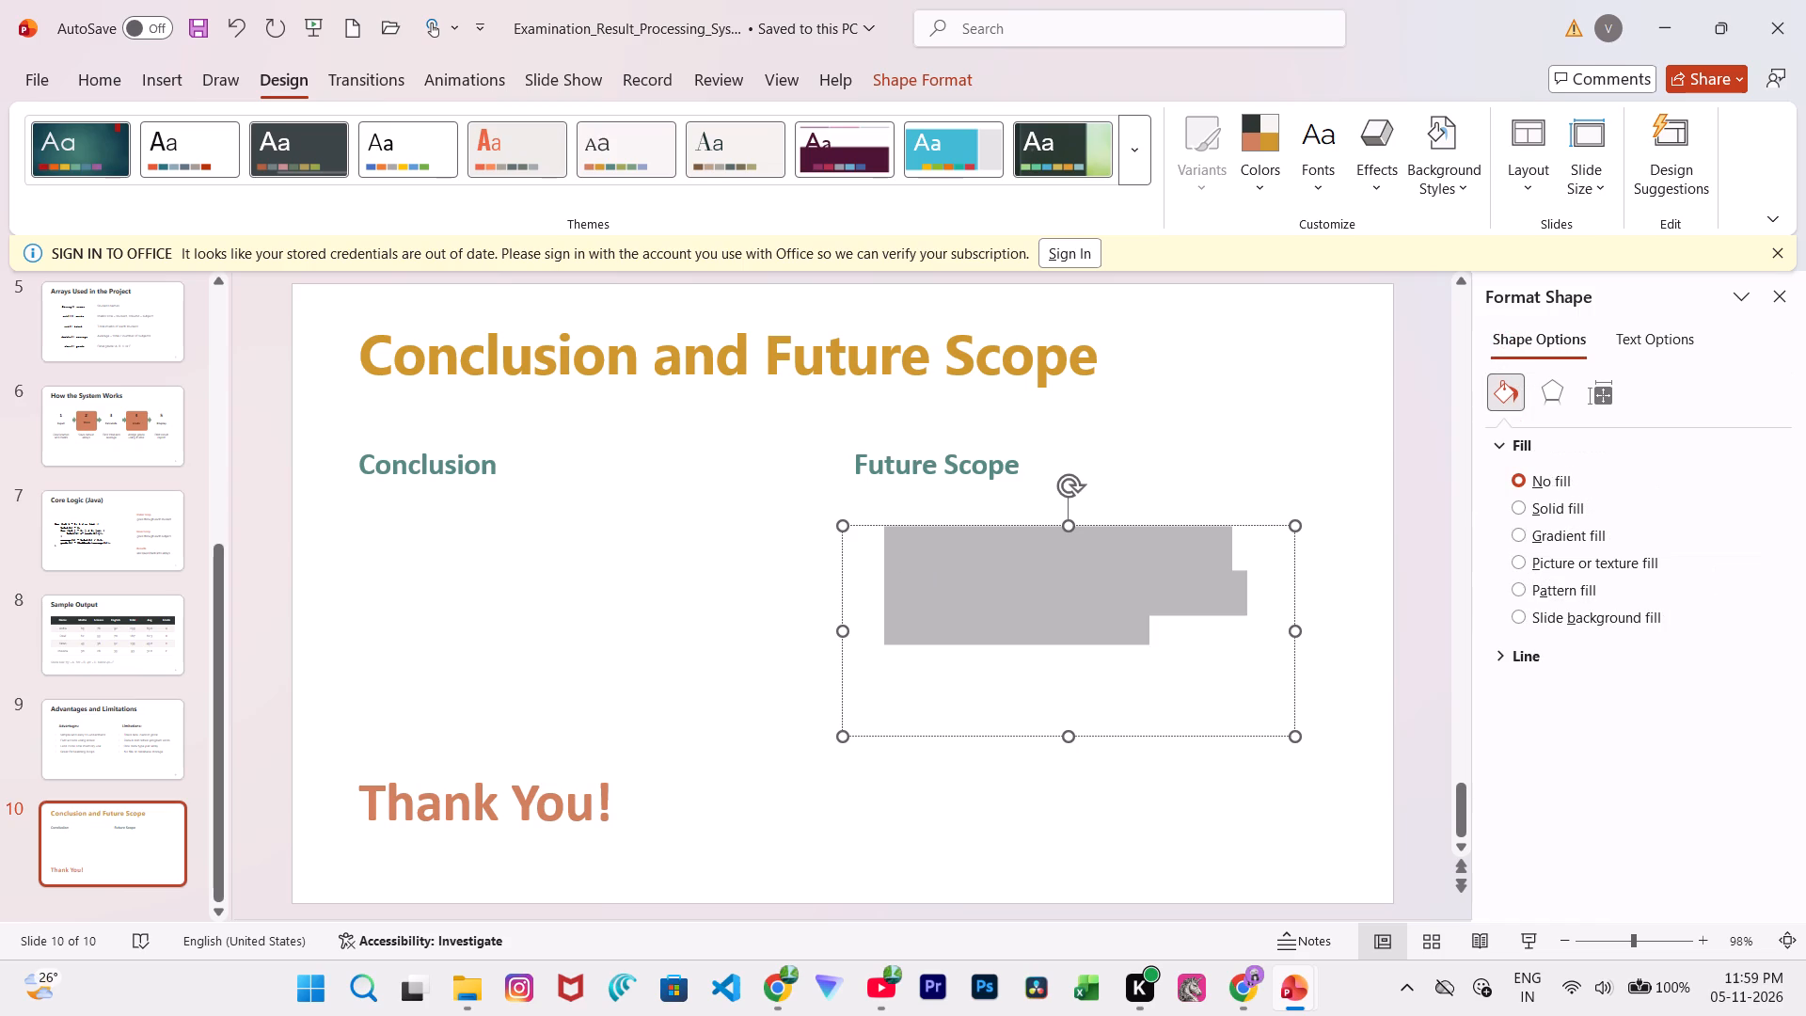
left_click(89, 67)
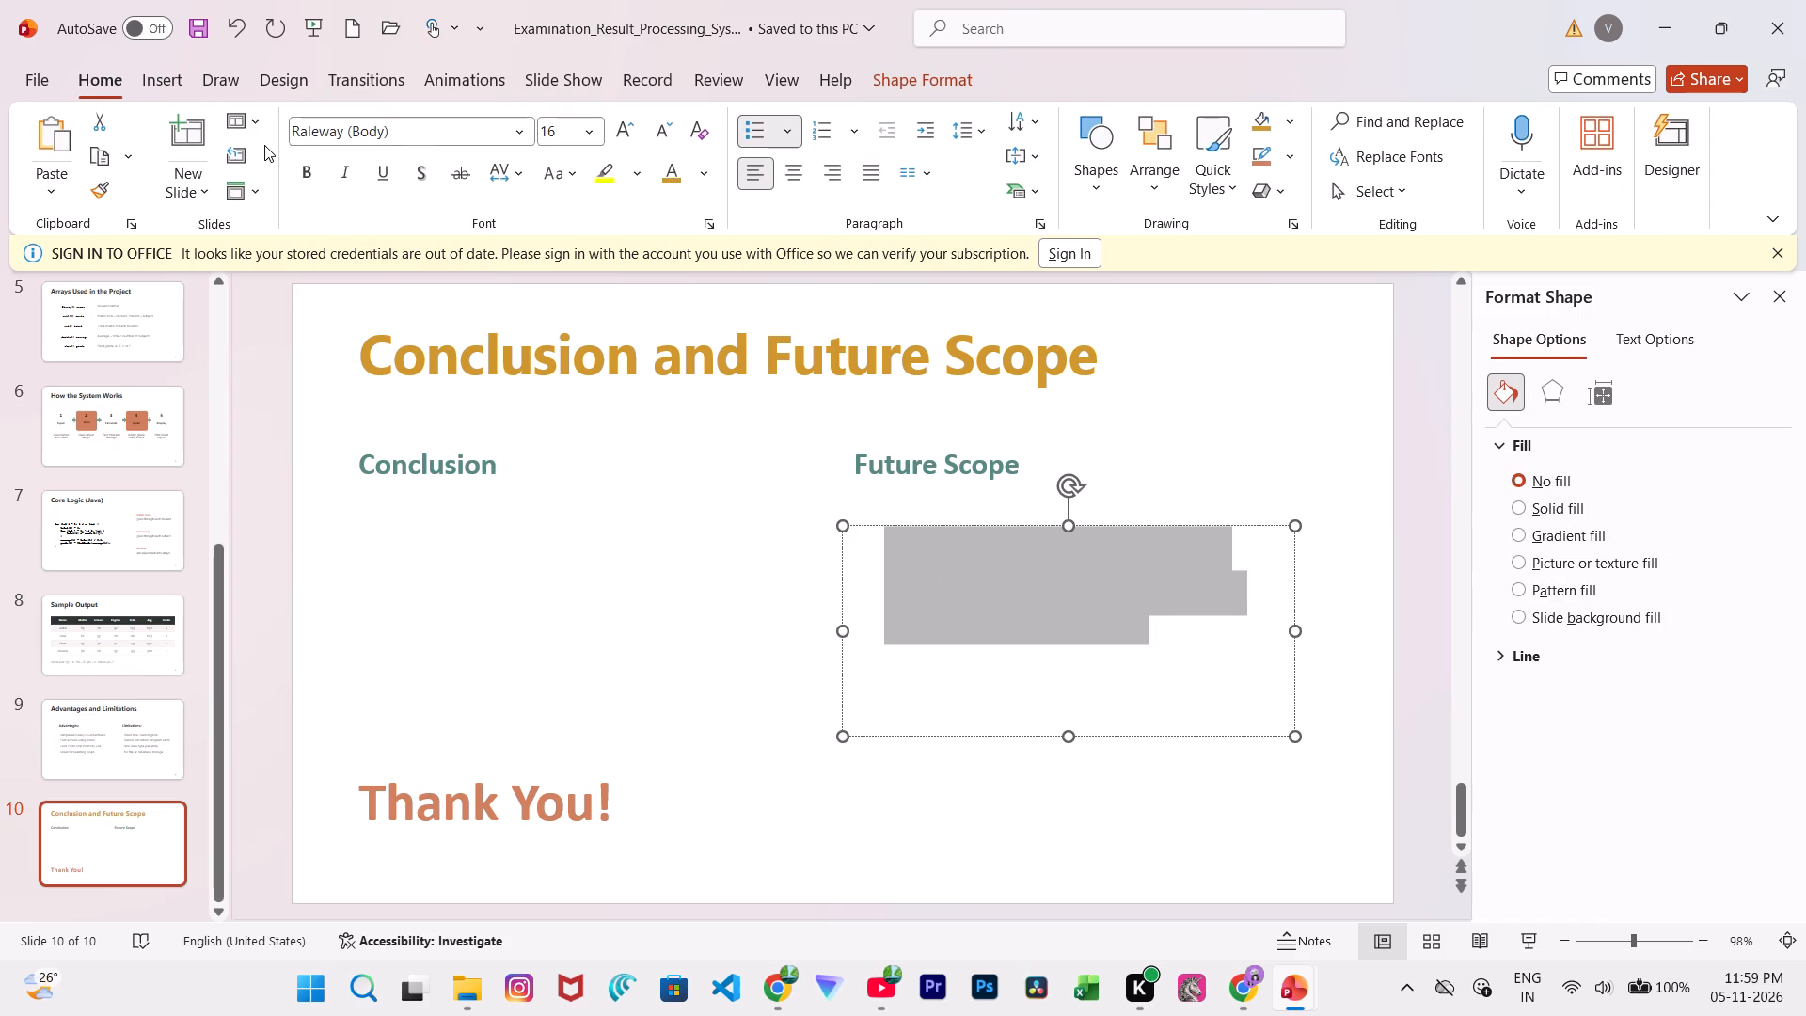
left_click(706, 181)
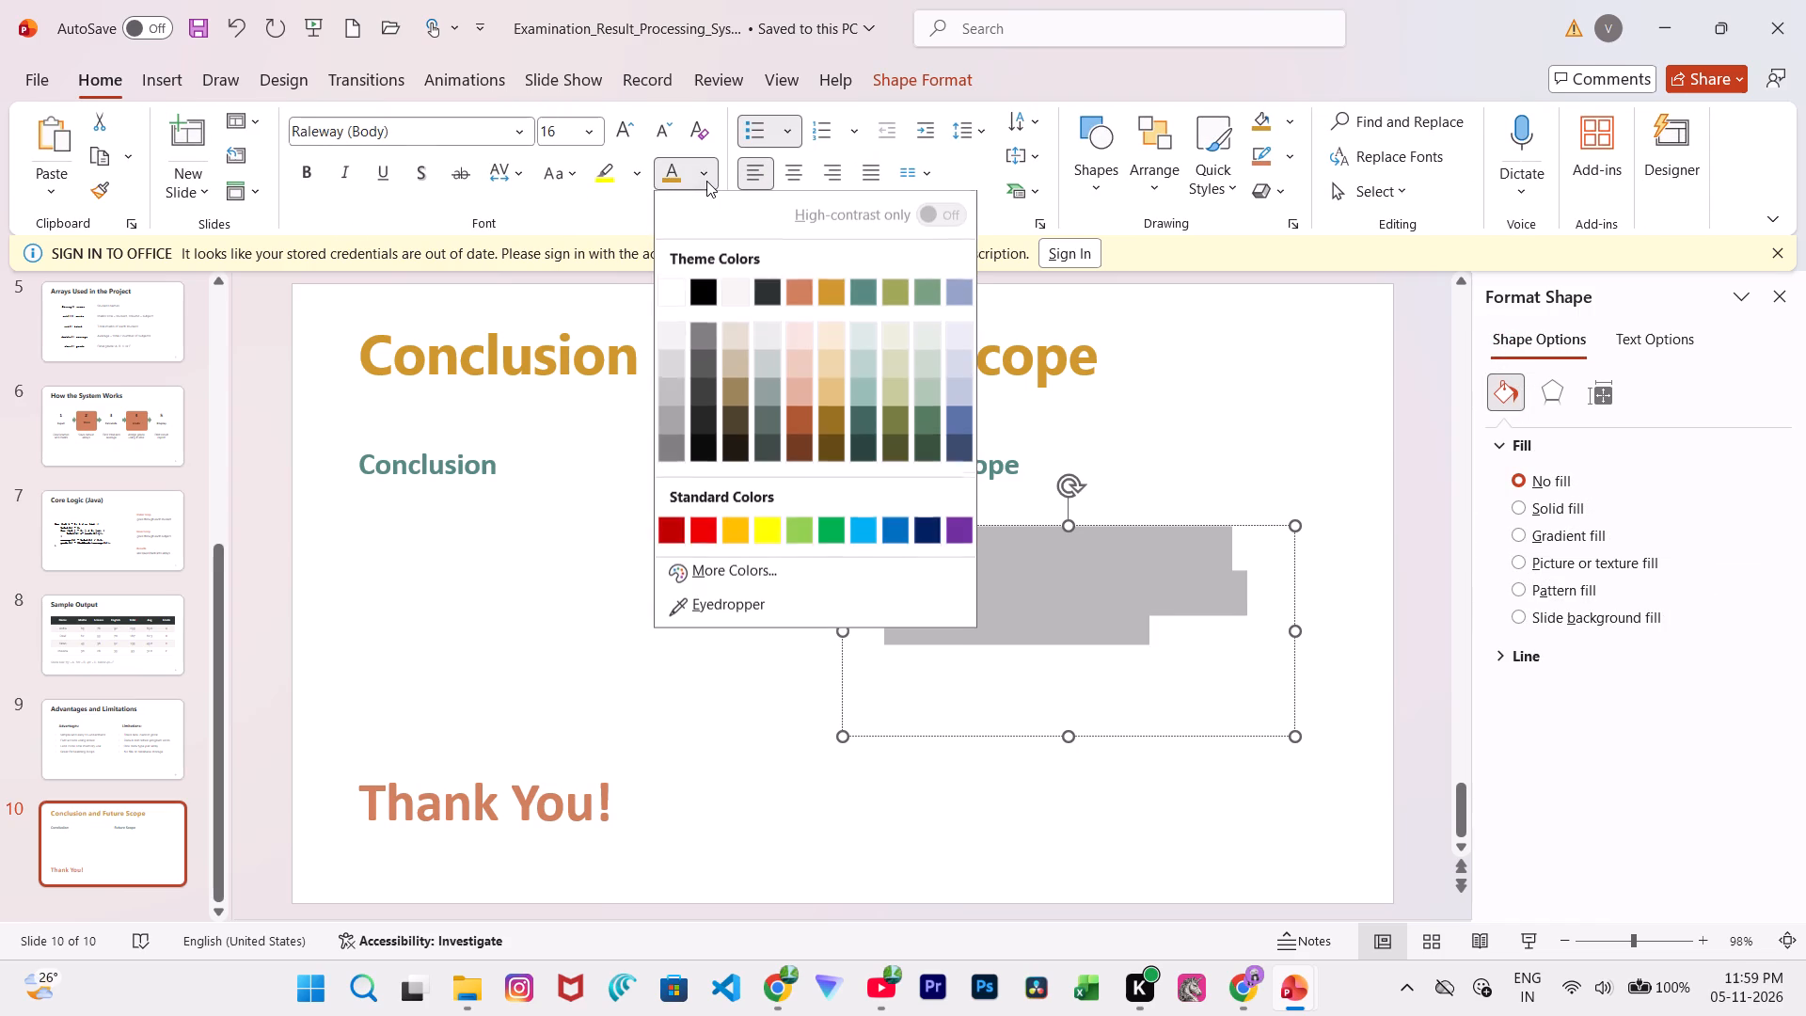
left_click(701, 282)
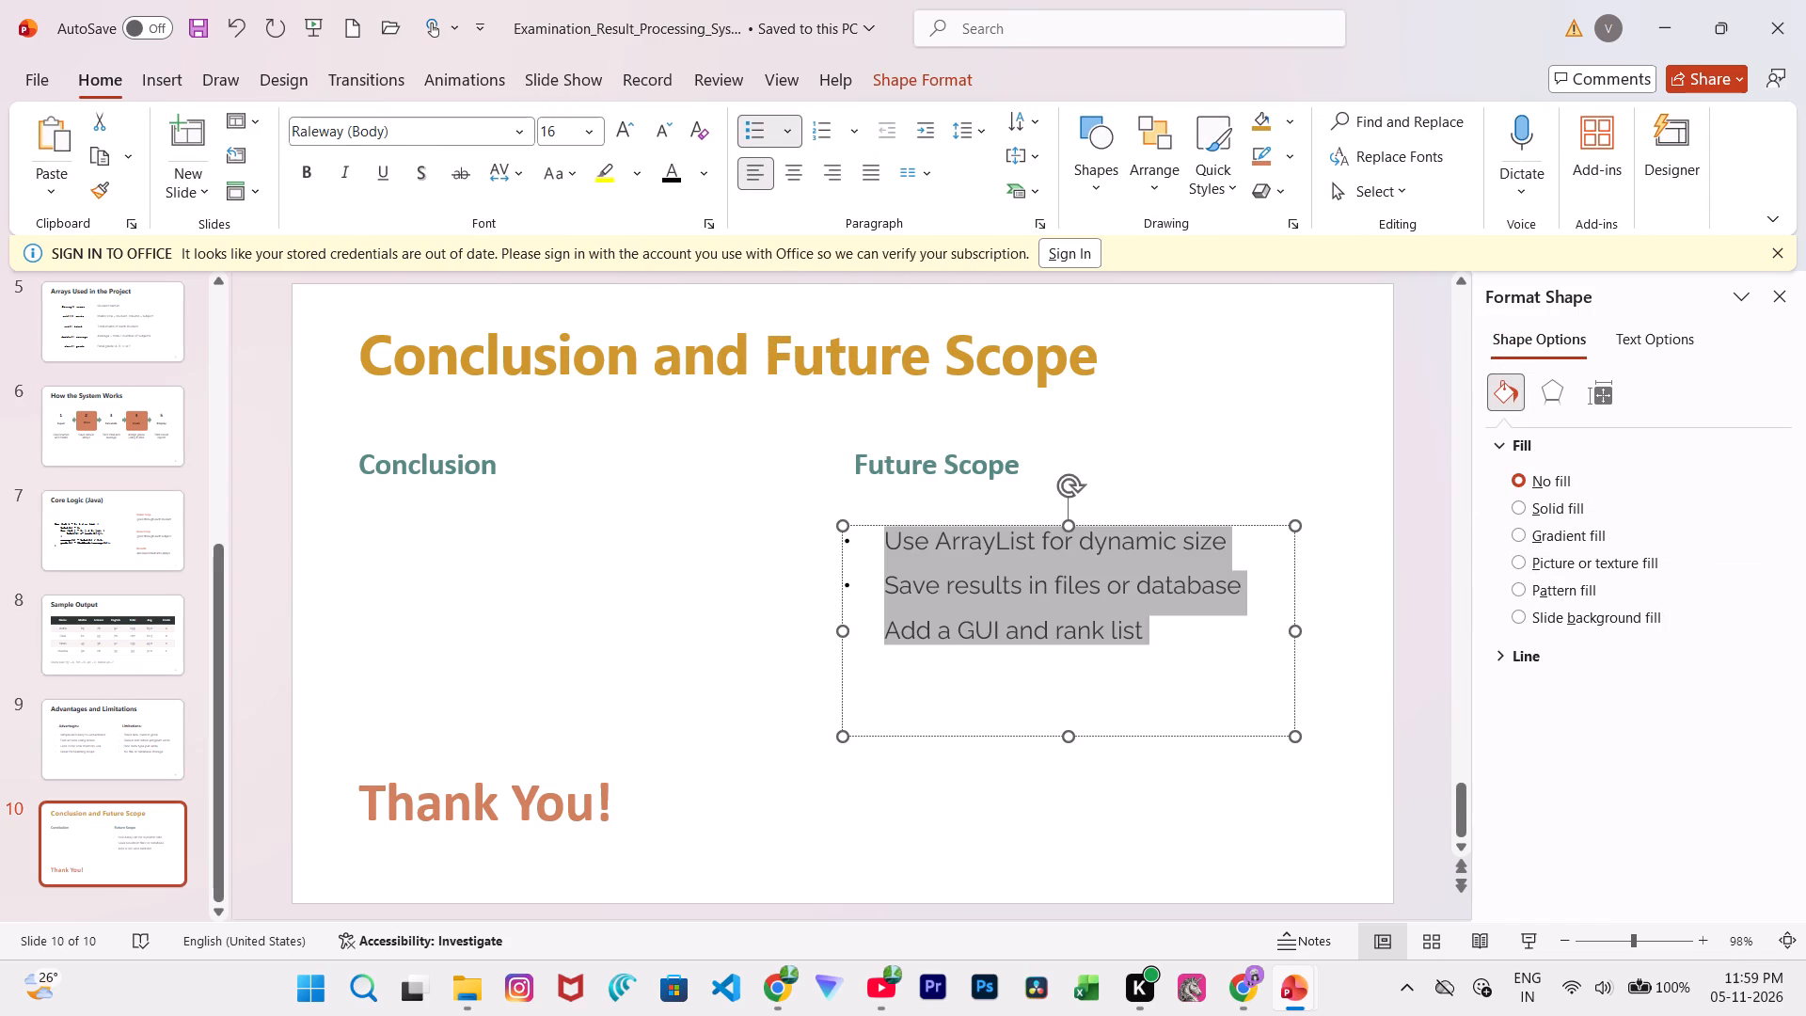
left_click(416, 535)
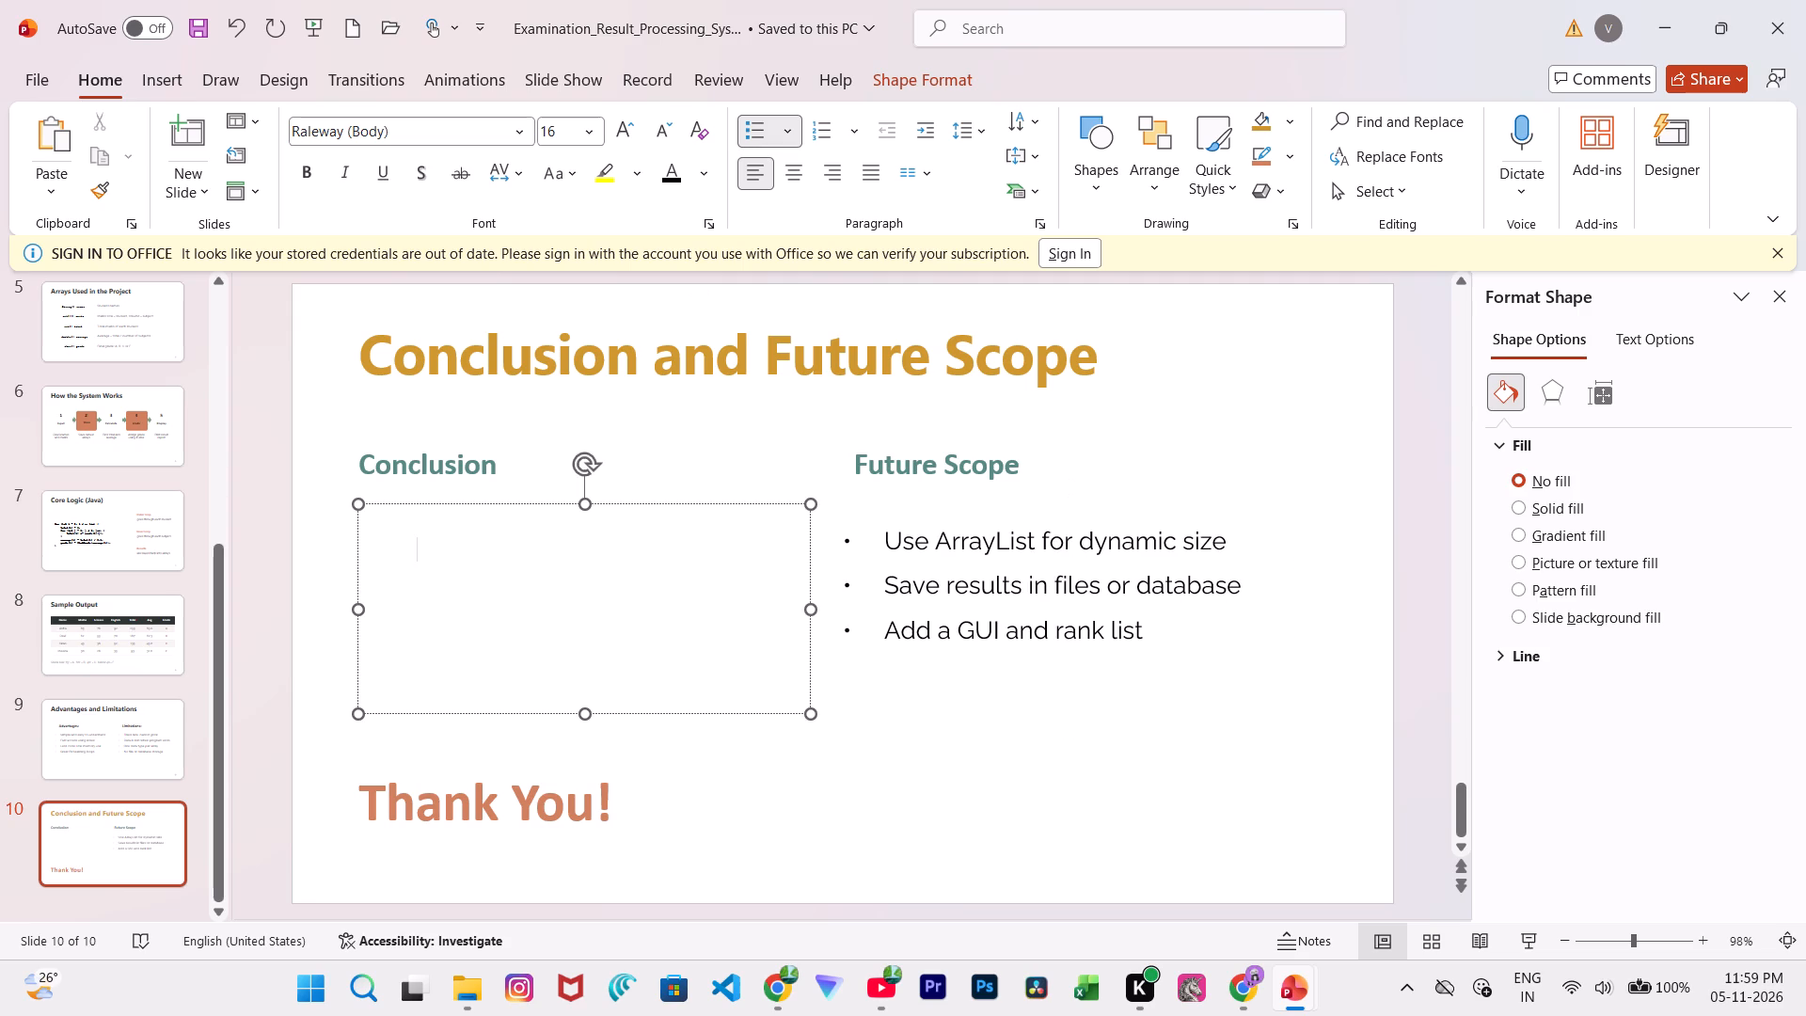
key("ctrl+a")
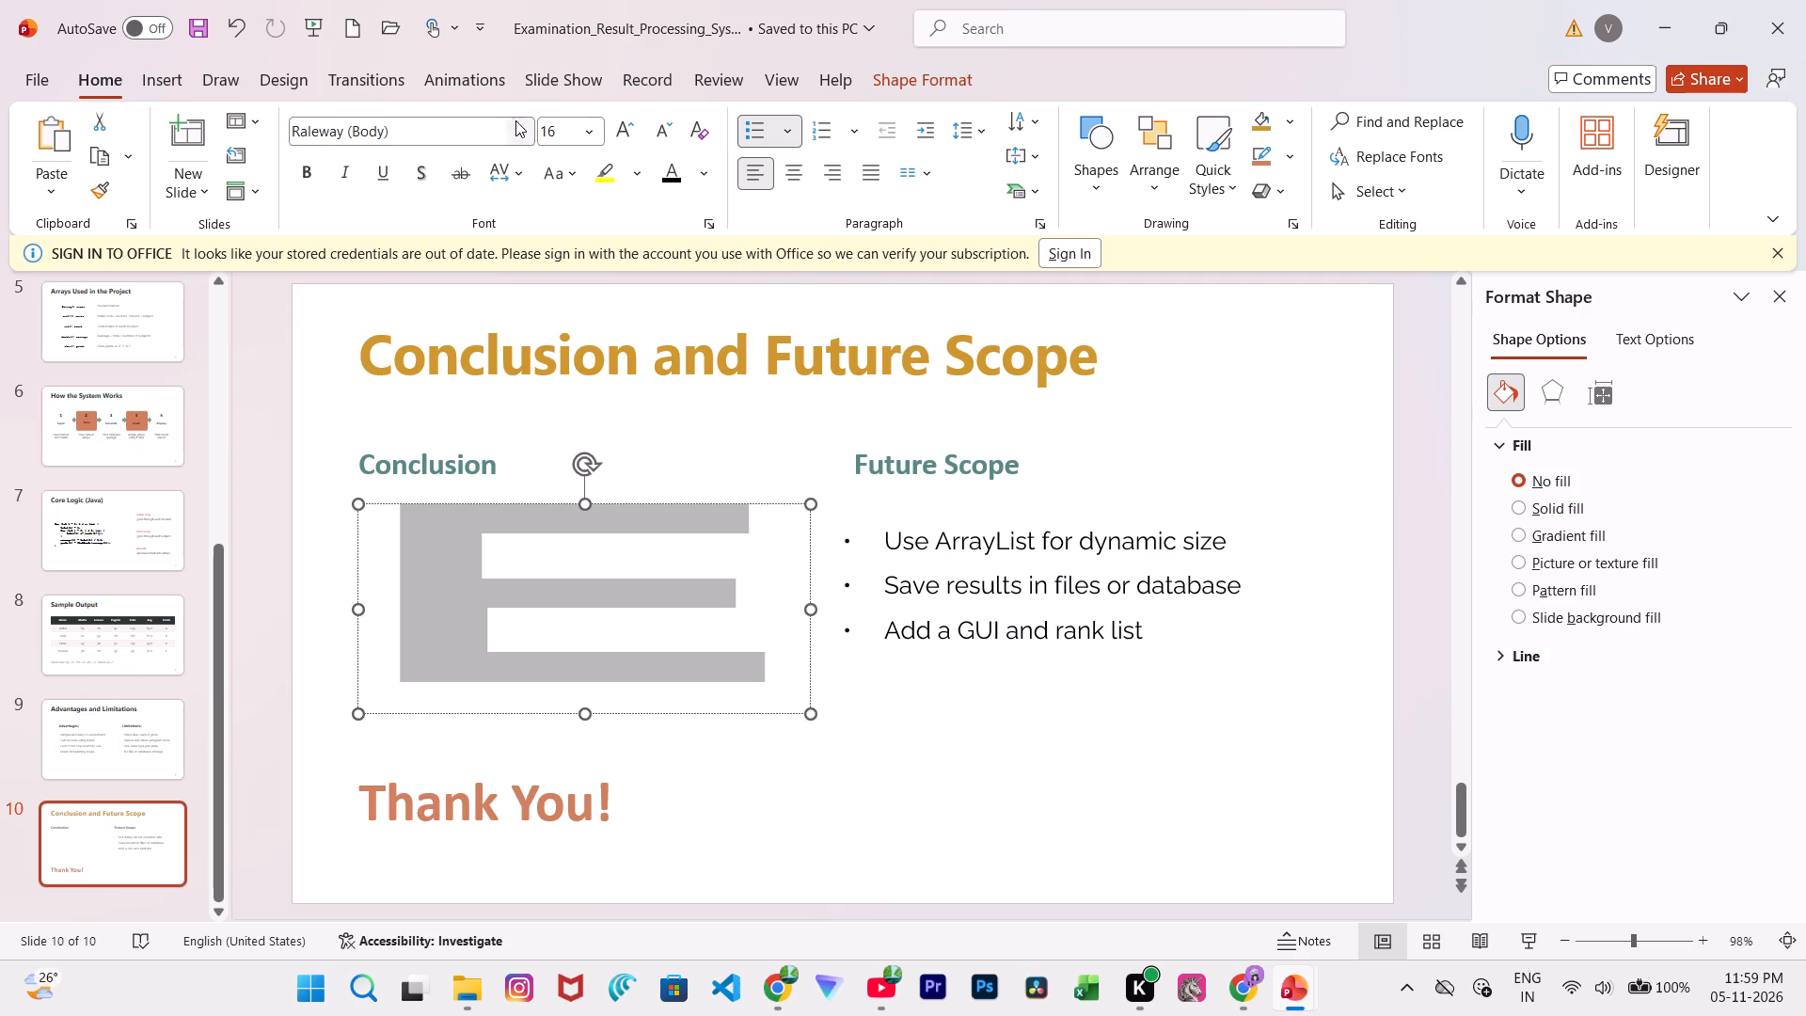
left_click(667, 171)
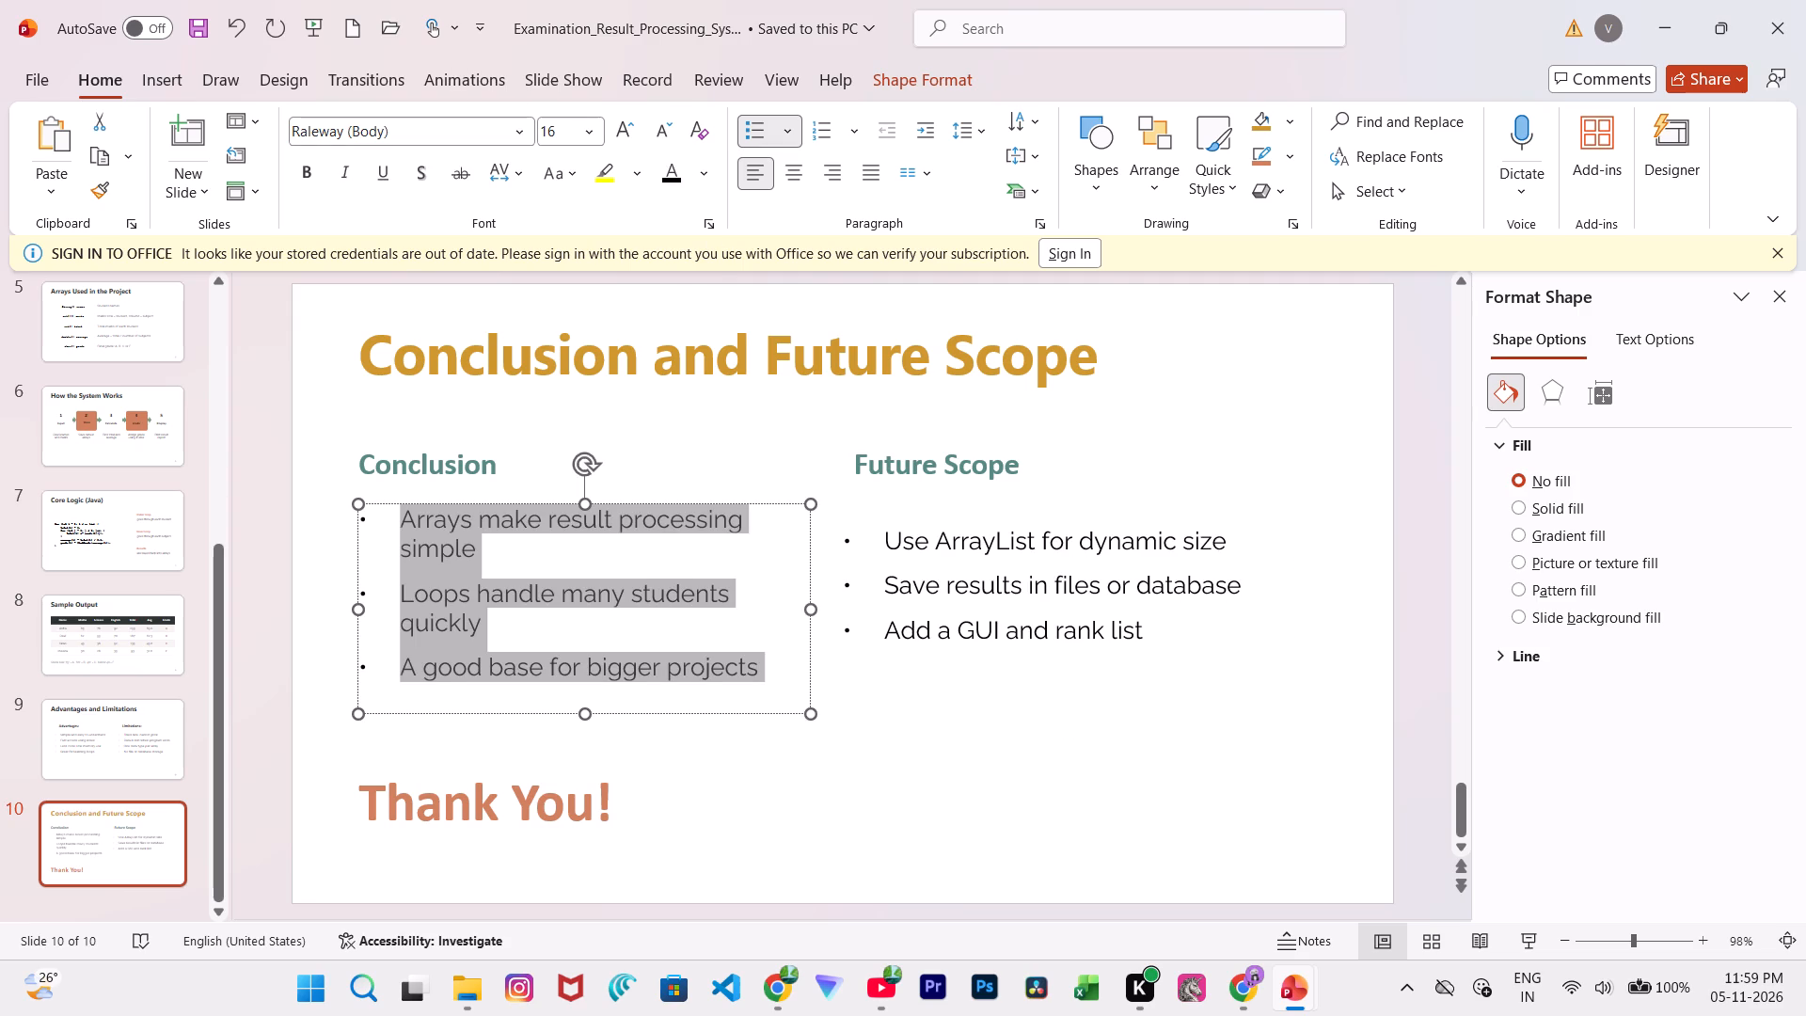
left_click(889, 708)
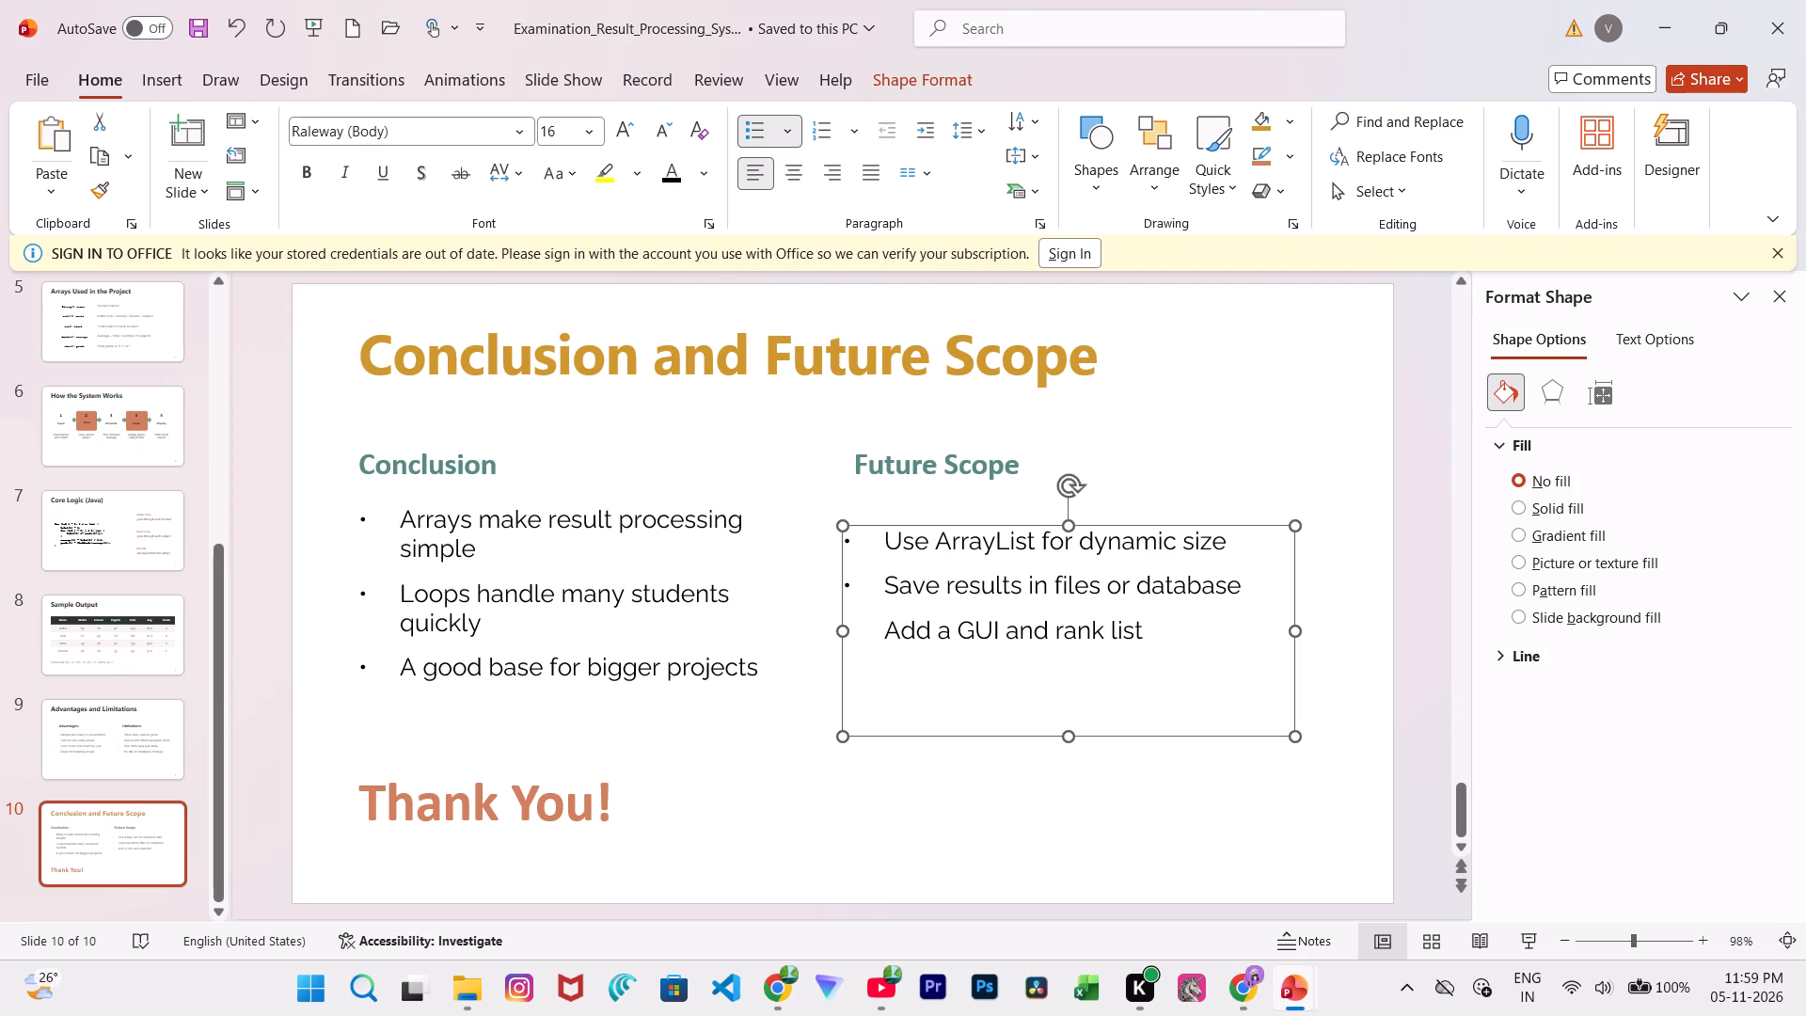
Change the font of the Future Scope and Conclusion headings to Amasis MT Pro Black.
left_click(934, 472)
key("ctrl+a")
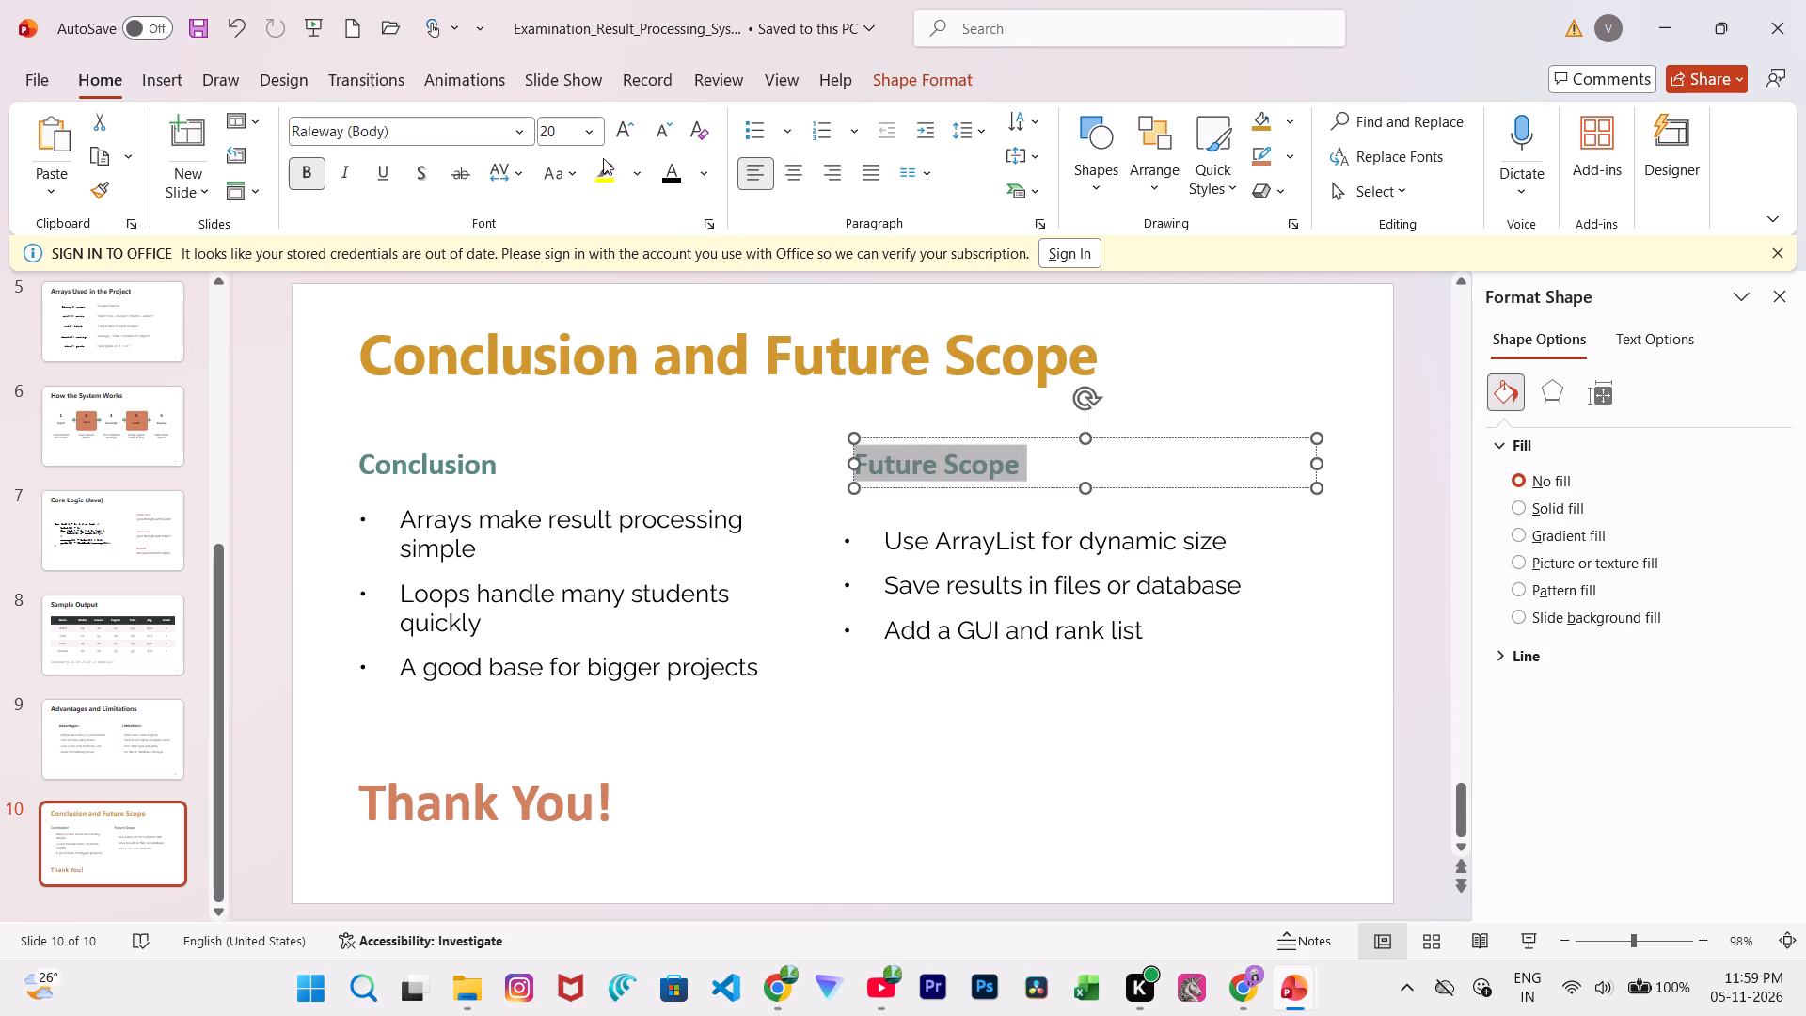
left_click(509, 127)
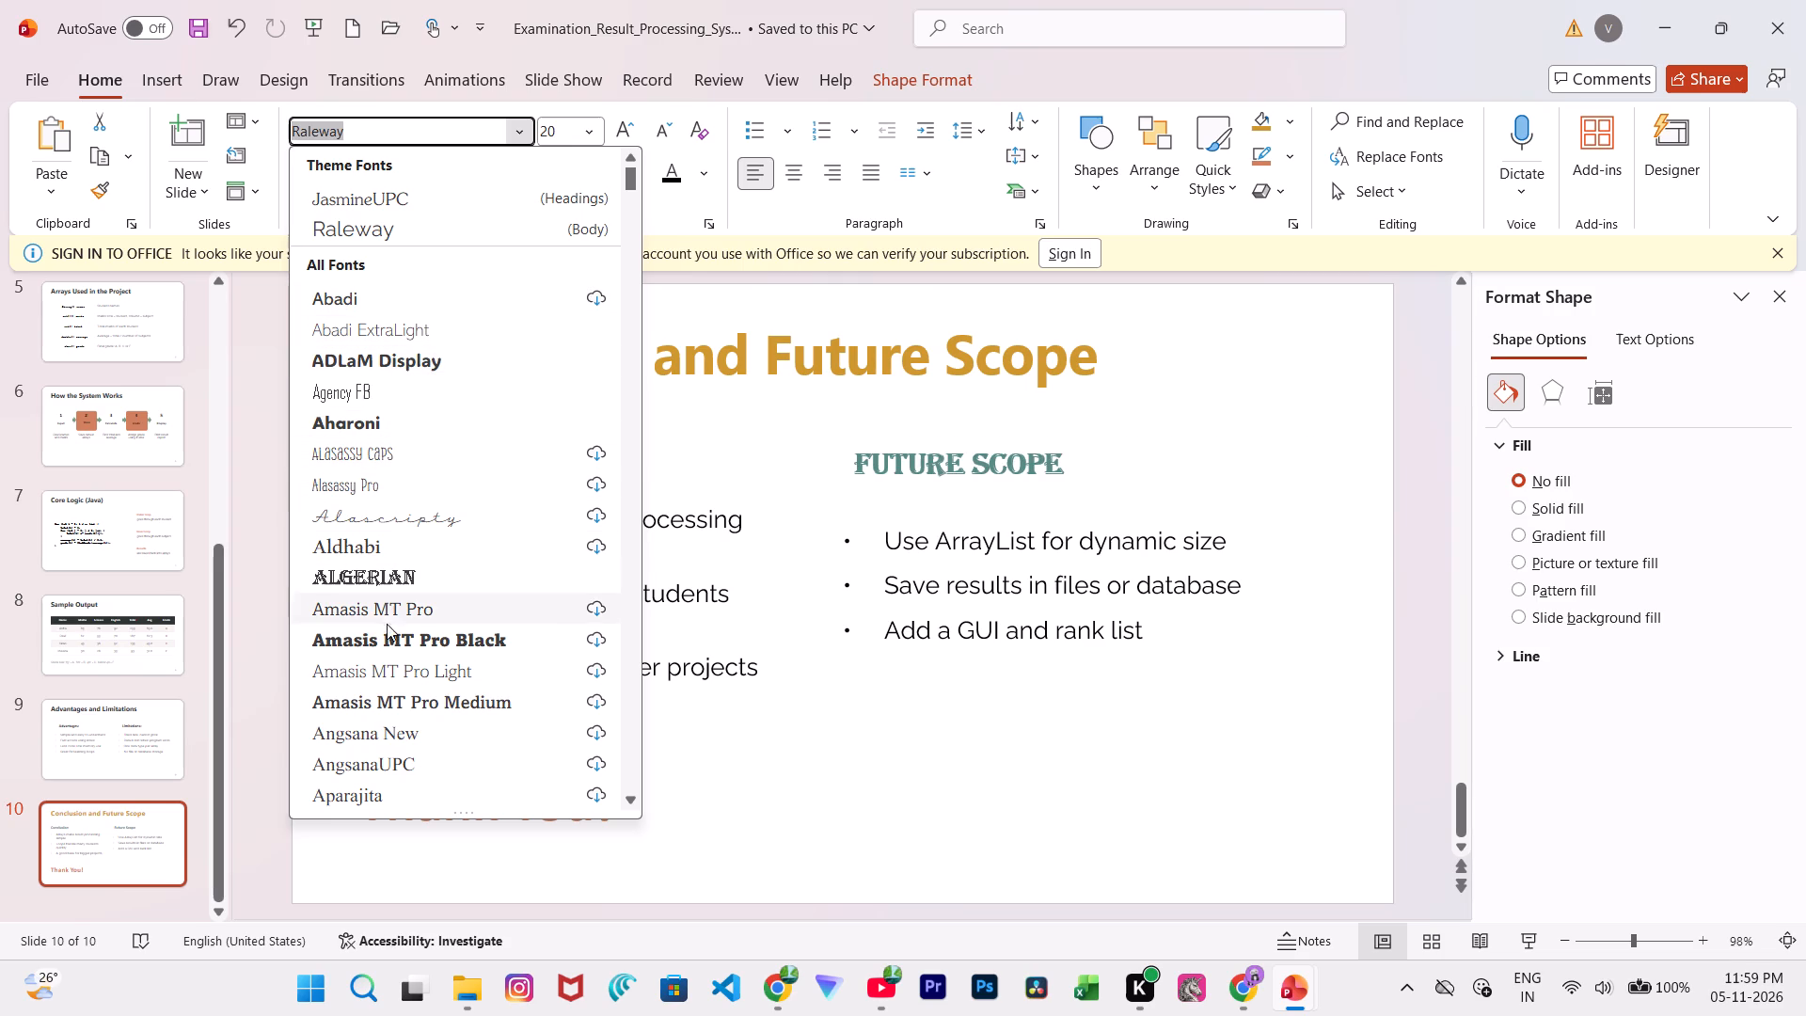
left_click(476, 646)
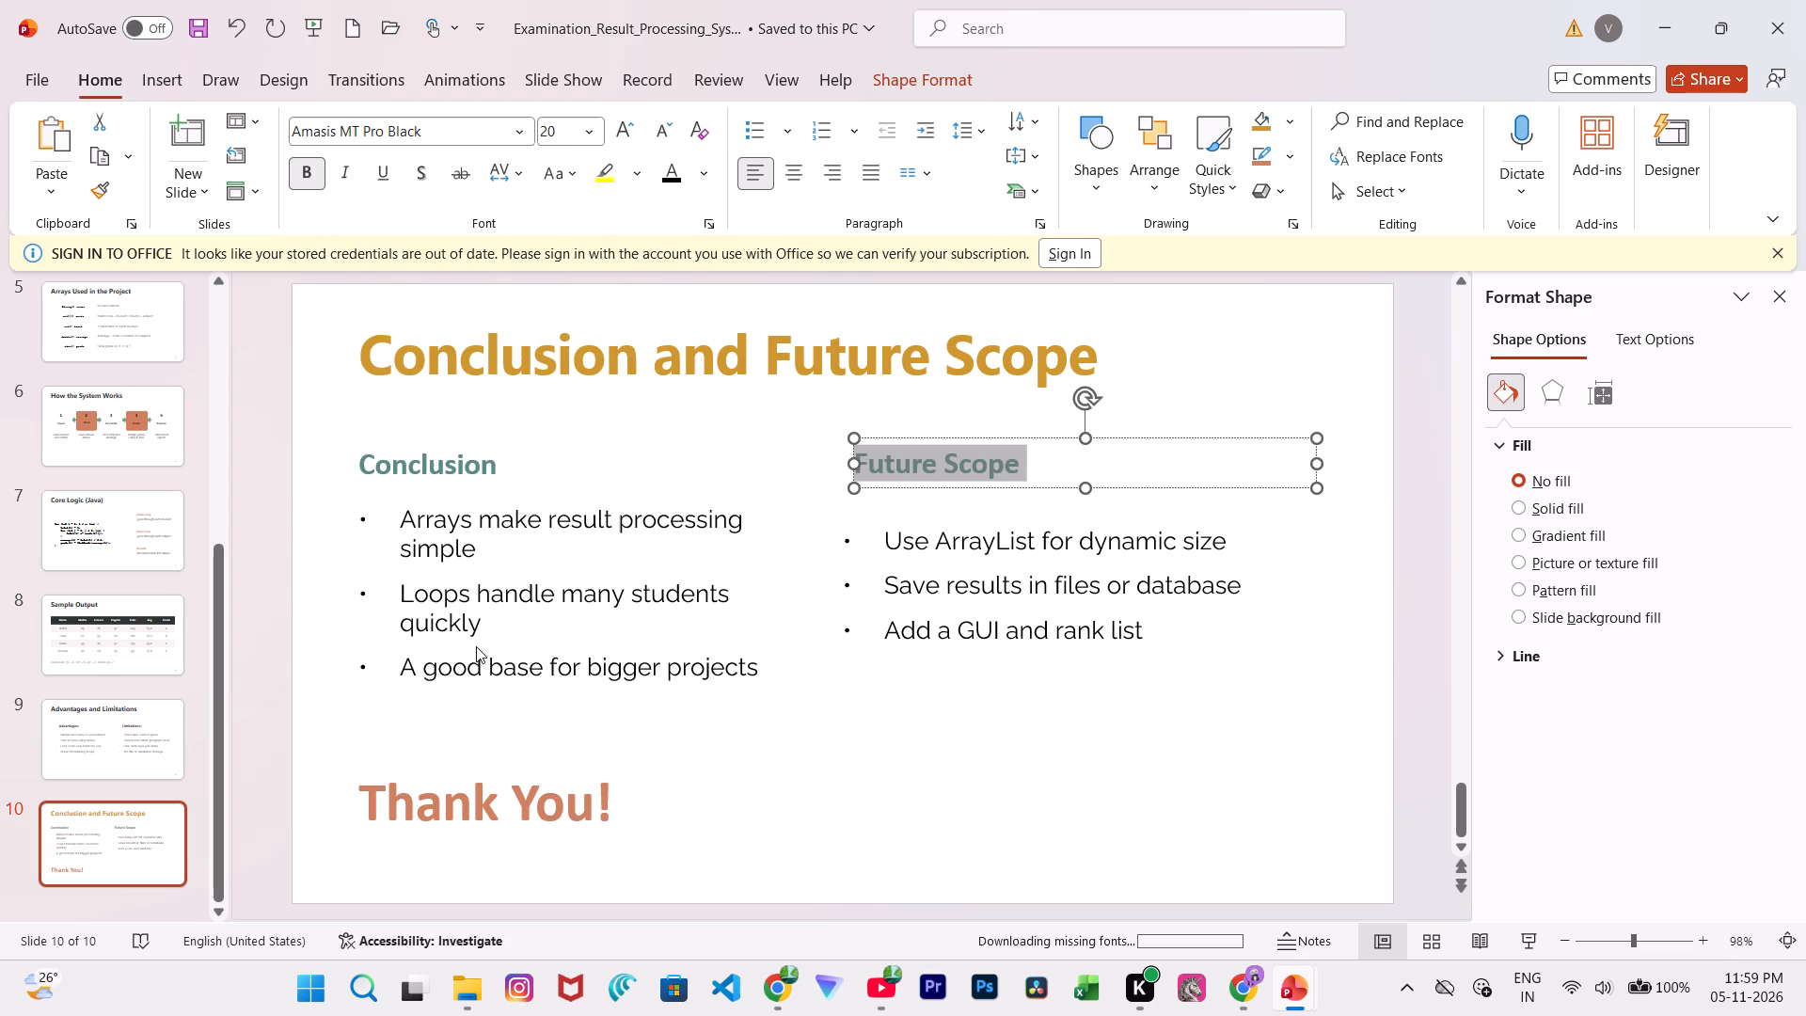
left_click_drag(492, 463, 382, 462)
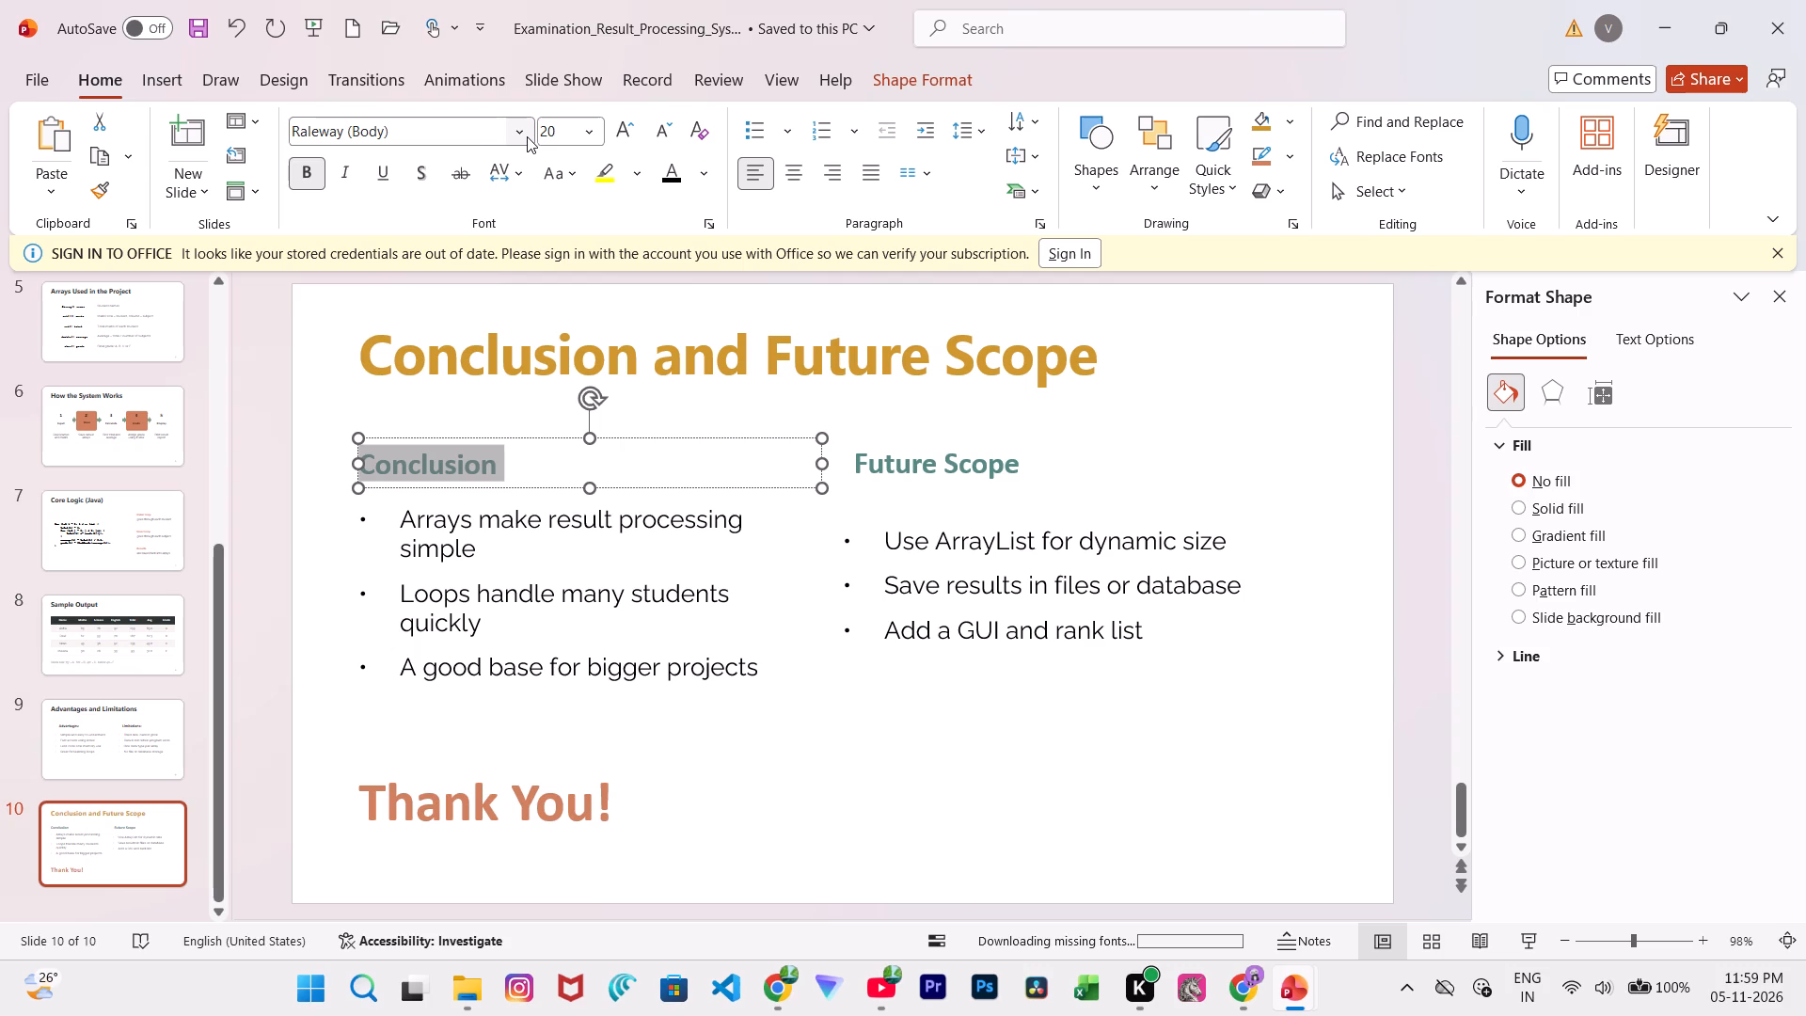
left_click(527, 136)
left_click(452, 297)
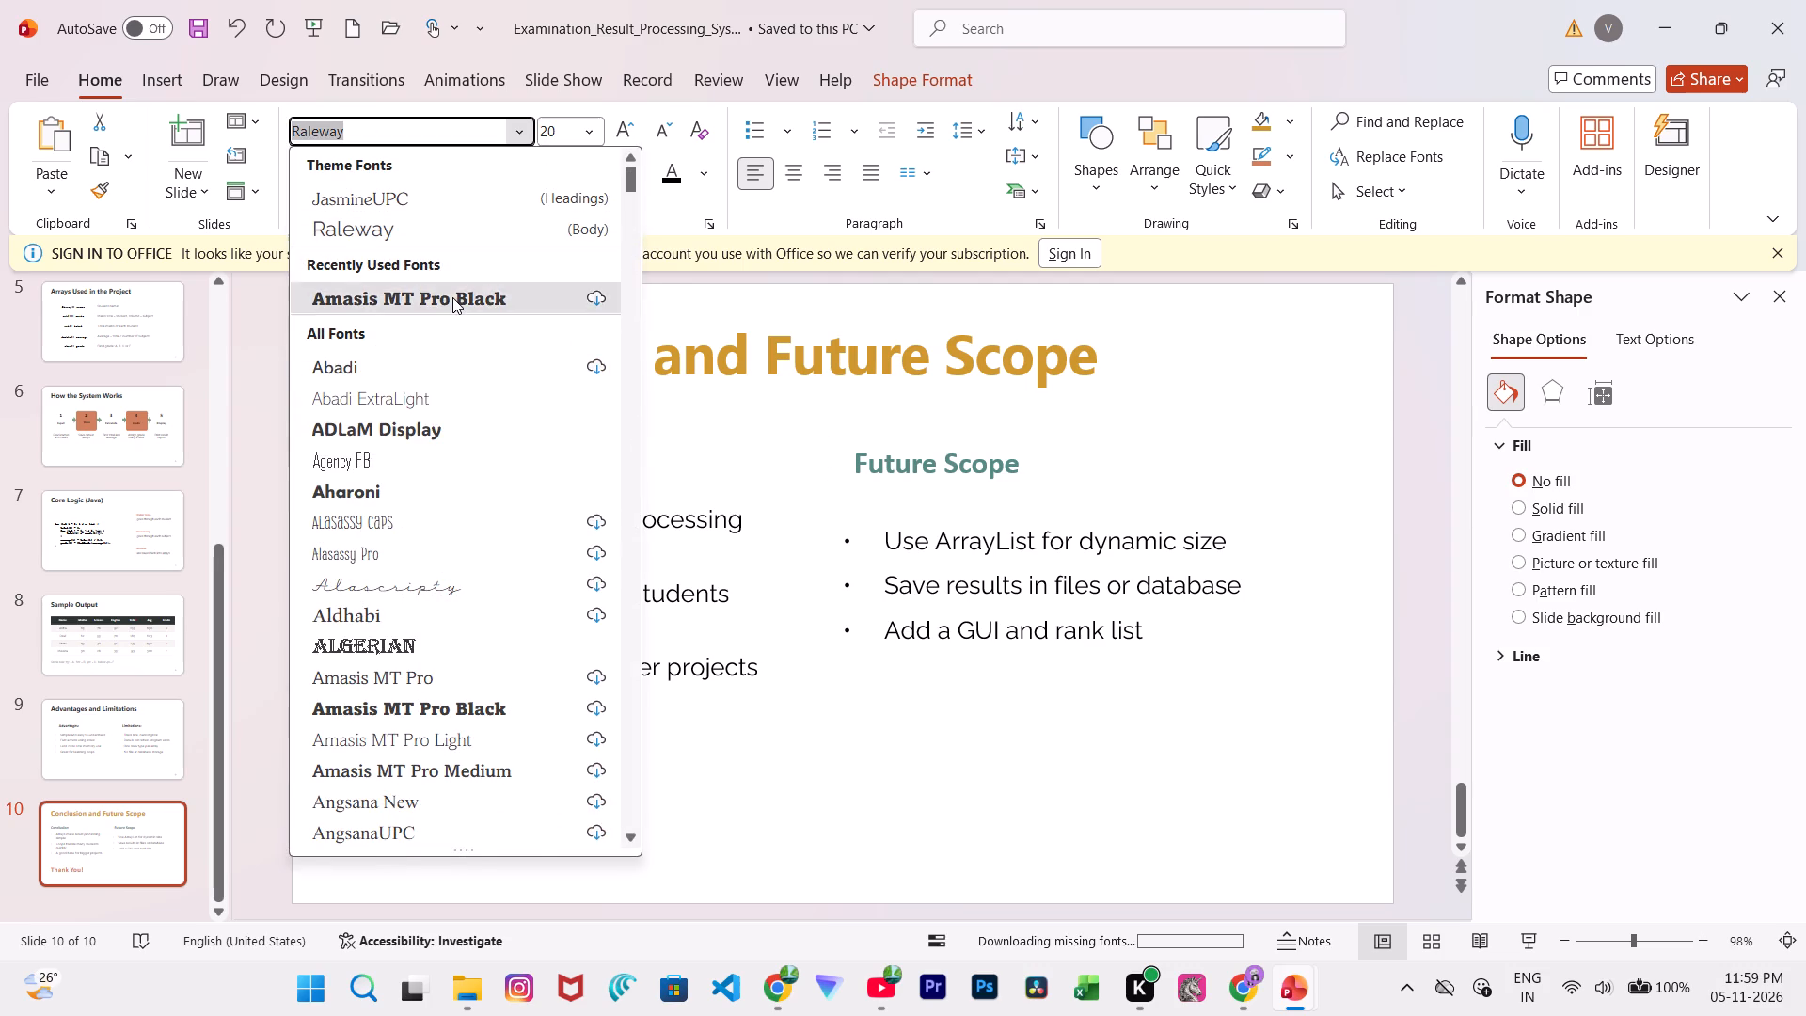
Add a colon at the end of the Conclusion and Future Scope headings.
left_click(507, 458)
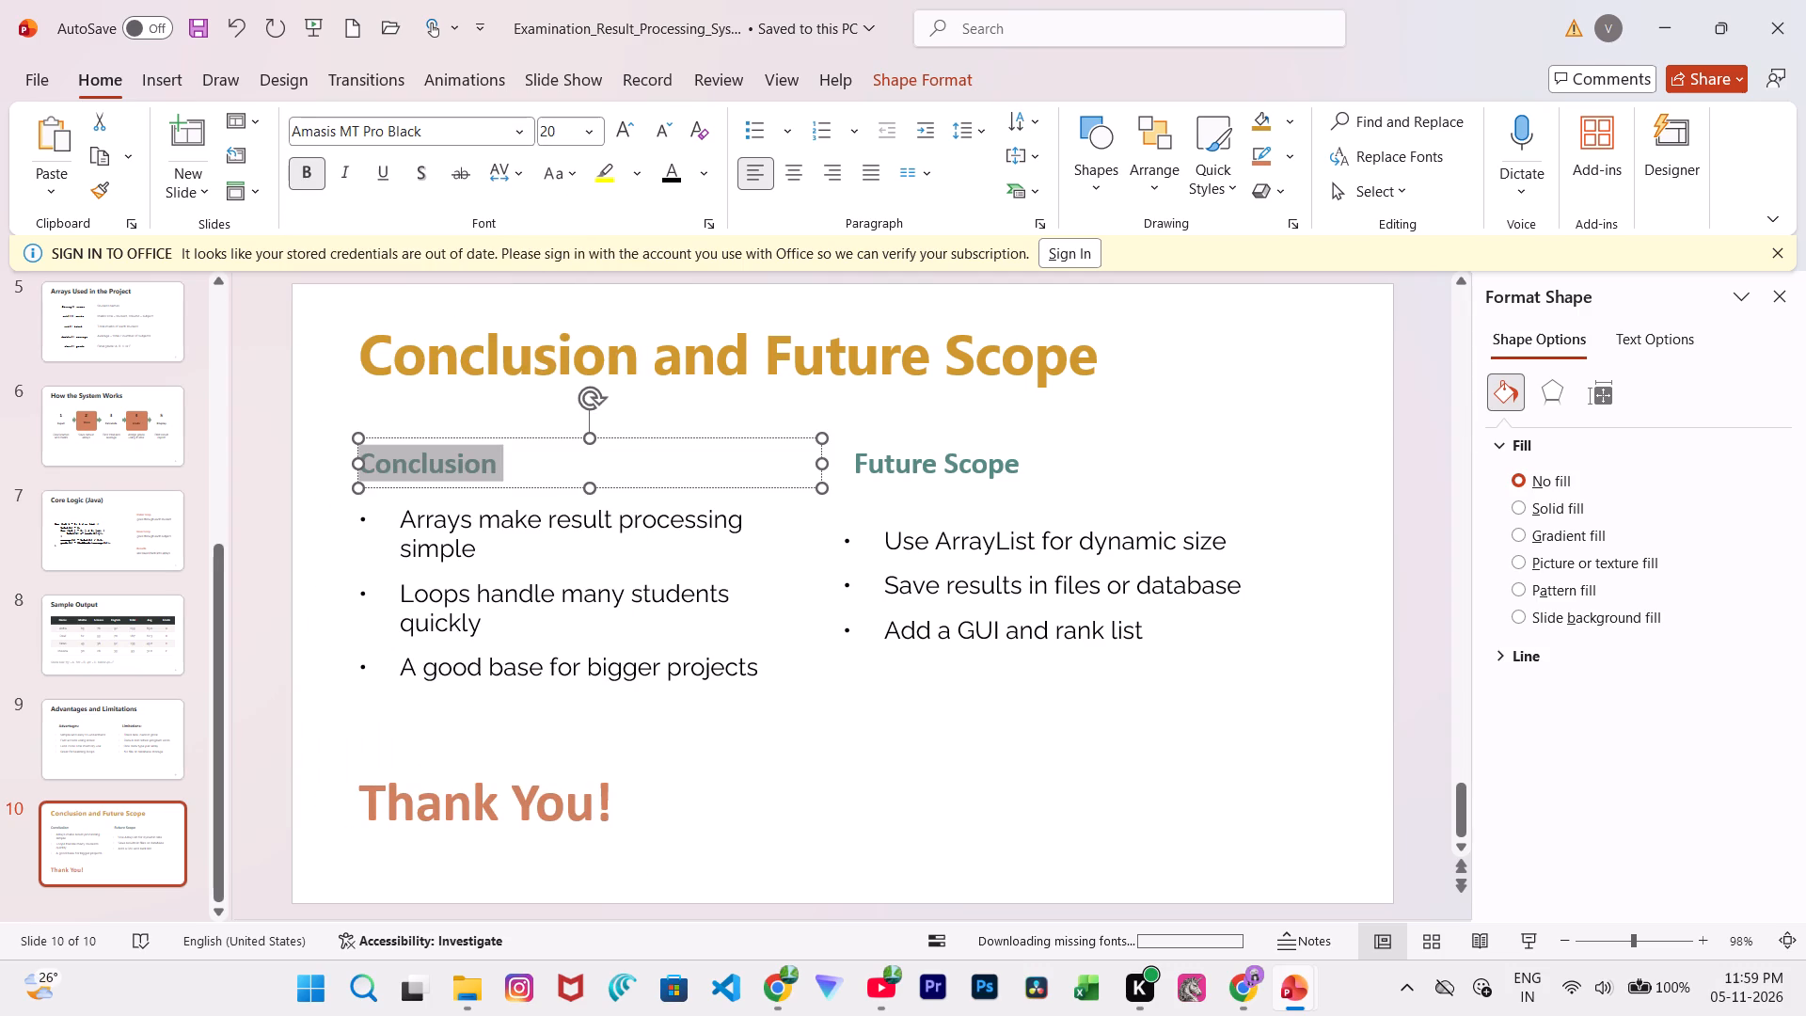
left_click(501, 463)
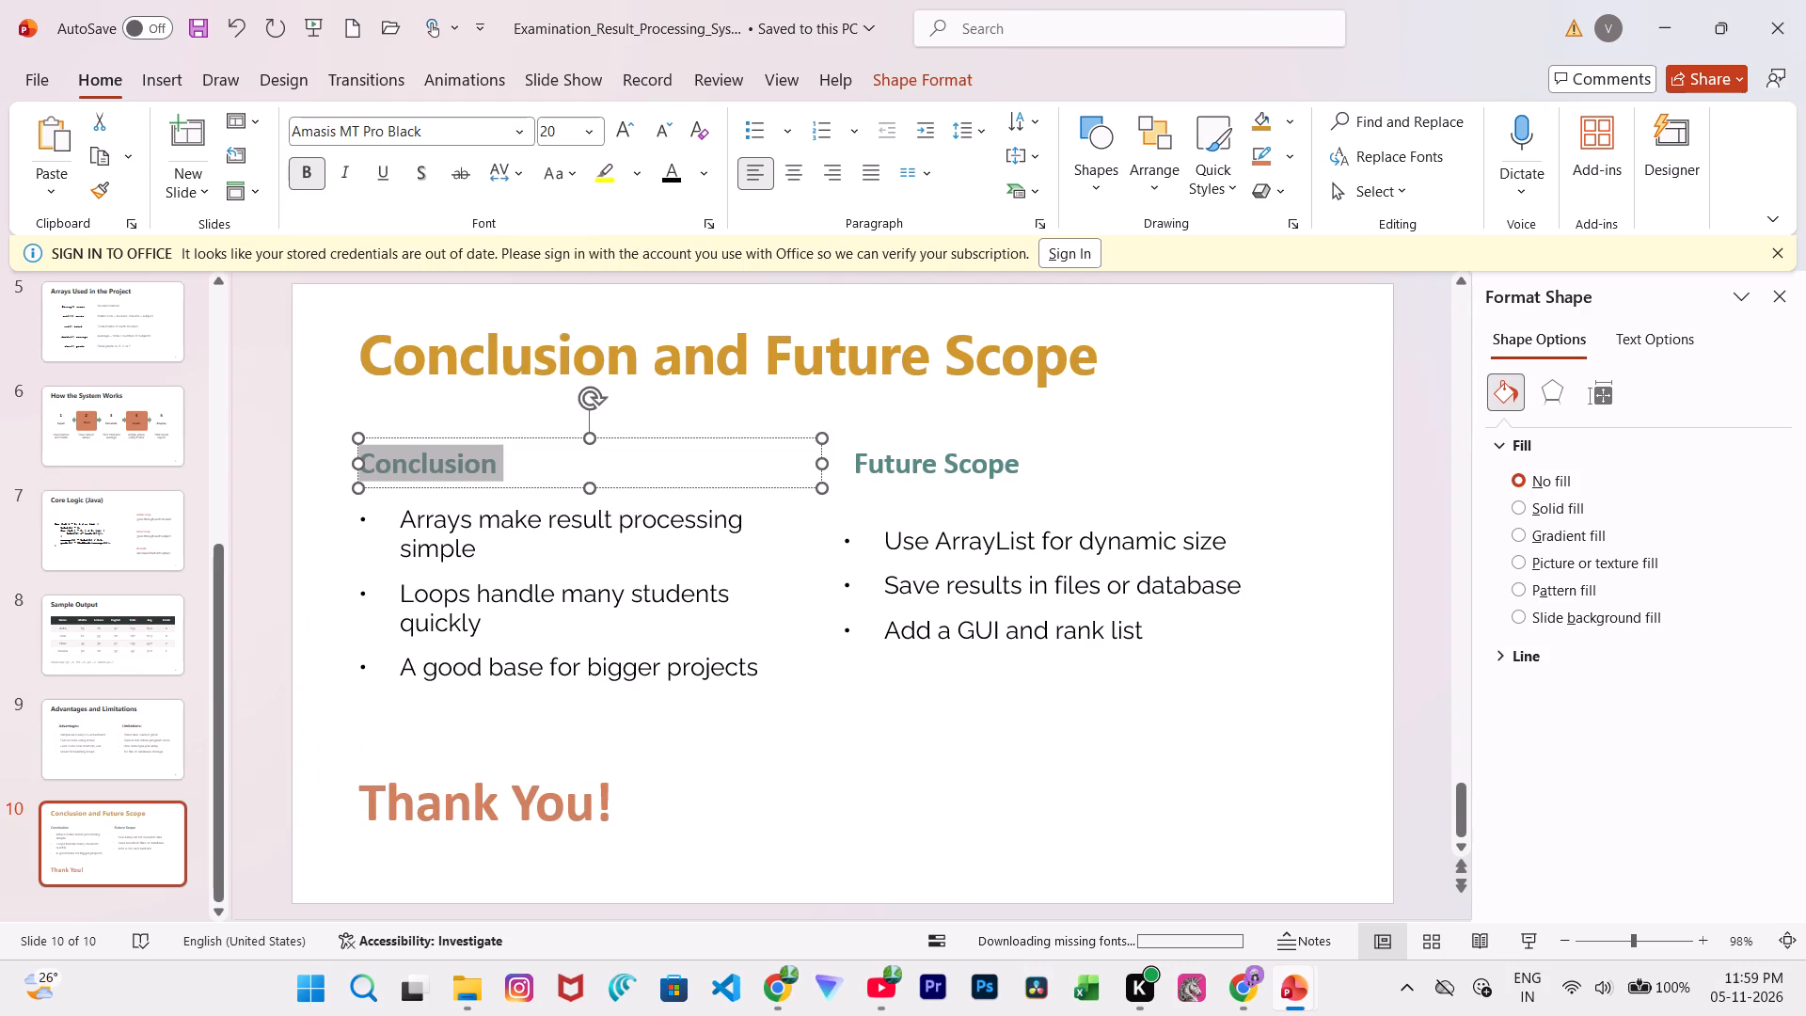
left_click(494, 472)
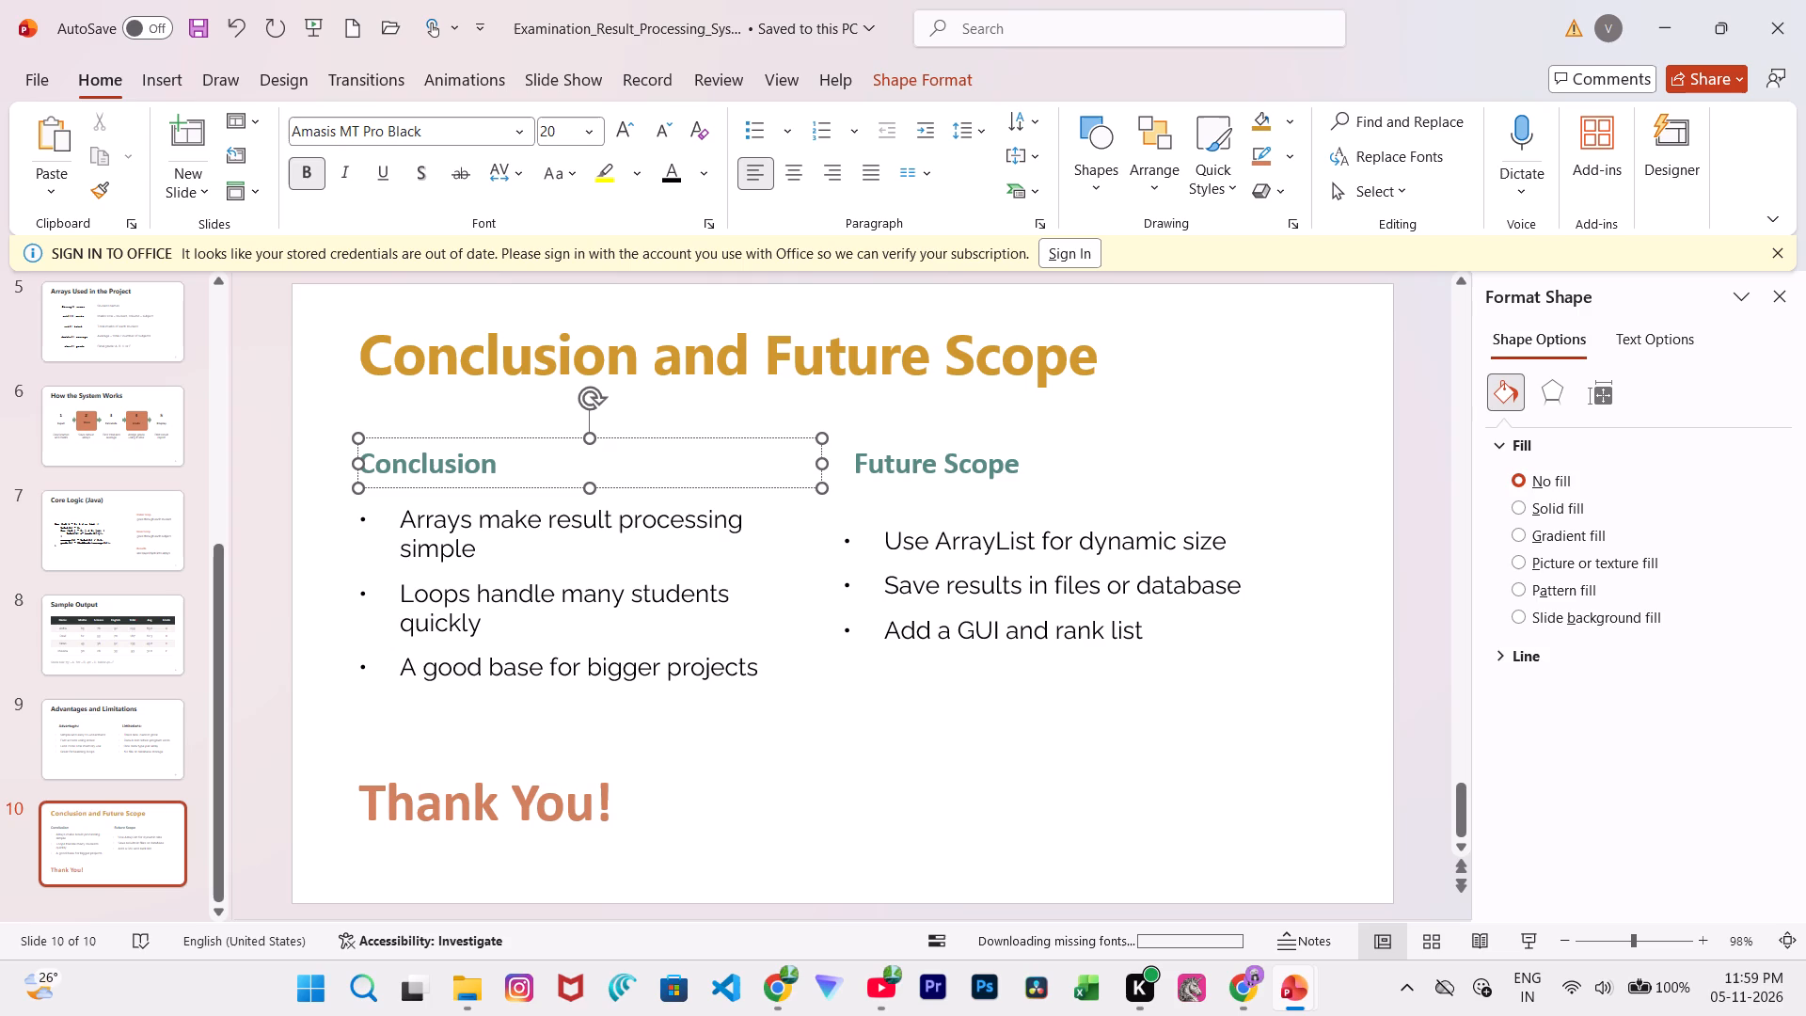
key("shift+colon")
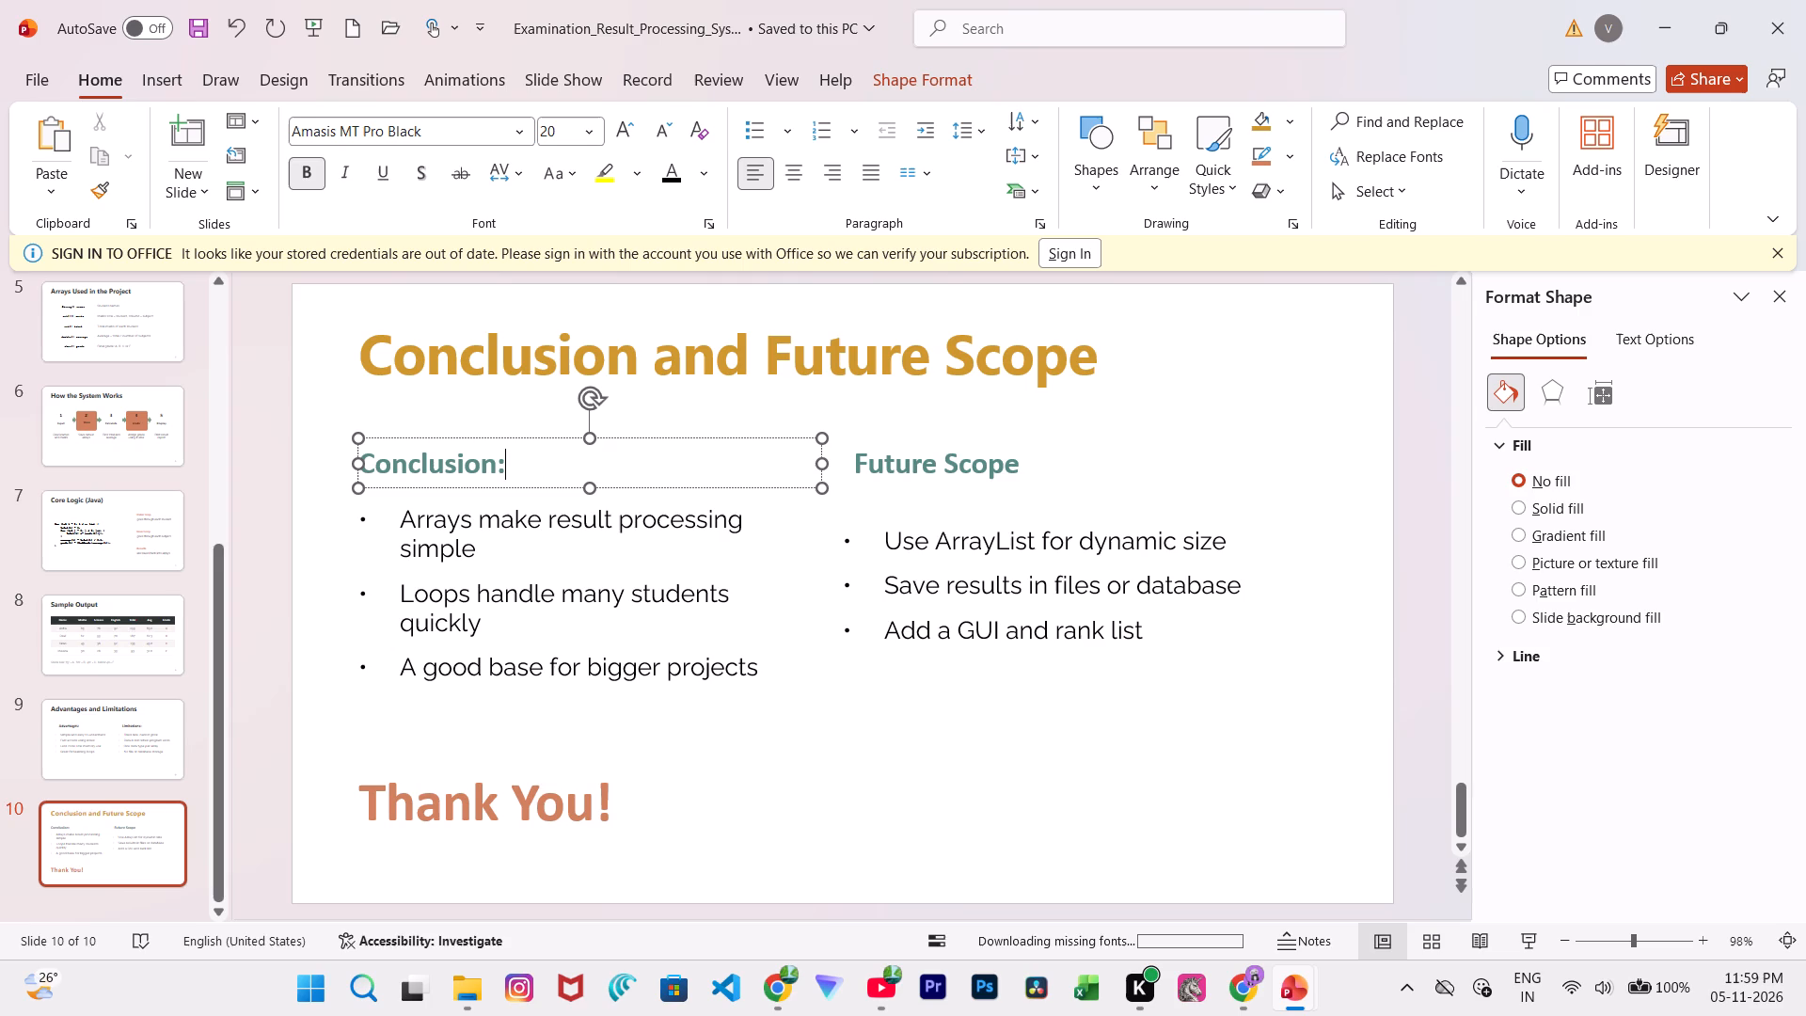
left_click(1002, 467)
key("Right")
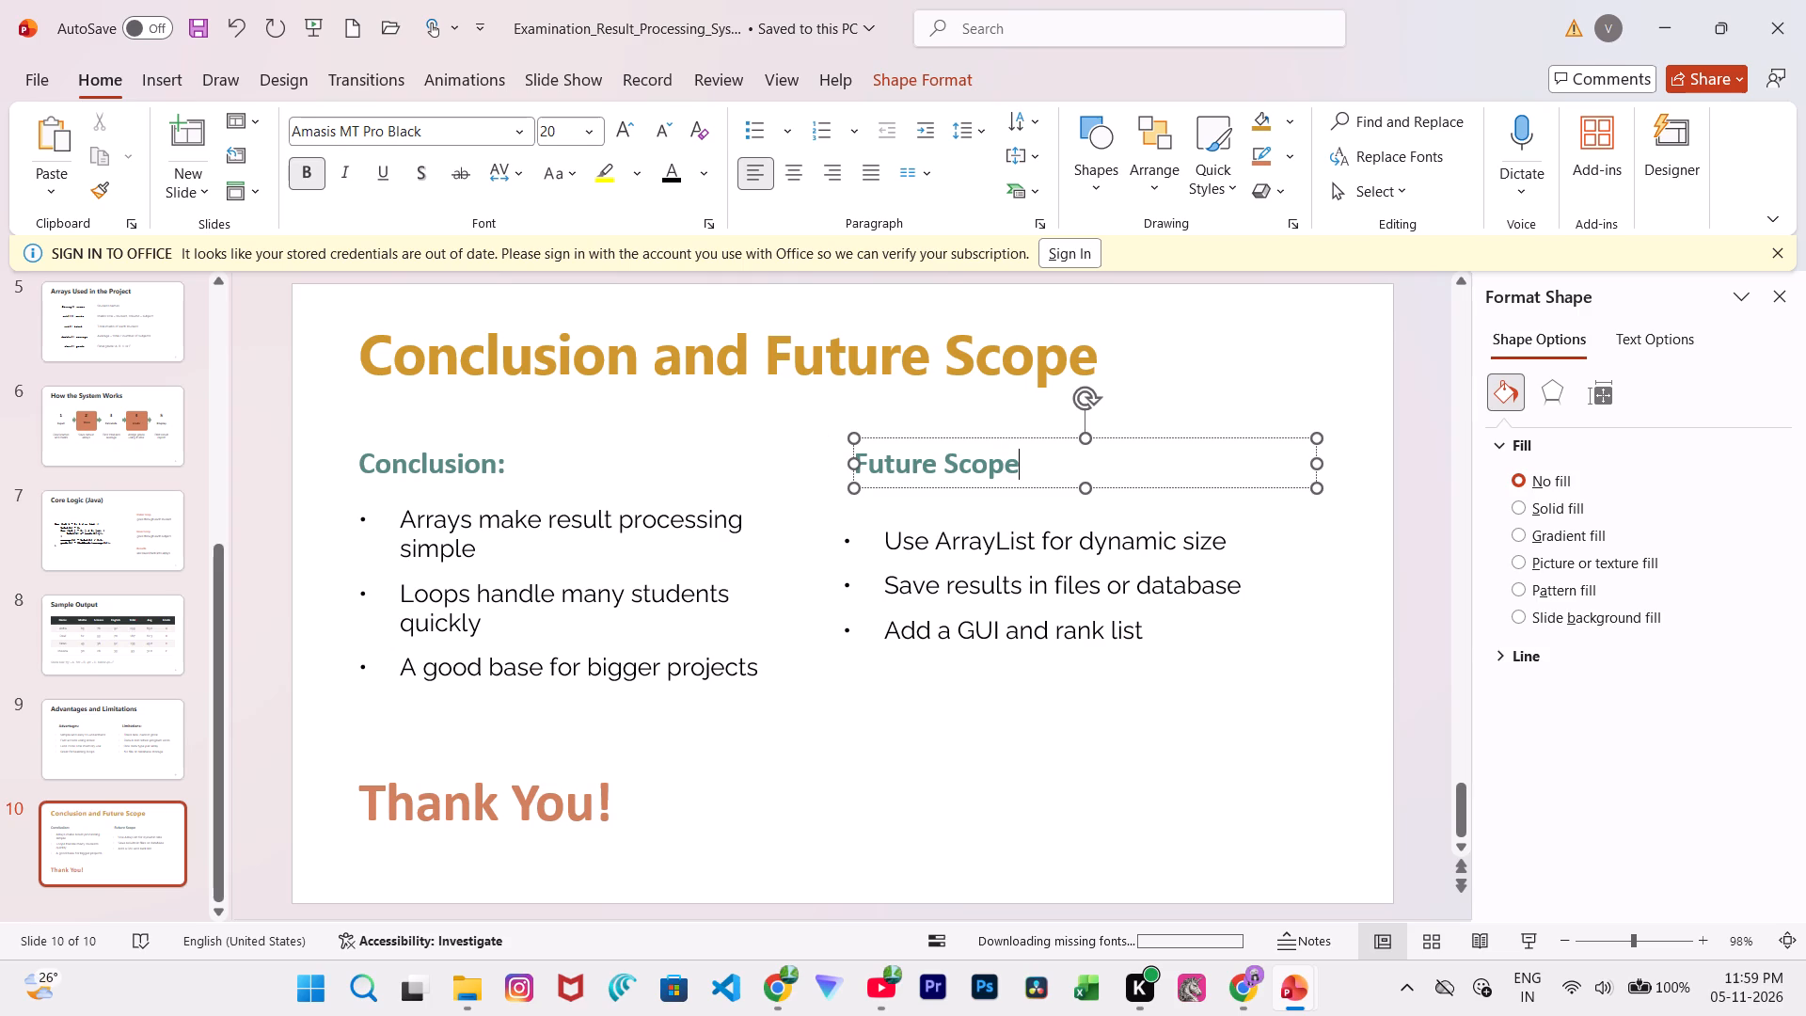
key("shift+colon")
Delete the orange rectangle behind 2 Store on slide 6, How the System Works.
left_click(148, 430)
left_click(561, 601)
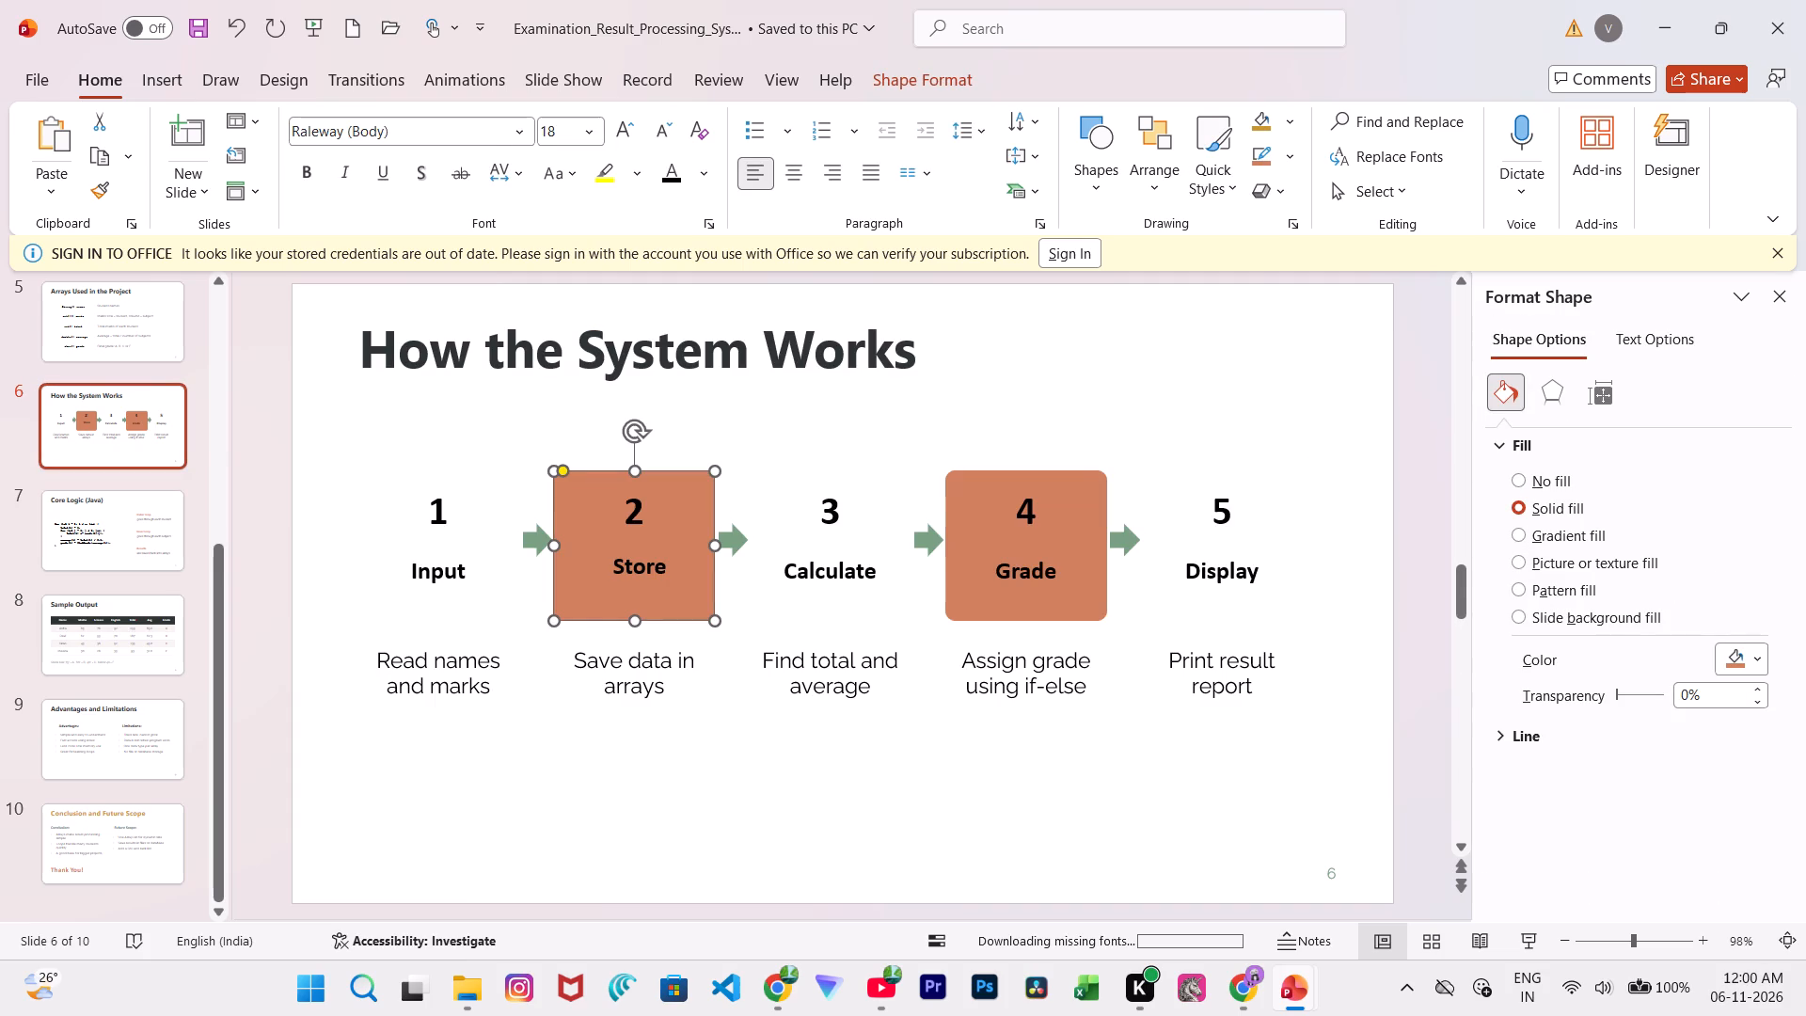
key("BackSpace")
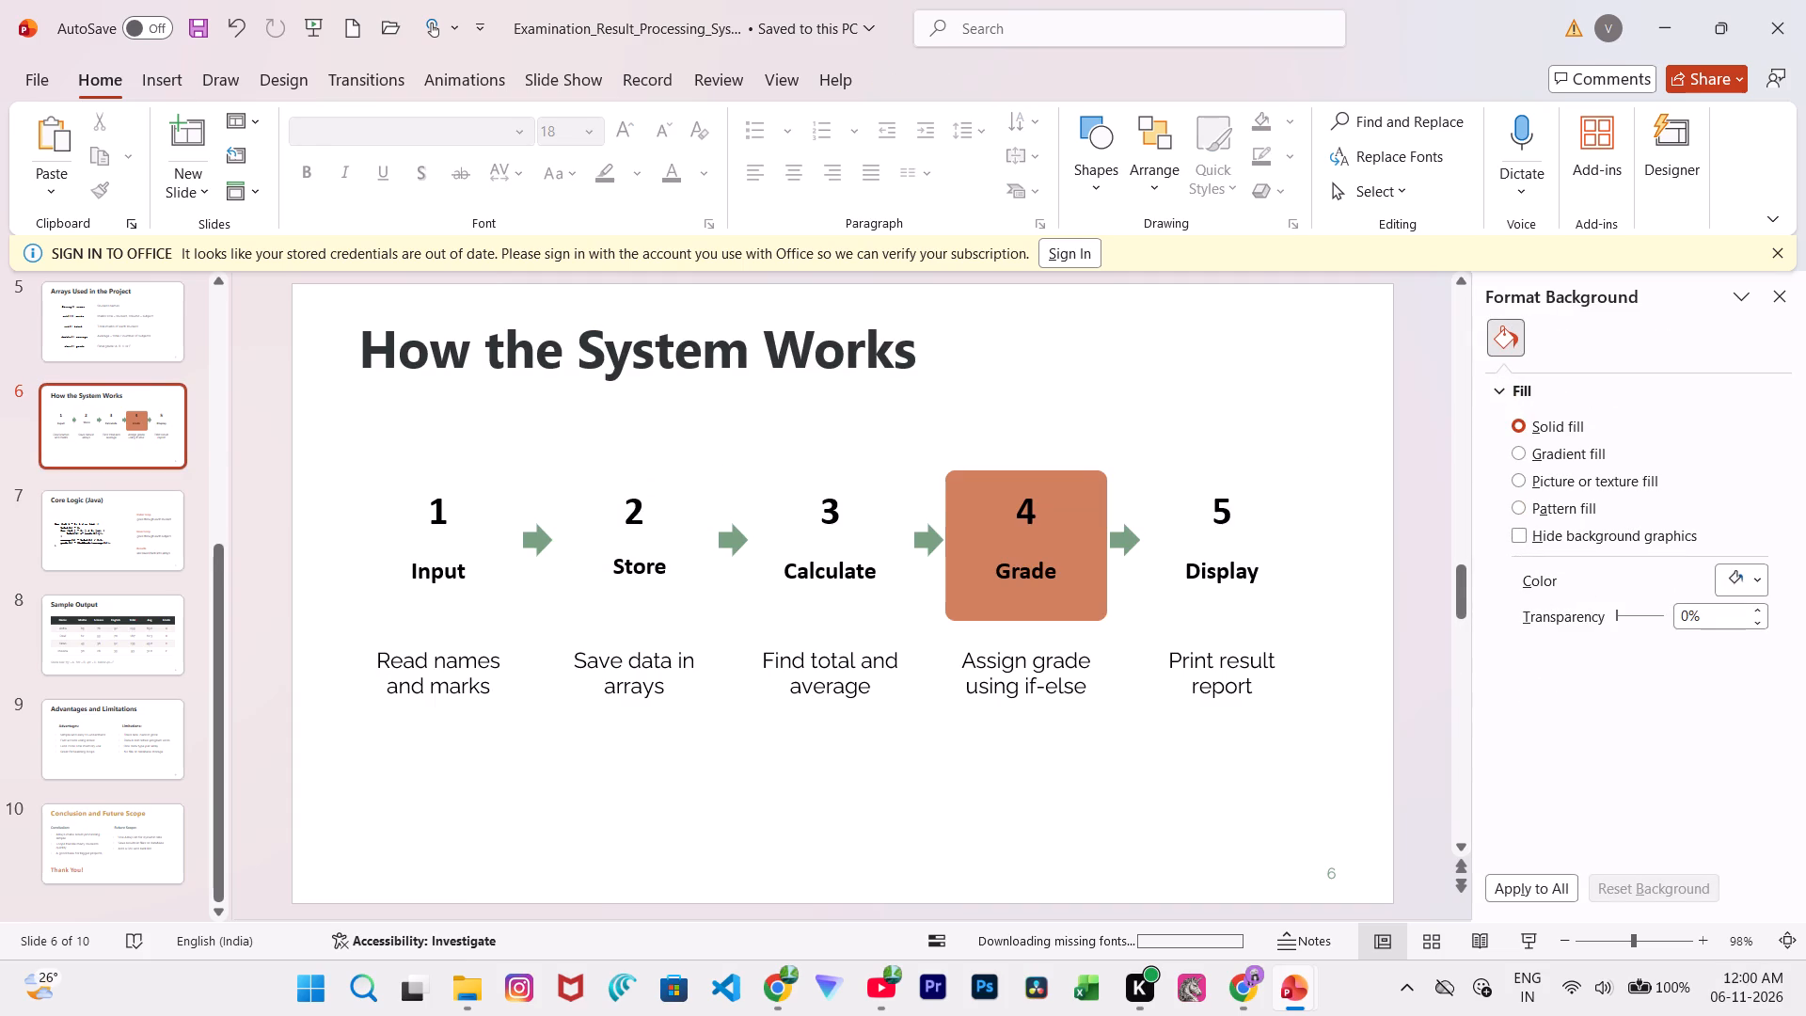
Delete the orange rectangle behind 4 Grade on slide 6, How the System Works.
left_click(1100, 588)
left_click(1096, 608)
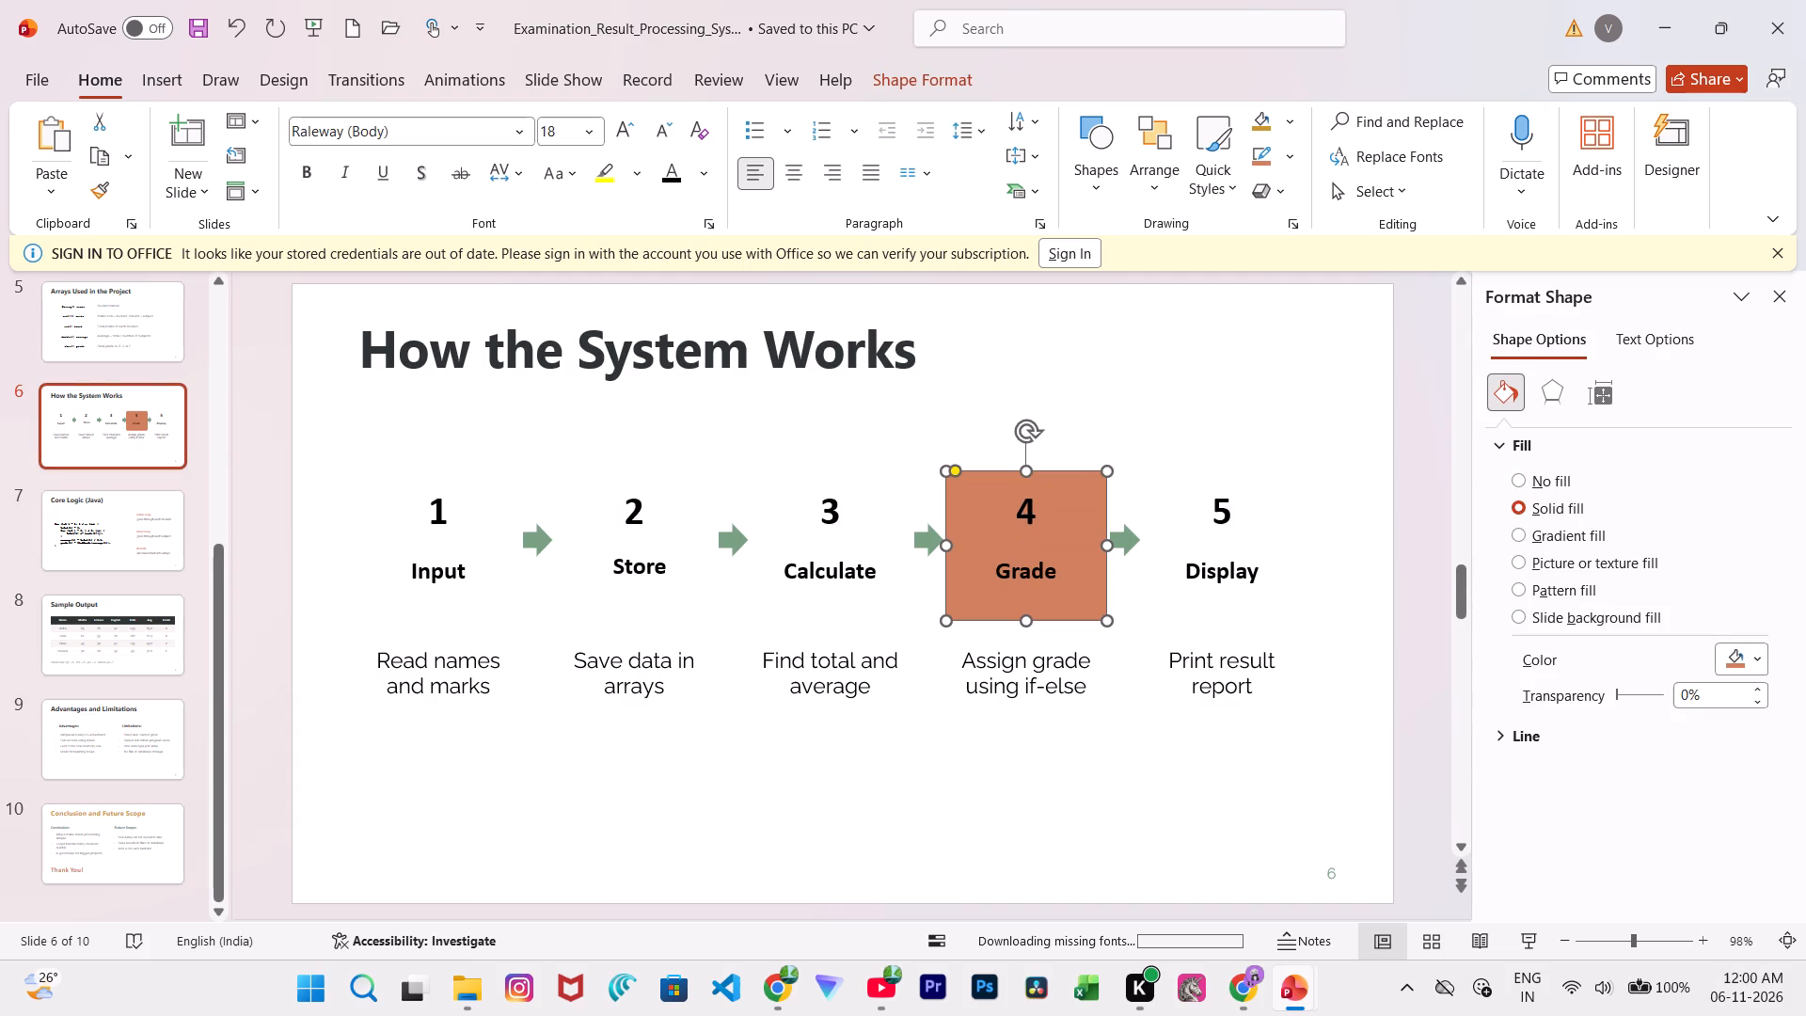
key("BackSpace")
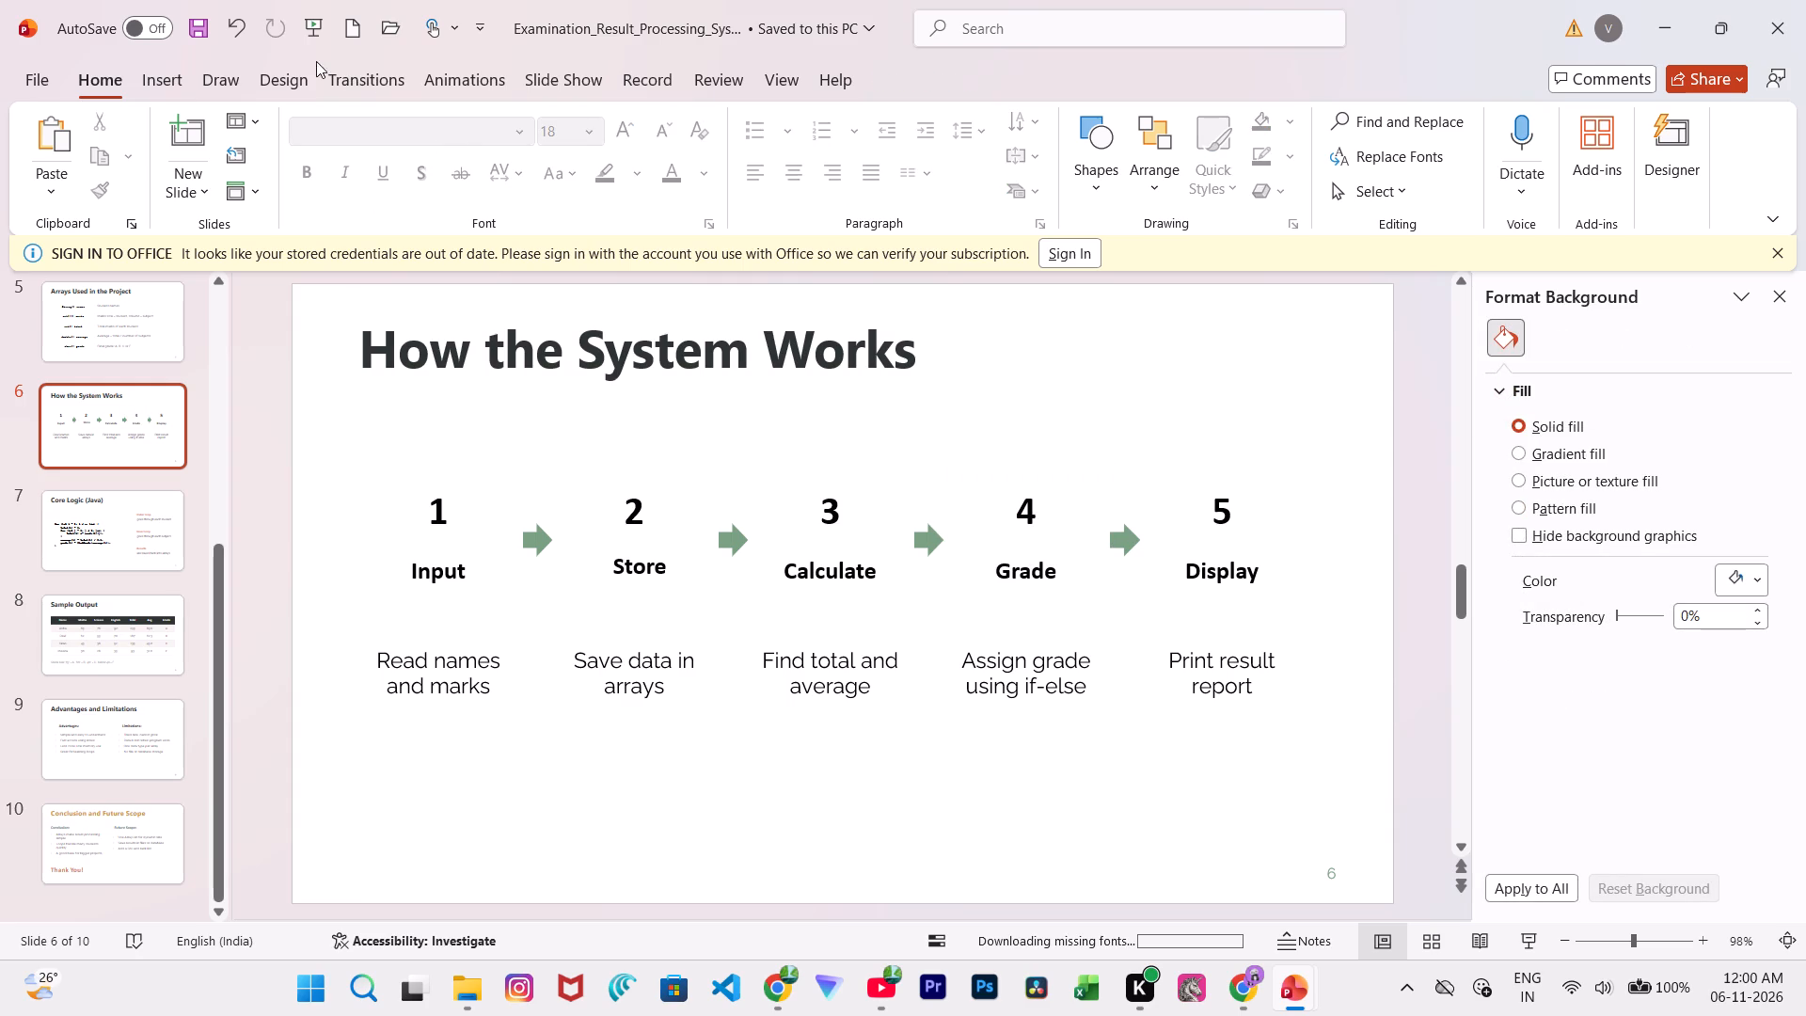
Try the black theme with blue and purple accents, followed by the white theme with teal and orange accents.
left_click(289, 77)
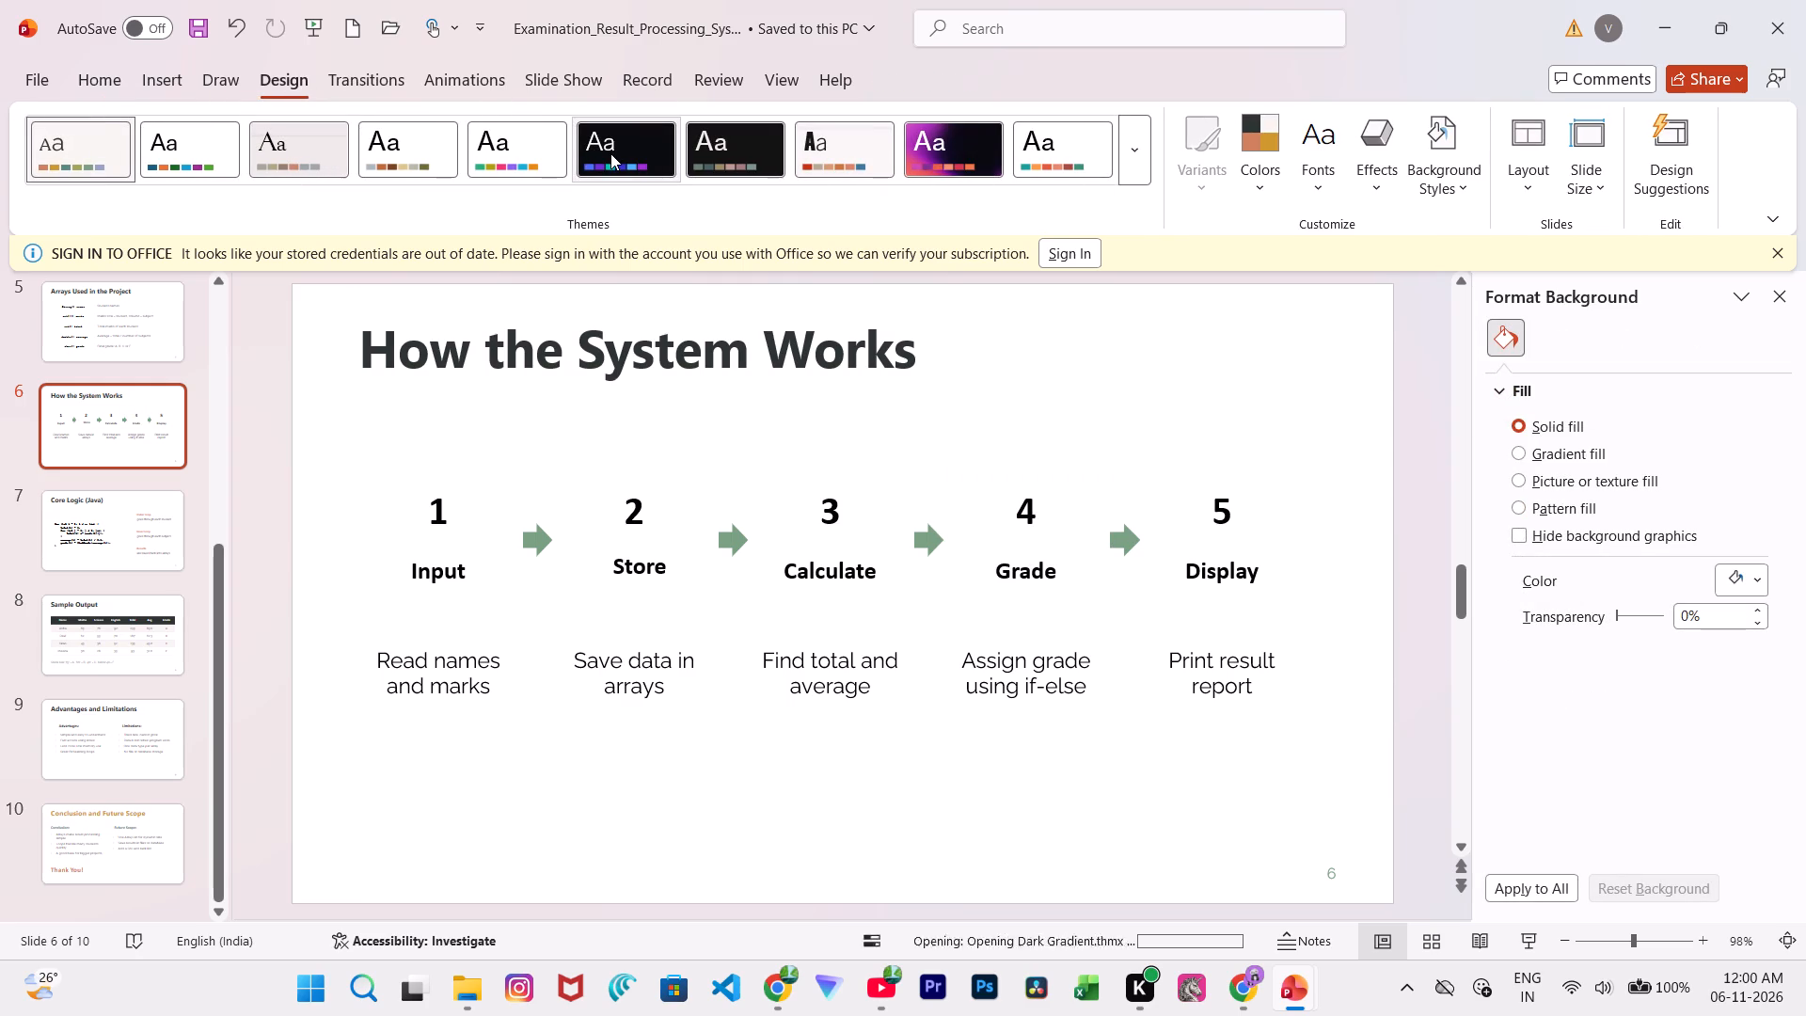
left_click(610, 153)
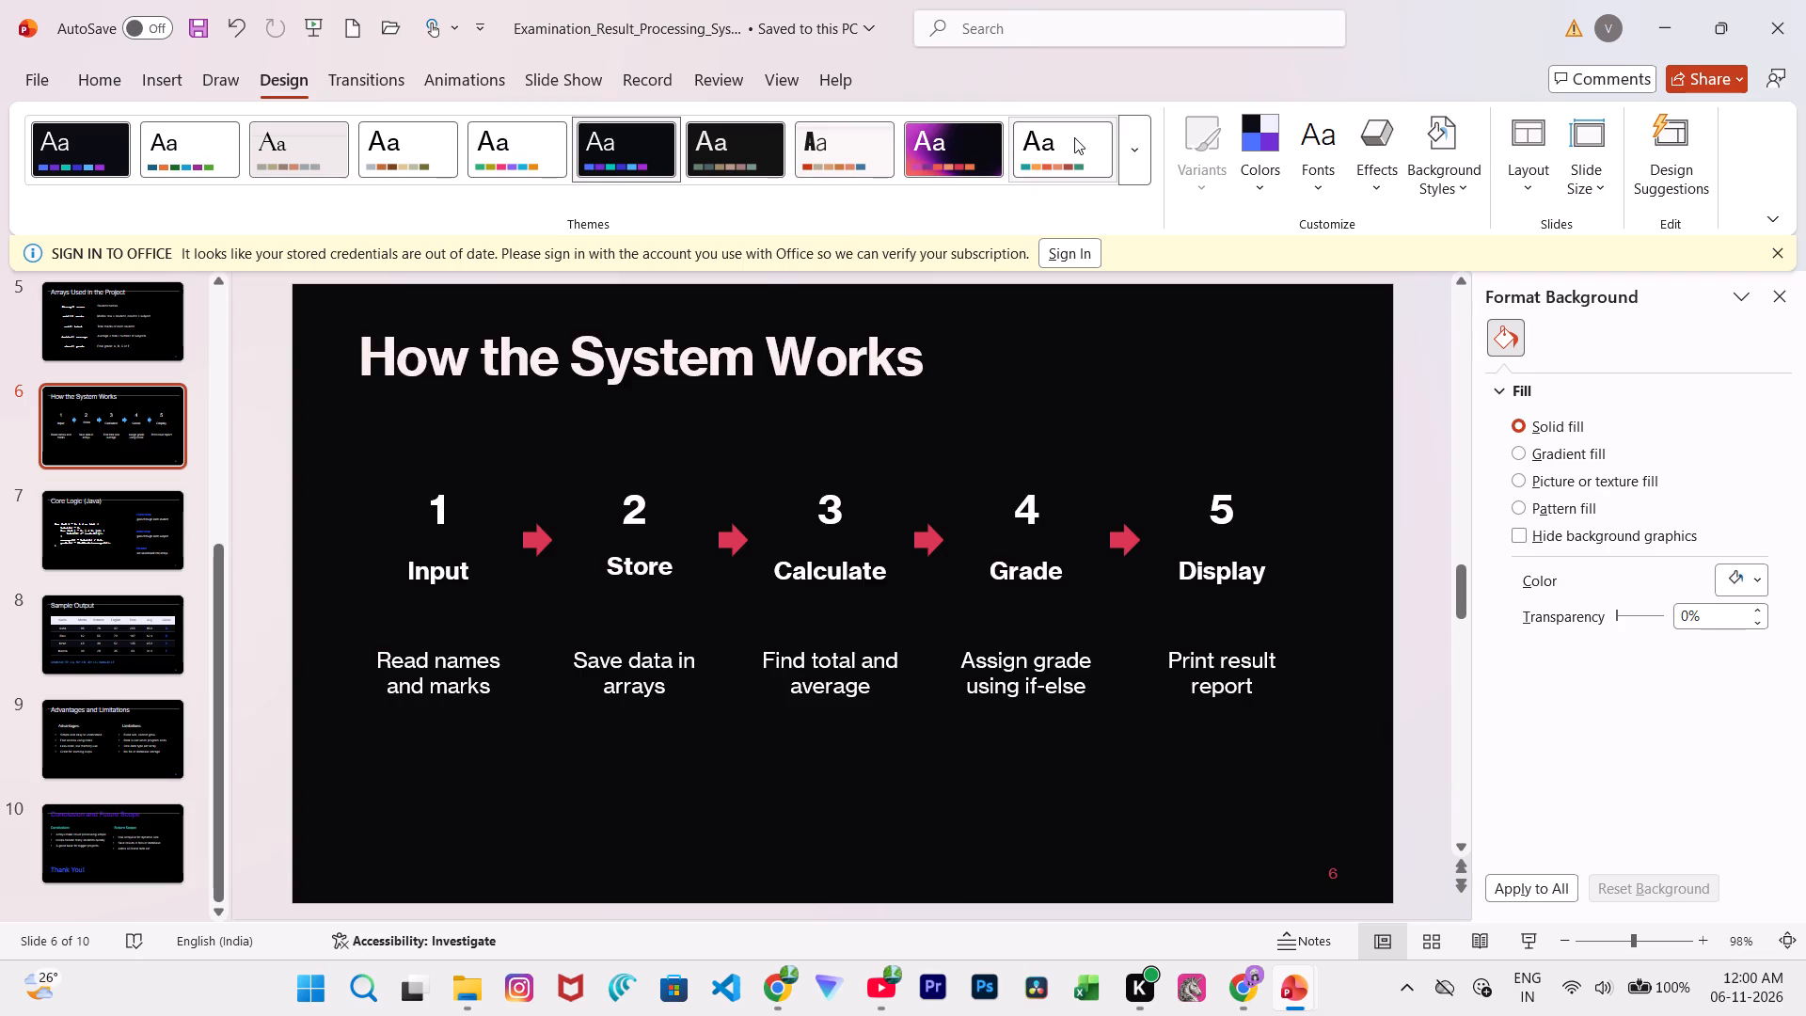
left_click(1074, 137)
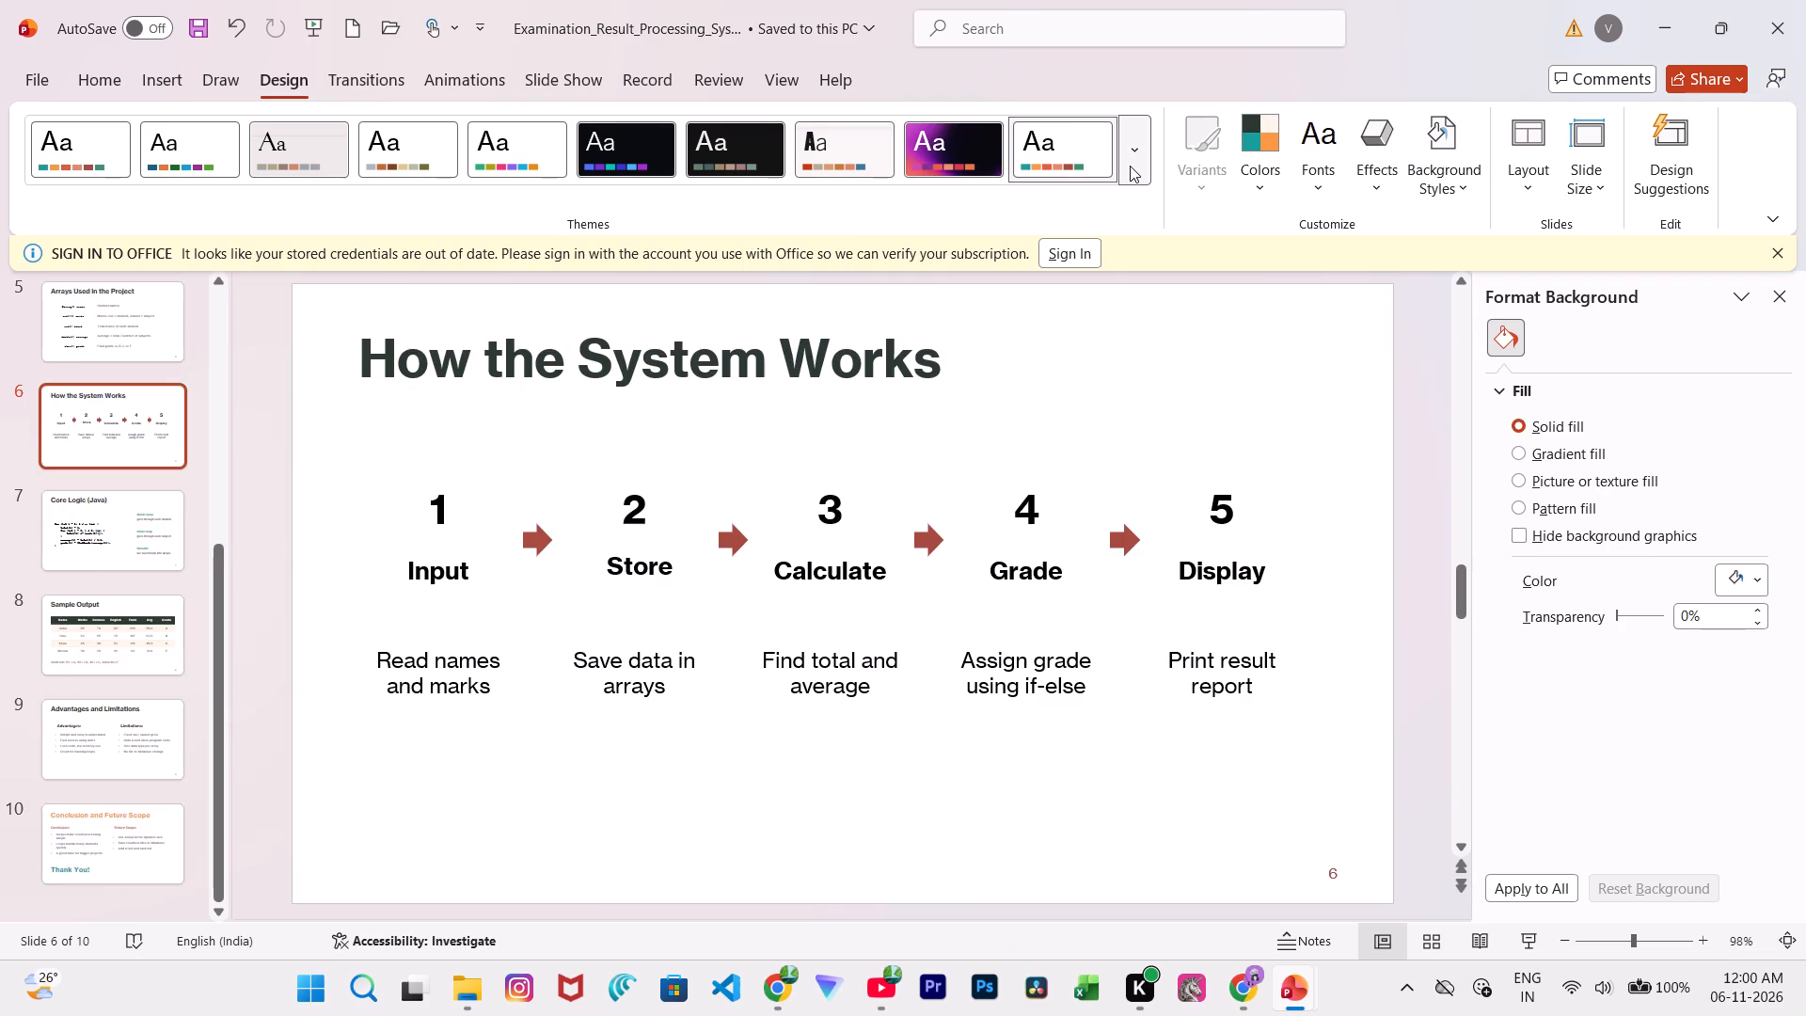
Apply the dark slate-grey Modulo theme to the presentation.
left_click(1130, 166)
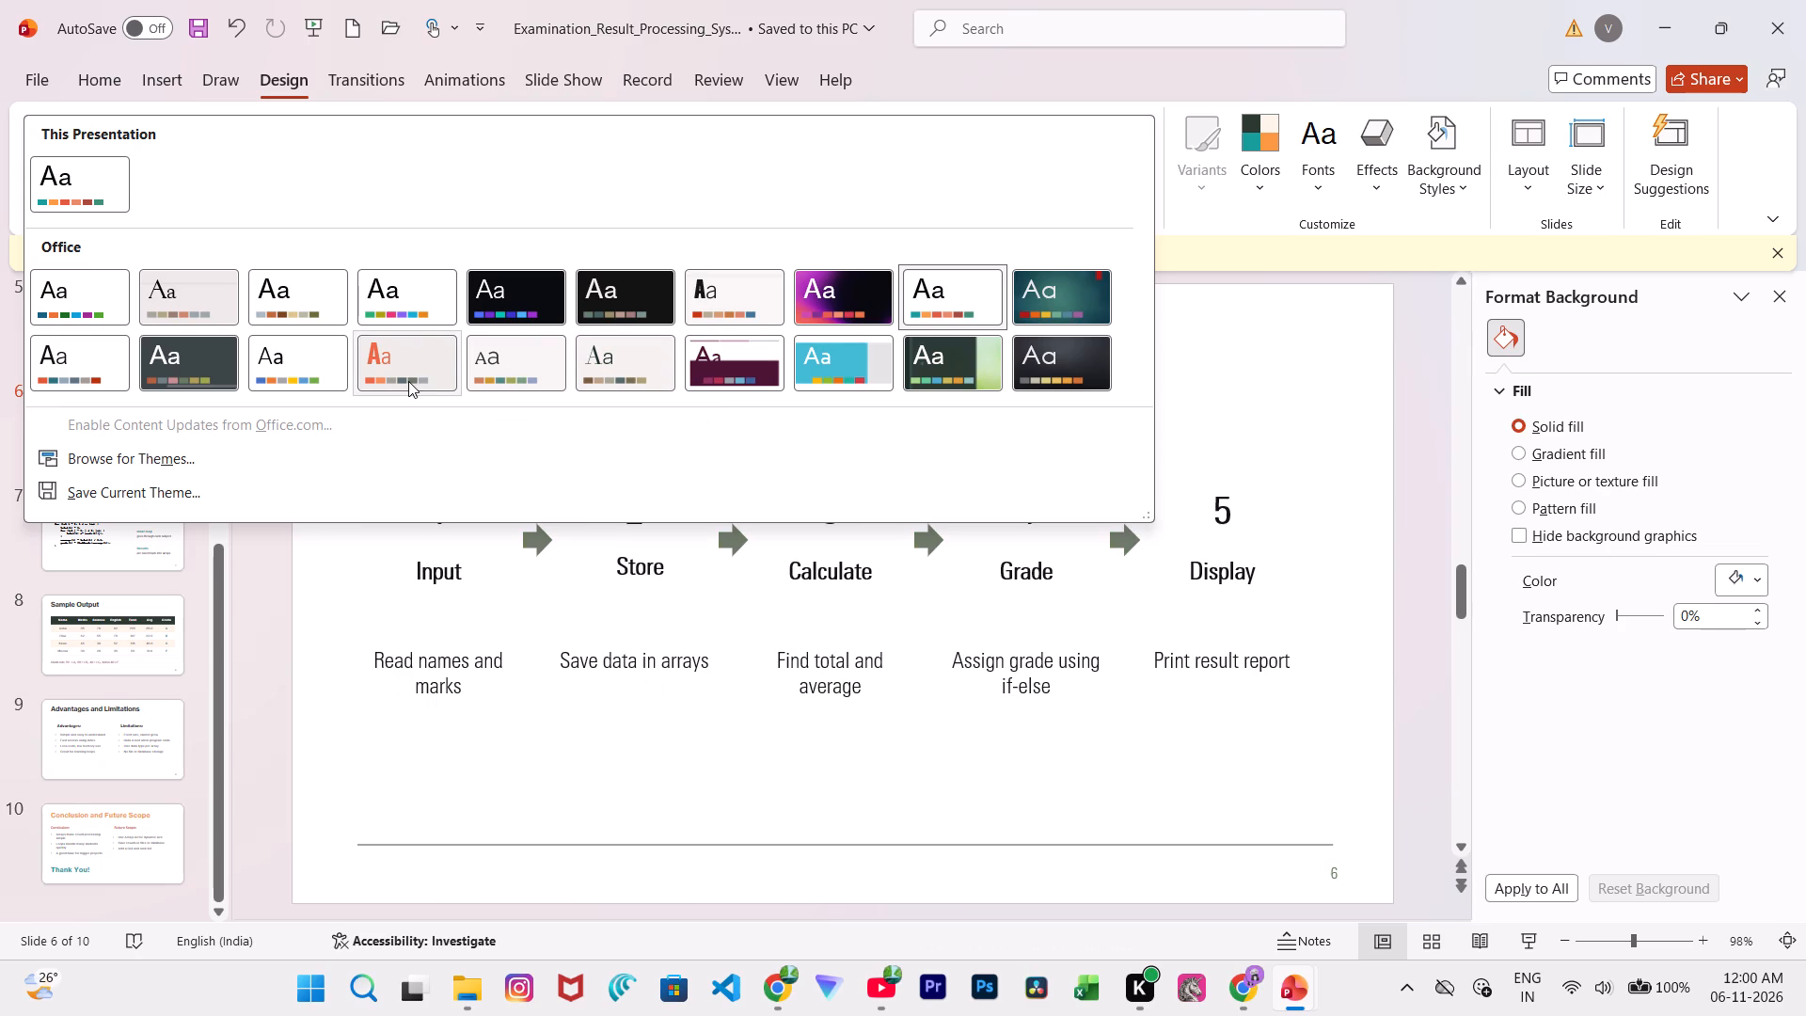
left_click(183, 352)
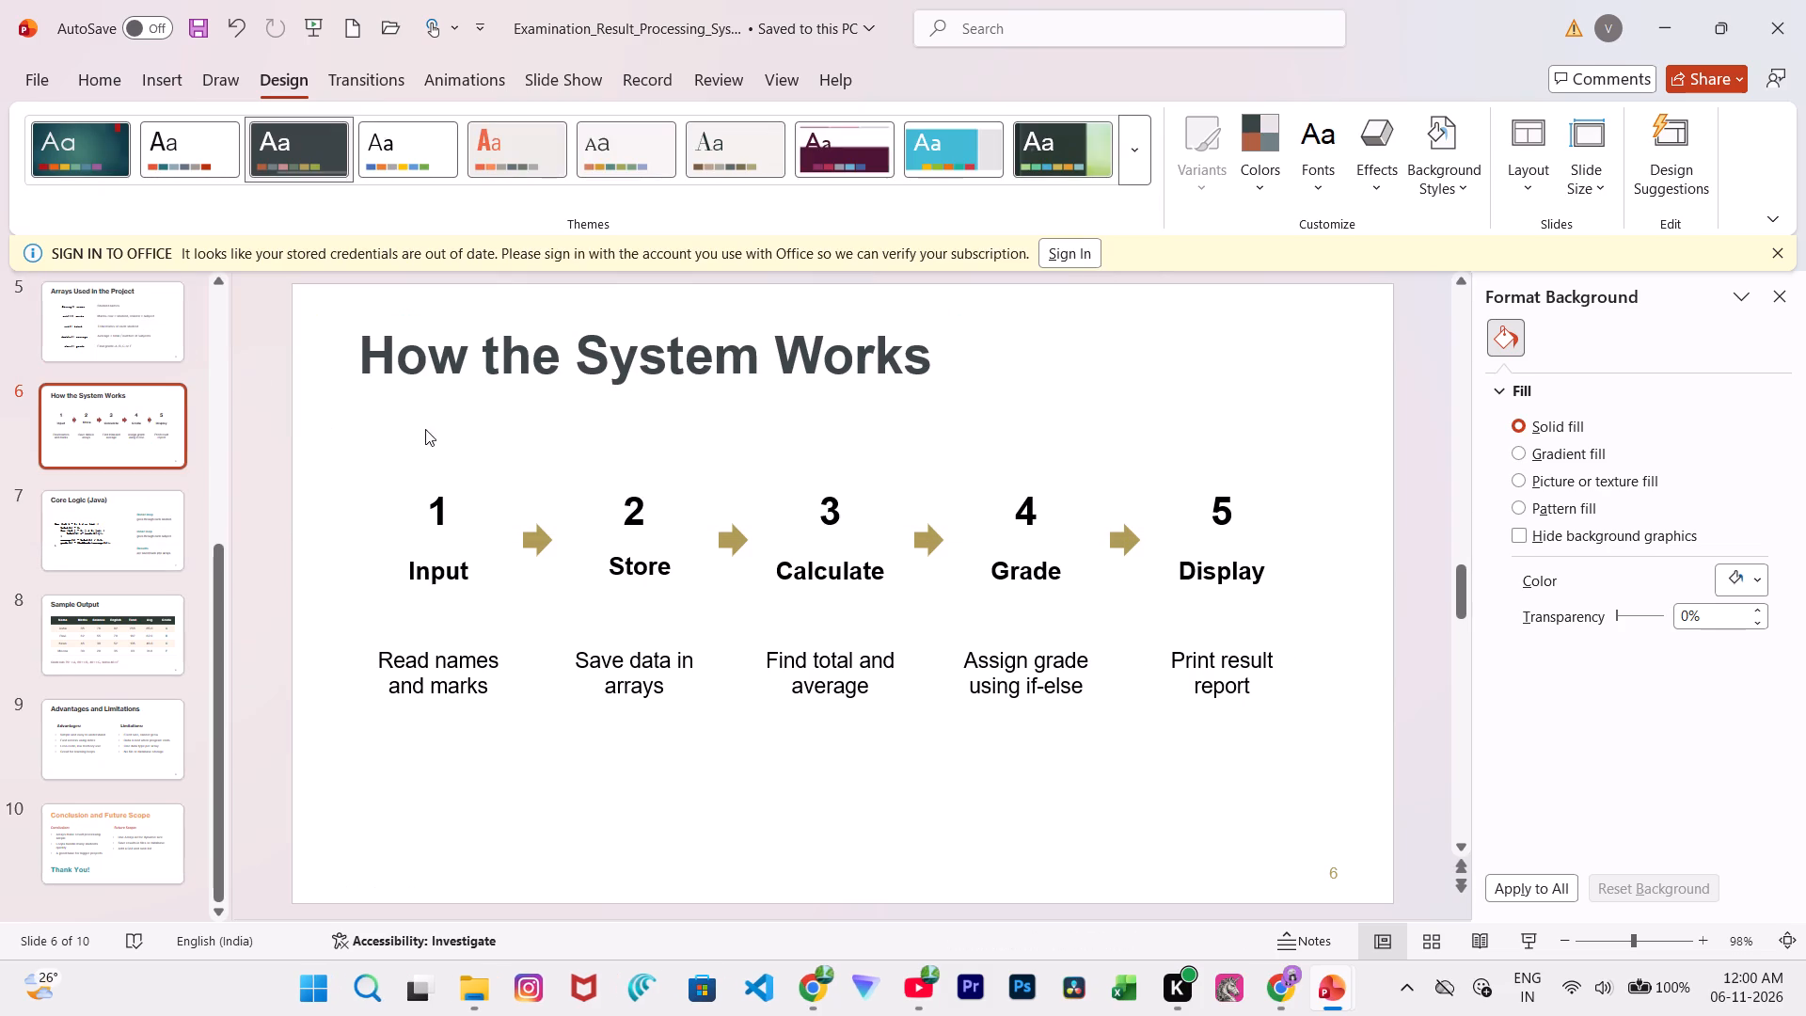
Review the slides in the new theme, including Arrays Used in the Project, Core Logic, the conclusion and the title slide.
left_click(136, 318)
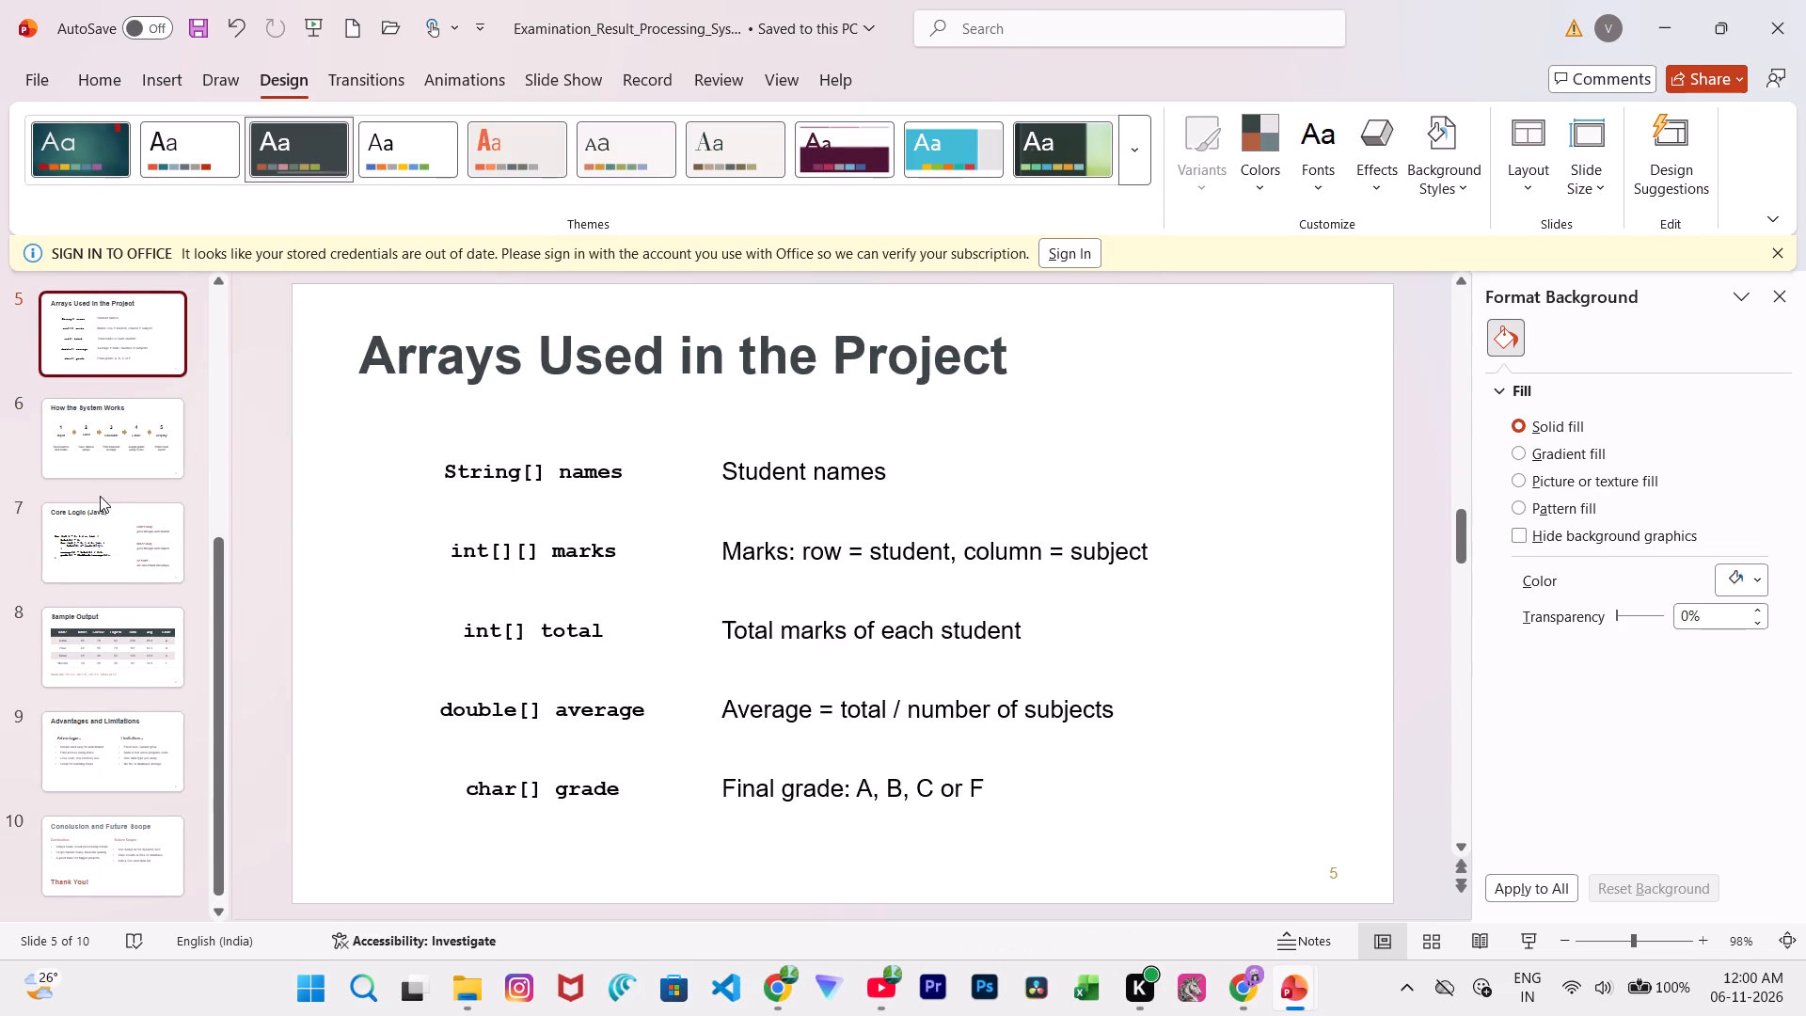
left_click(100, 497)
left_click(101, 558)
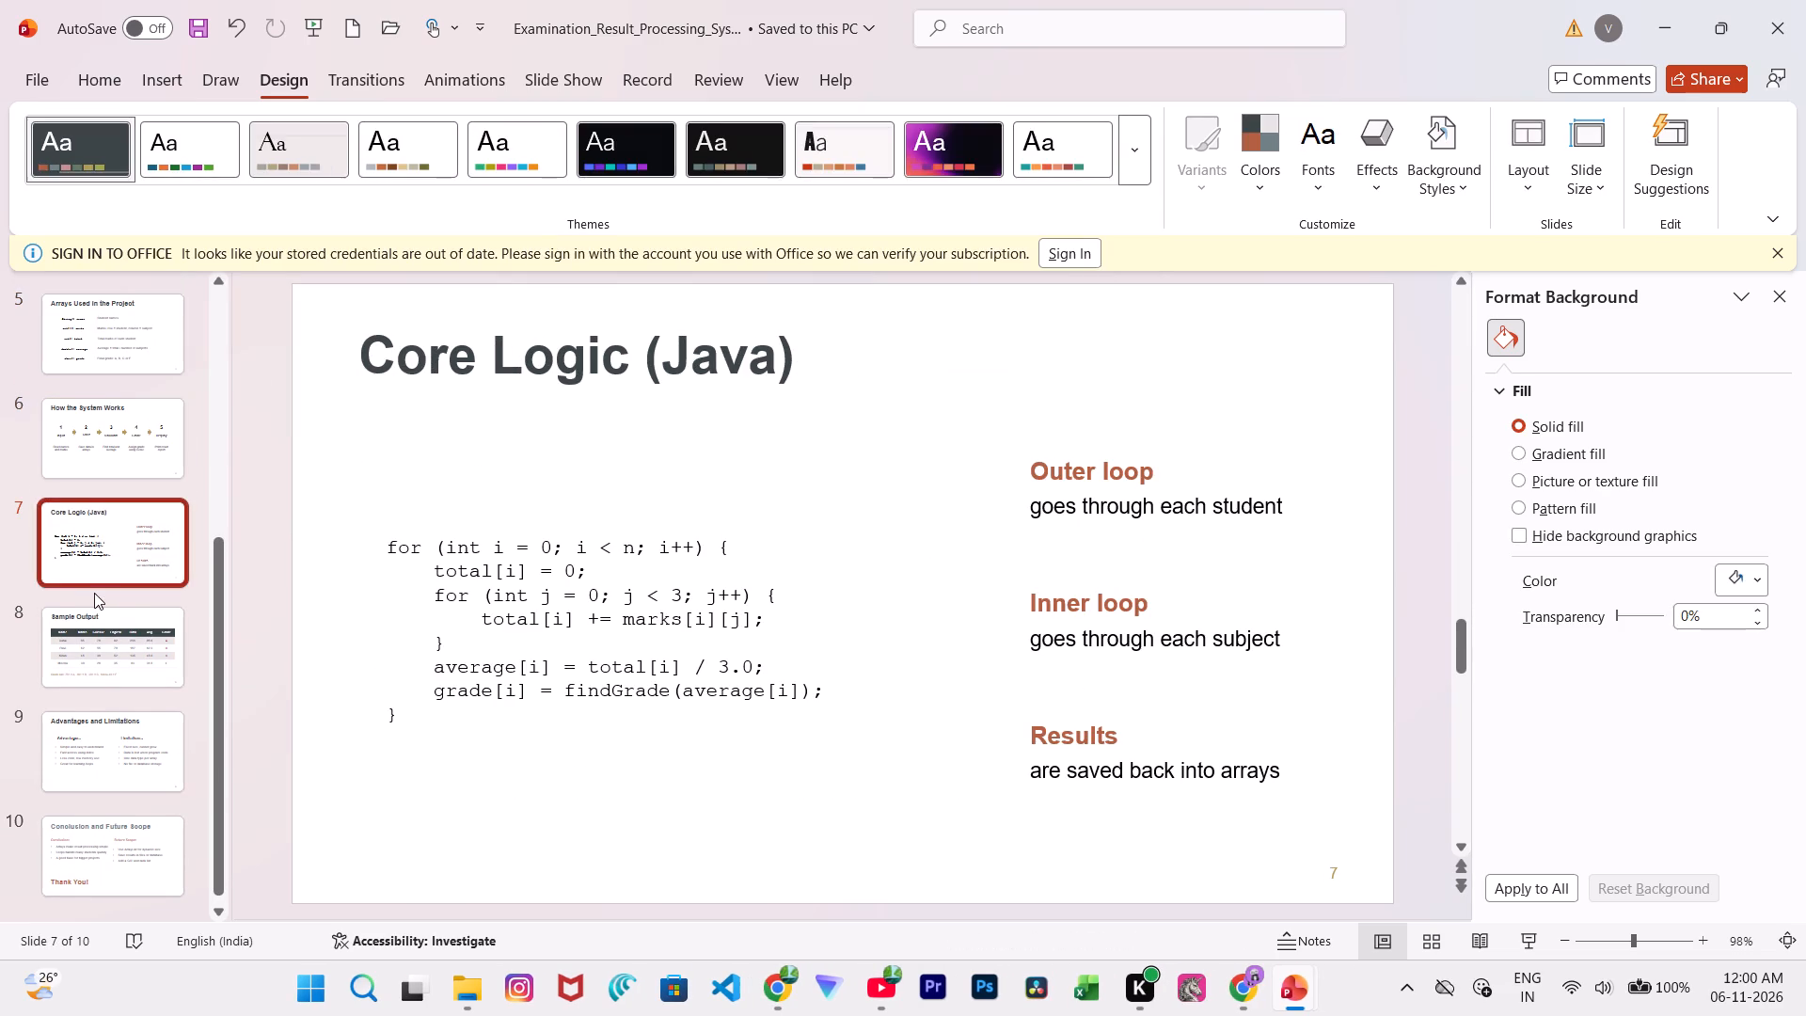
left_click(94, 593)
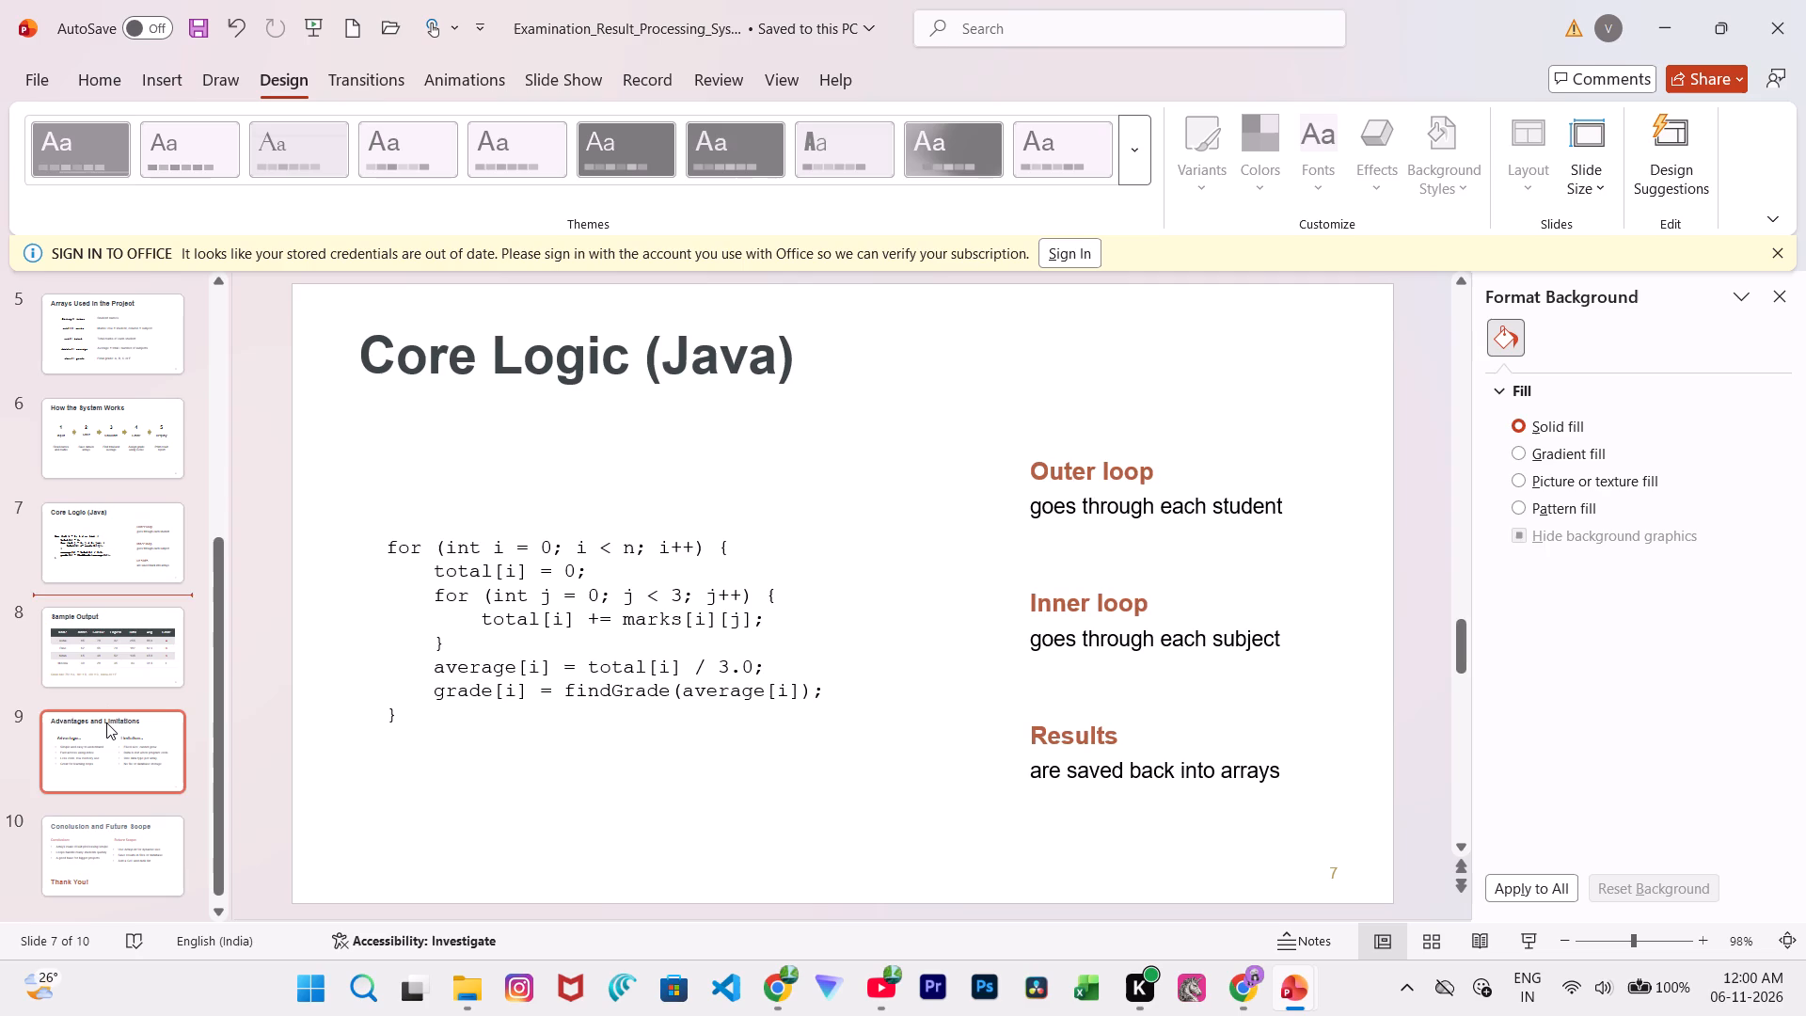
left_click(106, 722)
left_click(110, 835)
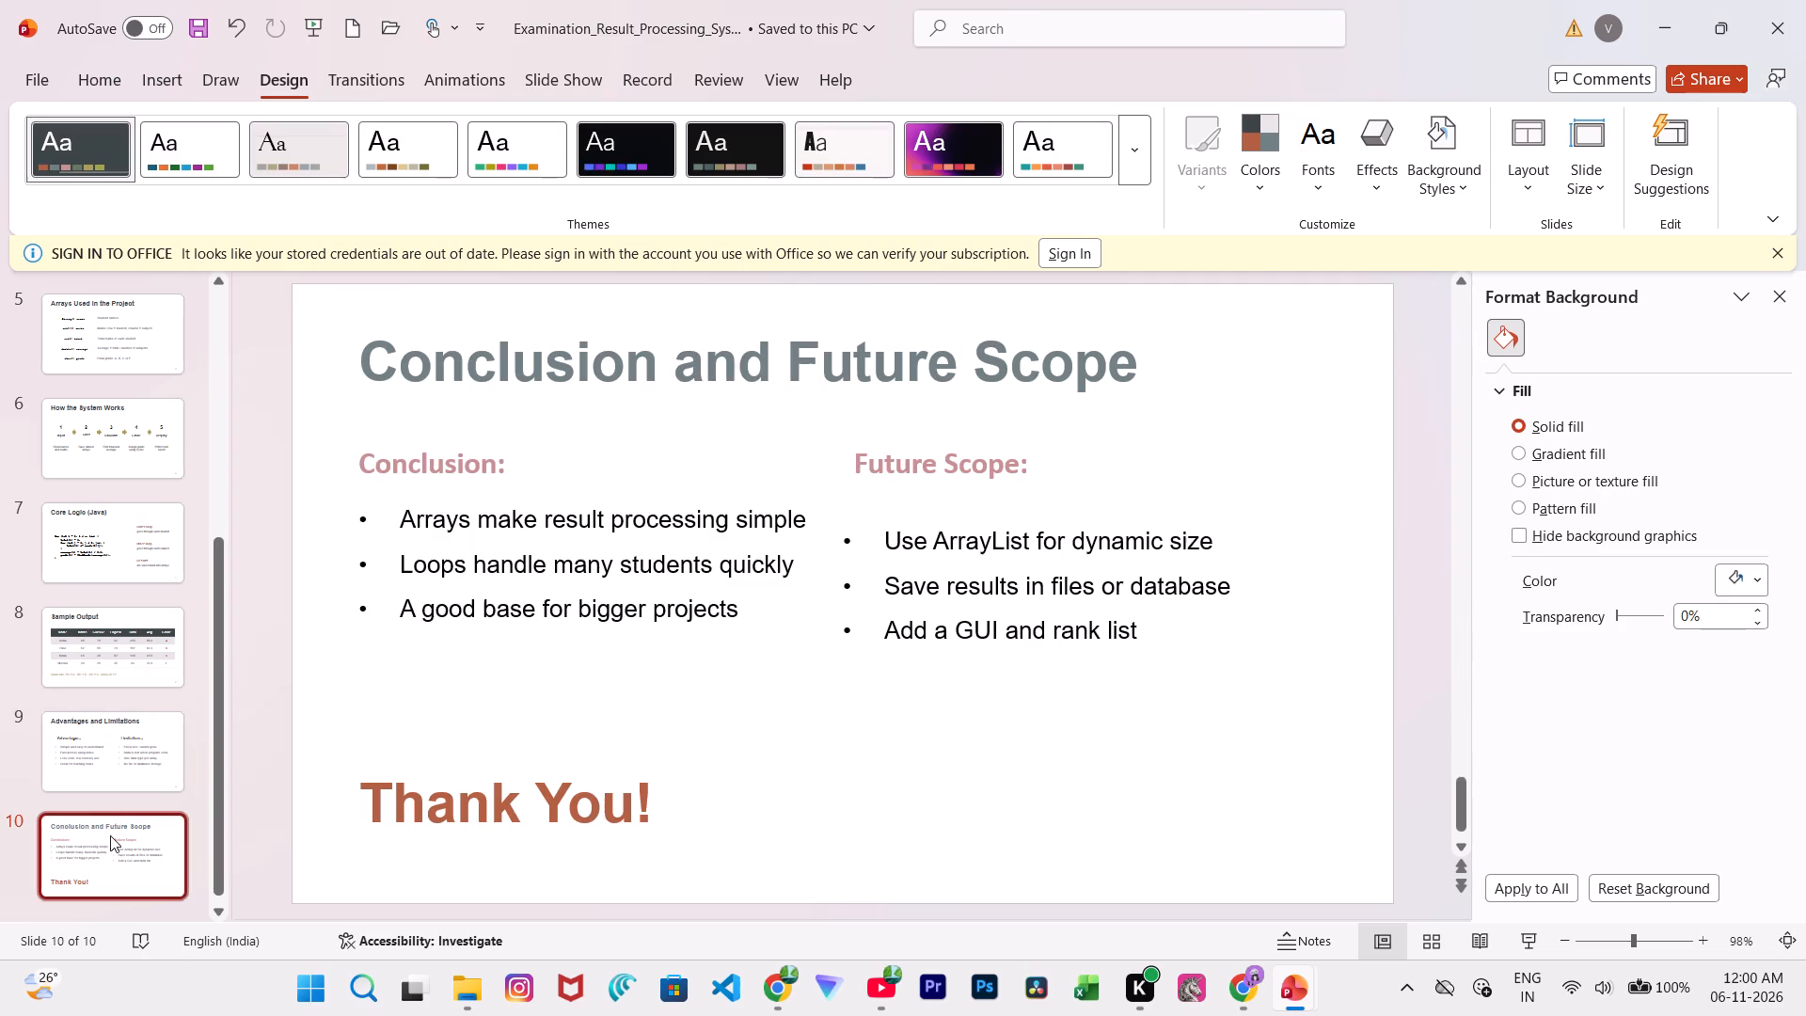
scroll(159, 660, "up", 6)
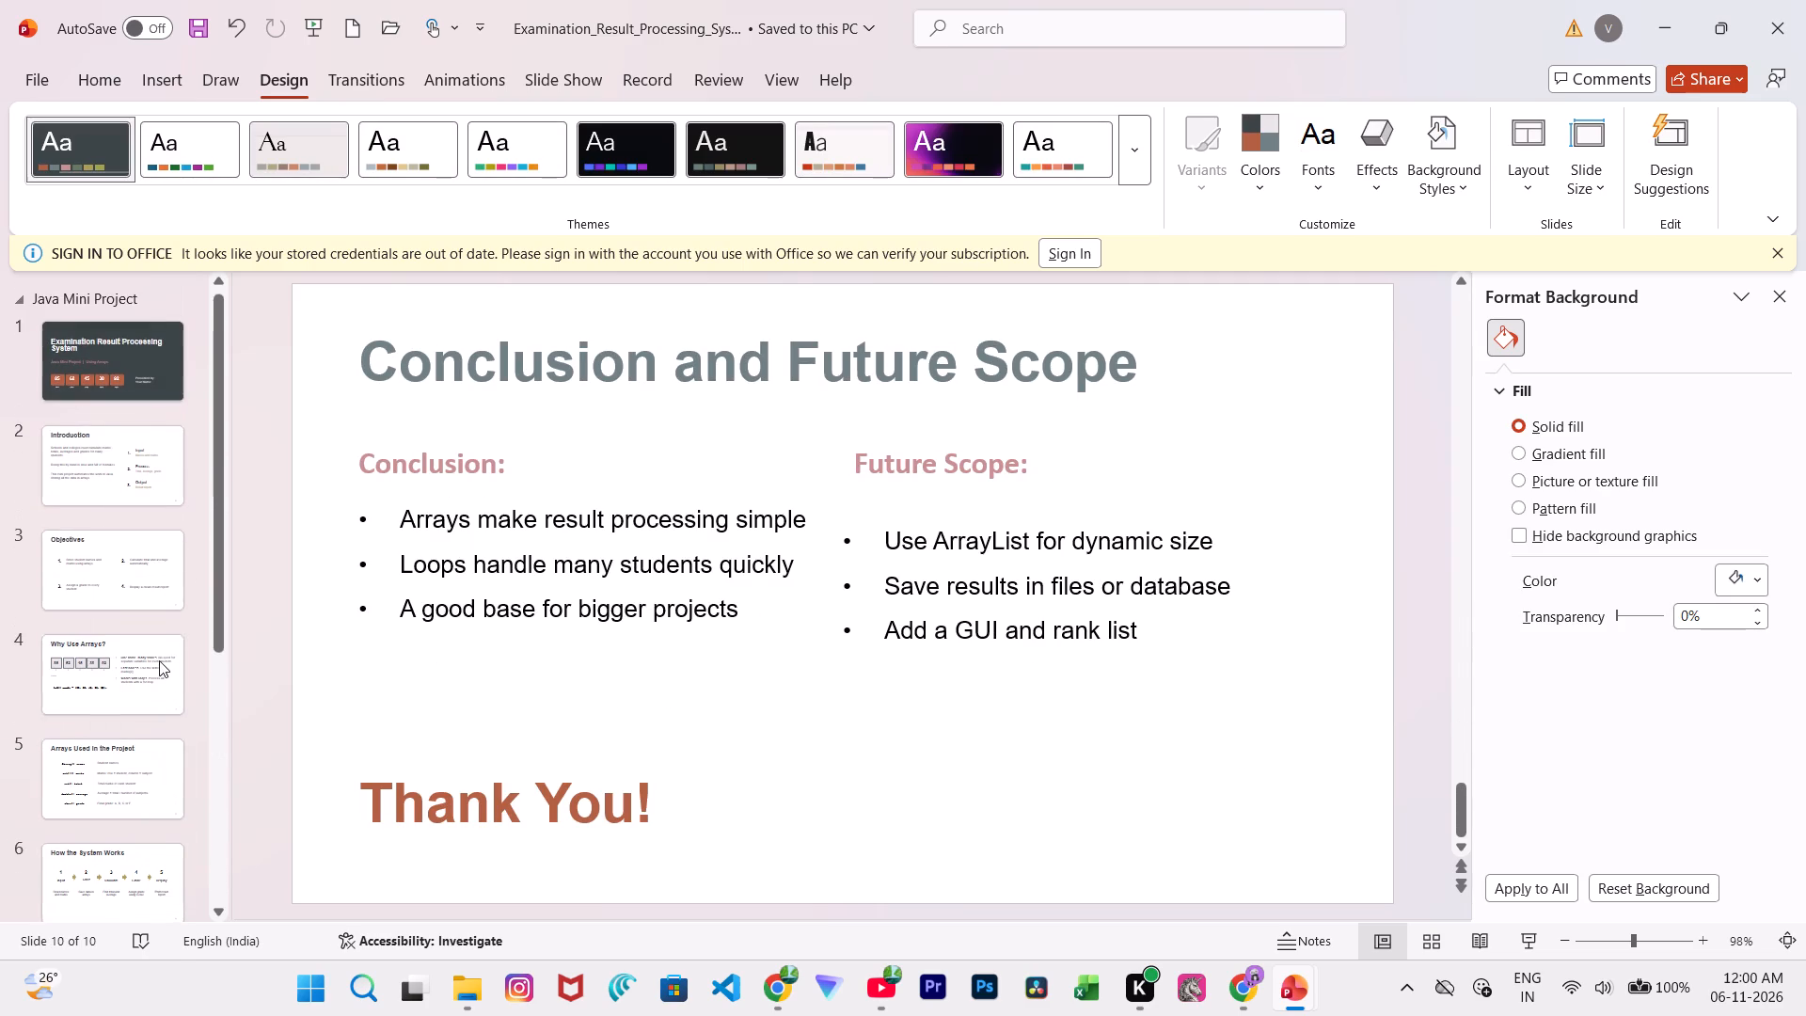
scroll(159, 660, "up", 1)
left_click(130, 381)
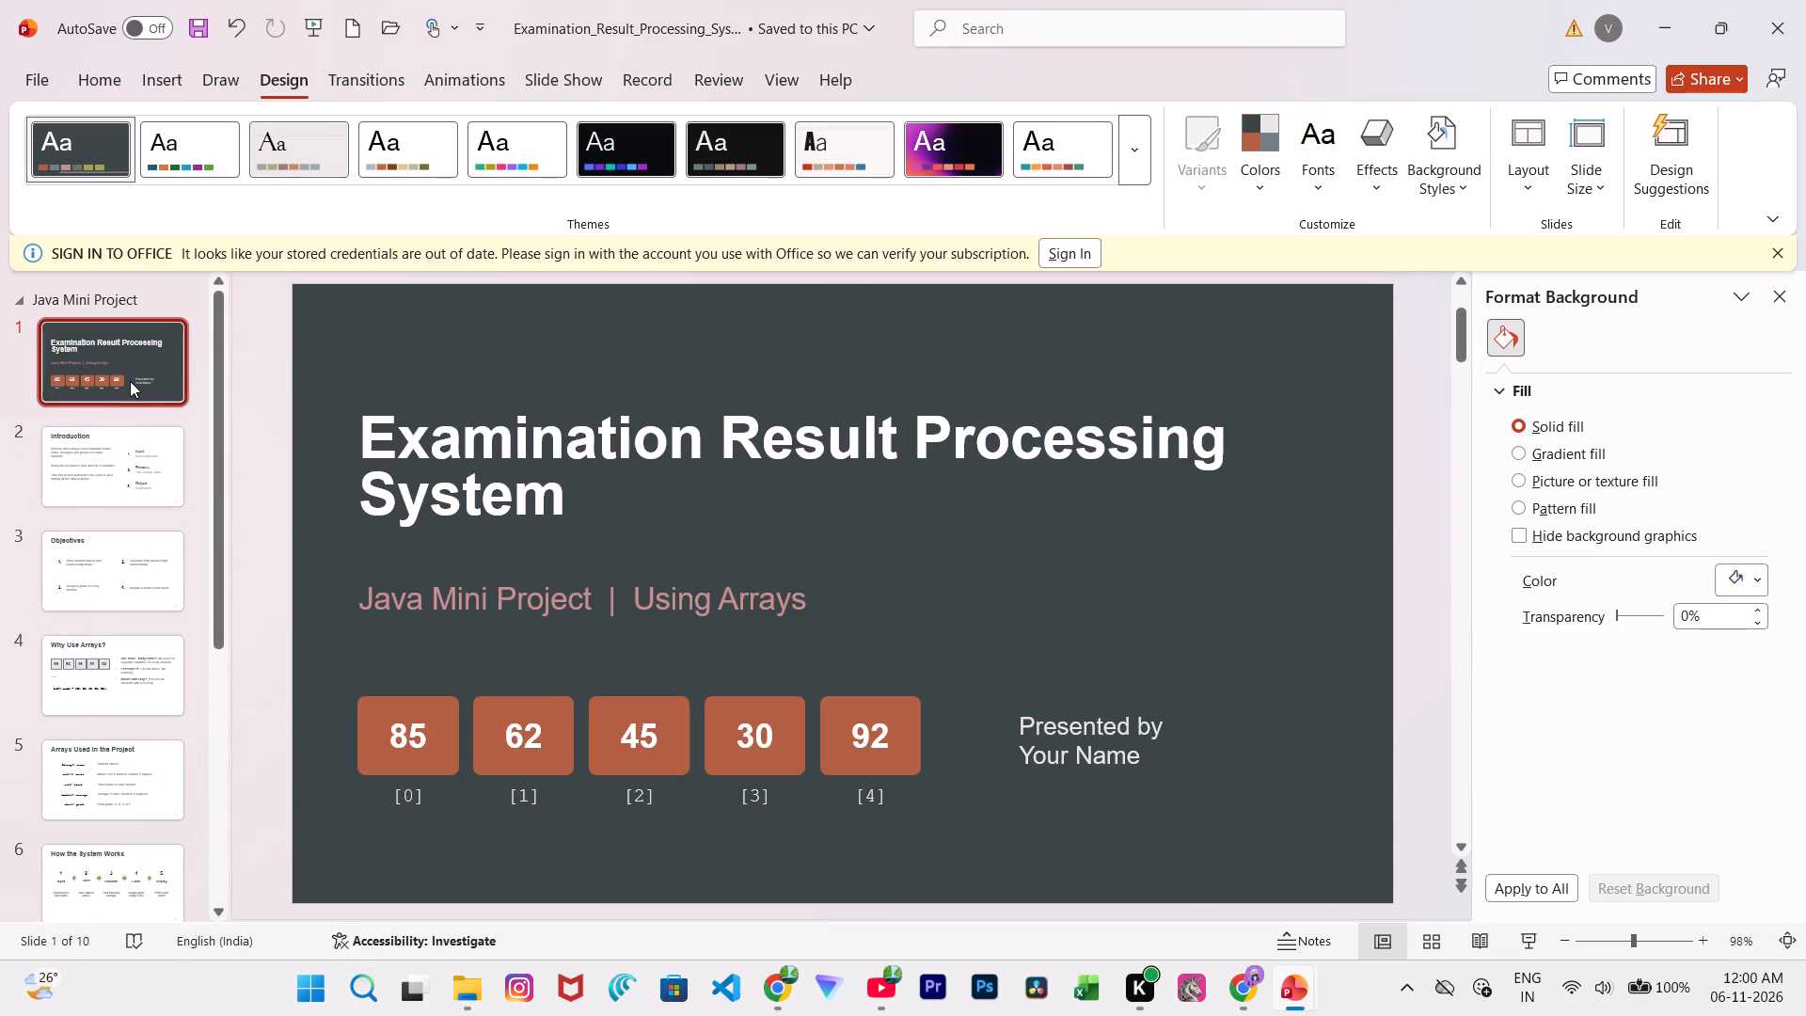
left_click(356, 352)
left_click(334, 314)
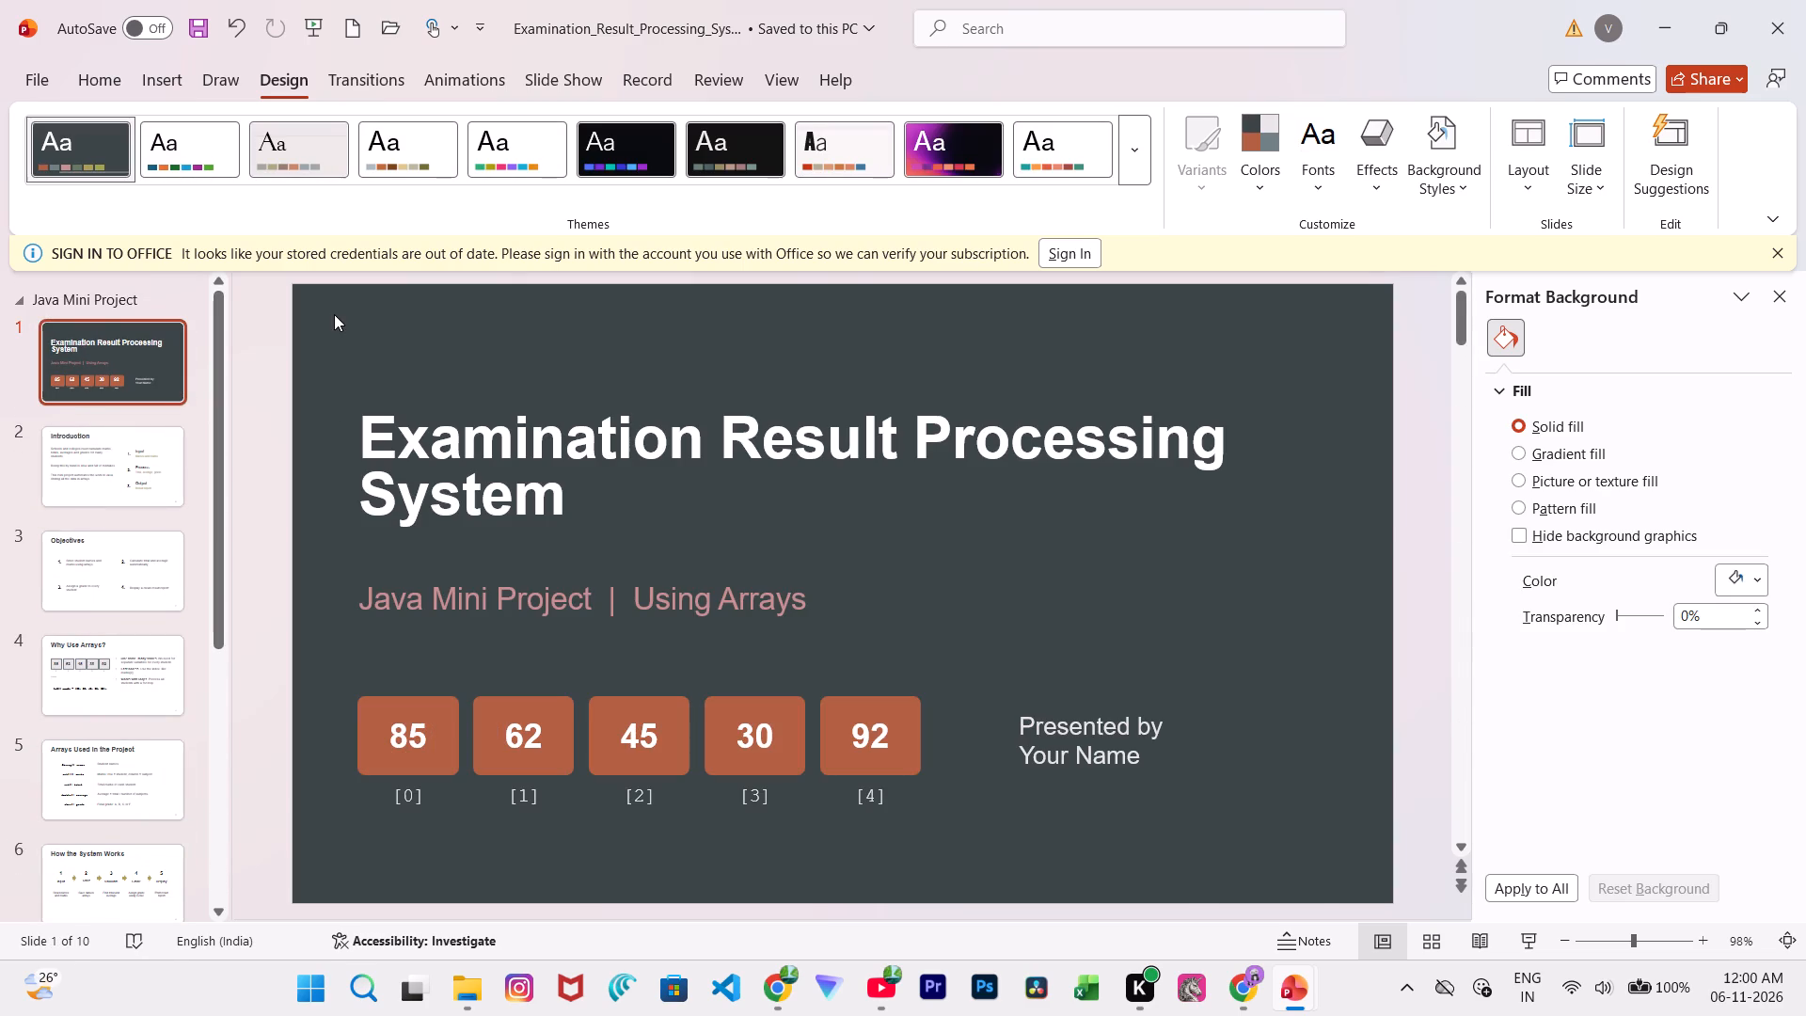
left_click(1323, 335)
Change the theme colours to Office 2007 - 2010 and check the title slide and the slides after it.
left_click(1261, 176)
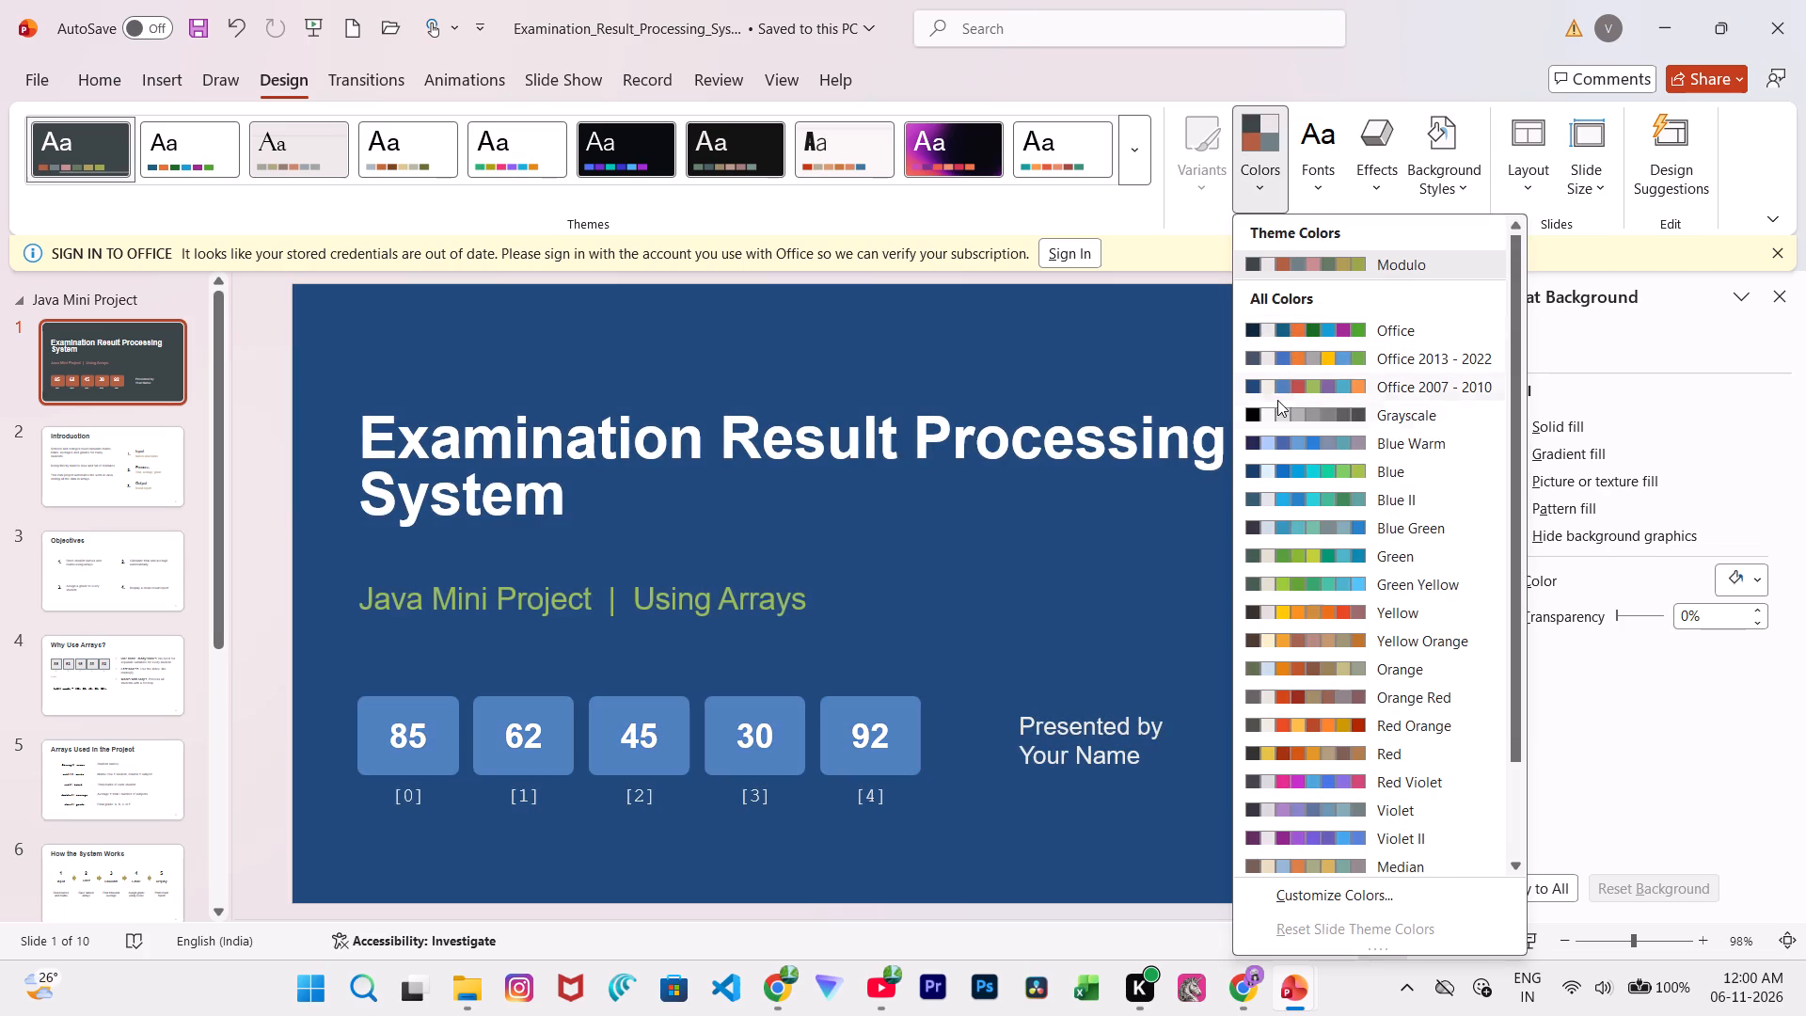
left_click(1277, 390)
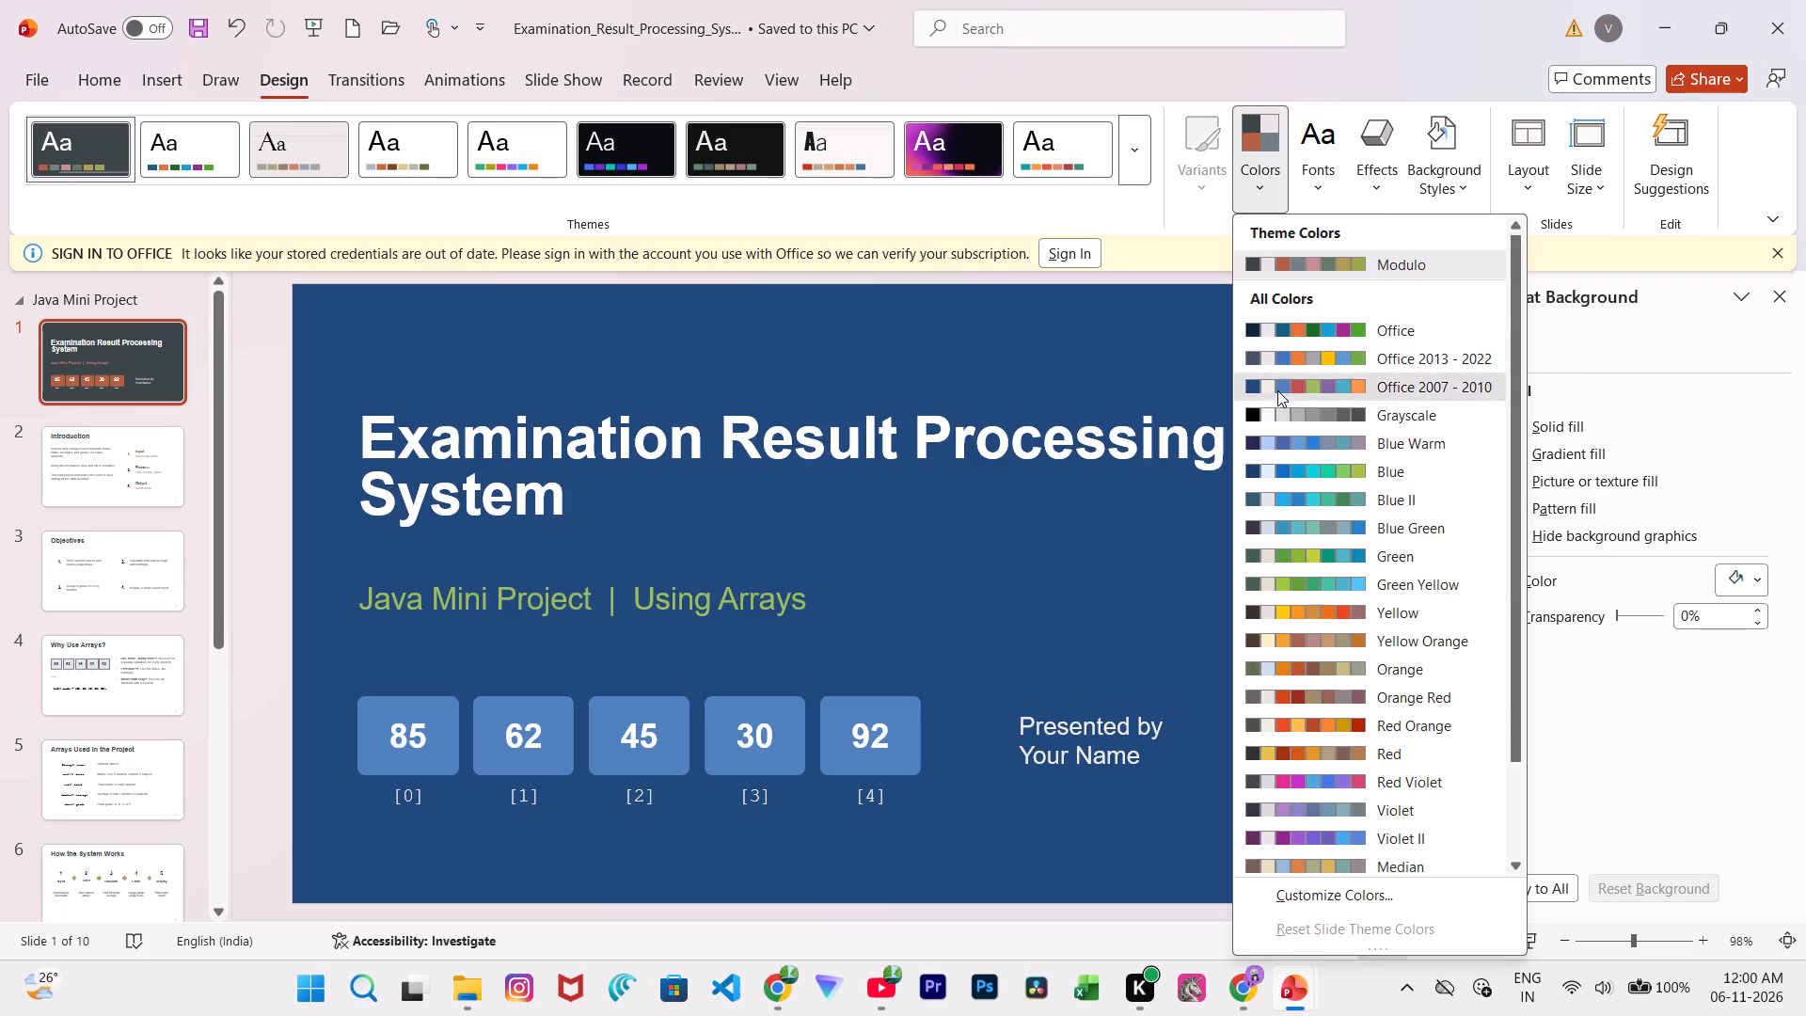
scroll(591, 673, "down", 1)
scroll(591, 673, "up", 1)
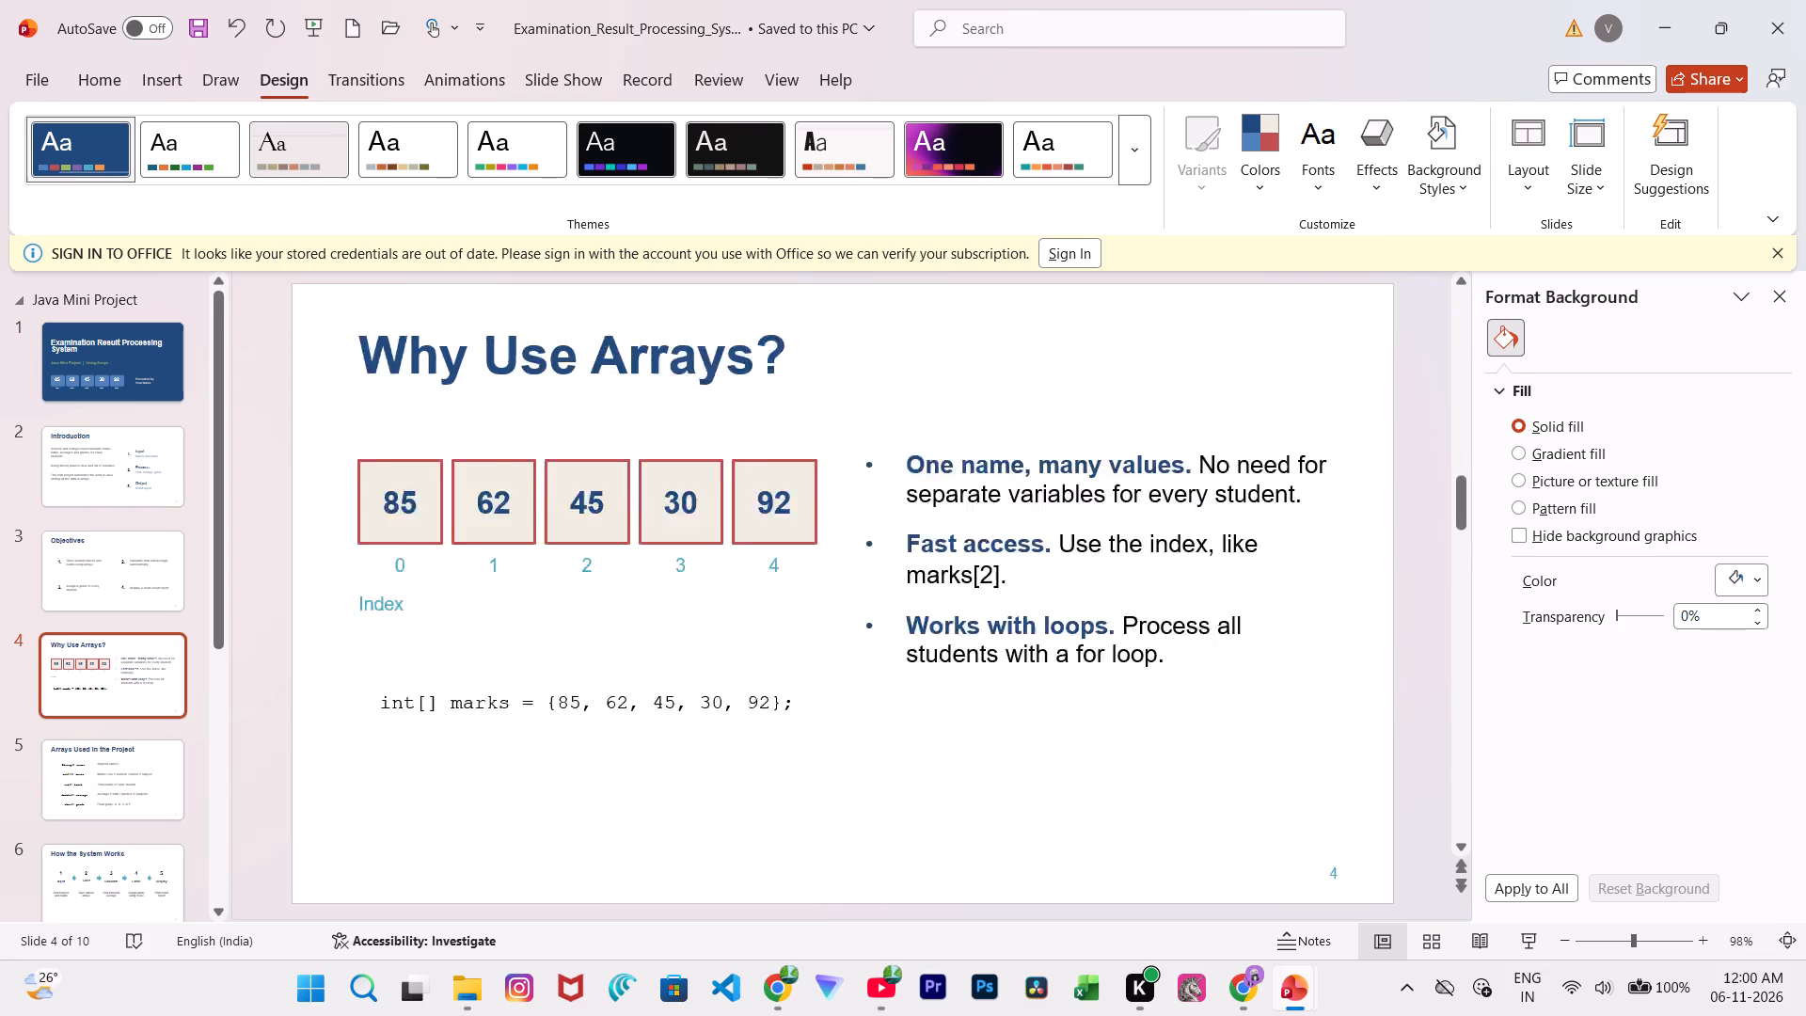
scroll(591, 673, "up", 2)
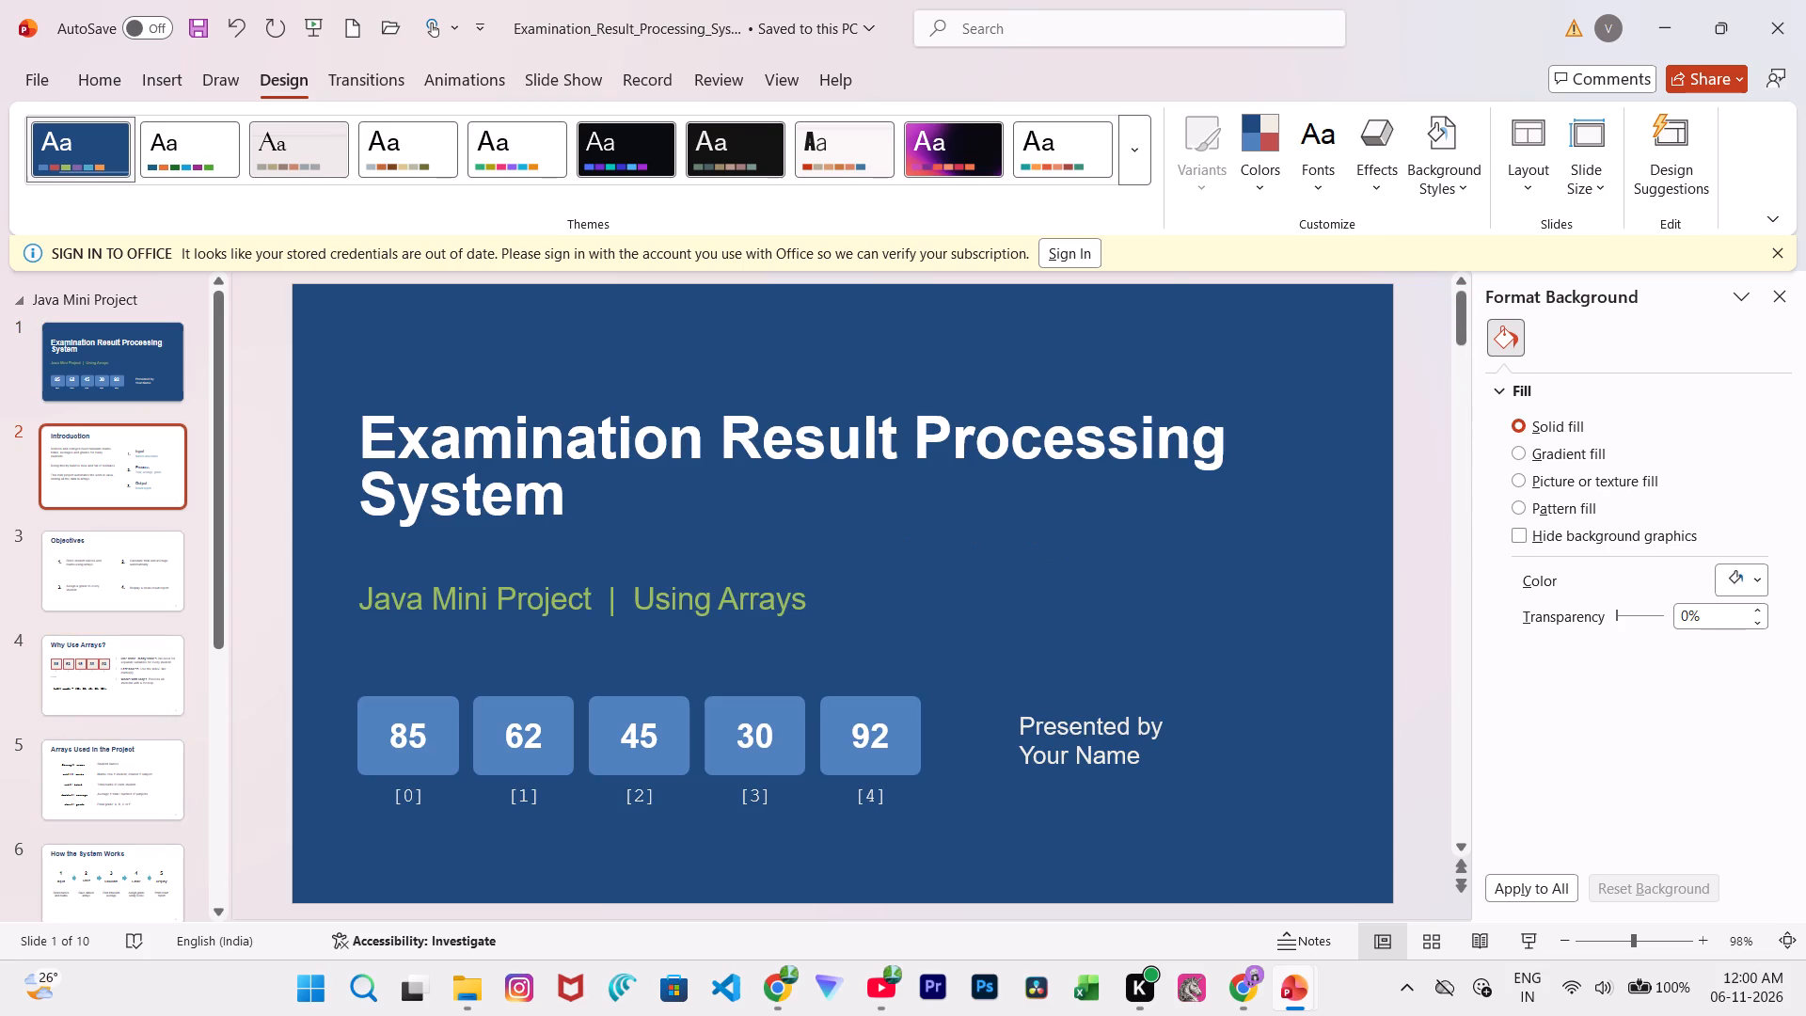
Change the theme fonts of the presentation to Cambria.
left_click(1262, 207)
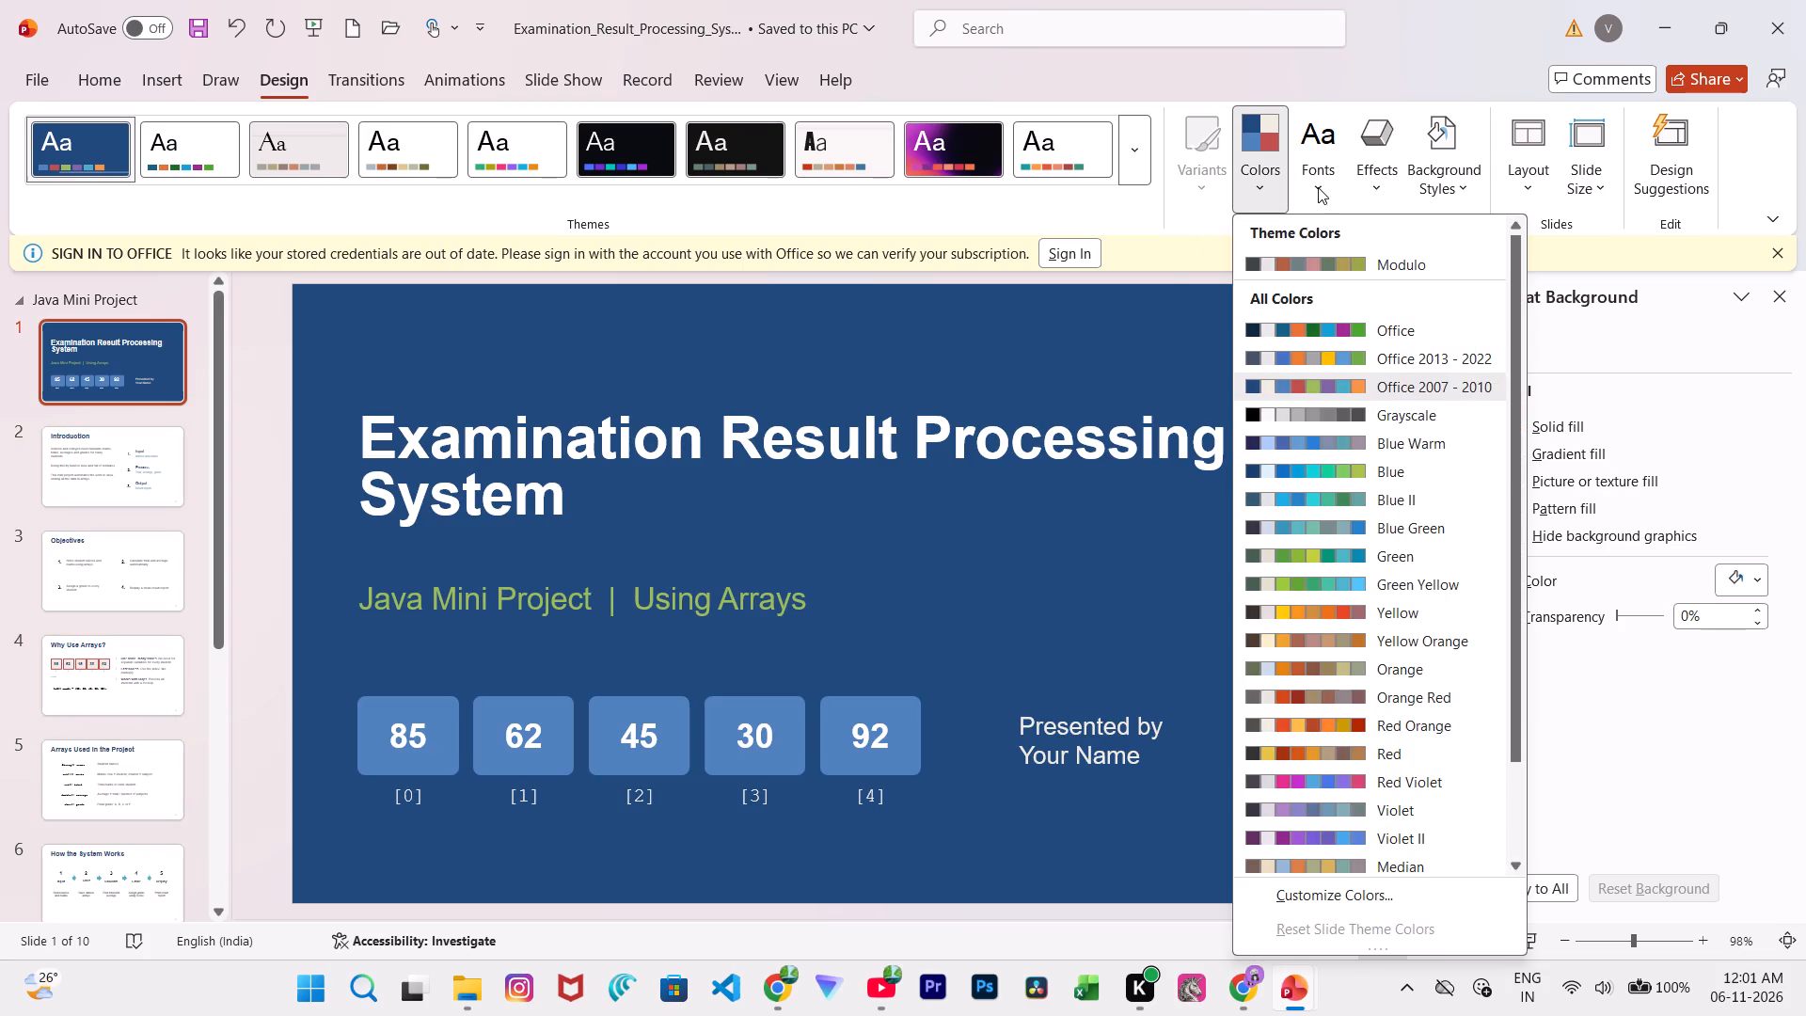
left_click(1318, 187)
scroll(1325, 405, "down", 1)
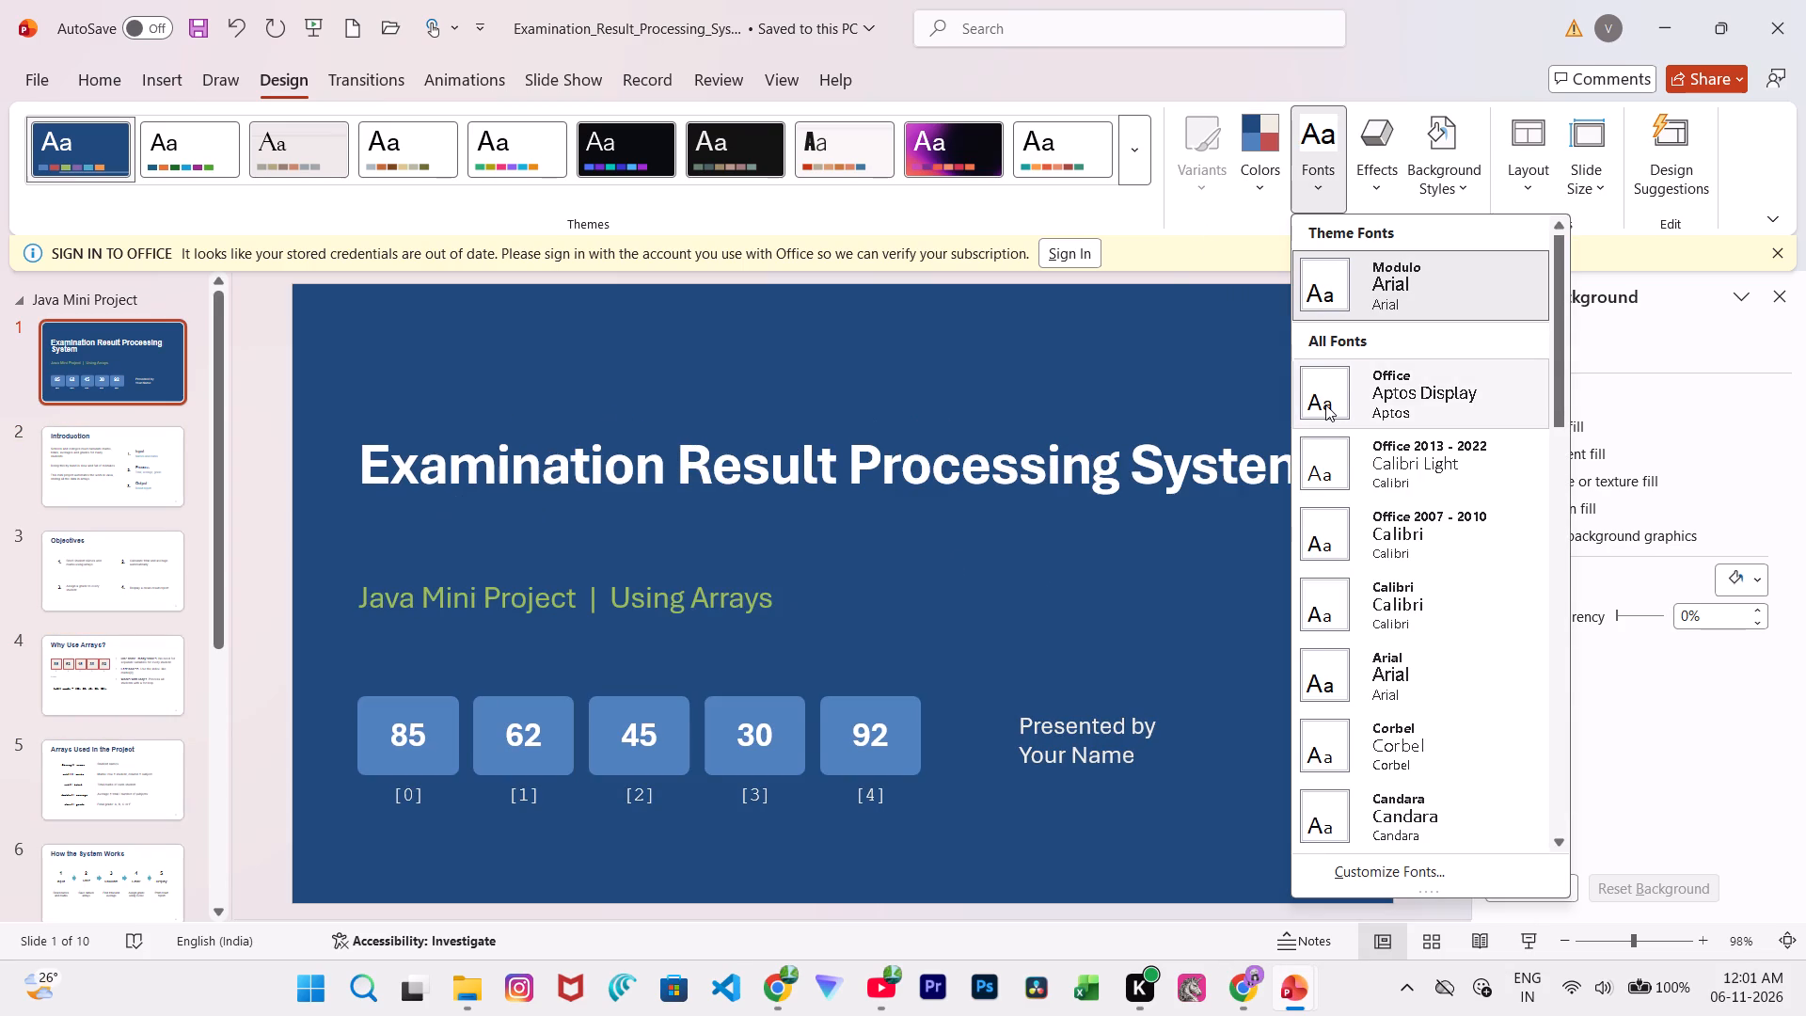
scroll(1325, 405, "down", 1)
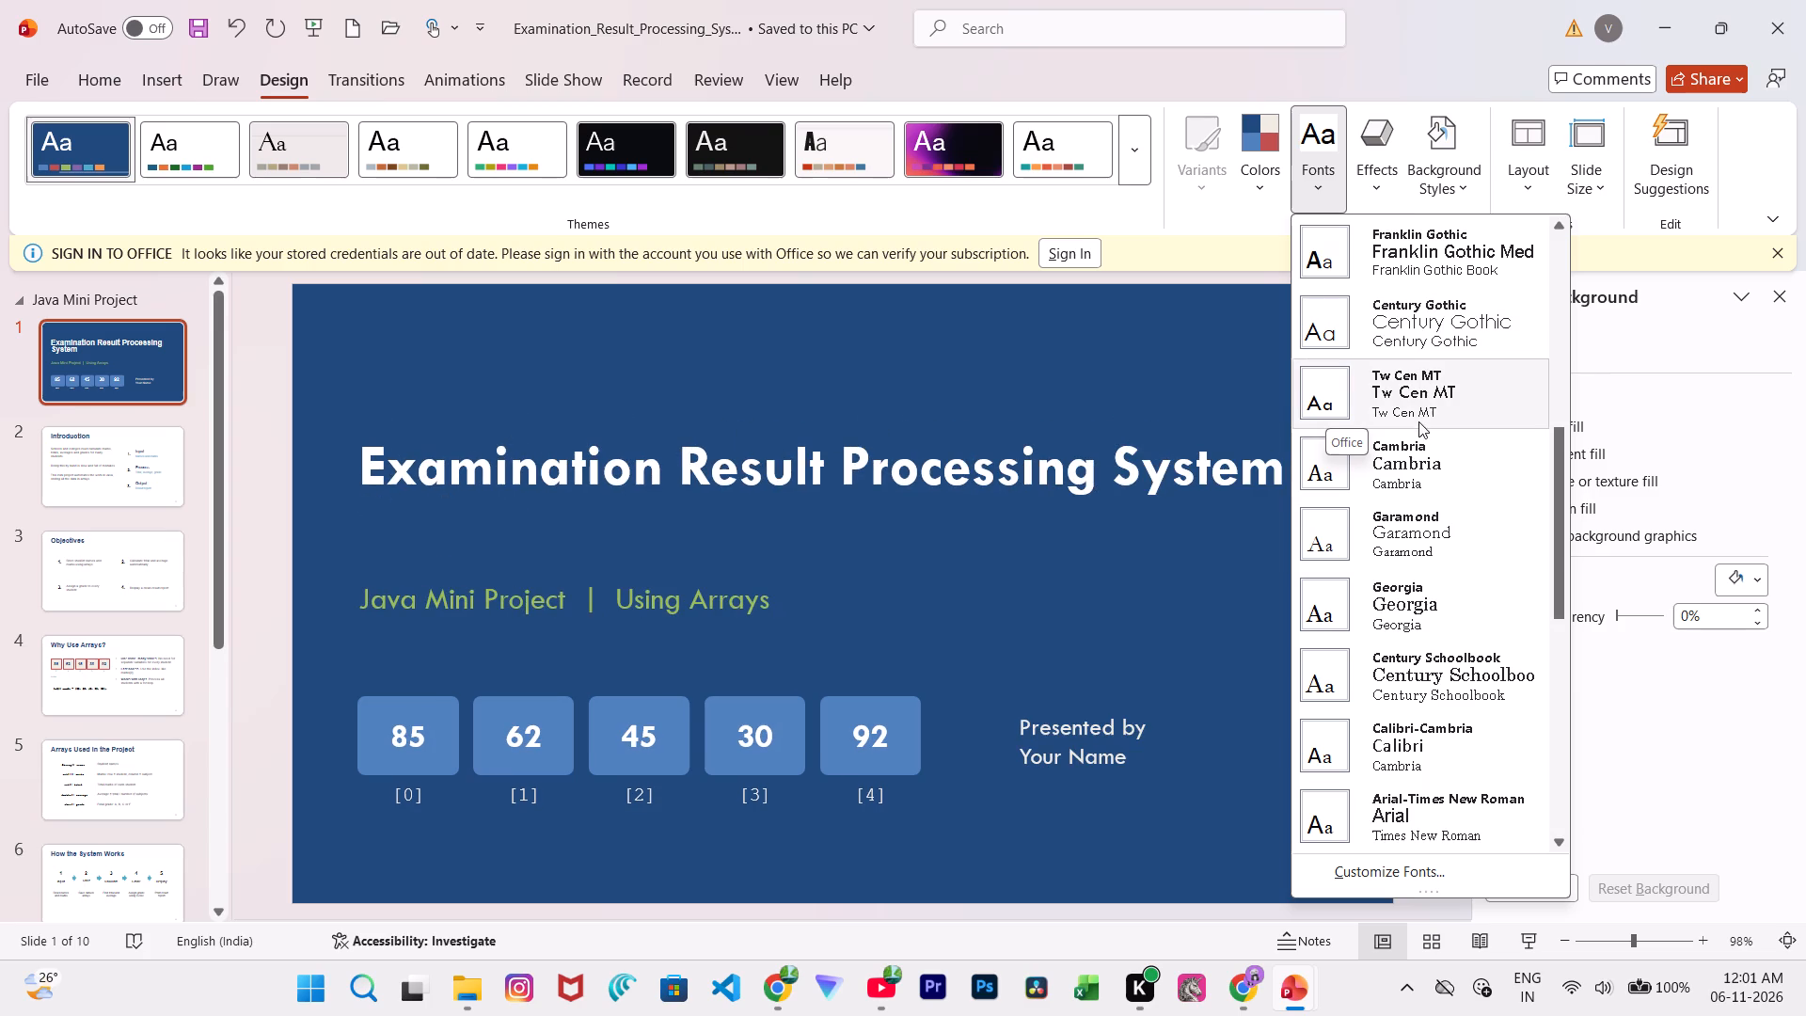
left_click(1410, 487)
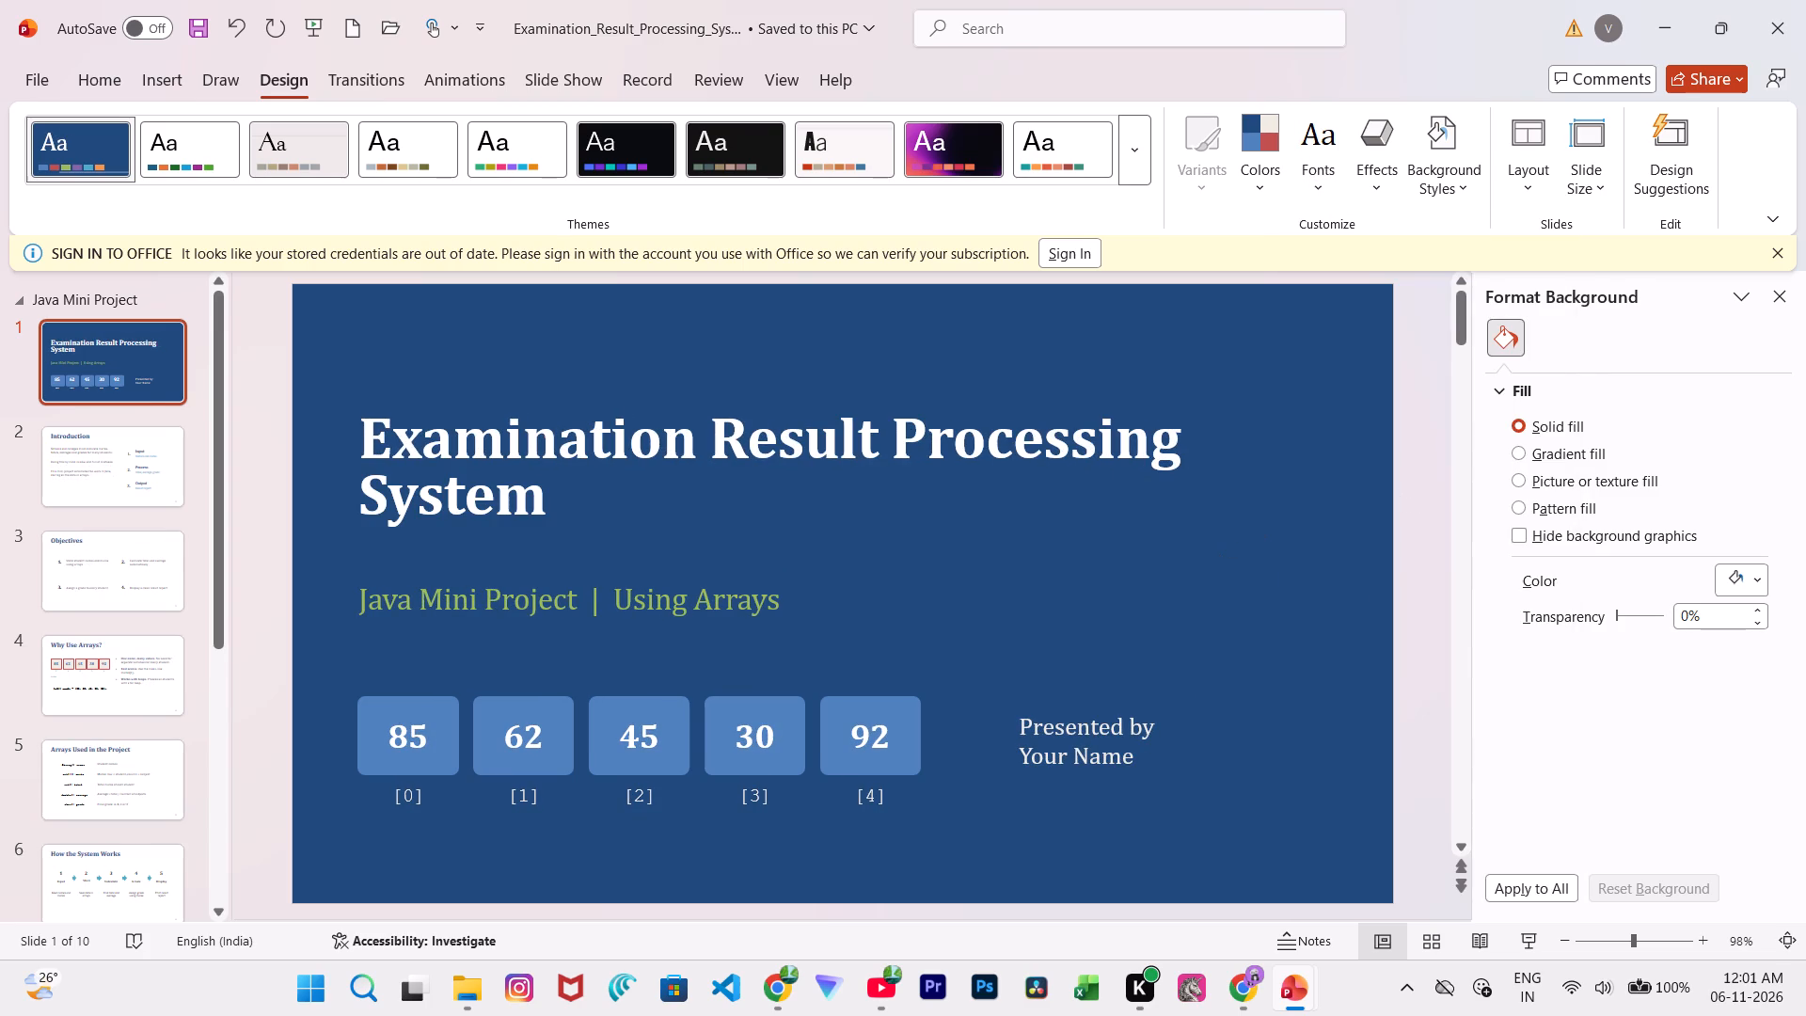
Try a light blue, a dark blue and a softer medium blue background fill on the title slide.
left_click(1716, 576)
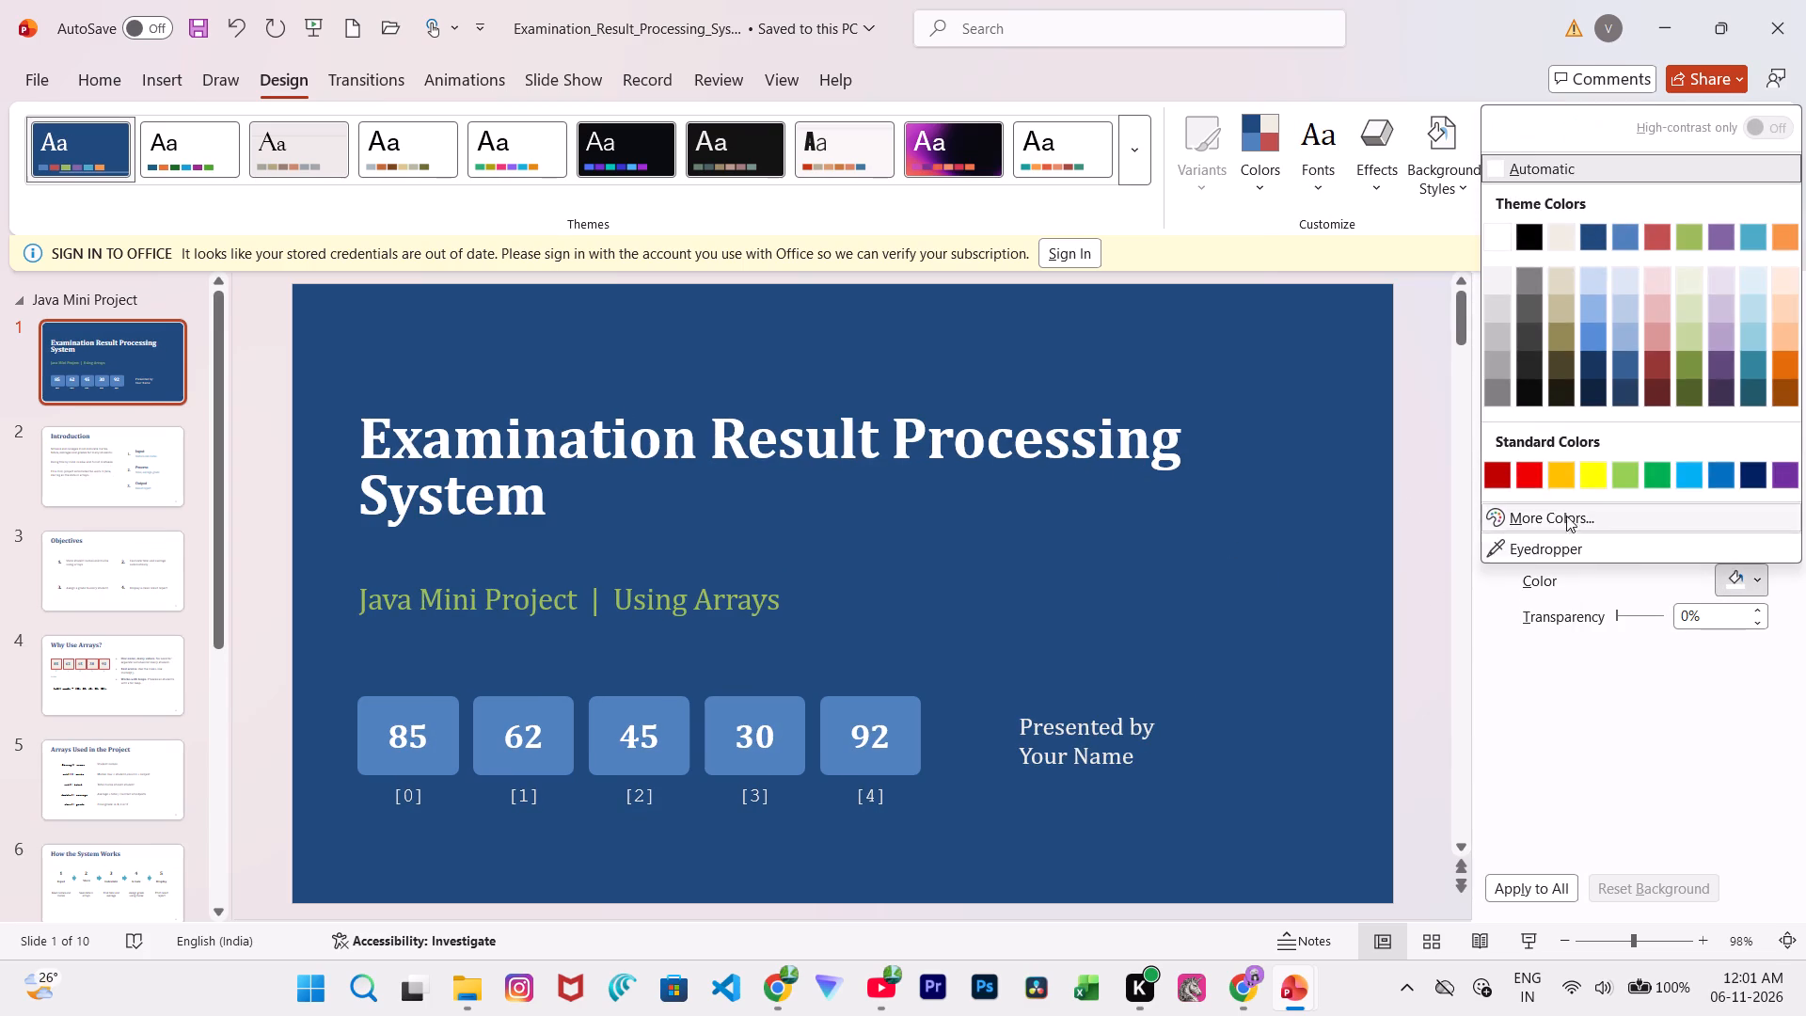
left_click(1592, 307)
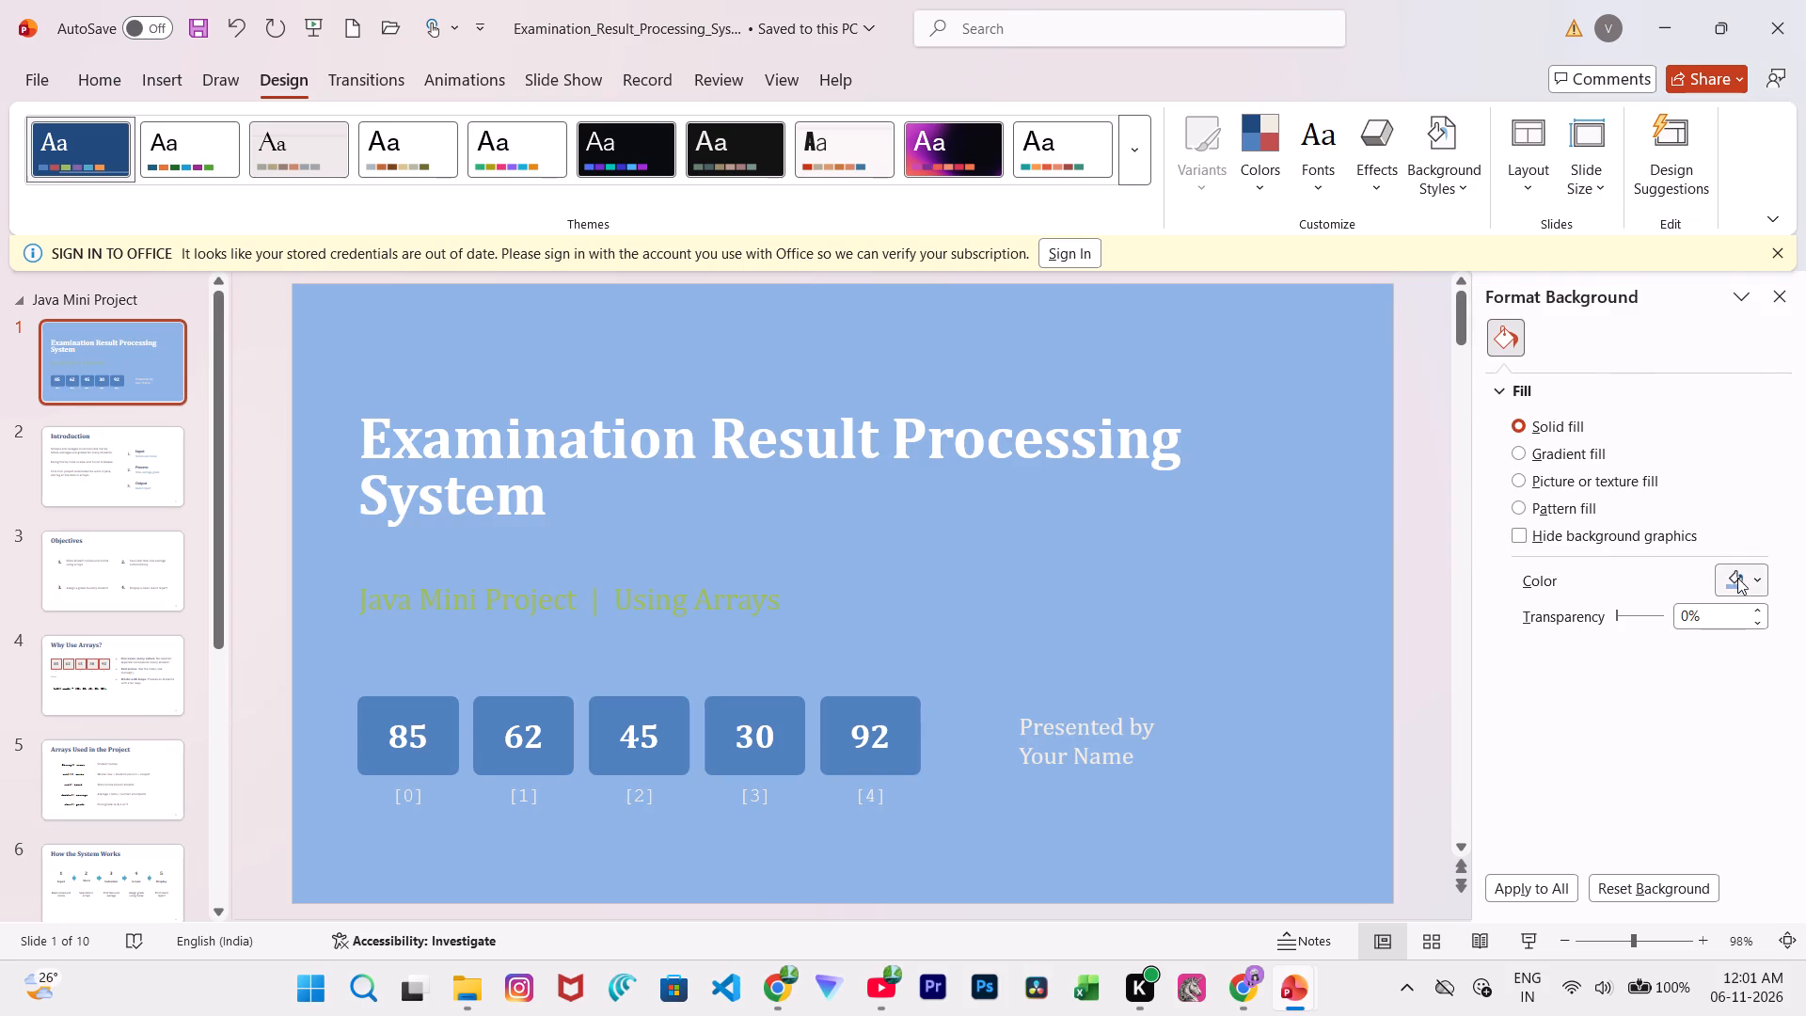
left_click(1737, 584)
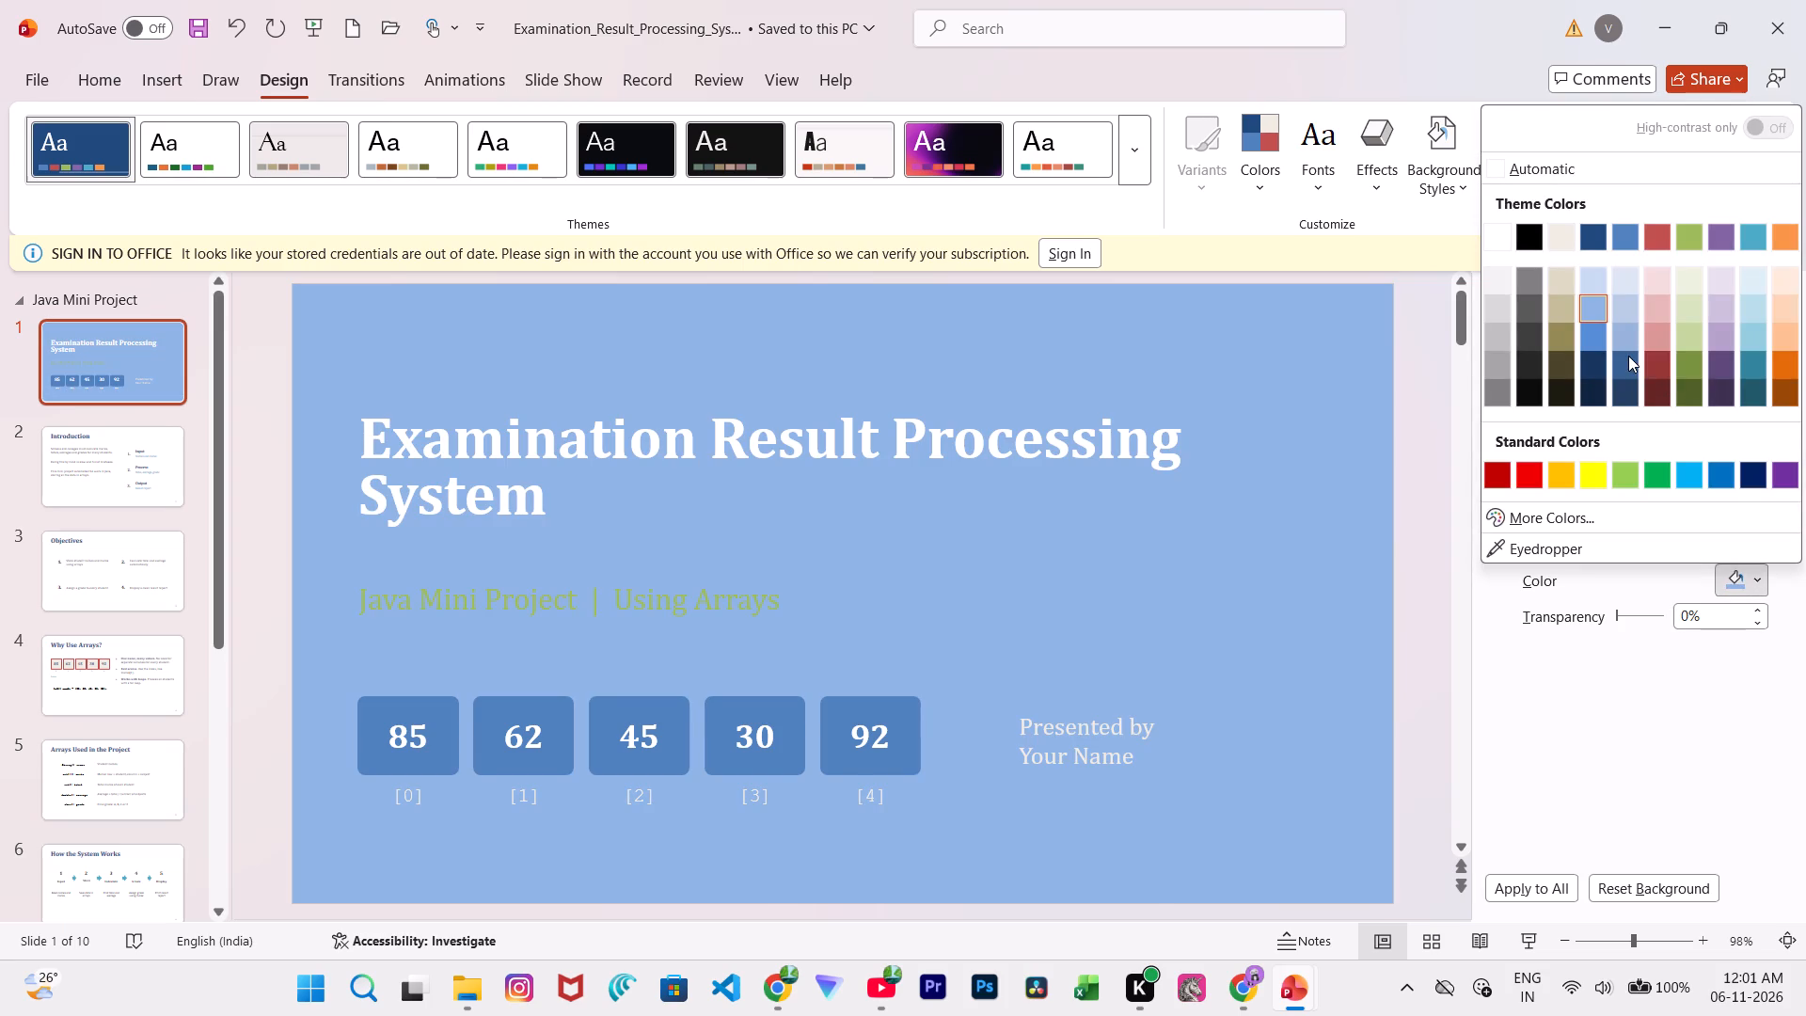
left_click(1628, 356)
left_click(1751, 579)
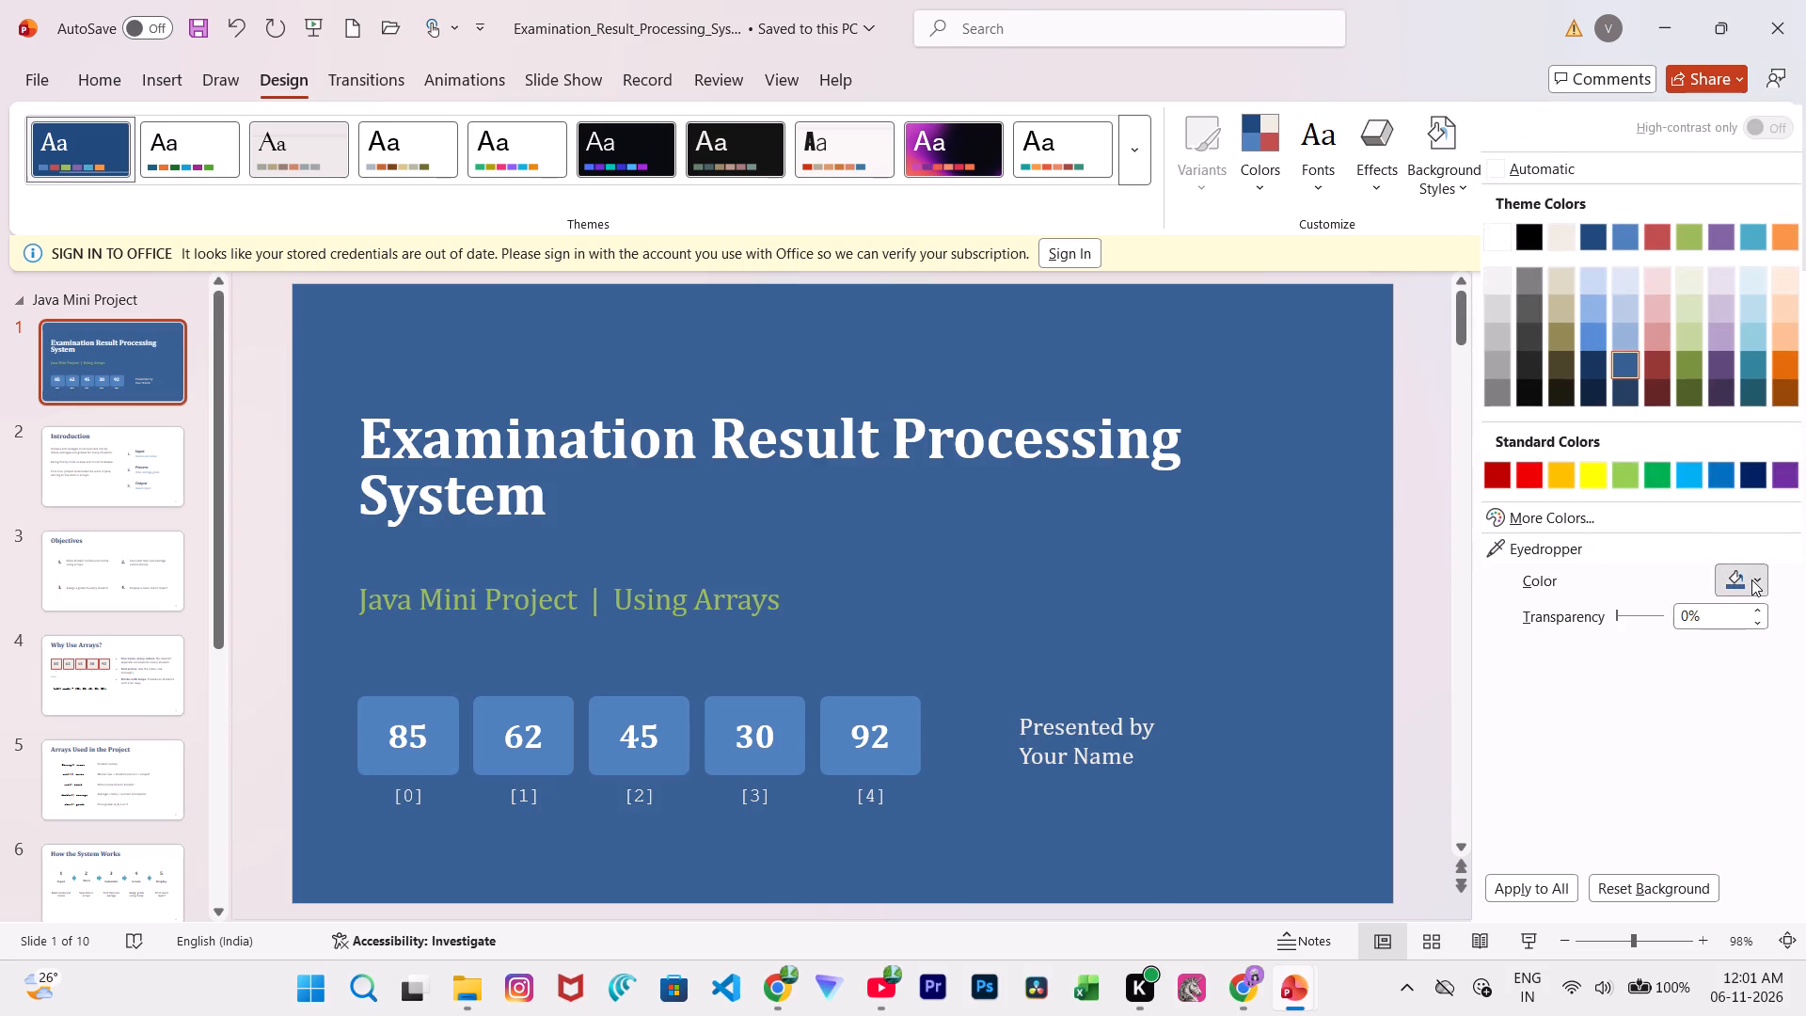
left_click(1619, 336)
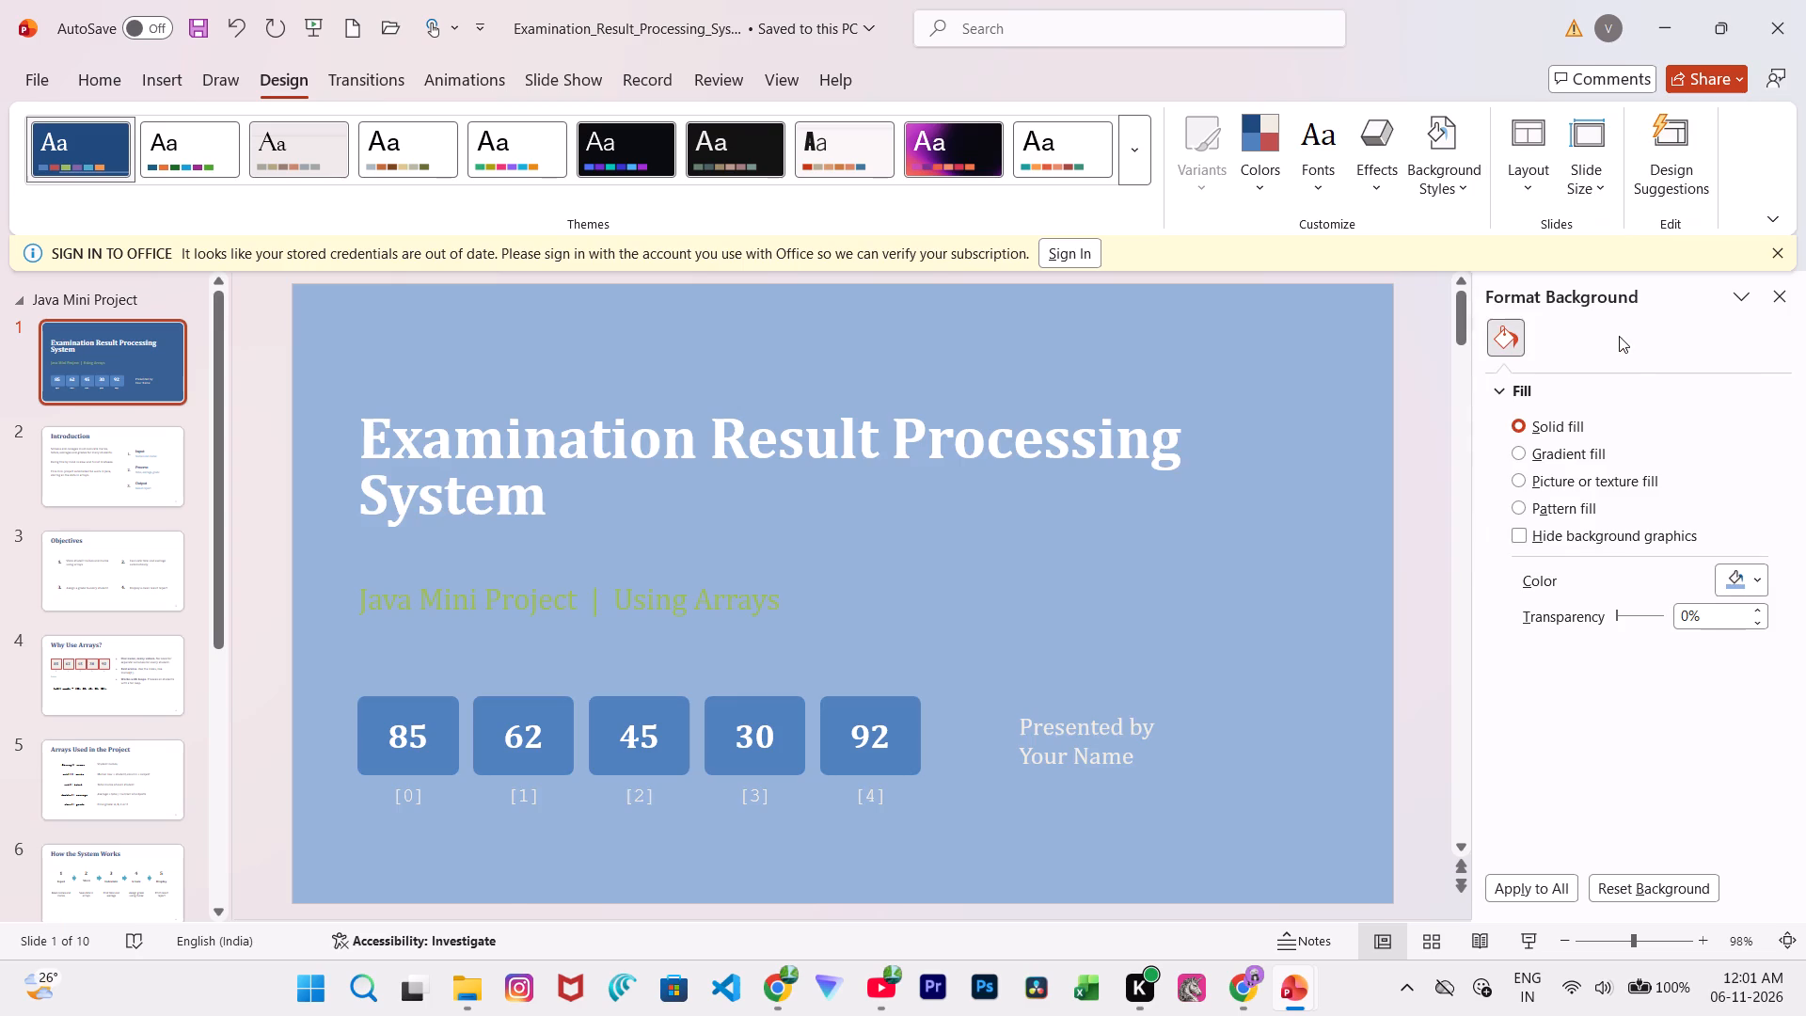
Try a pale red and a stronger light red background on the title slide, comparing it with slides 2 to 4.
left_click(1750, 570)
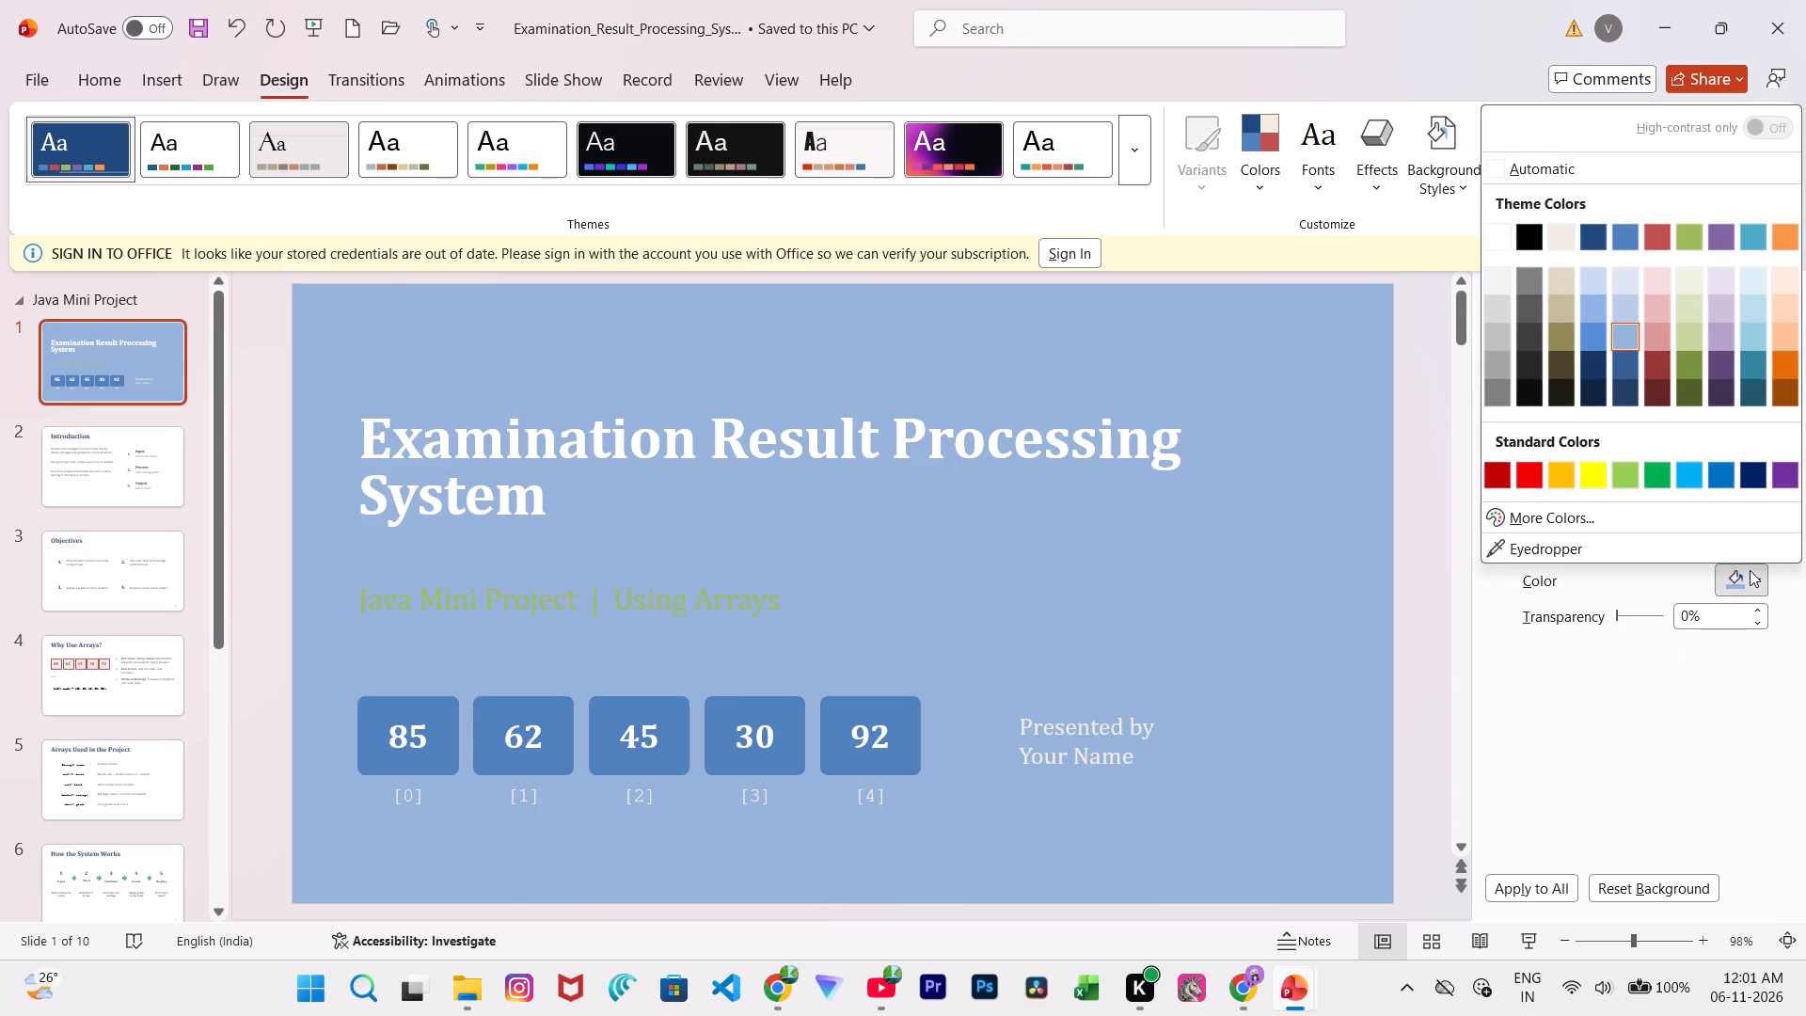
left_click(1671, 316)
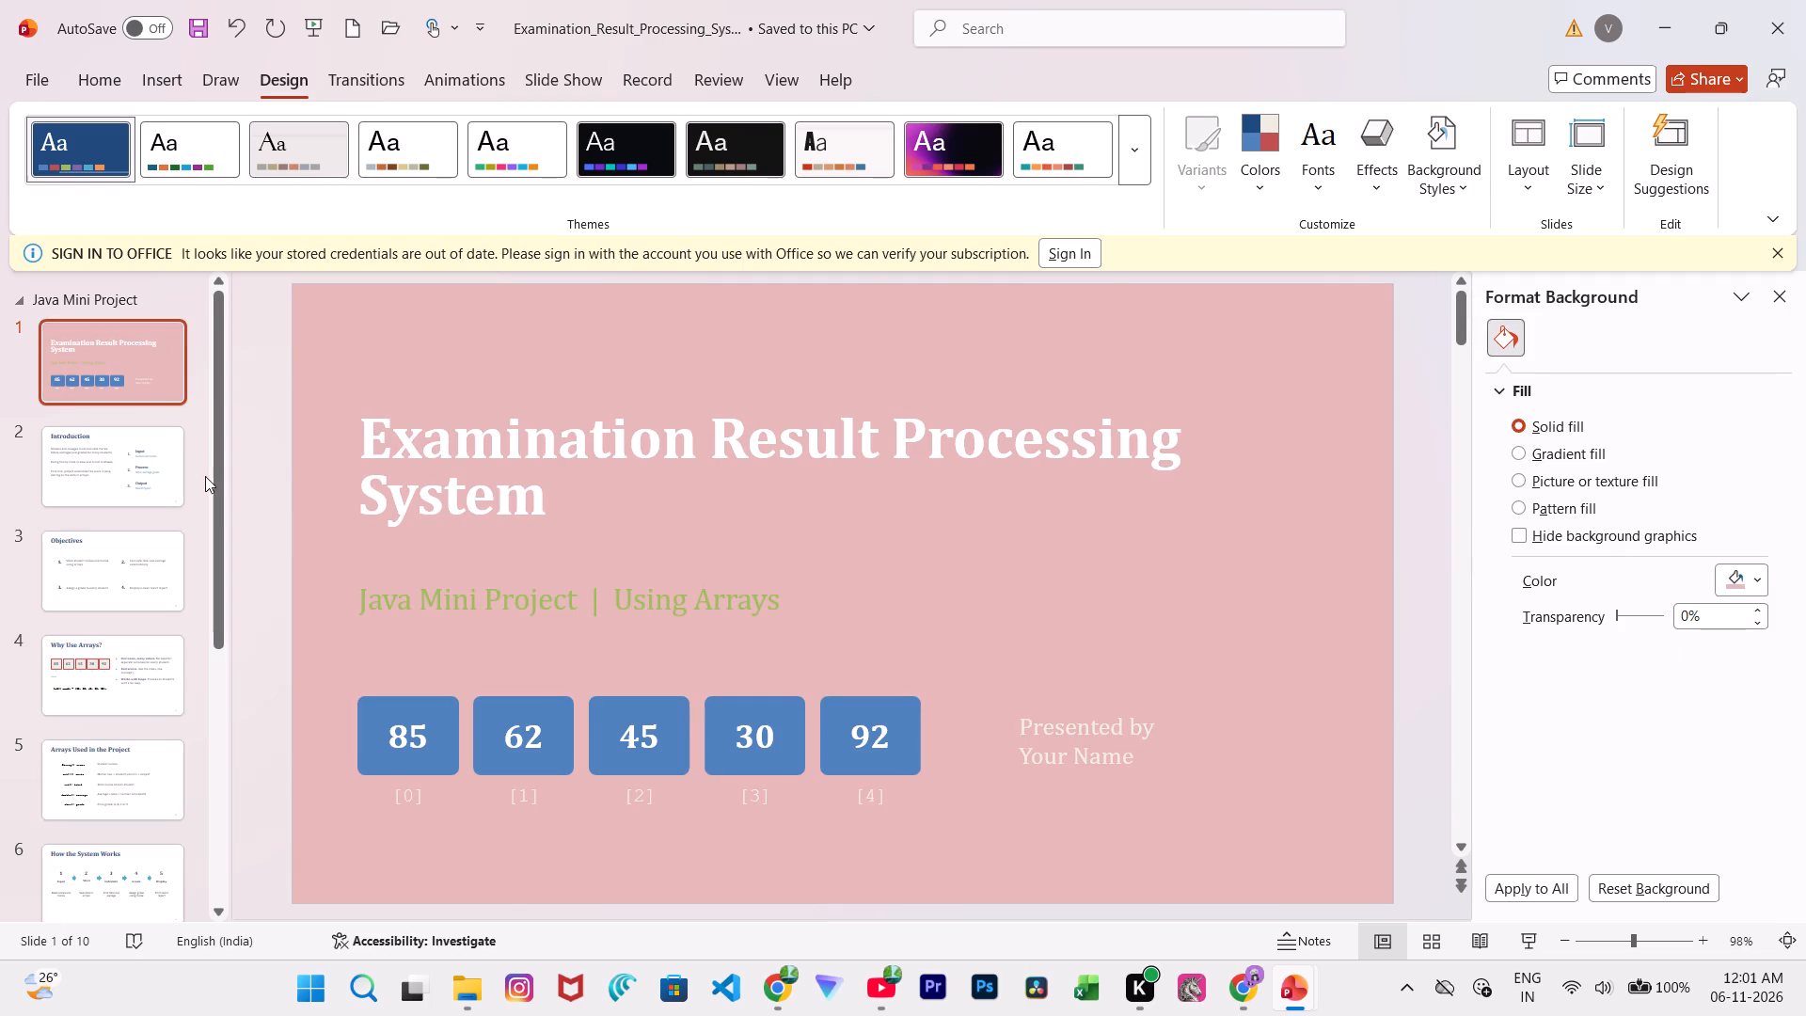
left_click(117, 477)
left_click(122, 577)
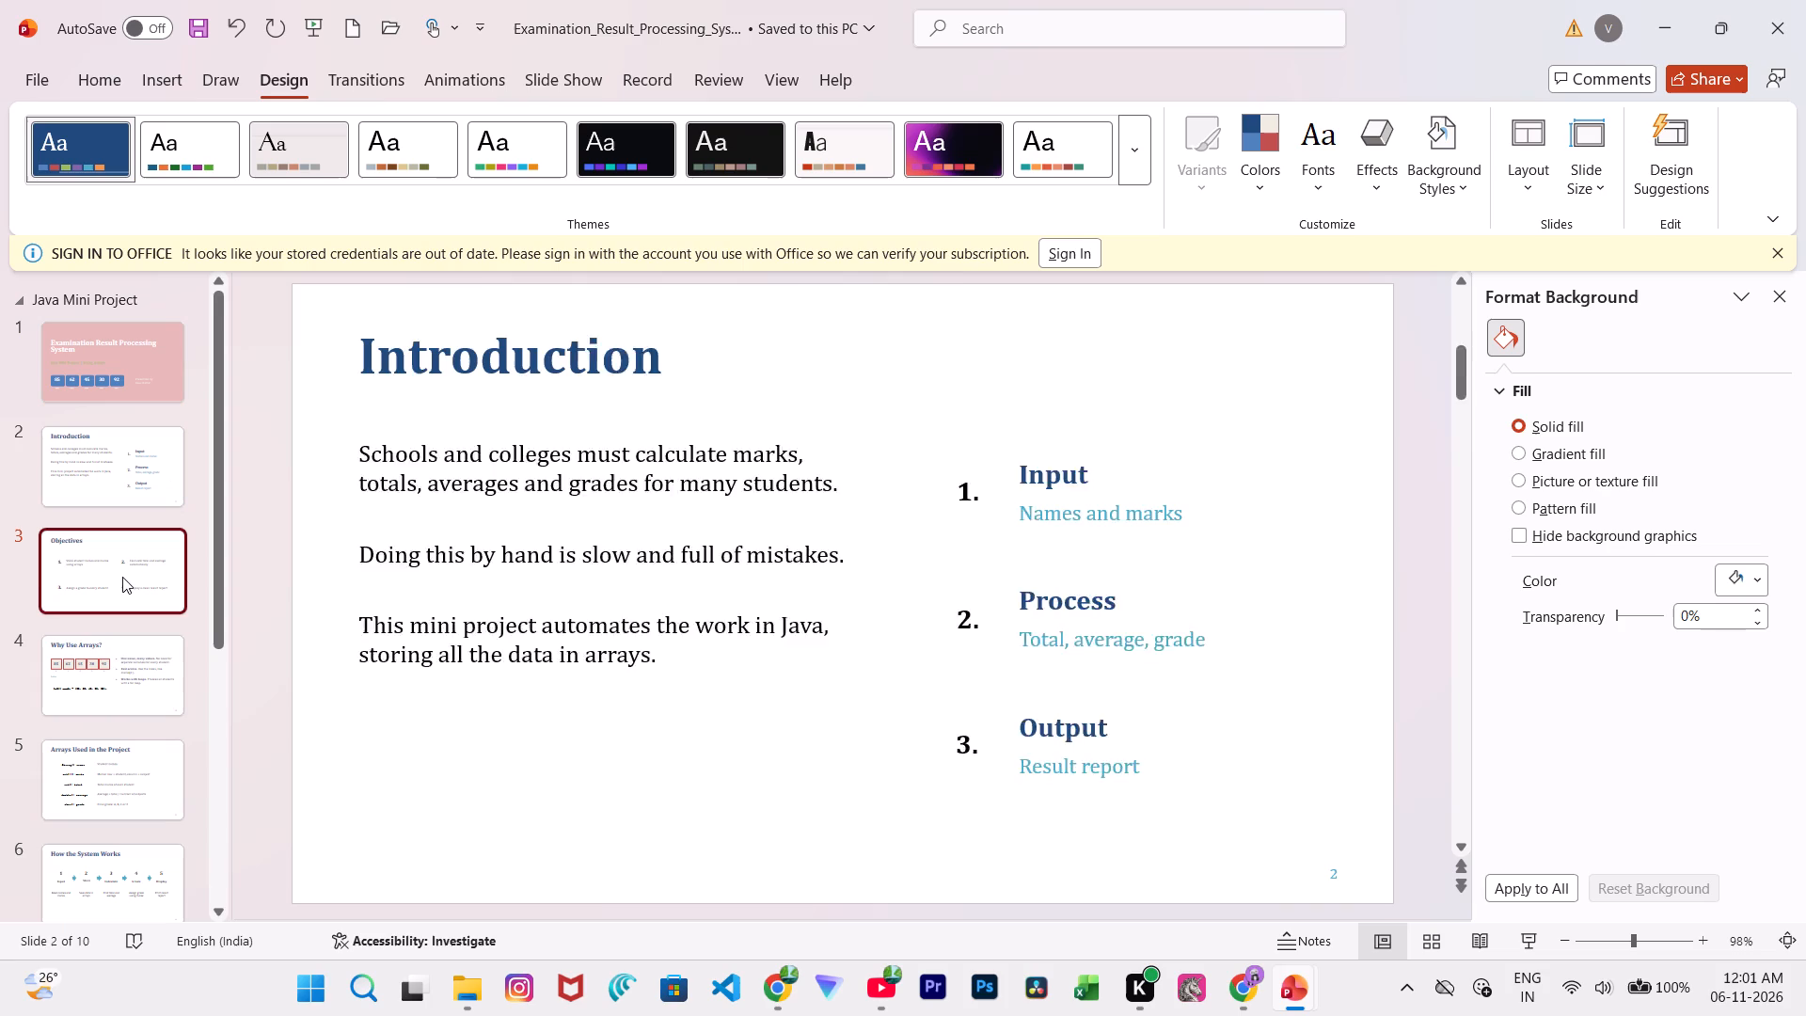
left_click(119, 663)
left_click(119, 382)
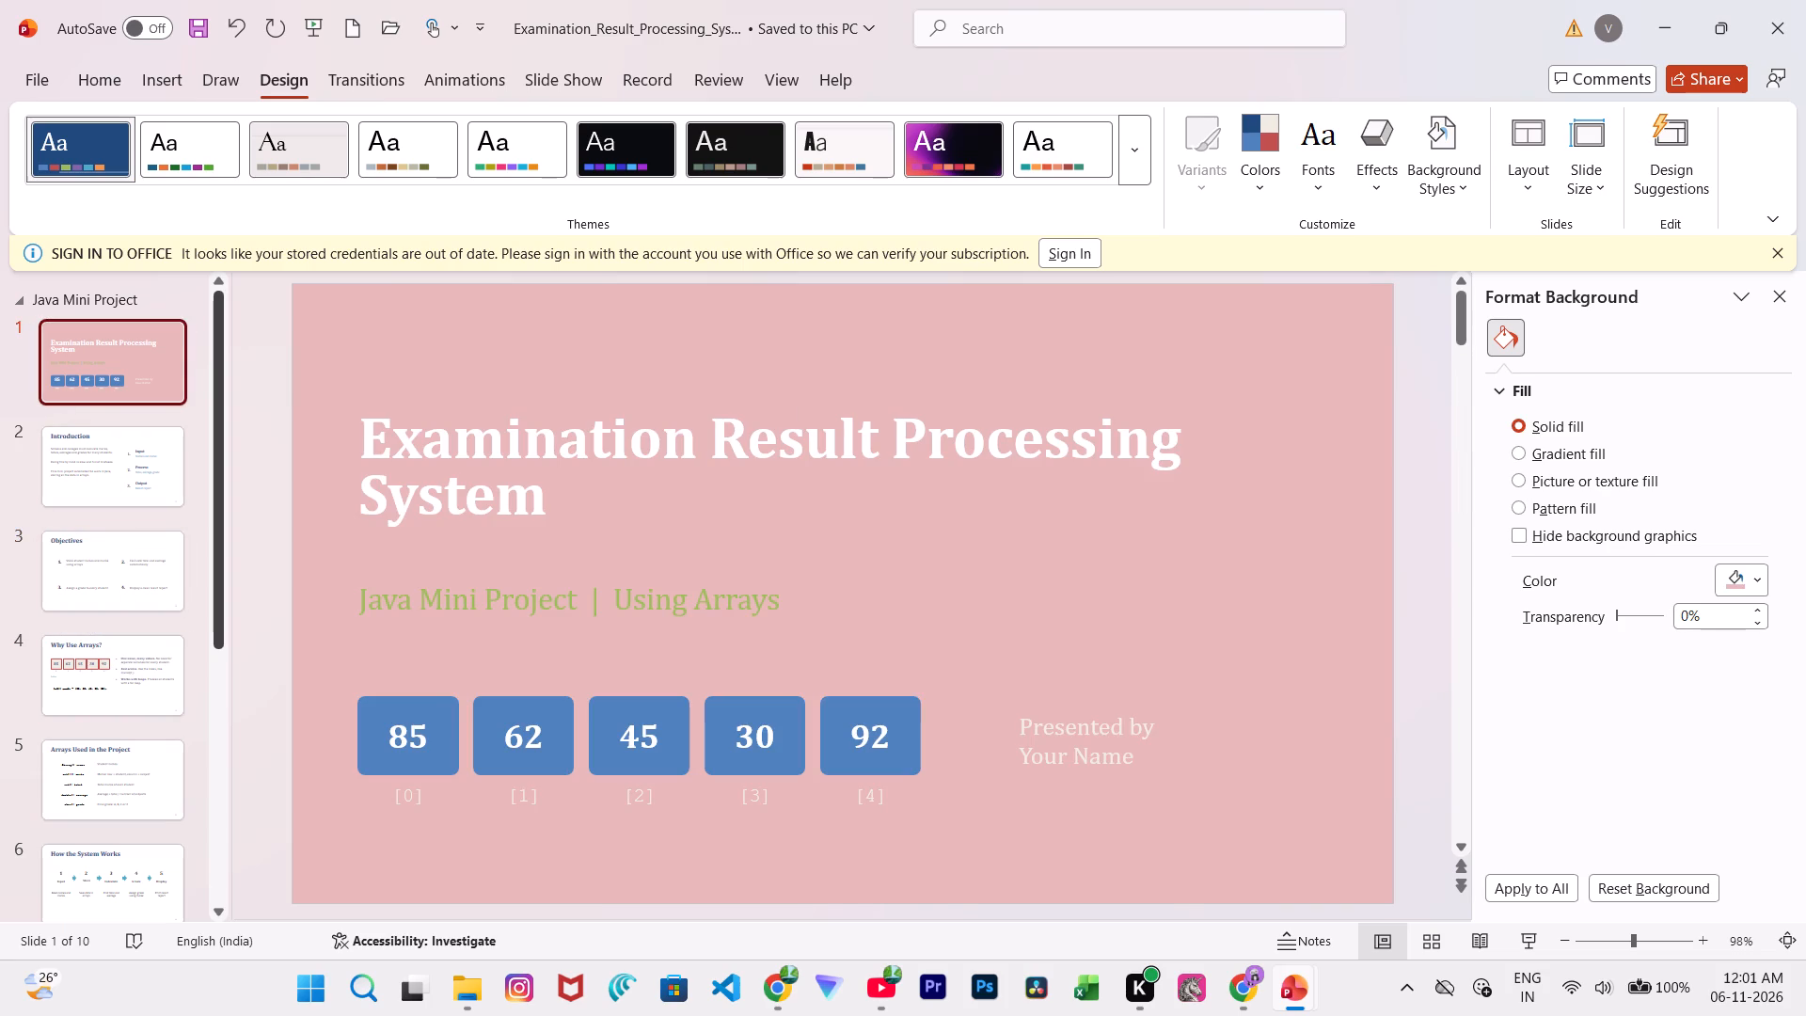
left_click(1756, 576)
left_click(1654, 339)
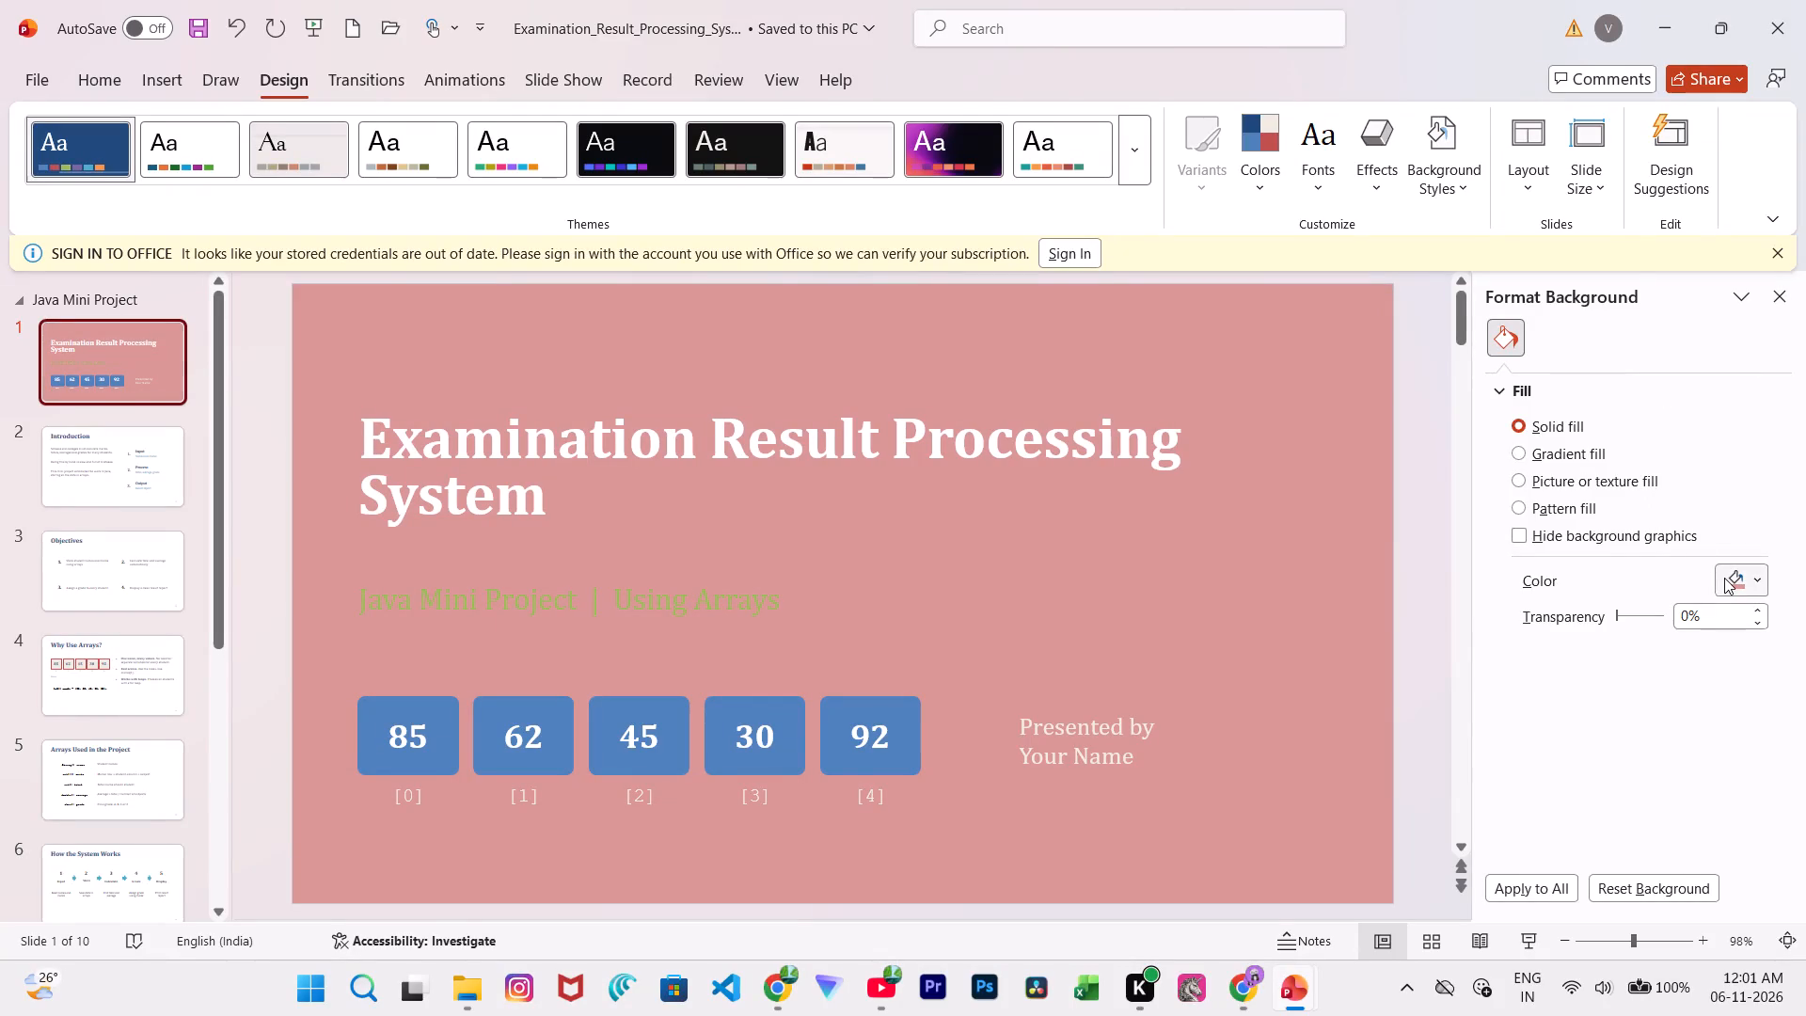
Fill the title slide's background with the lightest purple theme colour.
left_click(1724, 578)
left_click(1730, 277)
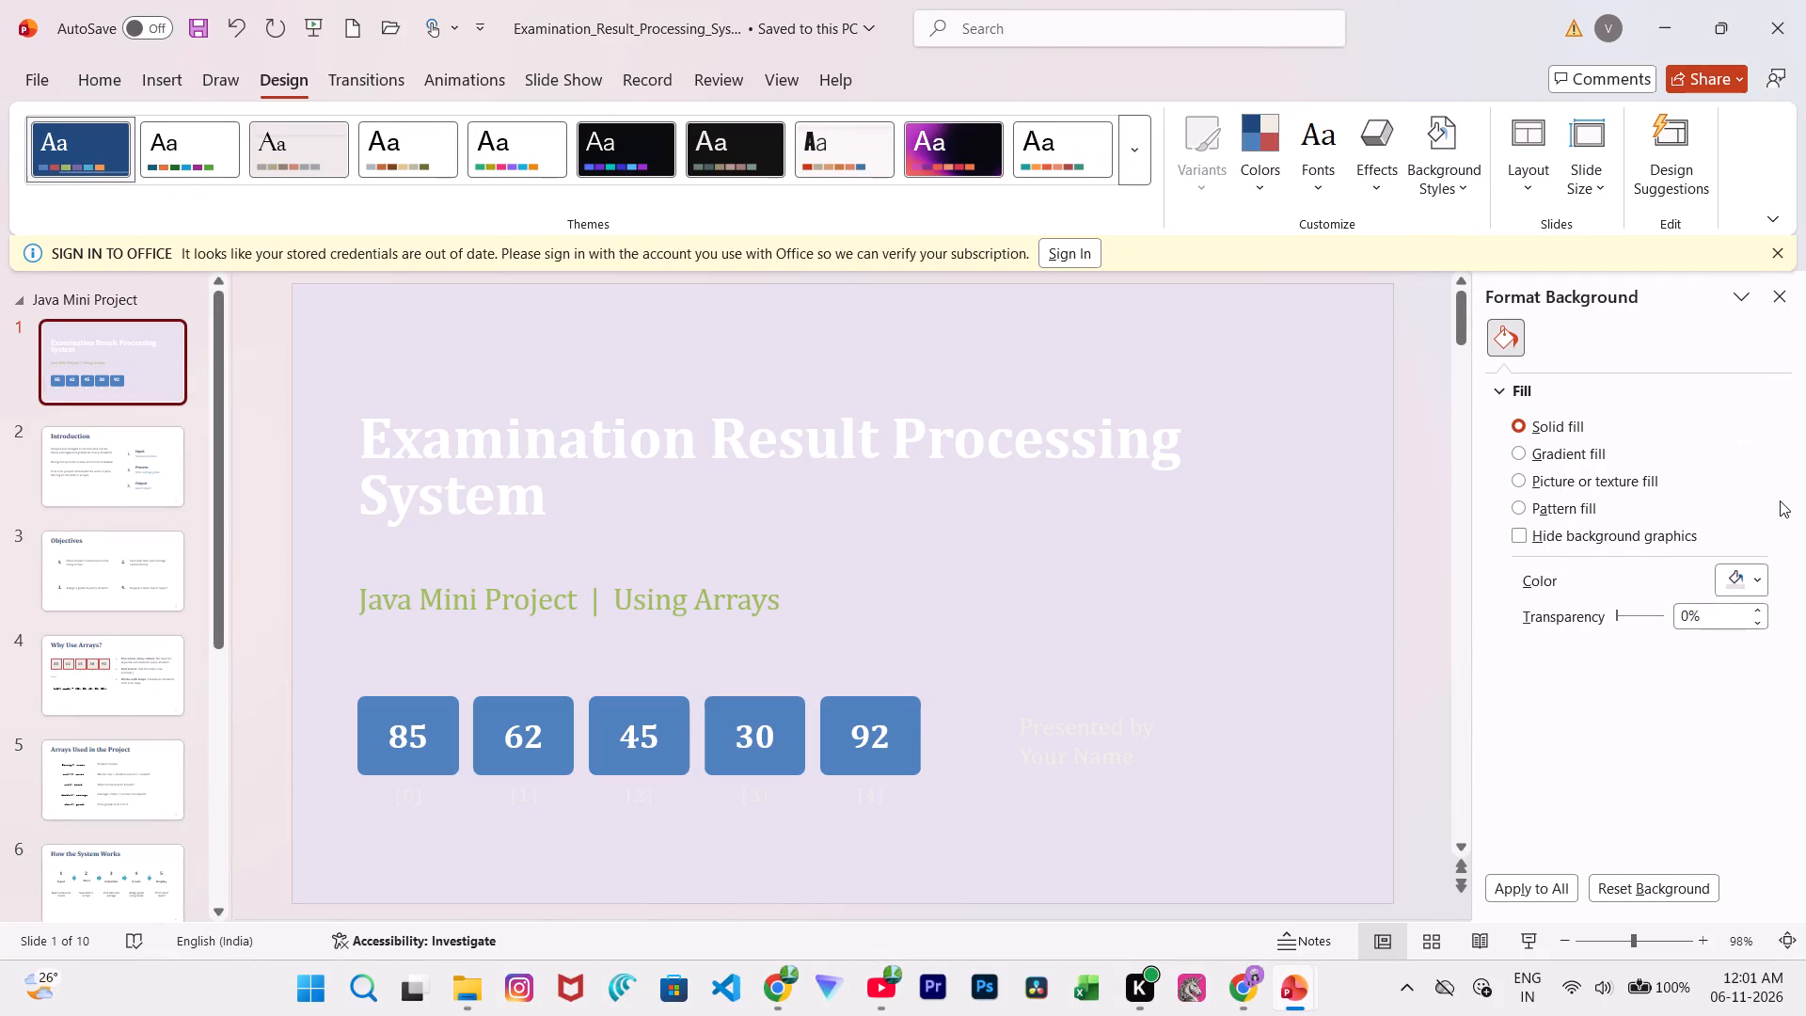
Fill the title slide's background with the medium purple theme colour, two shades darker than the lightest purple.
left_click(1742, 583)
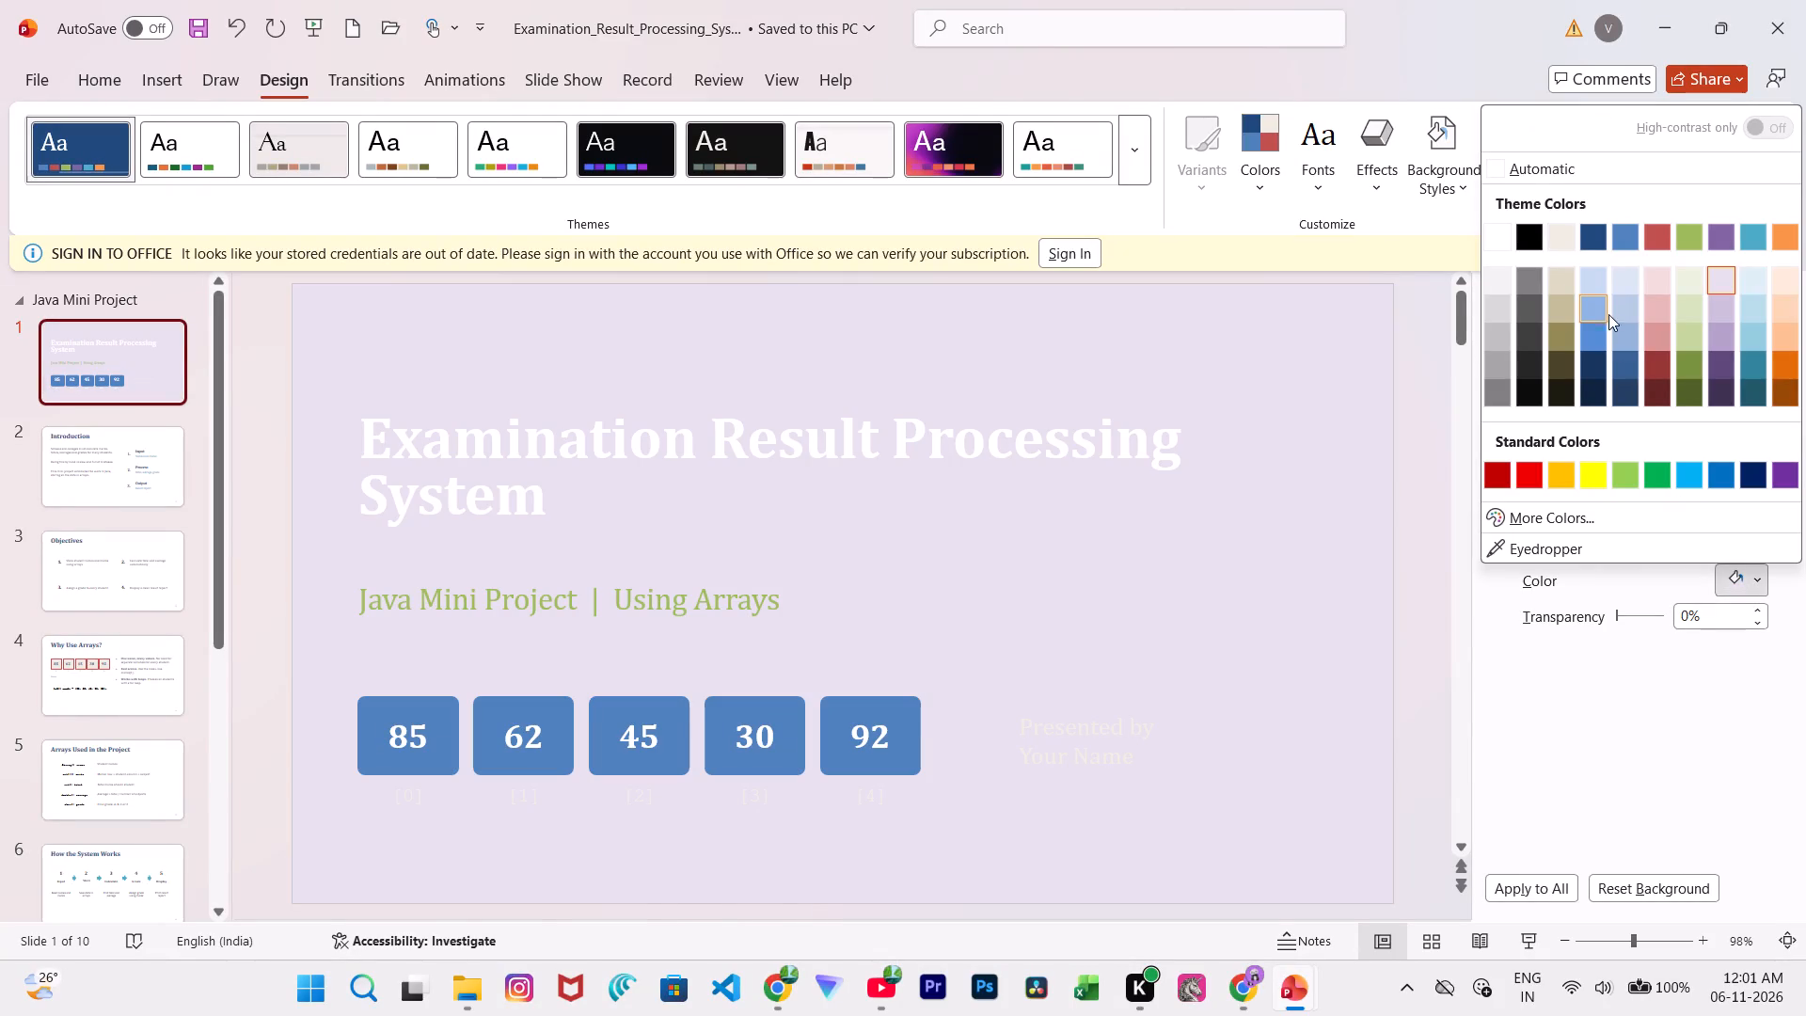
left_click(1717, 325)
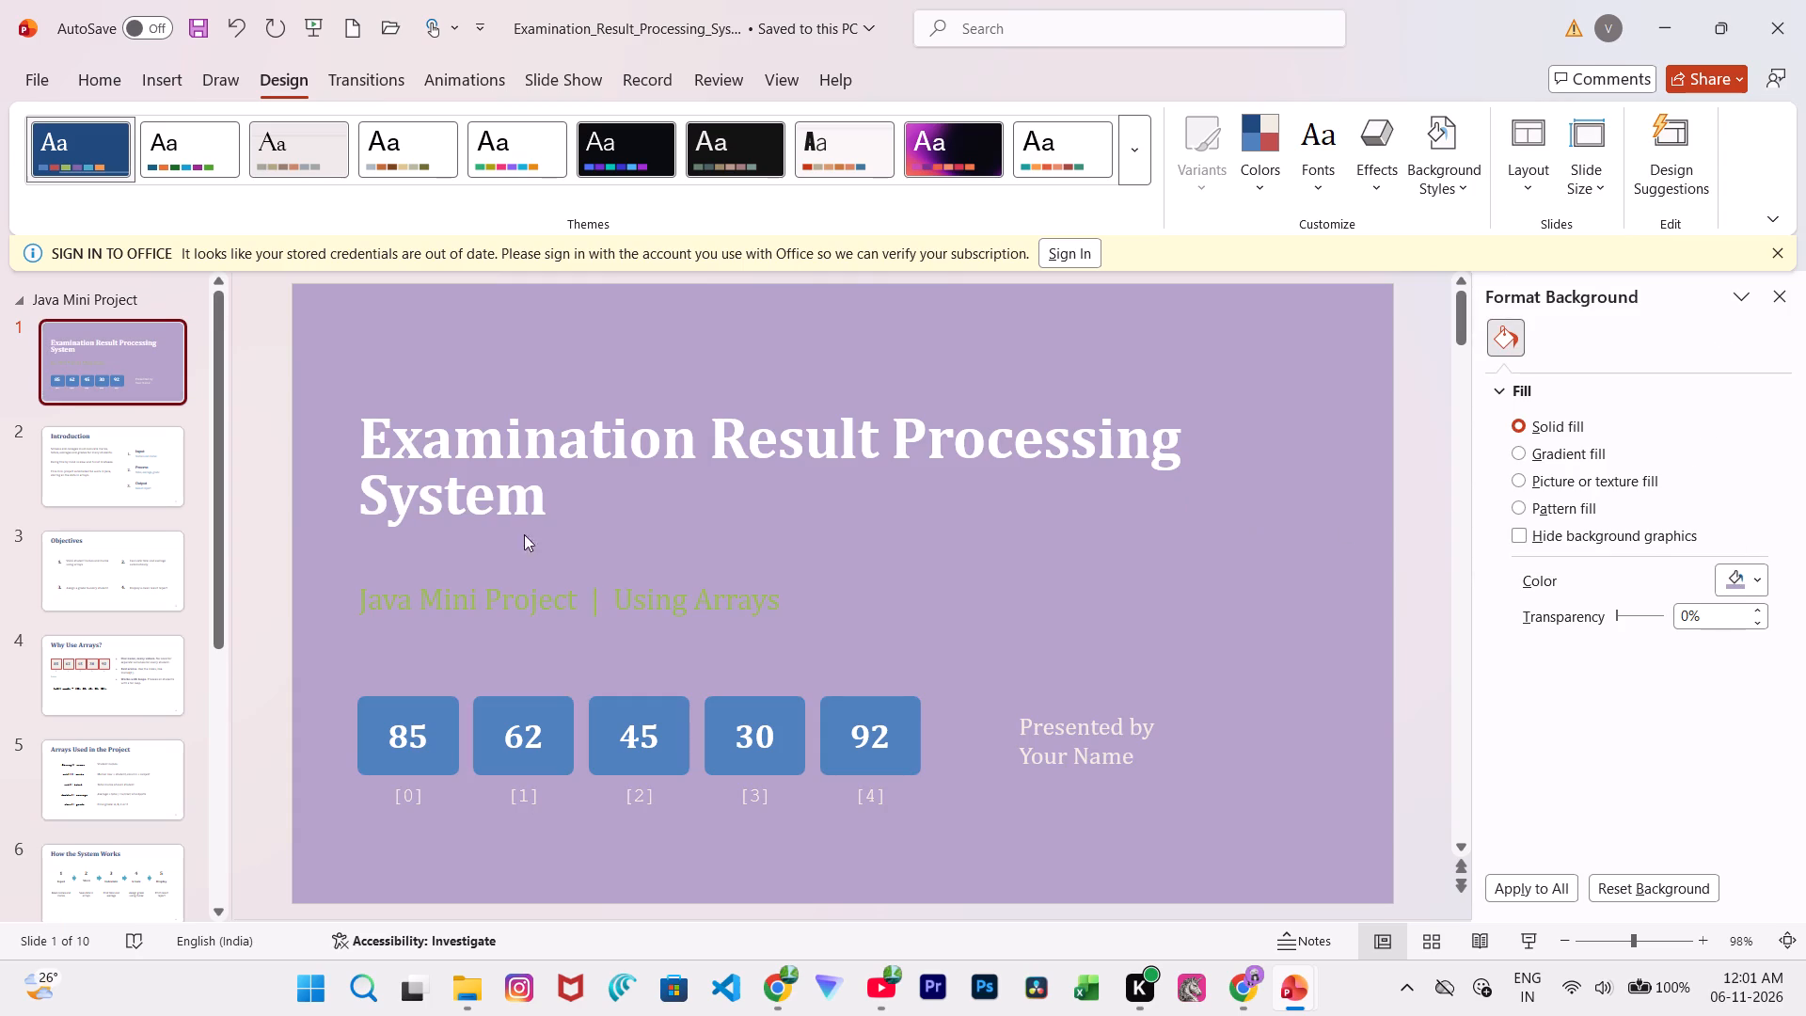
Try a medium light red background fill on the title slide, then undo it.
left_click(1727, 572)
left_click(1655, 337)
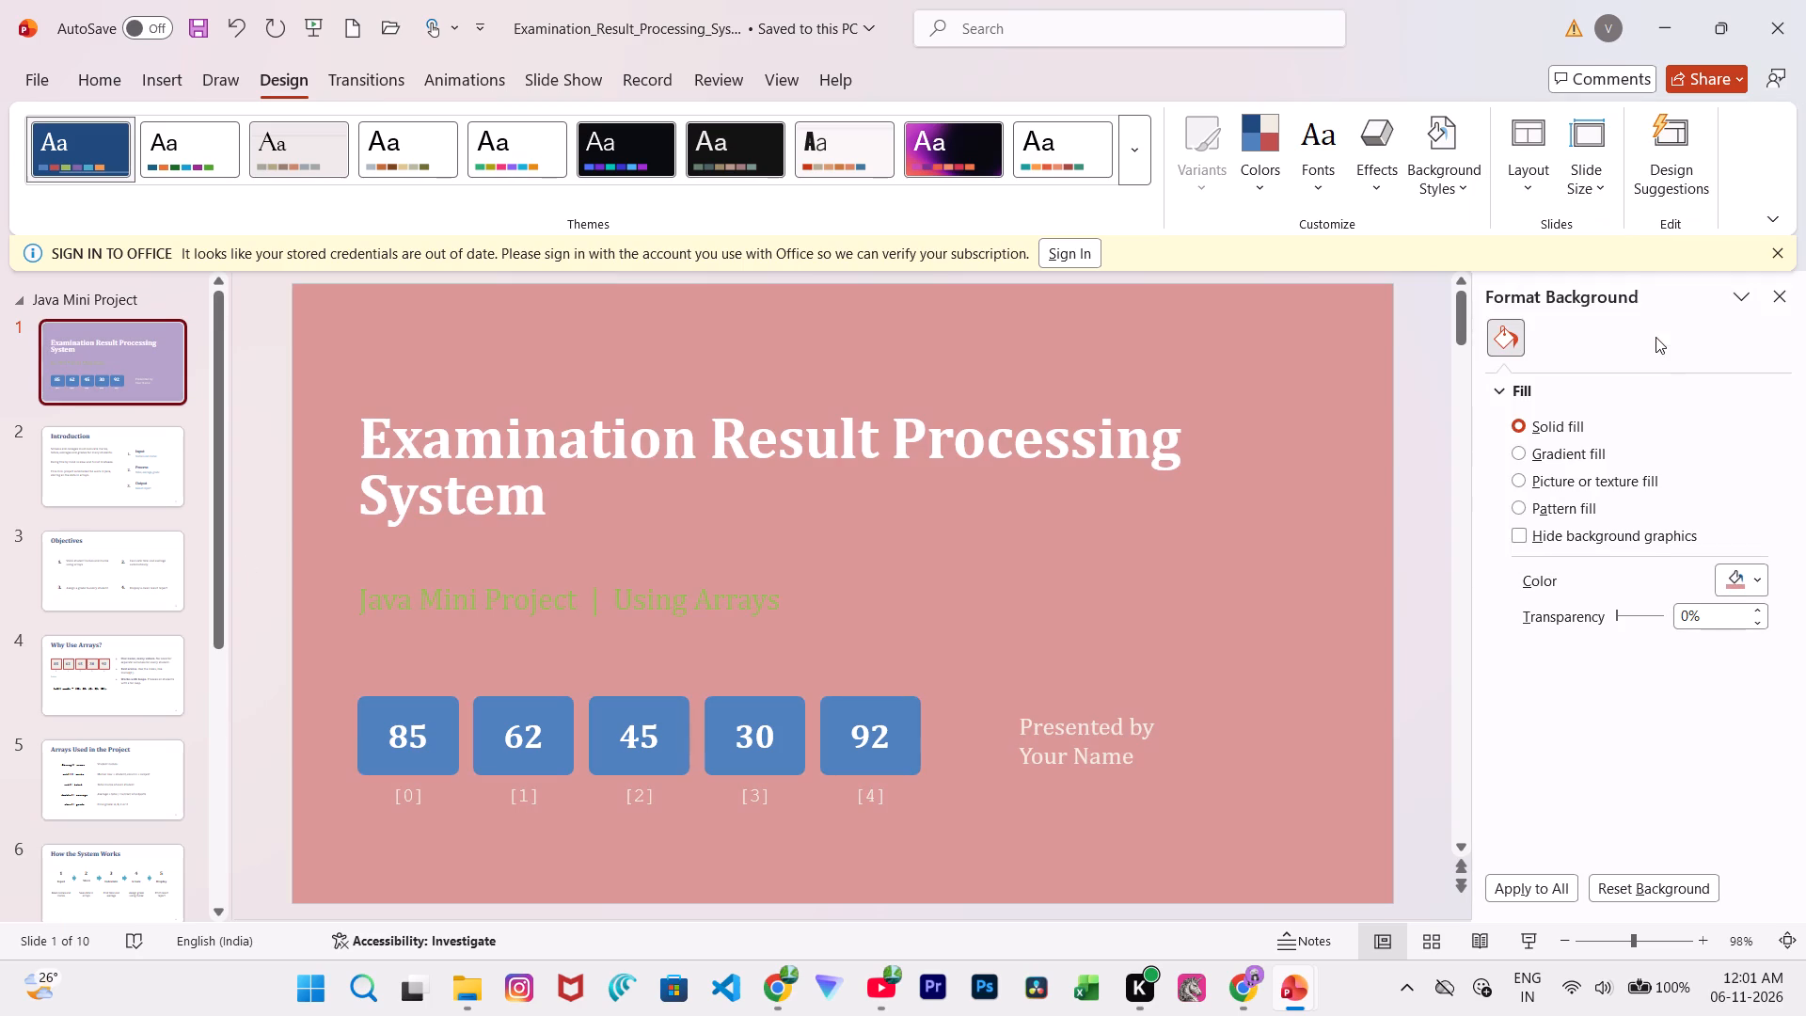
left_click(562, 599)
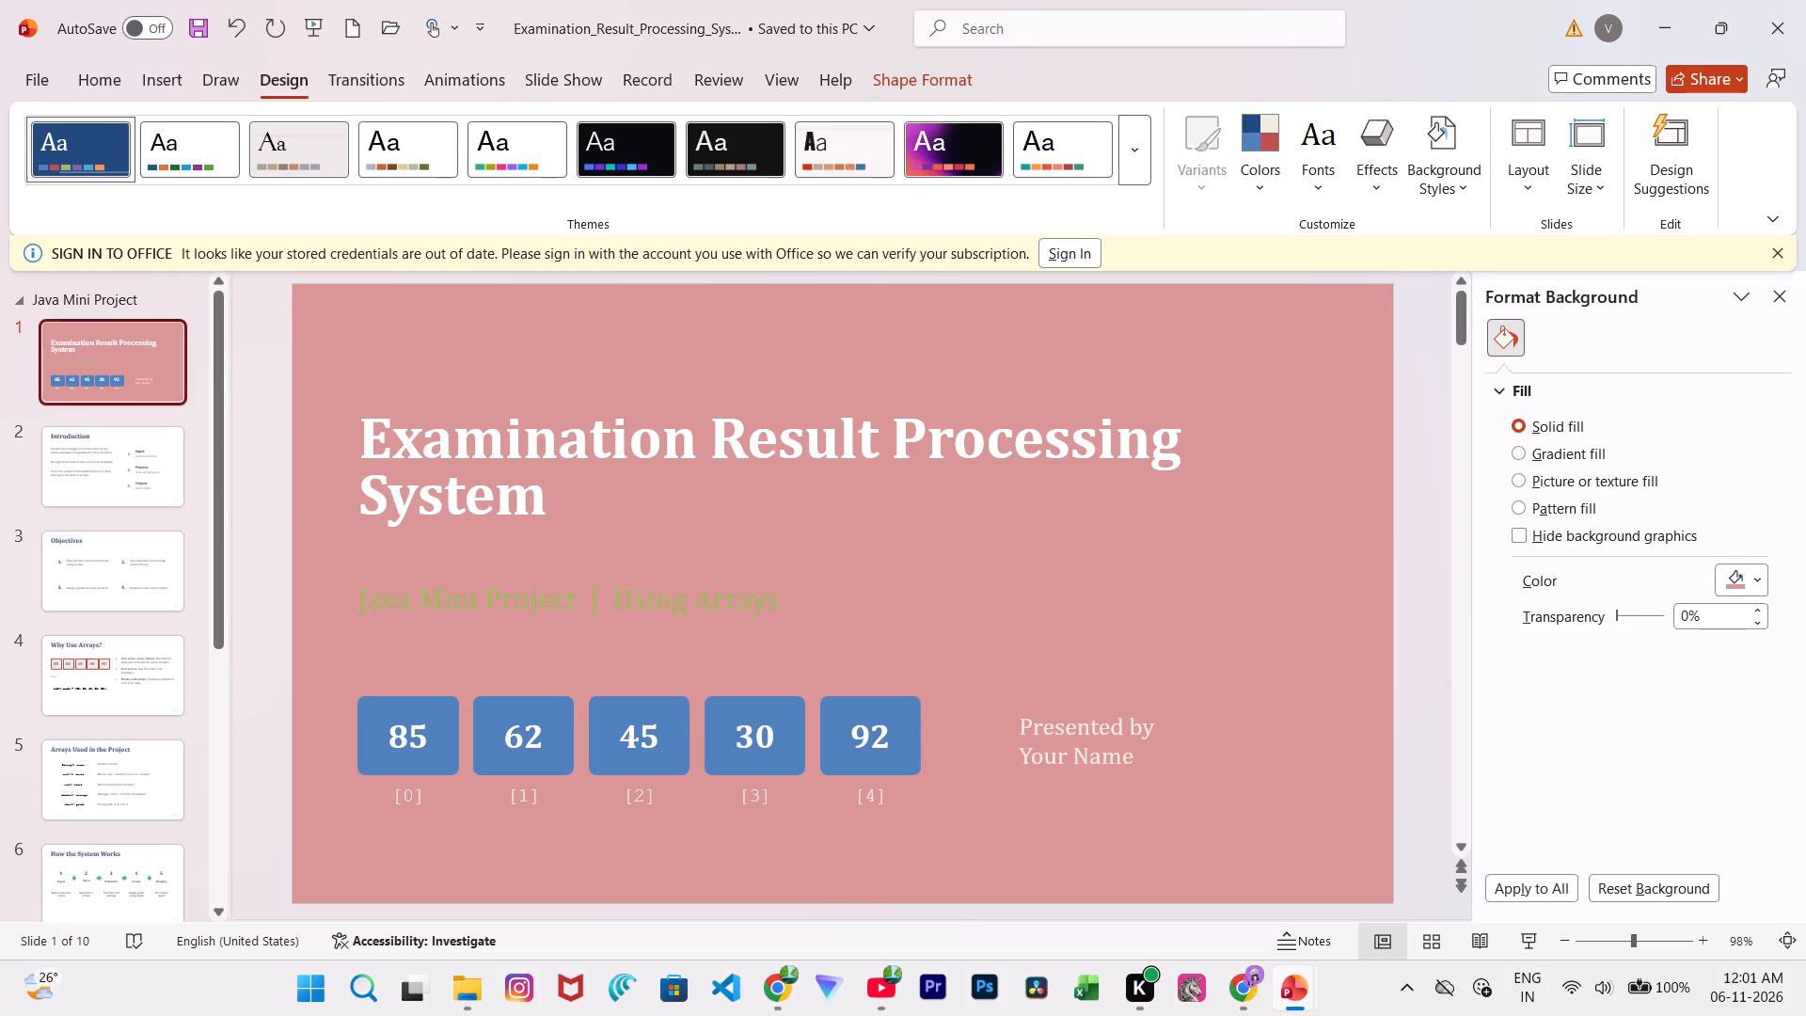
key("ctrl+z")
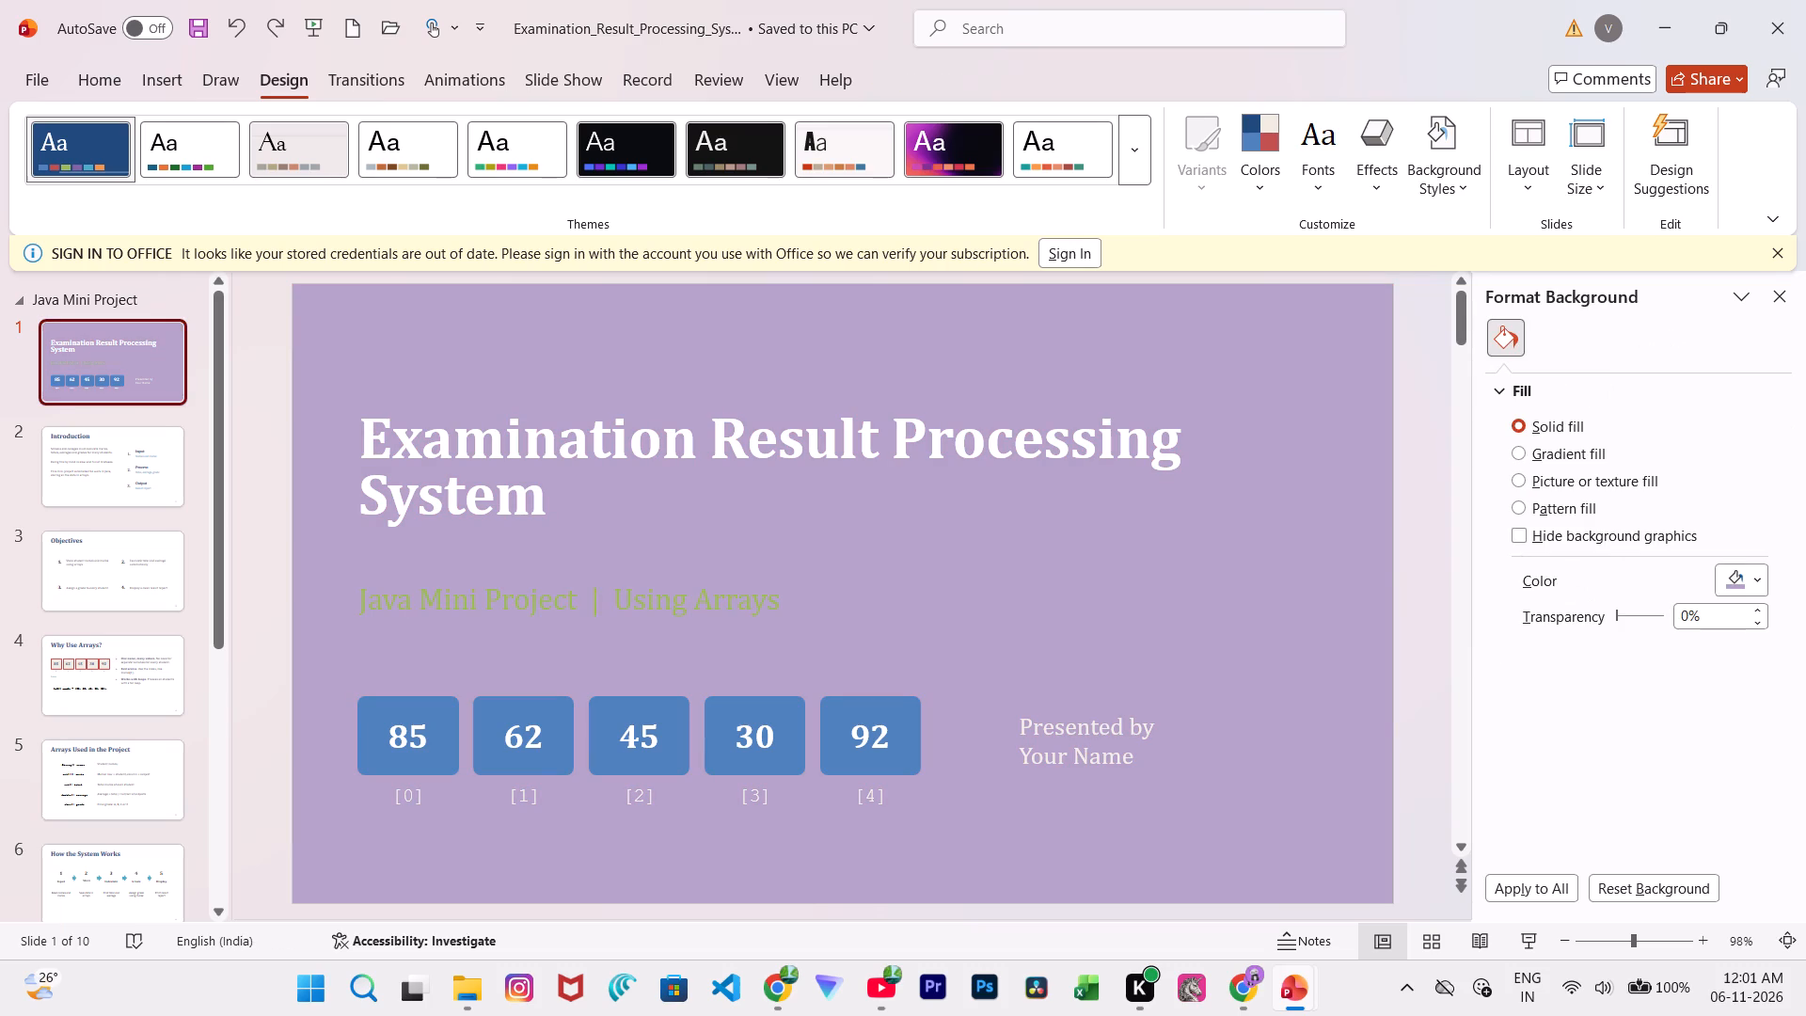
Change the font colour of the whole subtitle "Java Mini Project | Using Arrays" on the title slide to black.
left_click(562, 599)
left_click(562, 599)
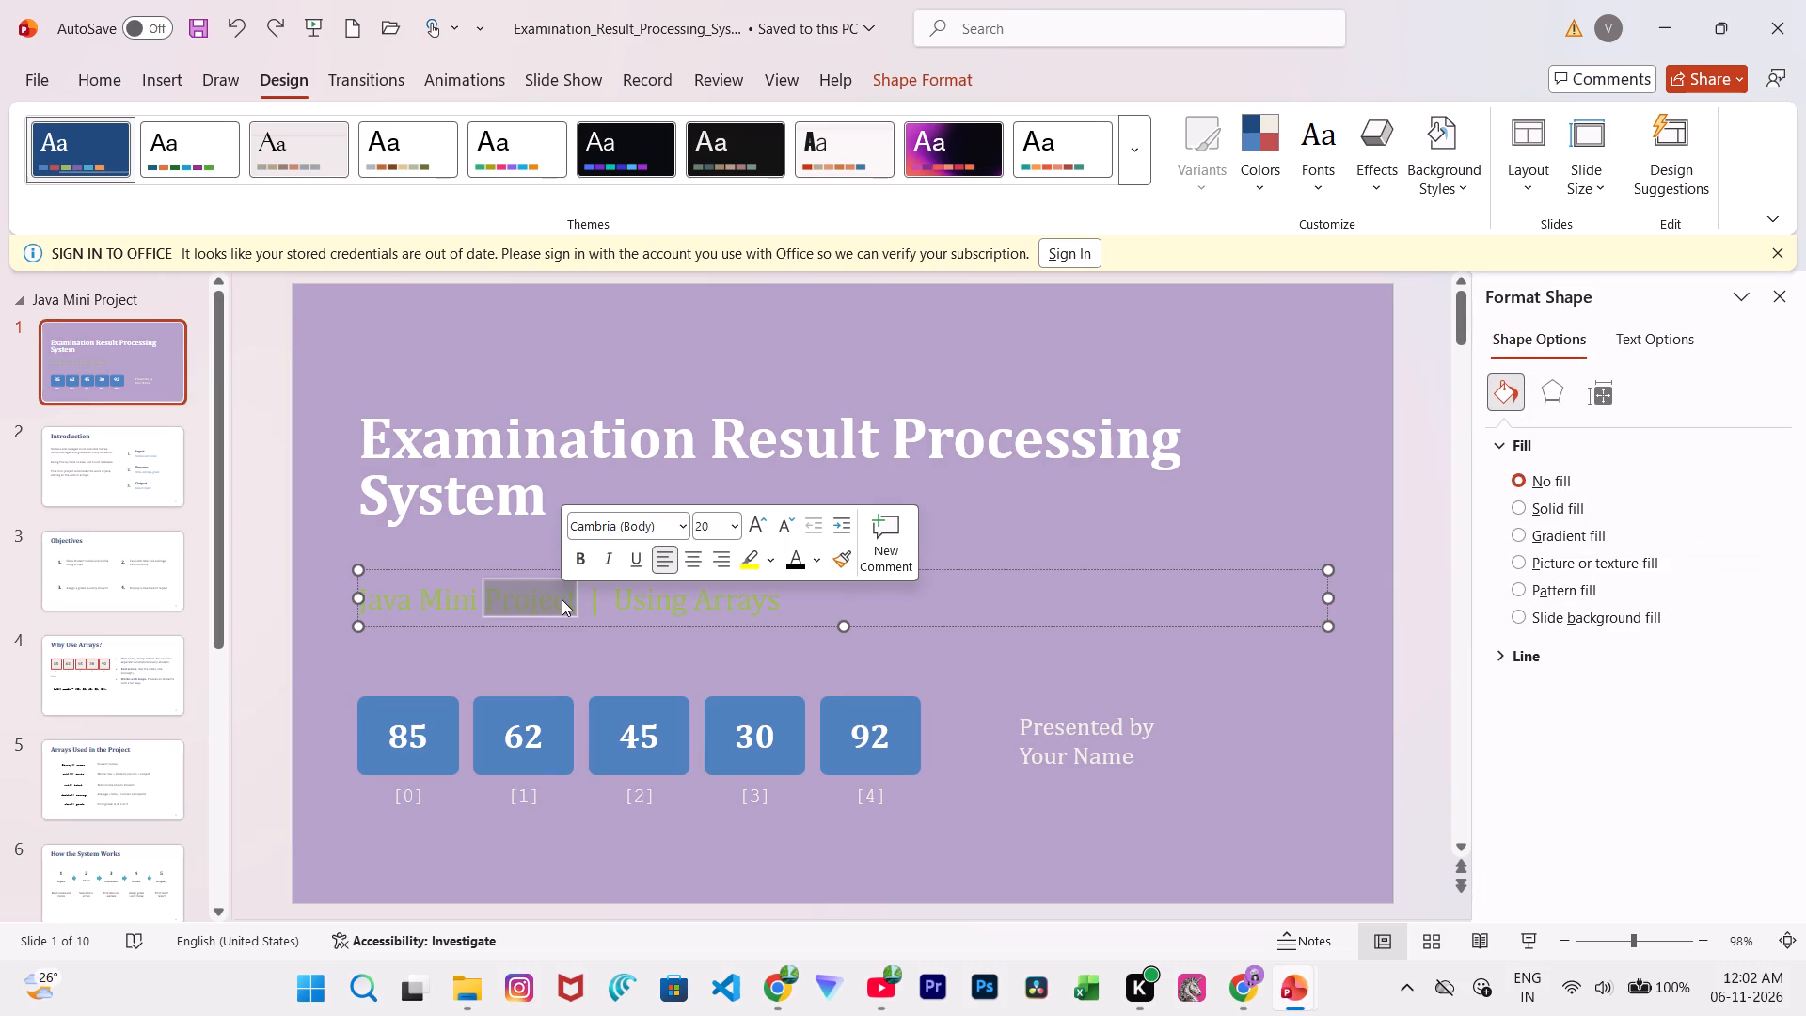
key("ctrl+a")
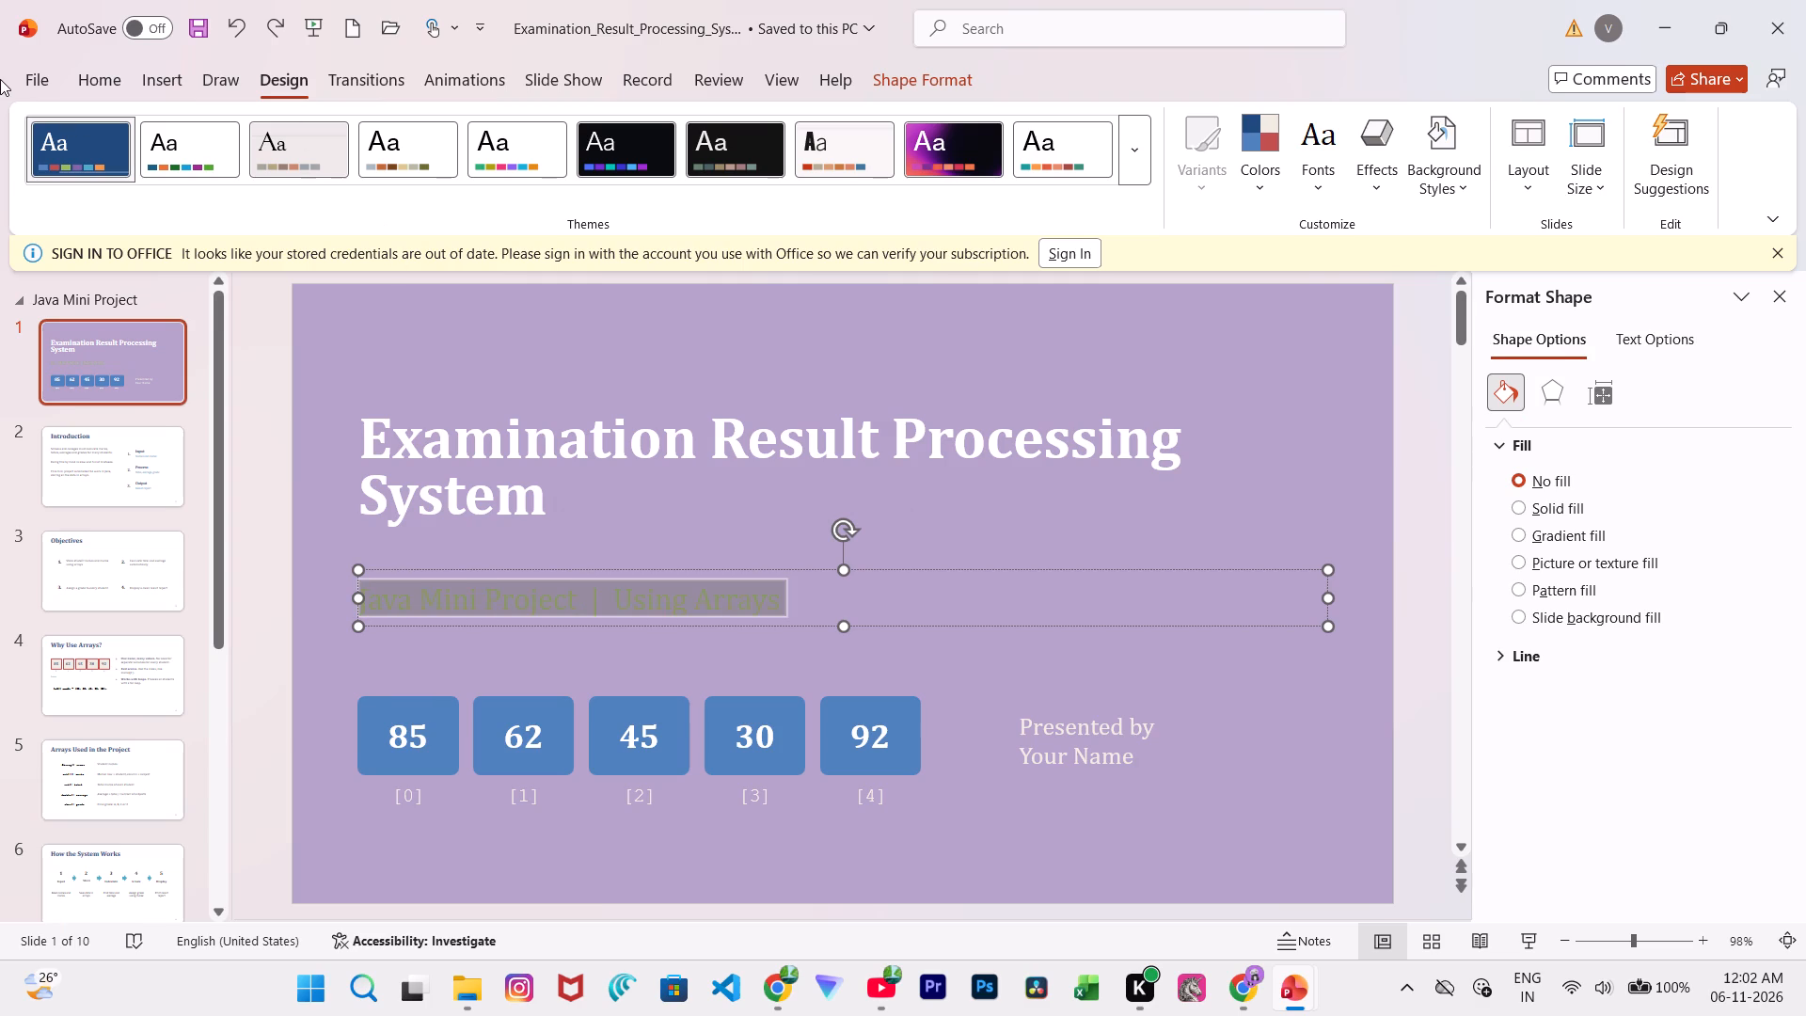
left_click(42, 69)
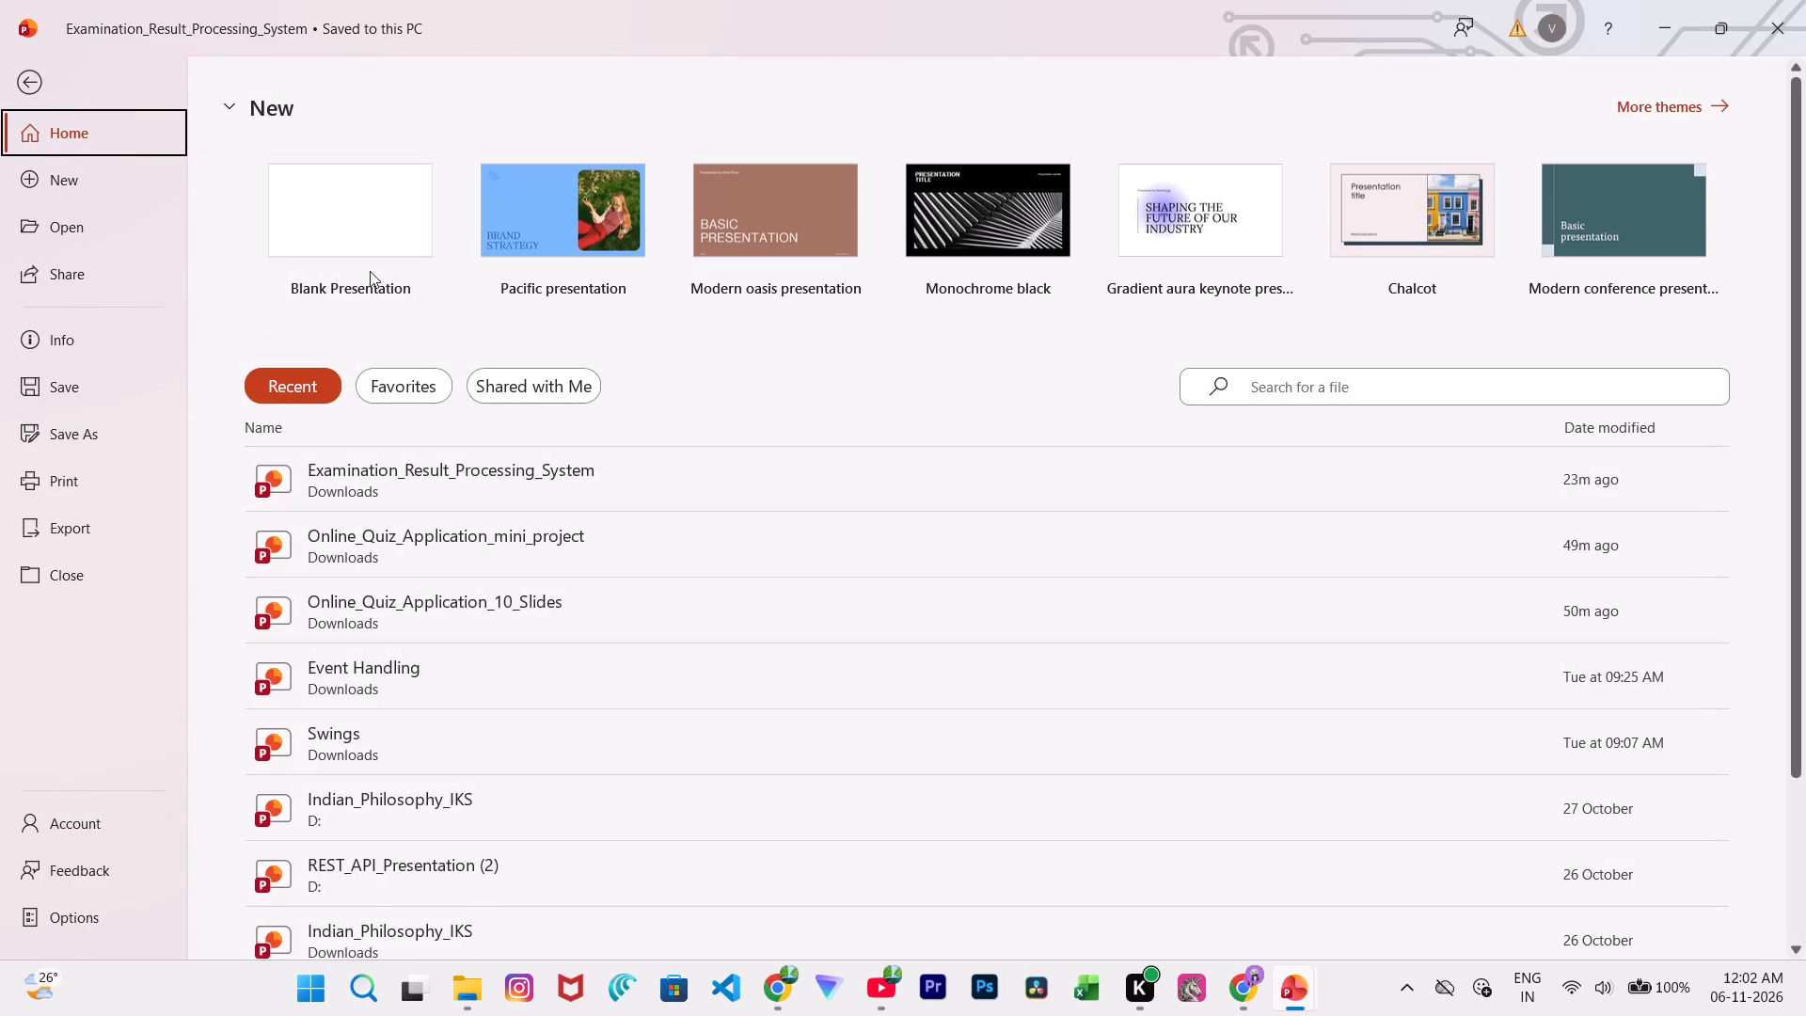
left_click(35, 85)
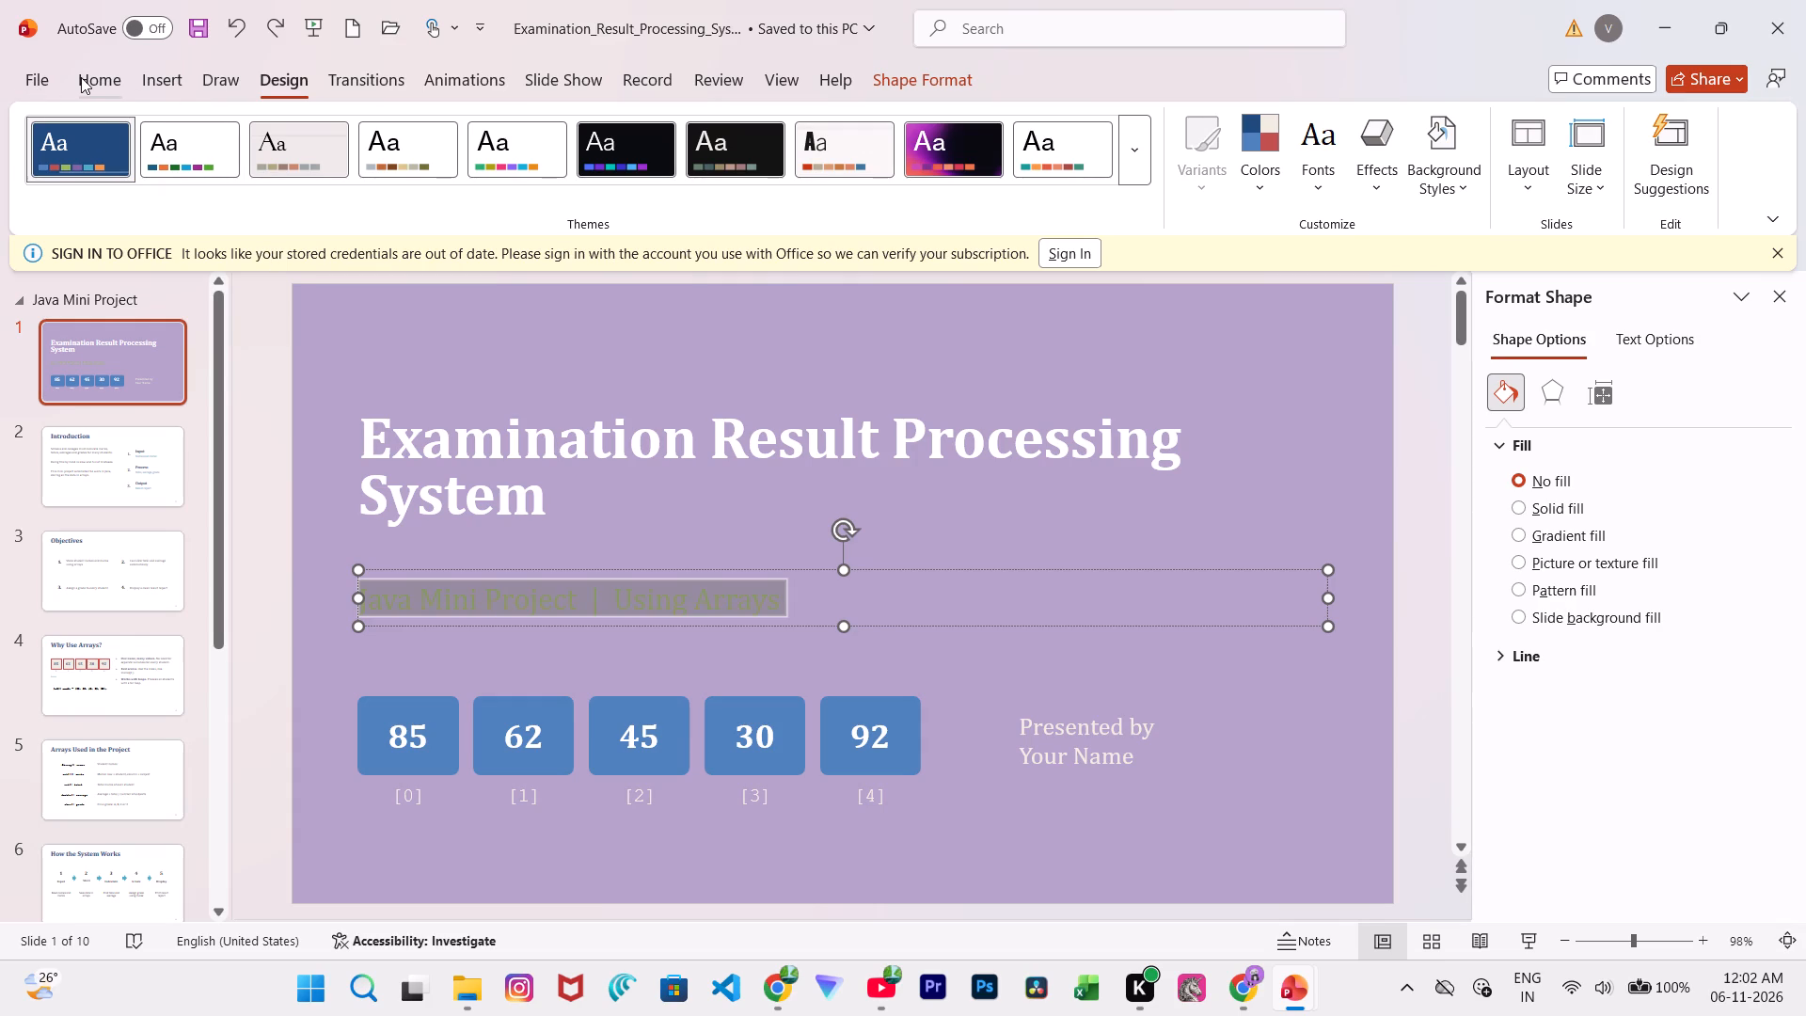
left_click(112, 77)
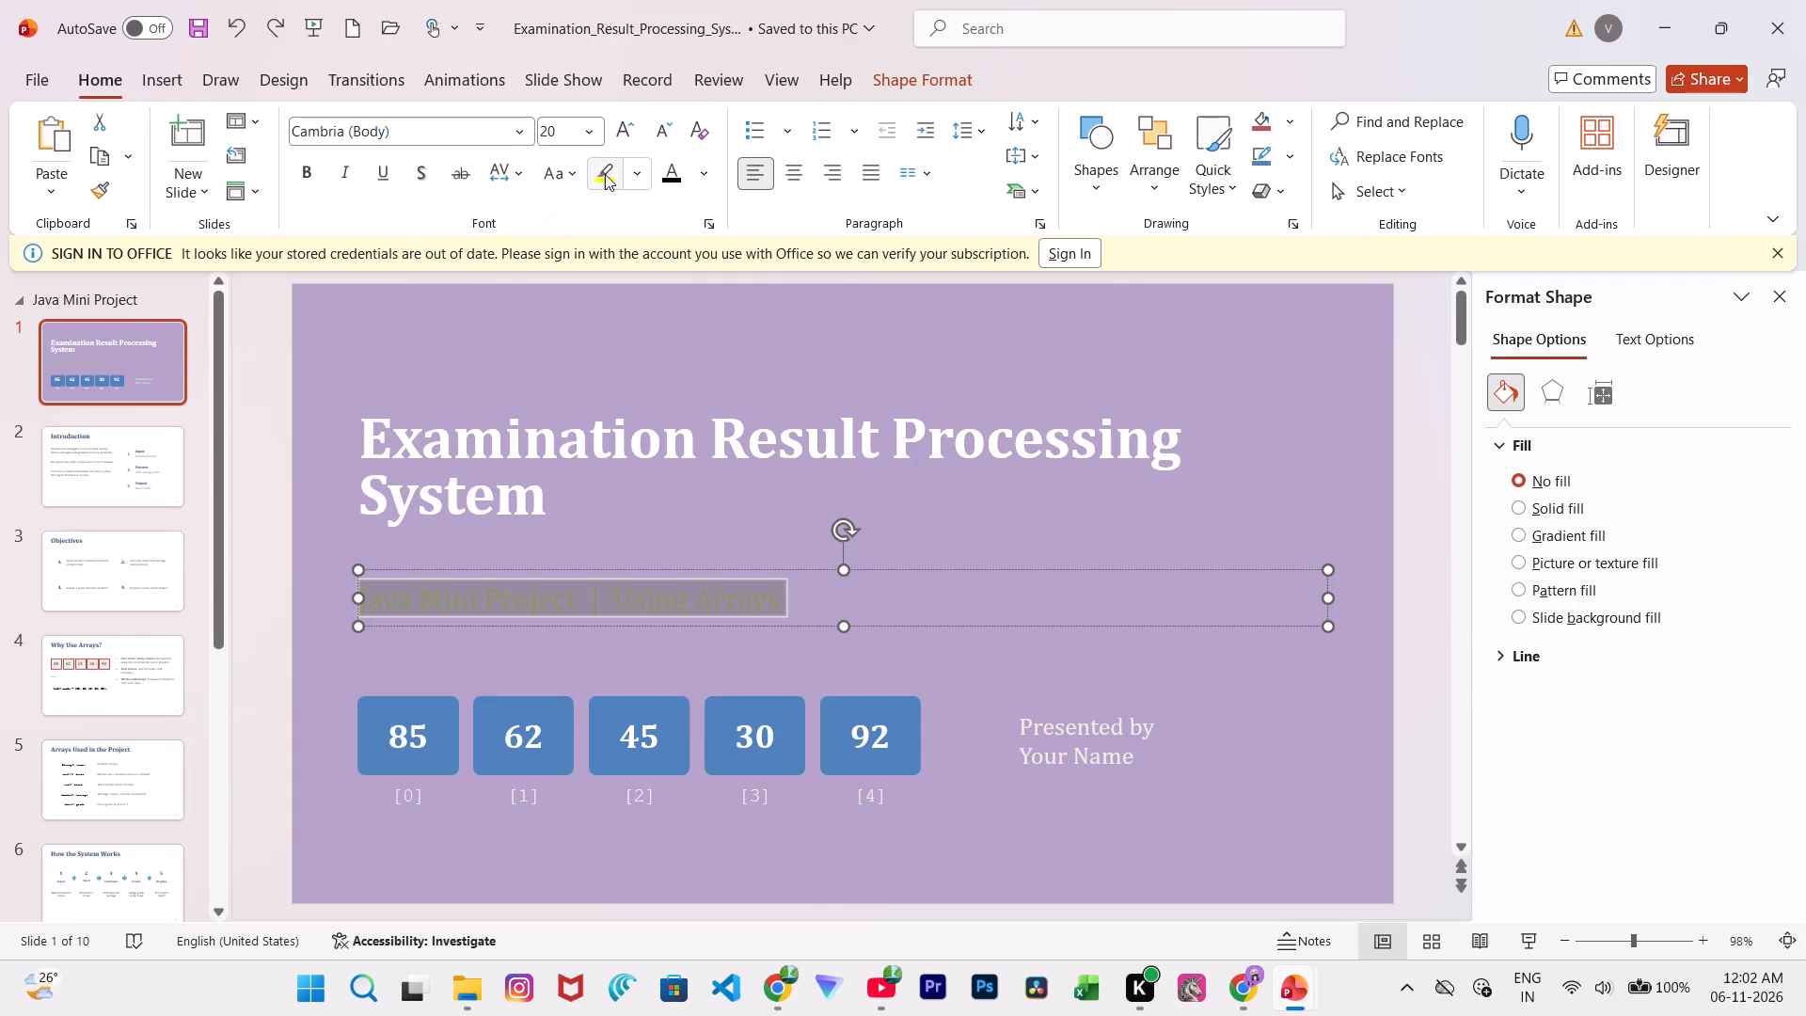
left_click(669, 180)
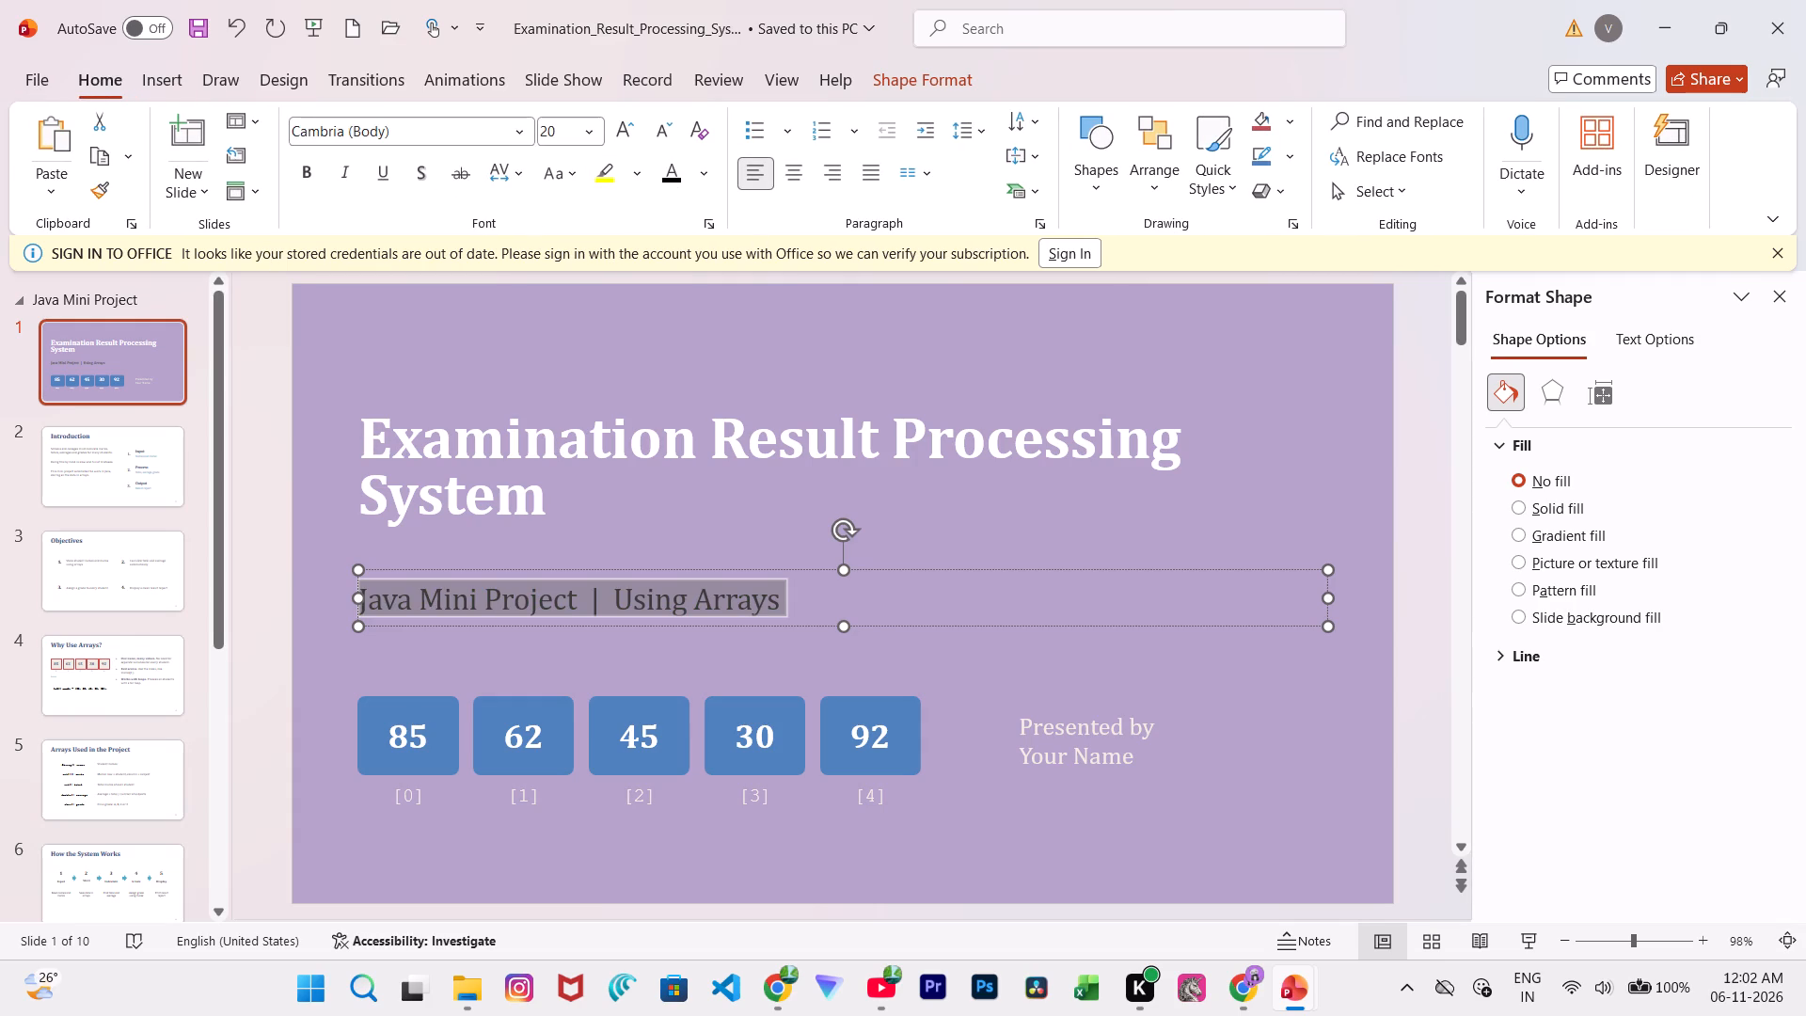
left_click(1323, 518)
left_click(1329, 597)
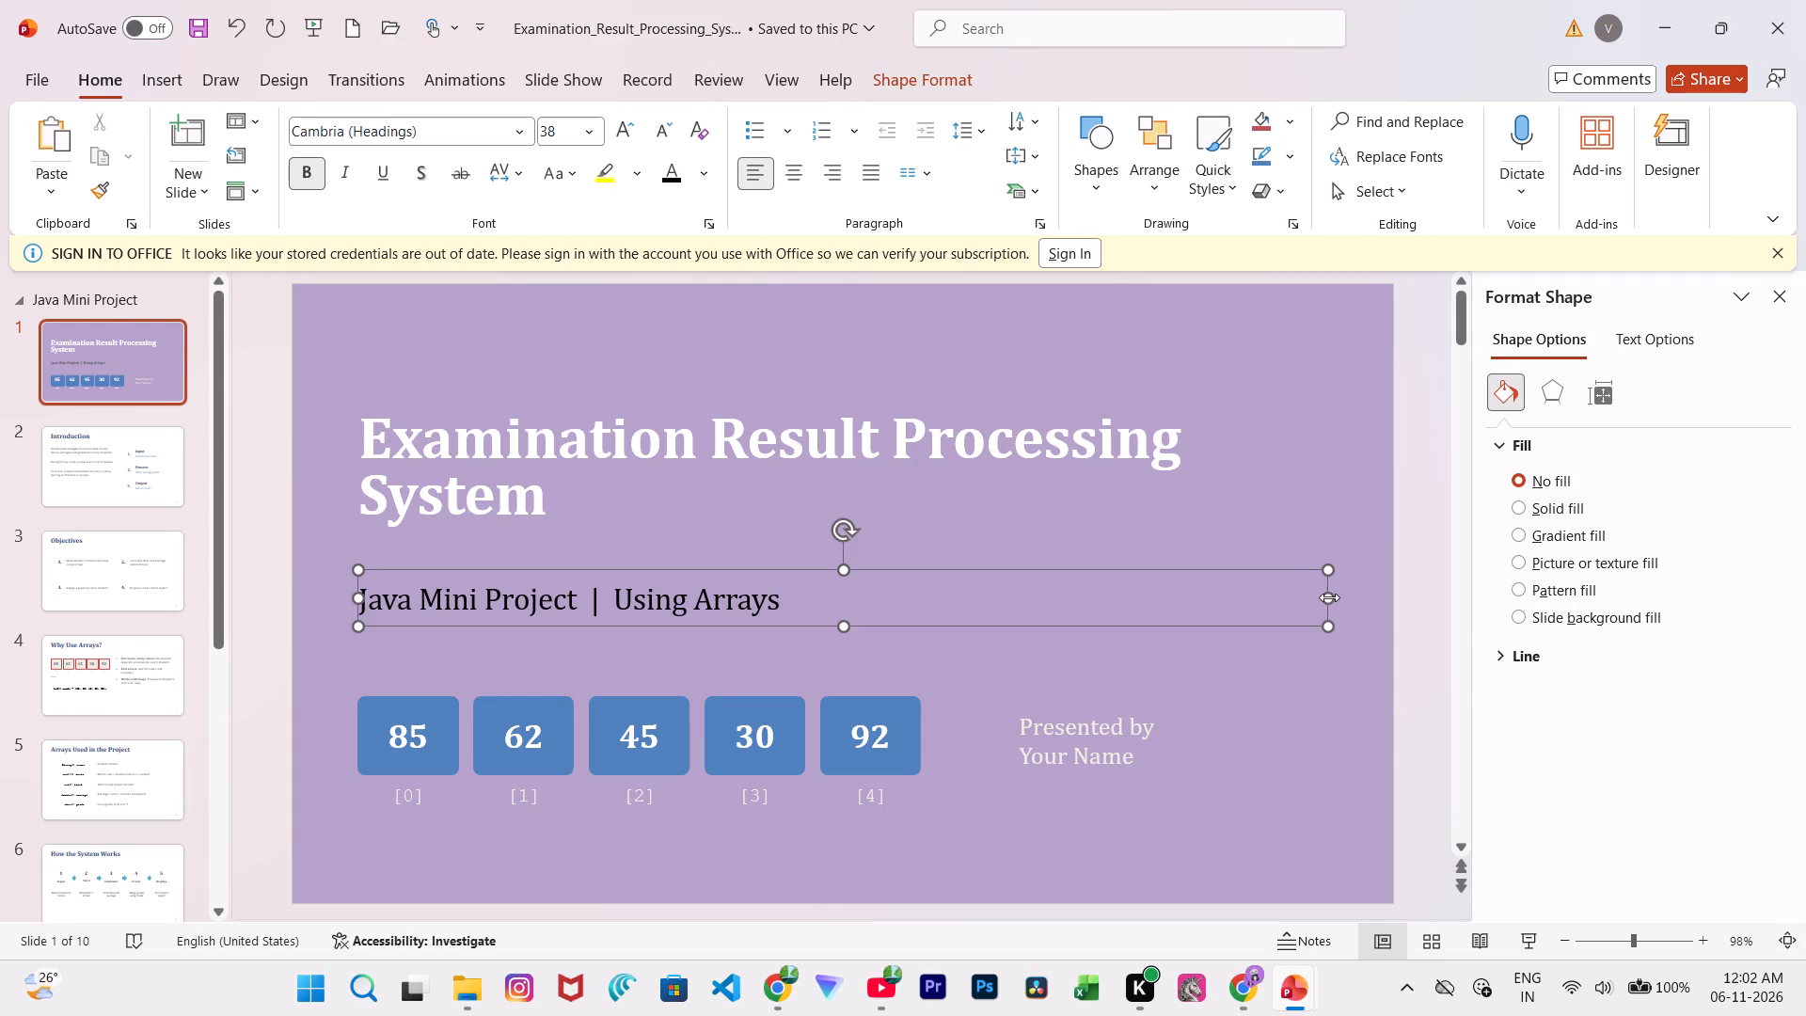
left_click(1367, 692)
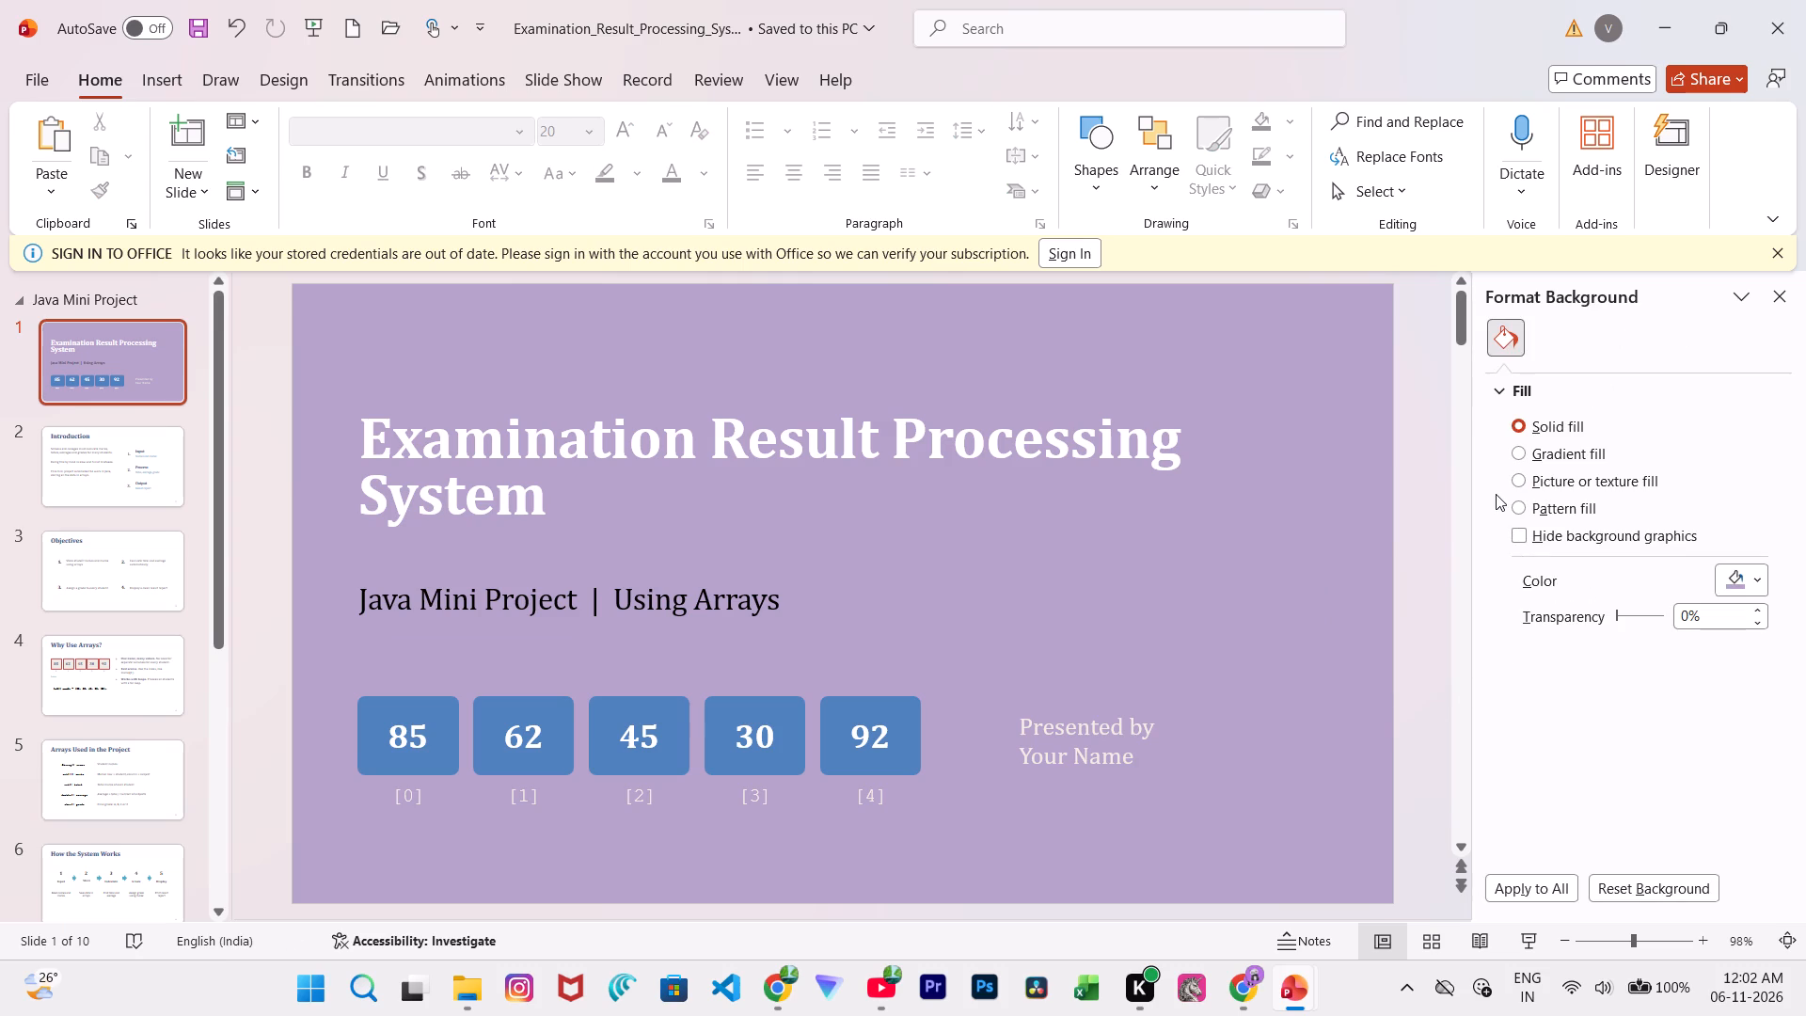
Delete the placeholder text "Your Name" below "Presented by" on the title slide.
left_click(1145, 765)
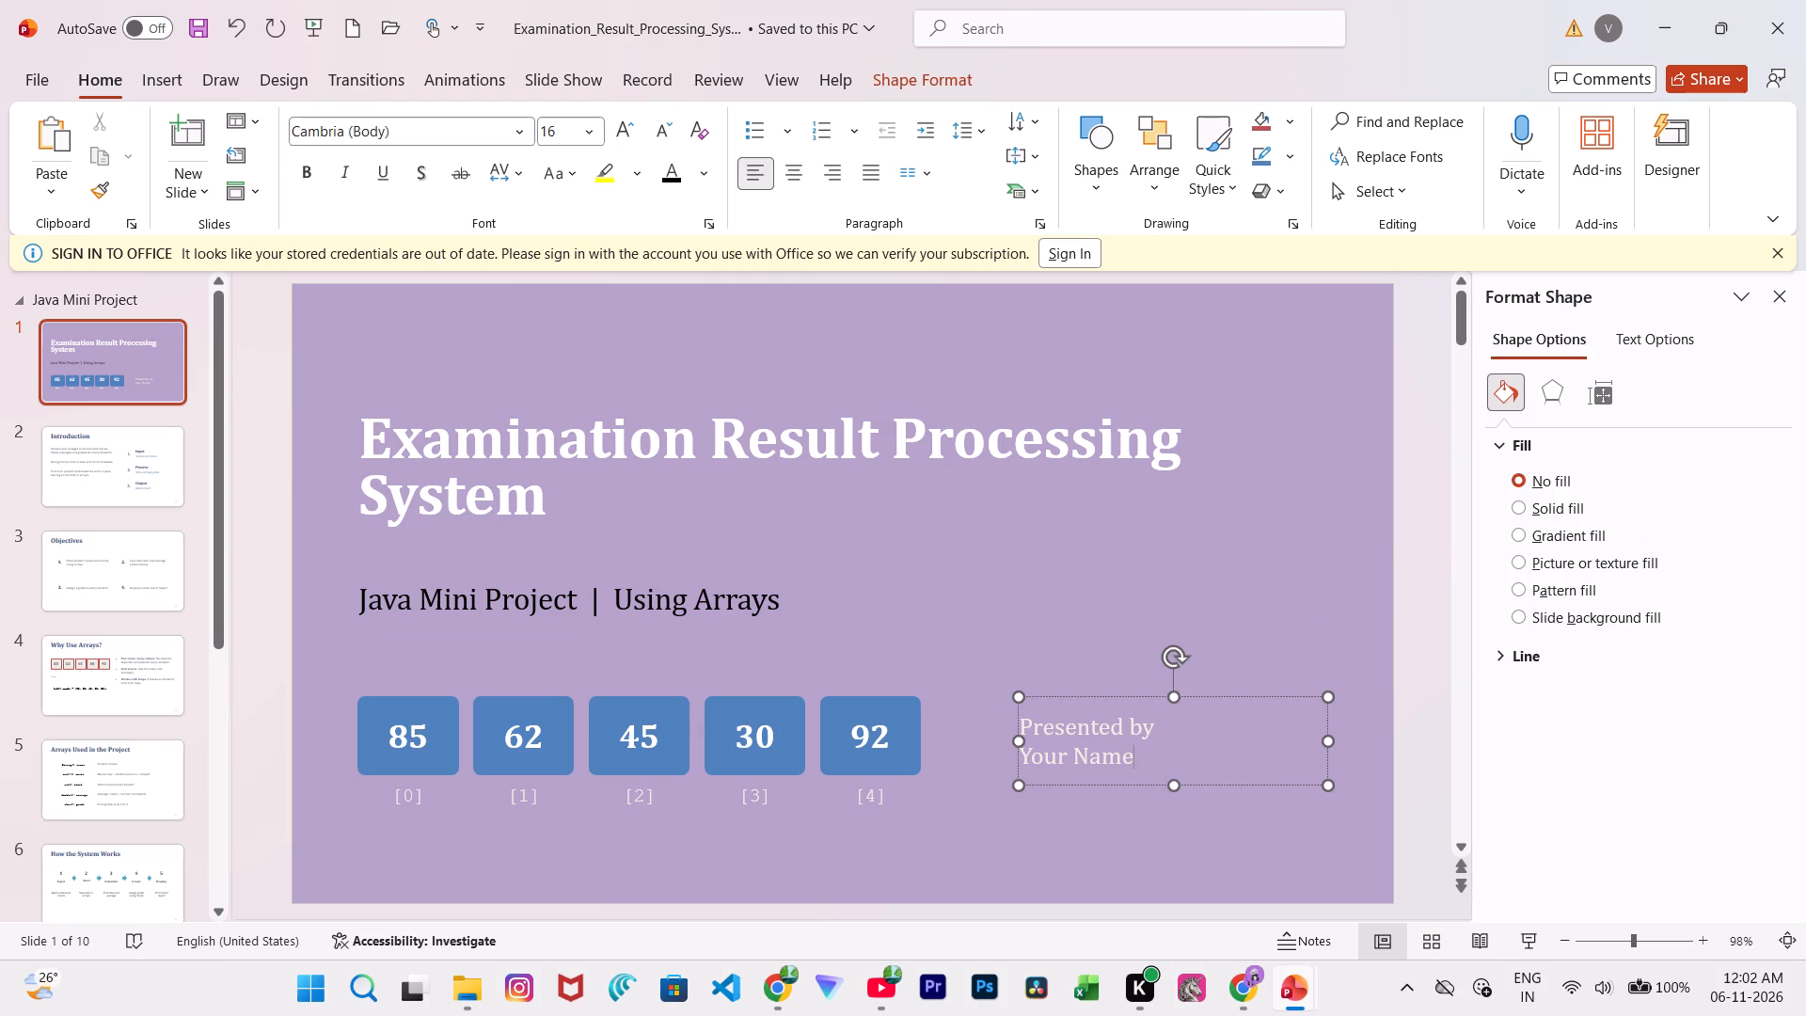
key("BackSpace")
key("BackSpace")
key("BackSpace")
key("BackSpace")
key("BackSpace")
key("BackSpace")
key("BackSpace")
key("BackSpace")
key("BackSpace")
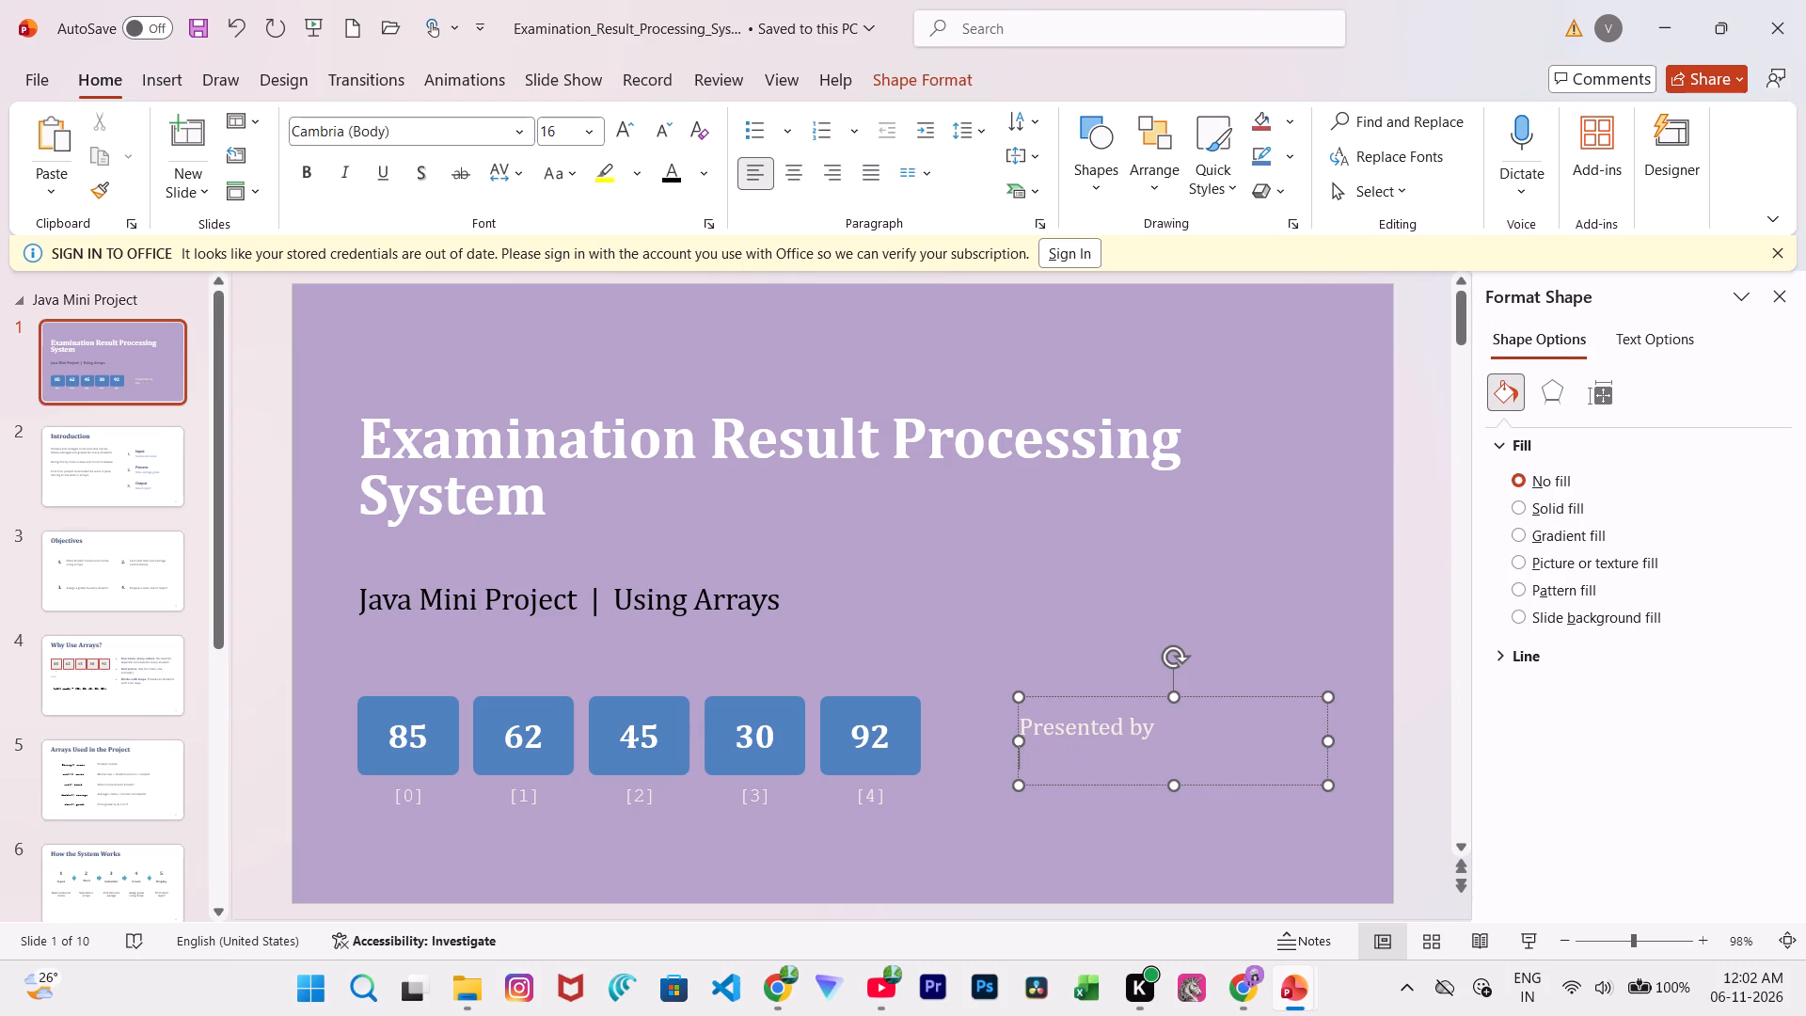
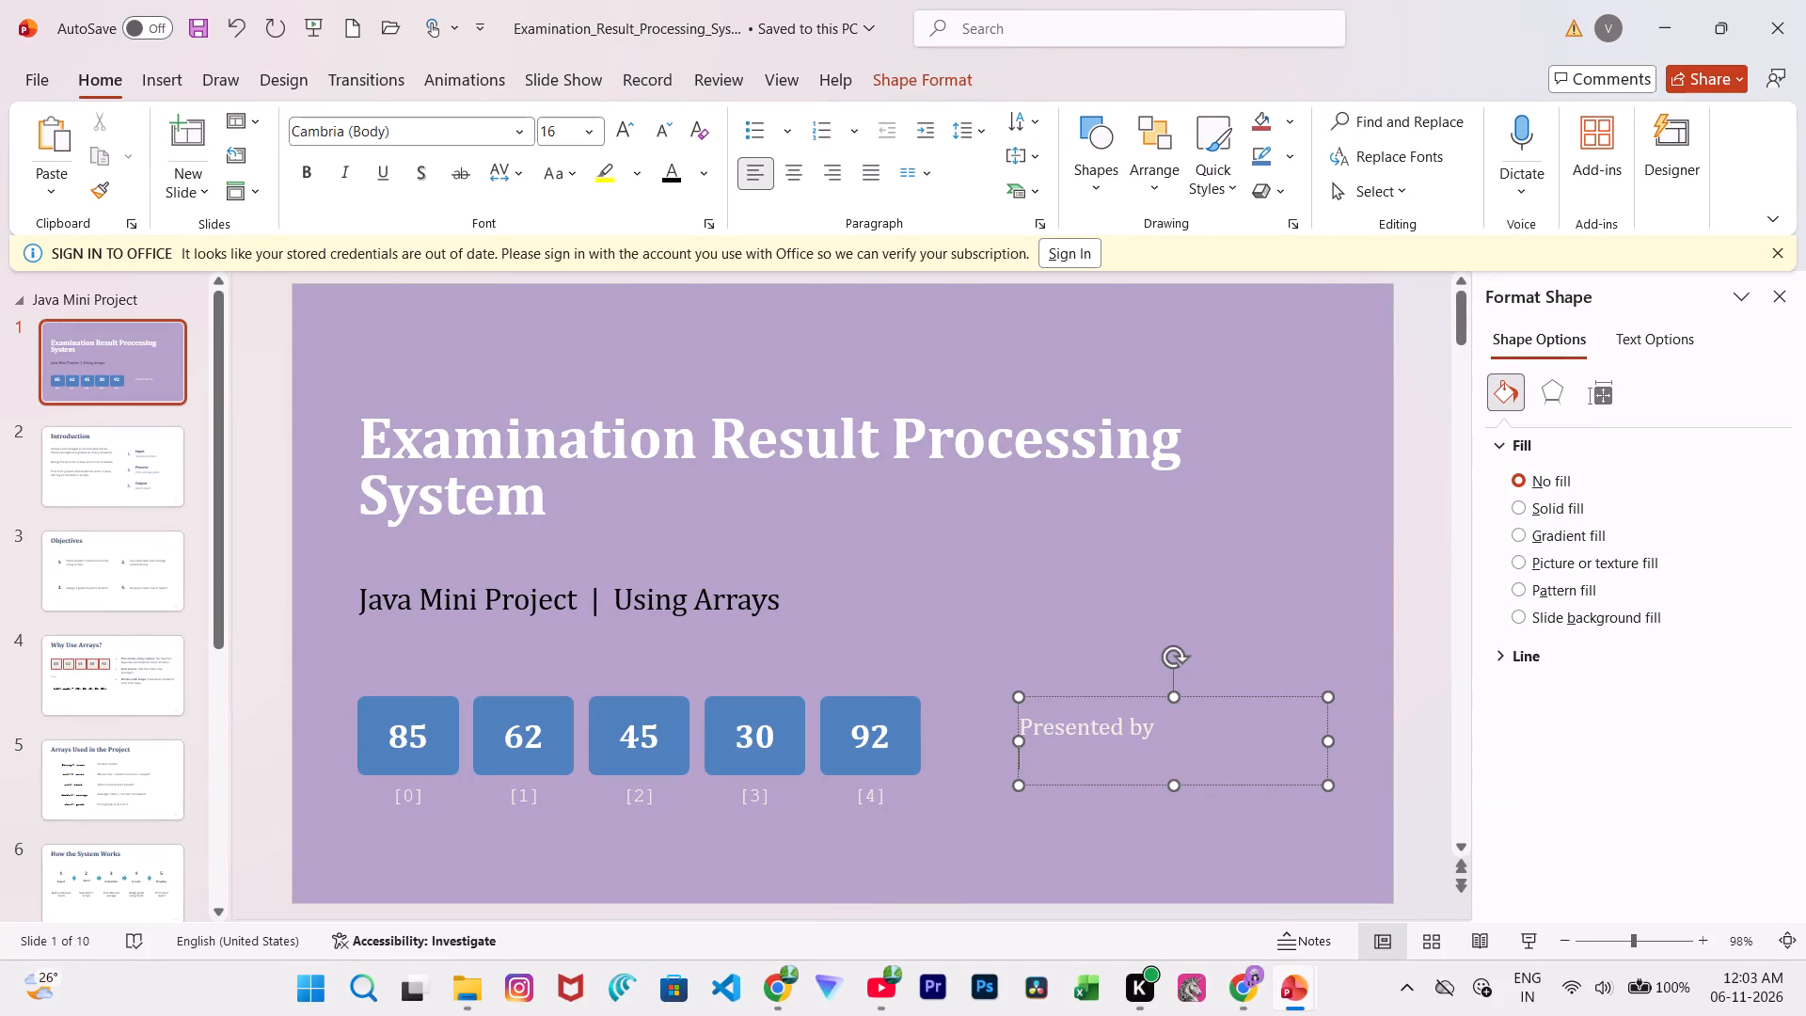
Enter the first presenter's name, preceded by initials, on the line below "Presented by" on the title slide.
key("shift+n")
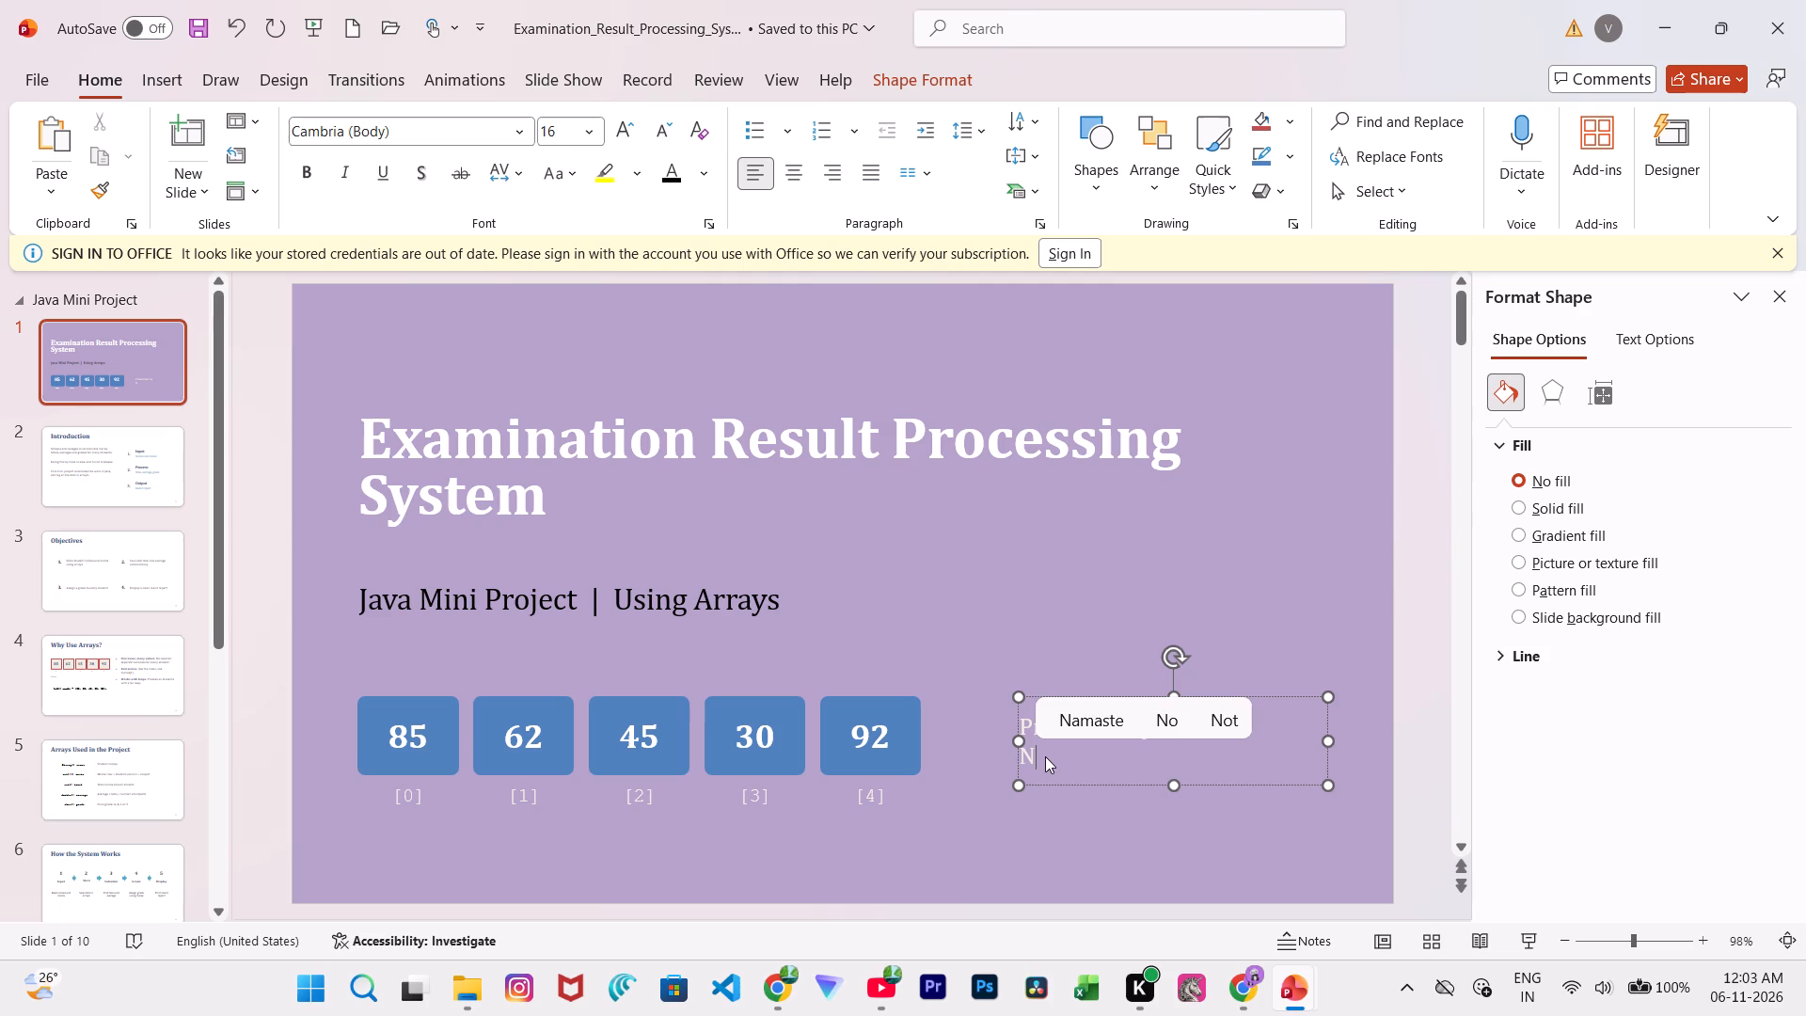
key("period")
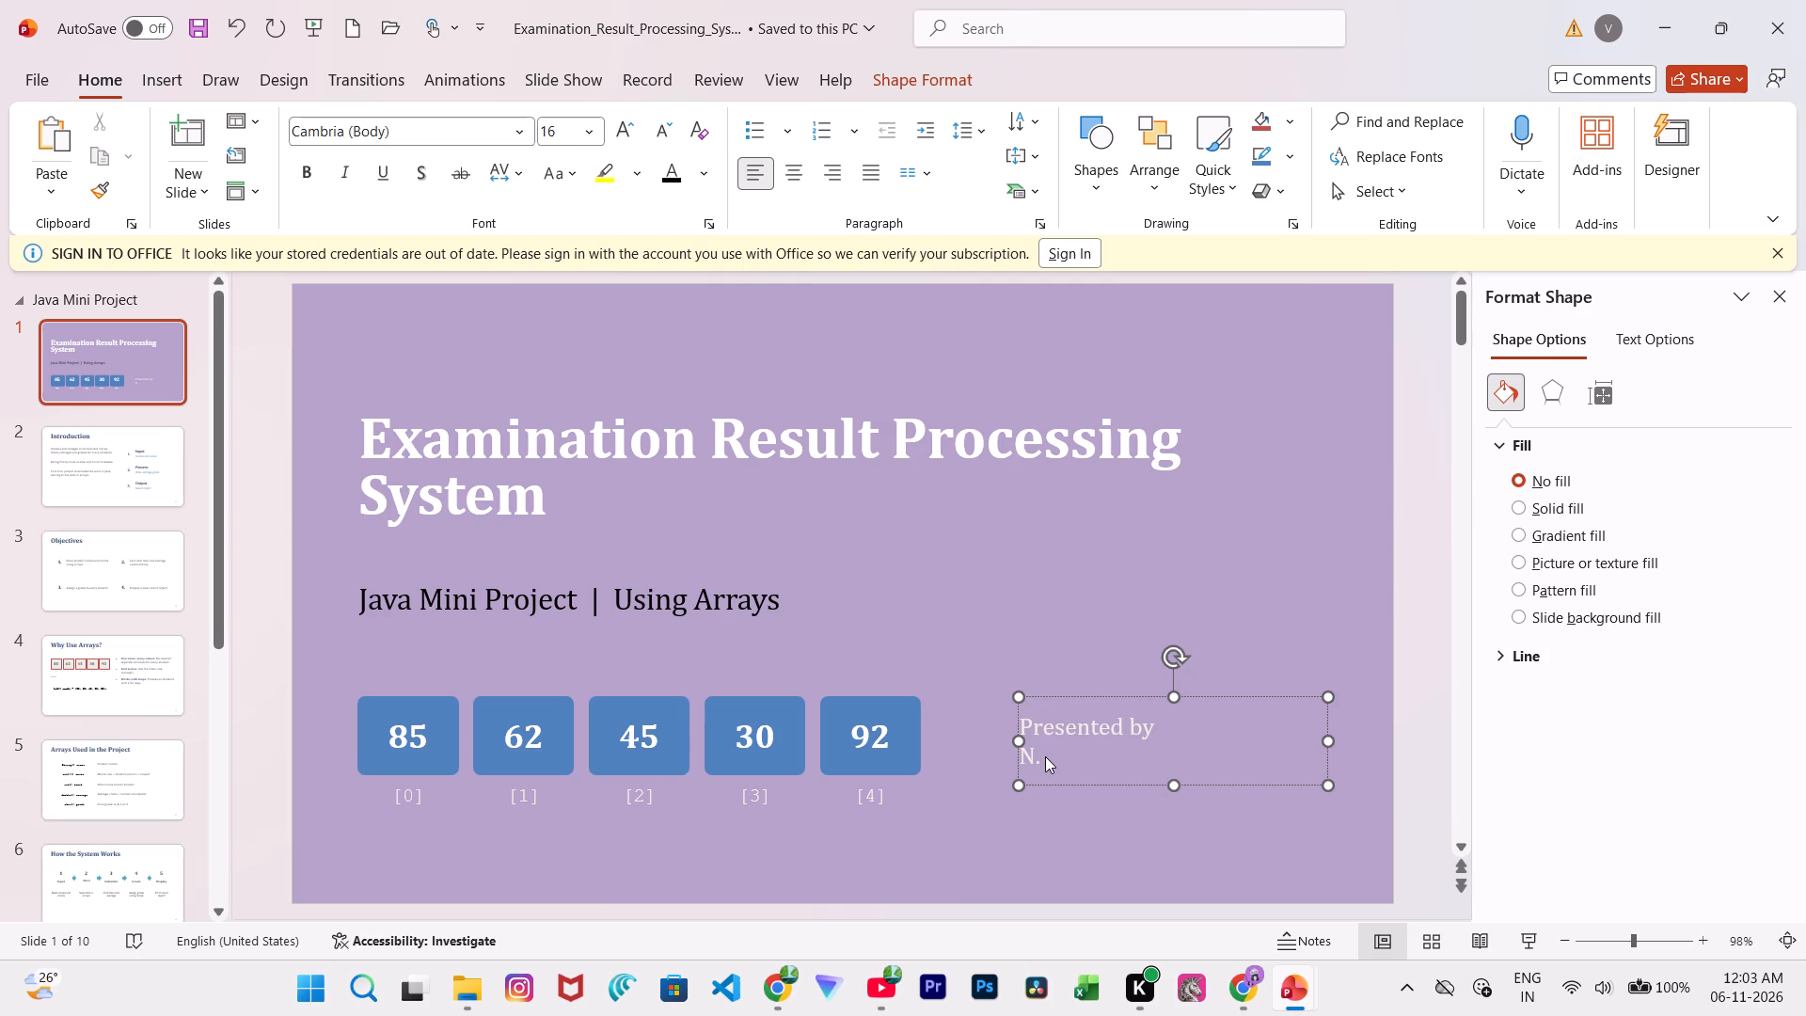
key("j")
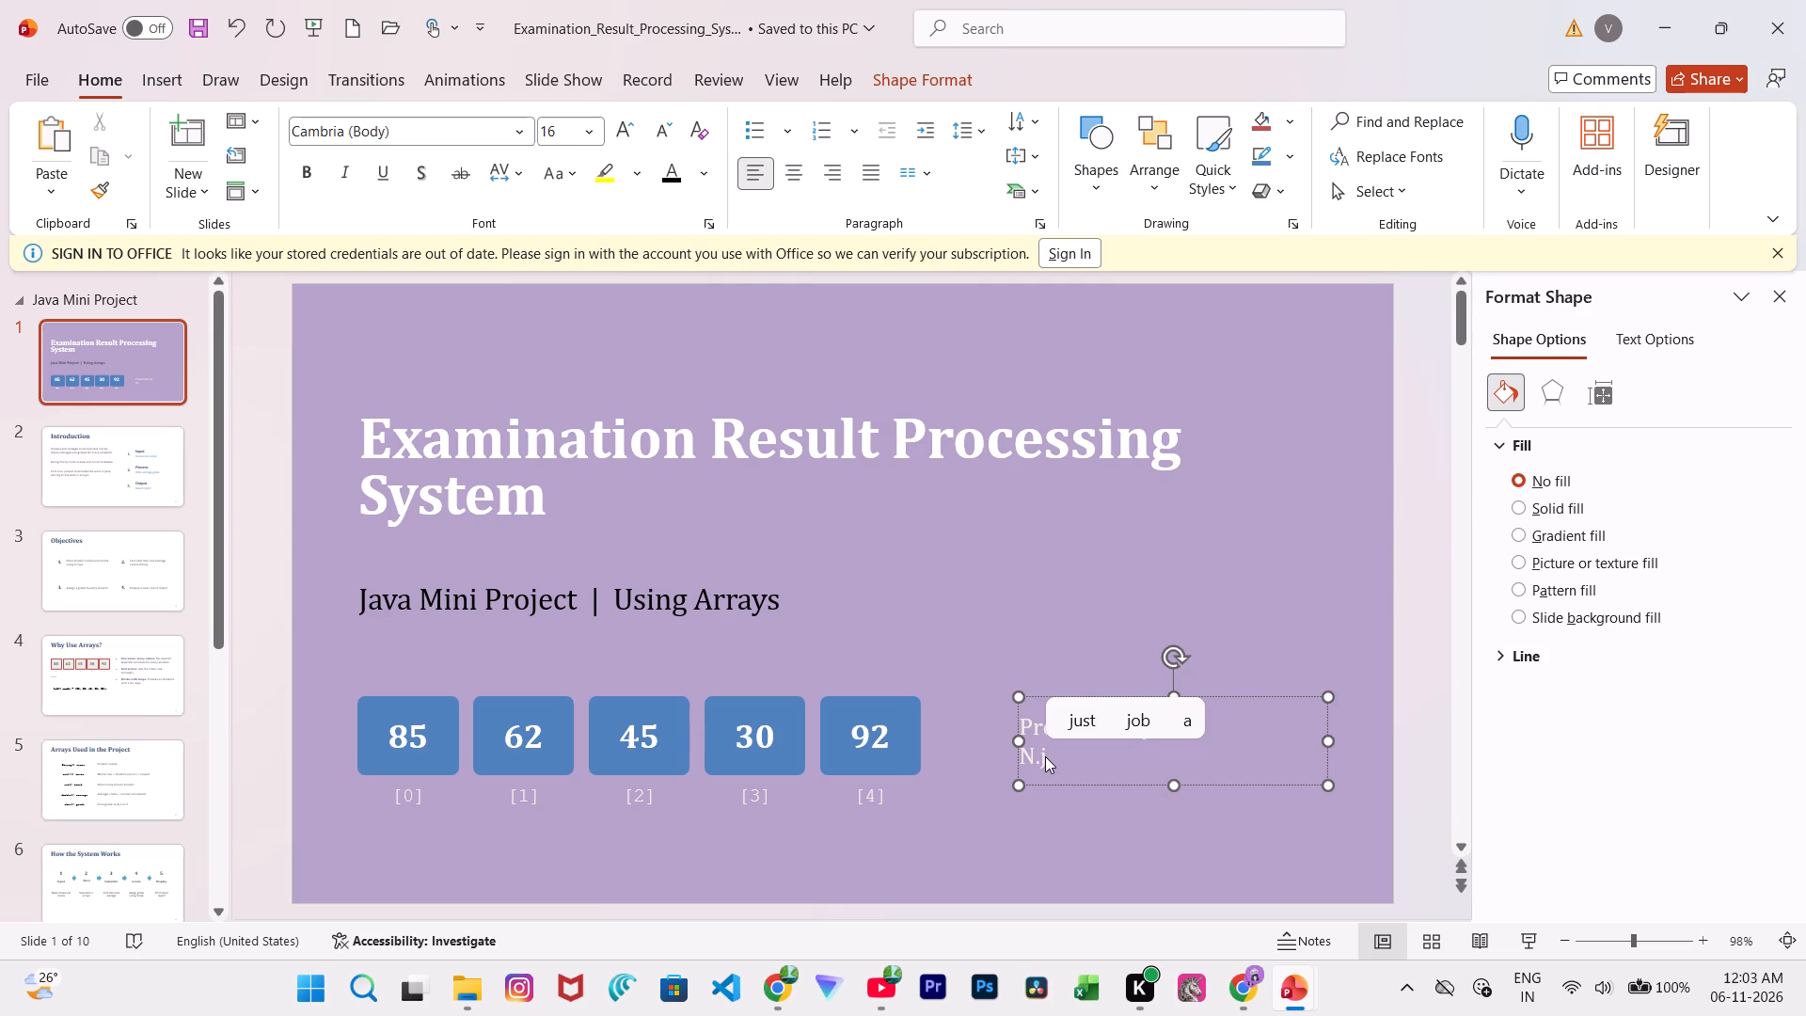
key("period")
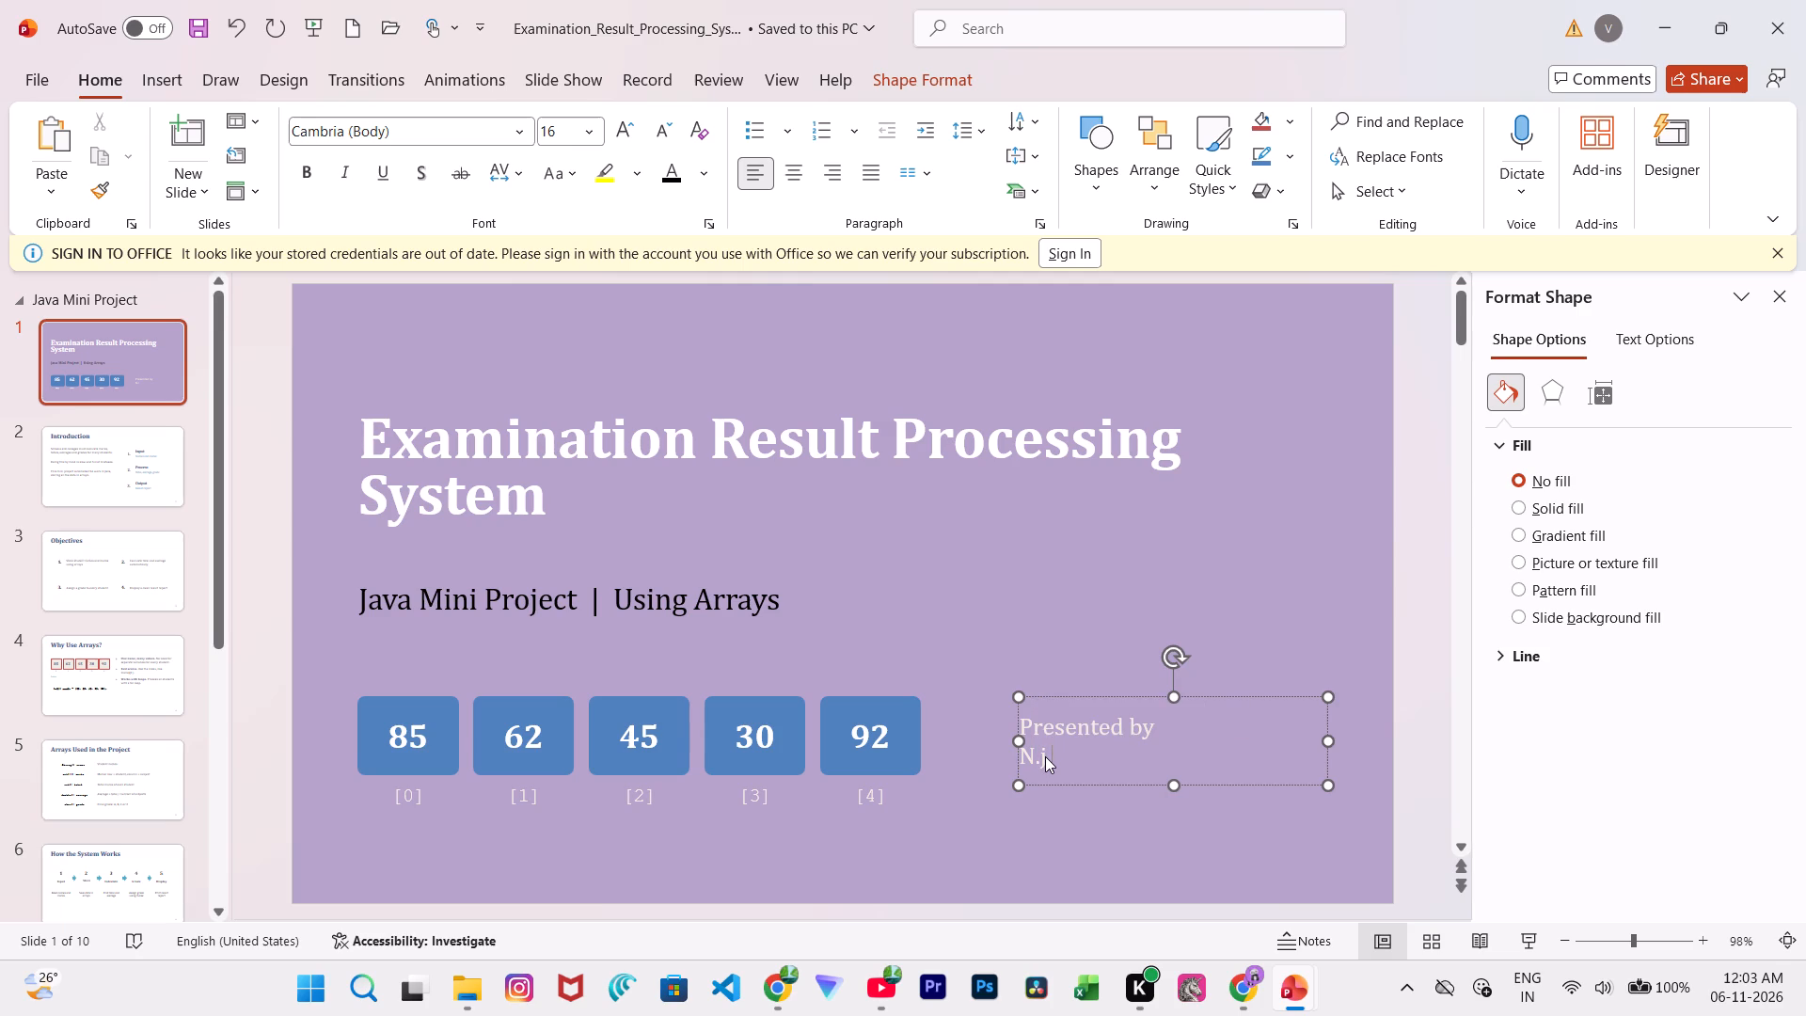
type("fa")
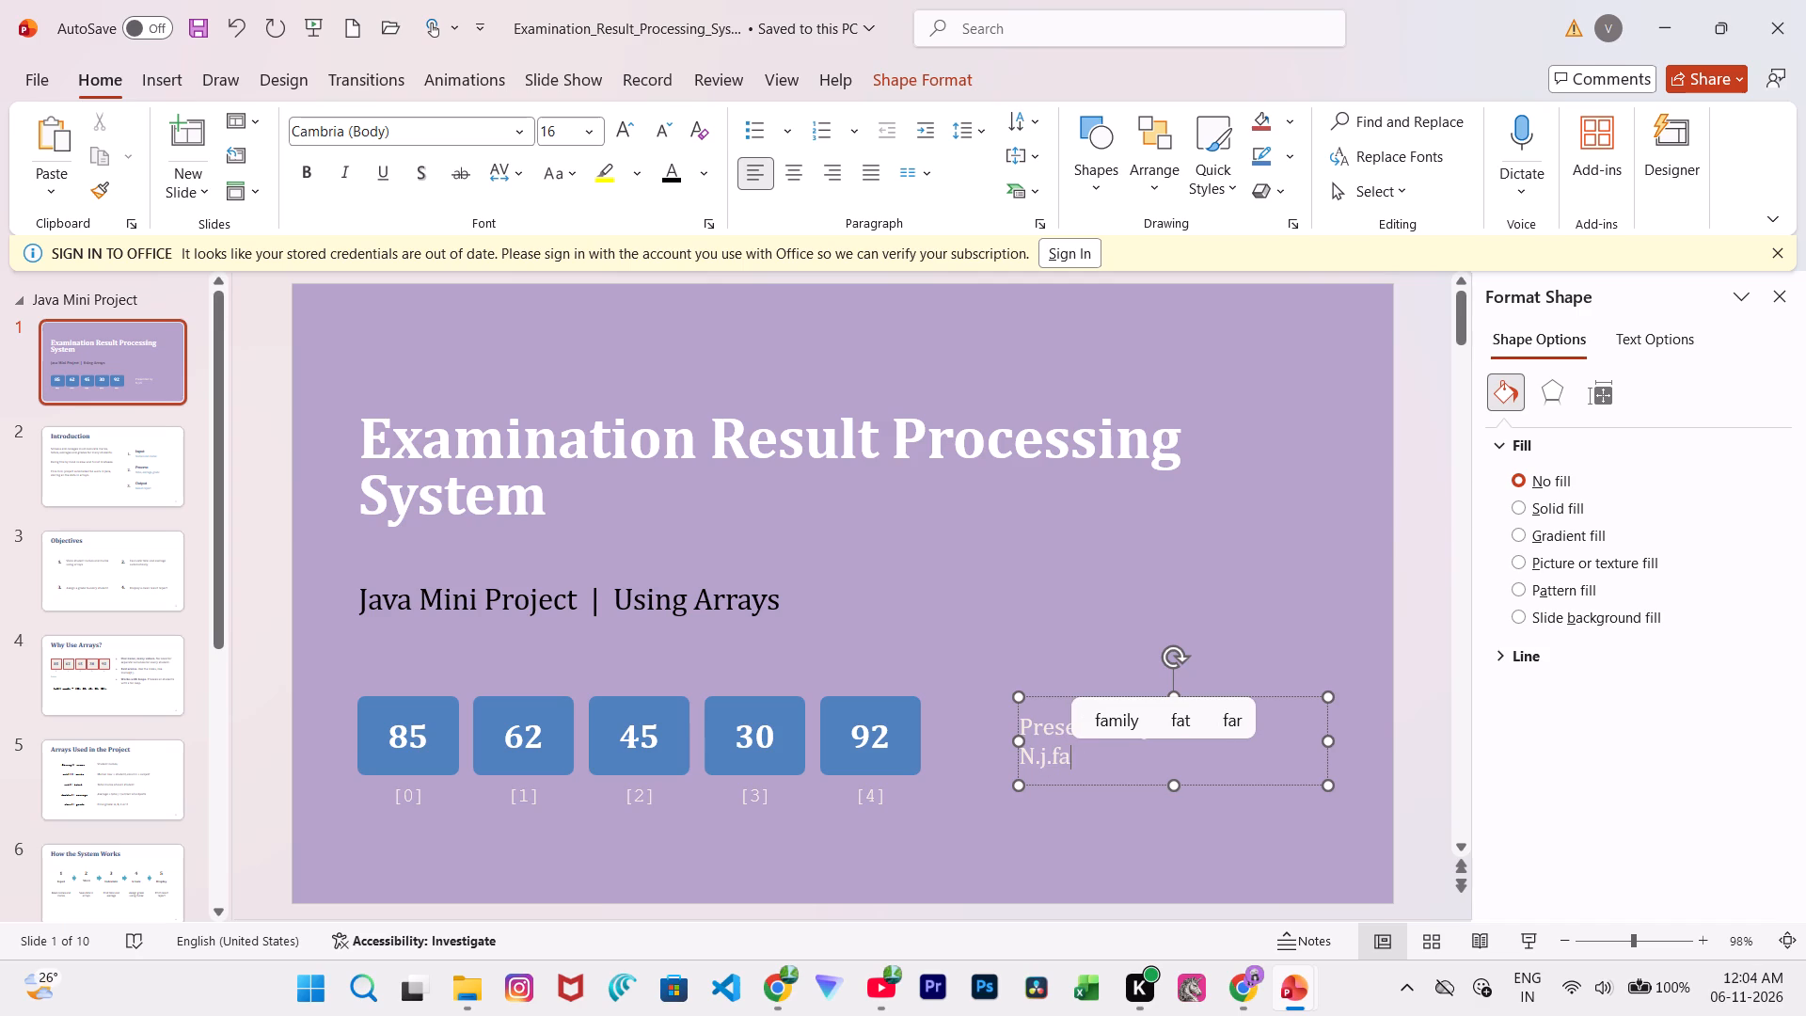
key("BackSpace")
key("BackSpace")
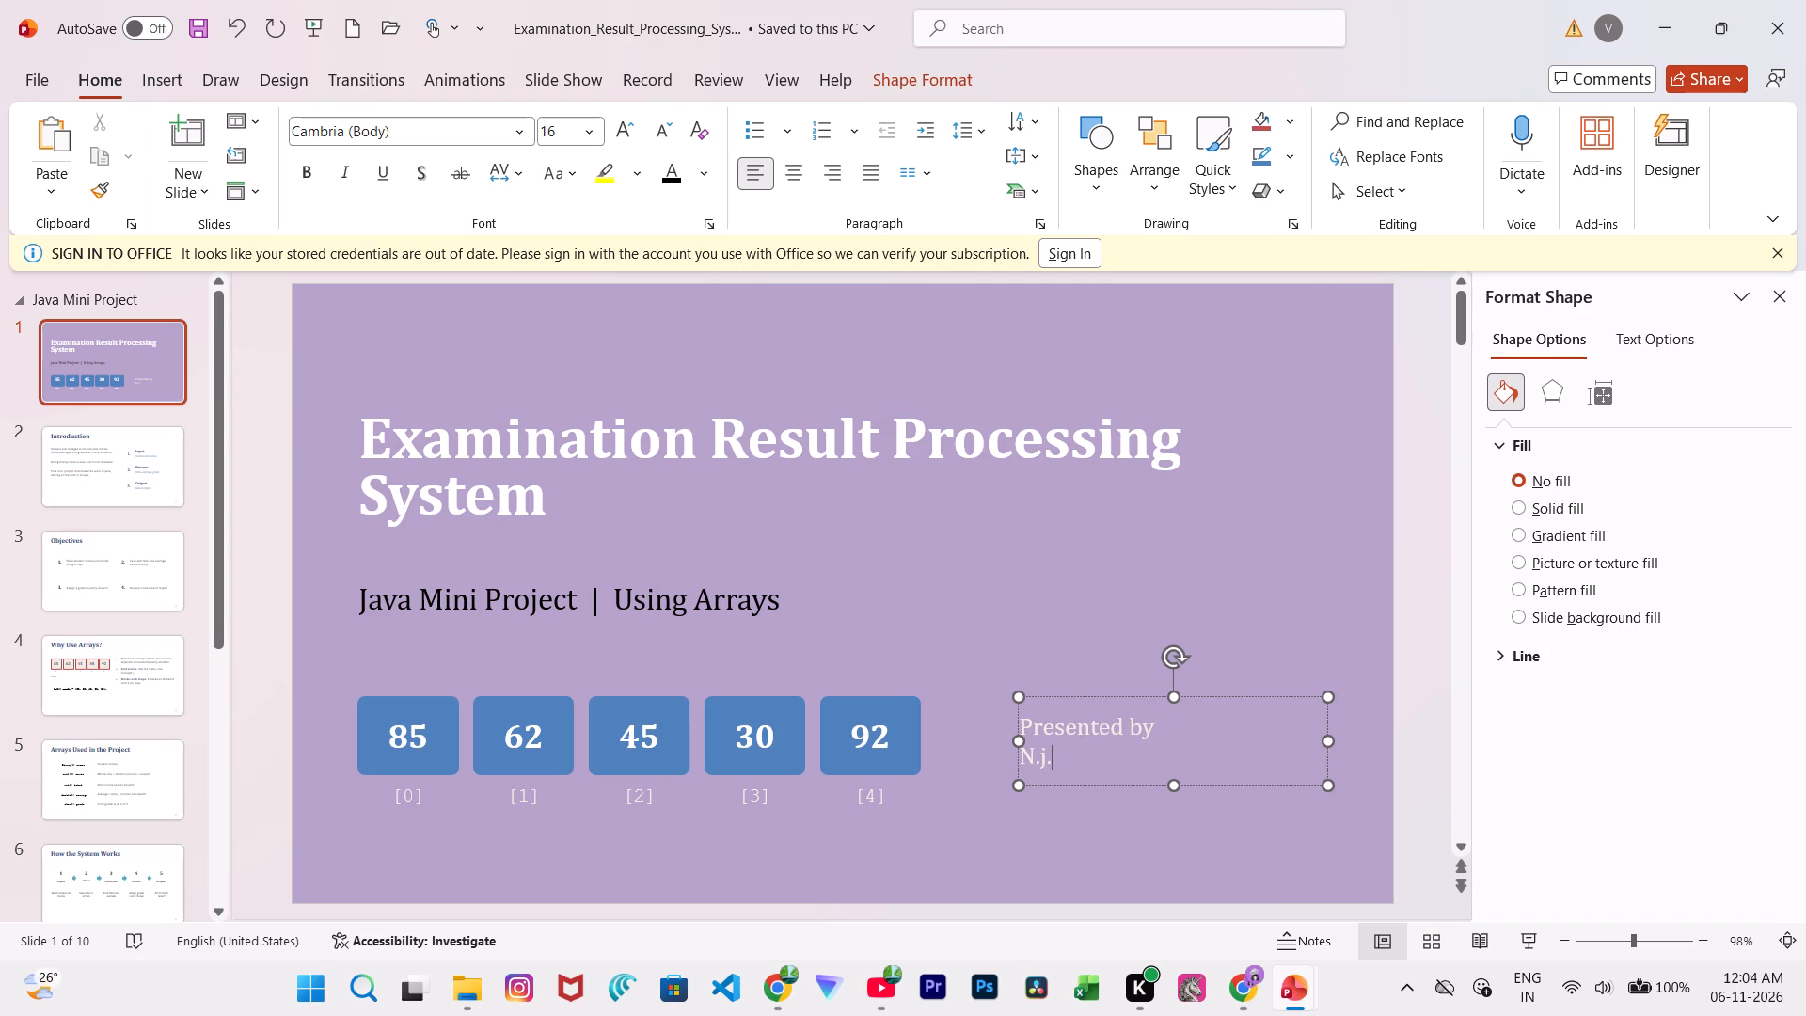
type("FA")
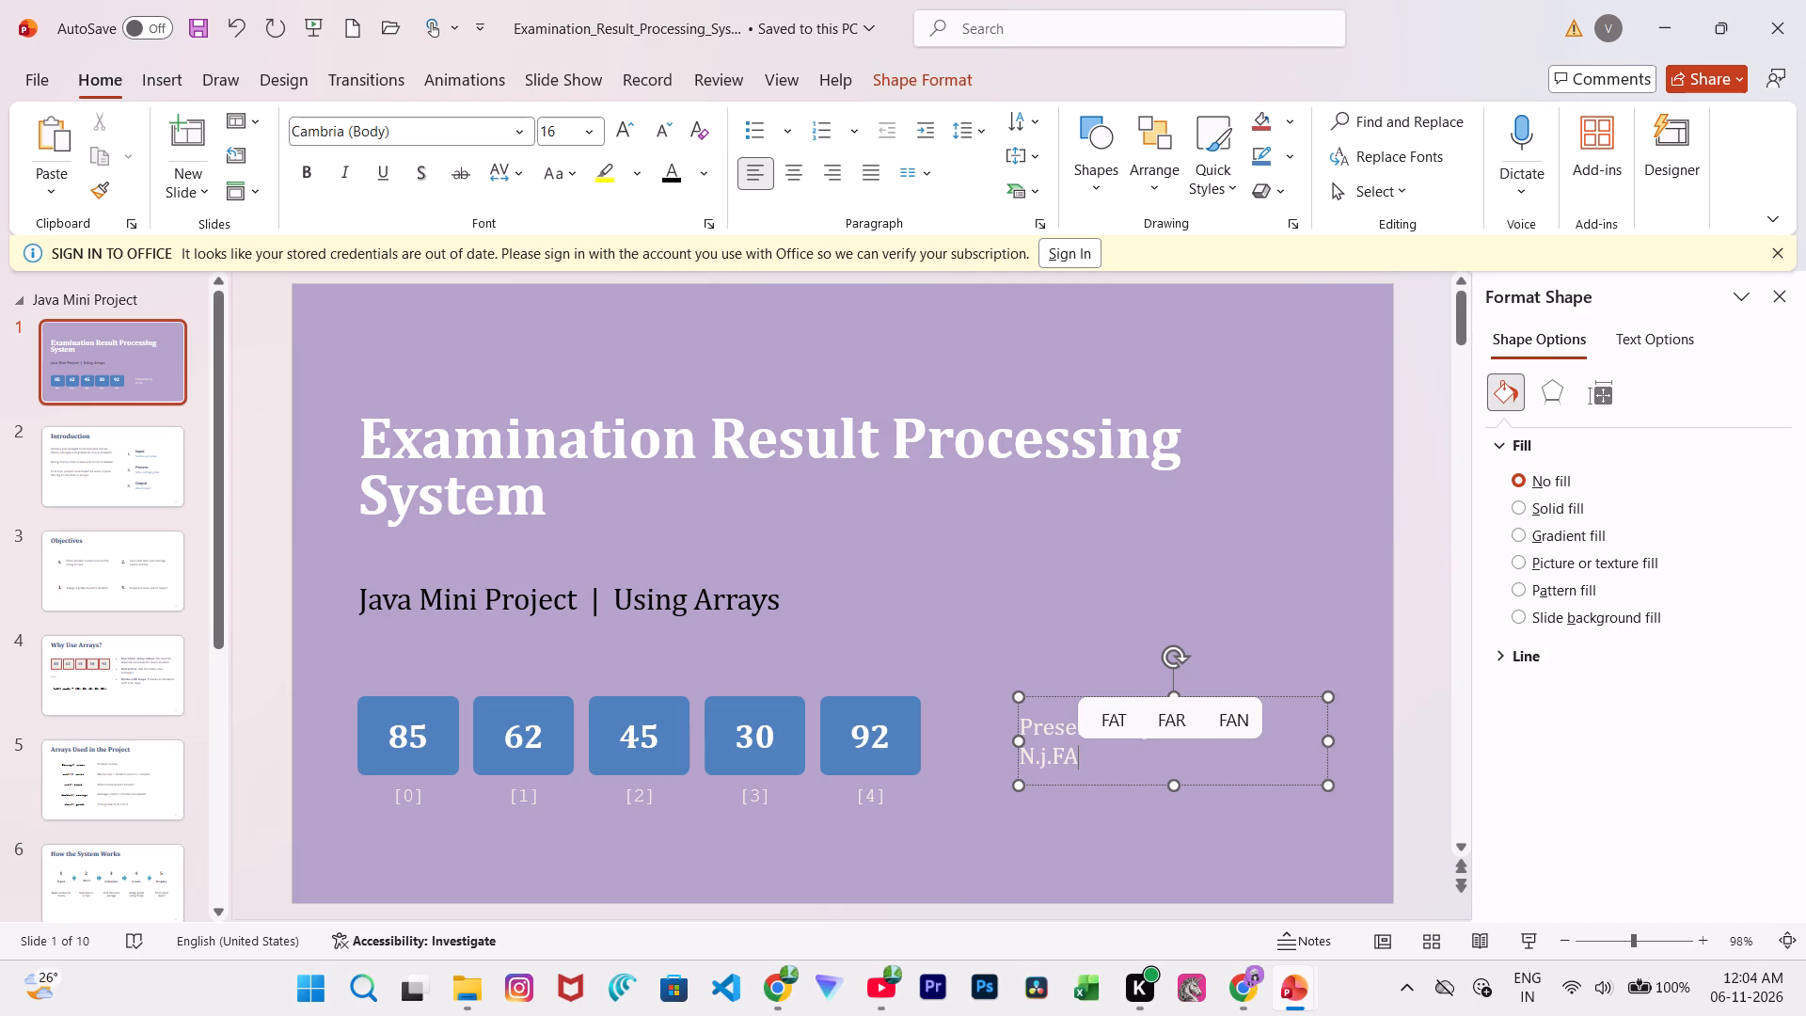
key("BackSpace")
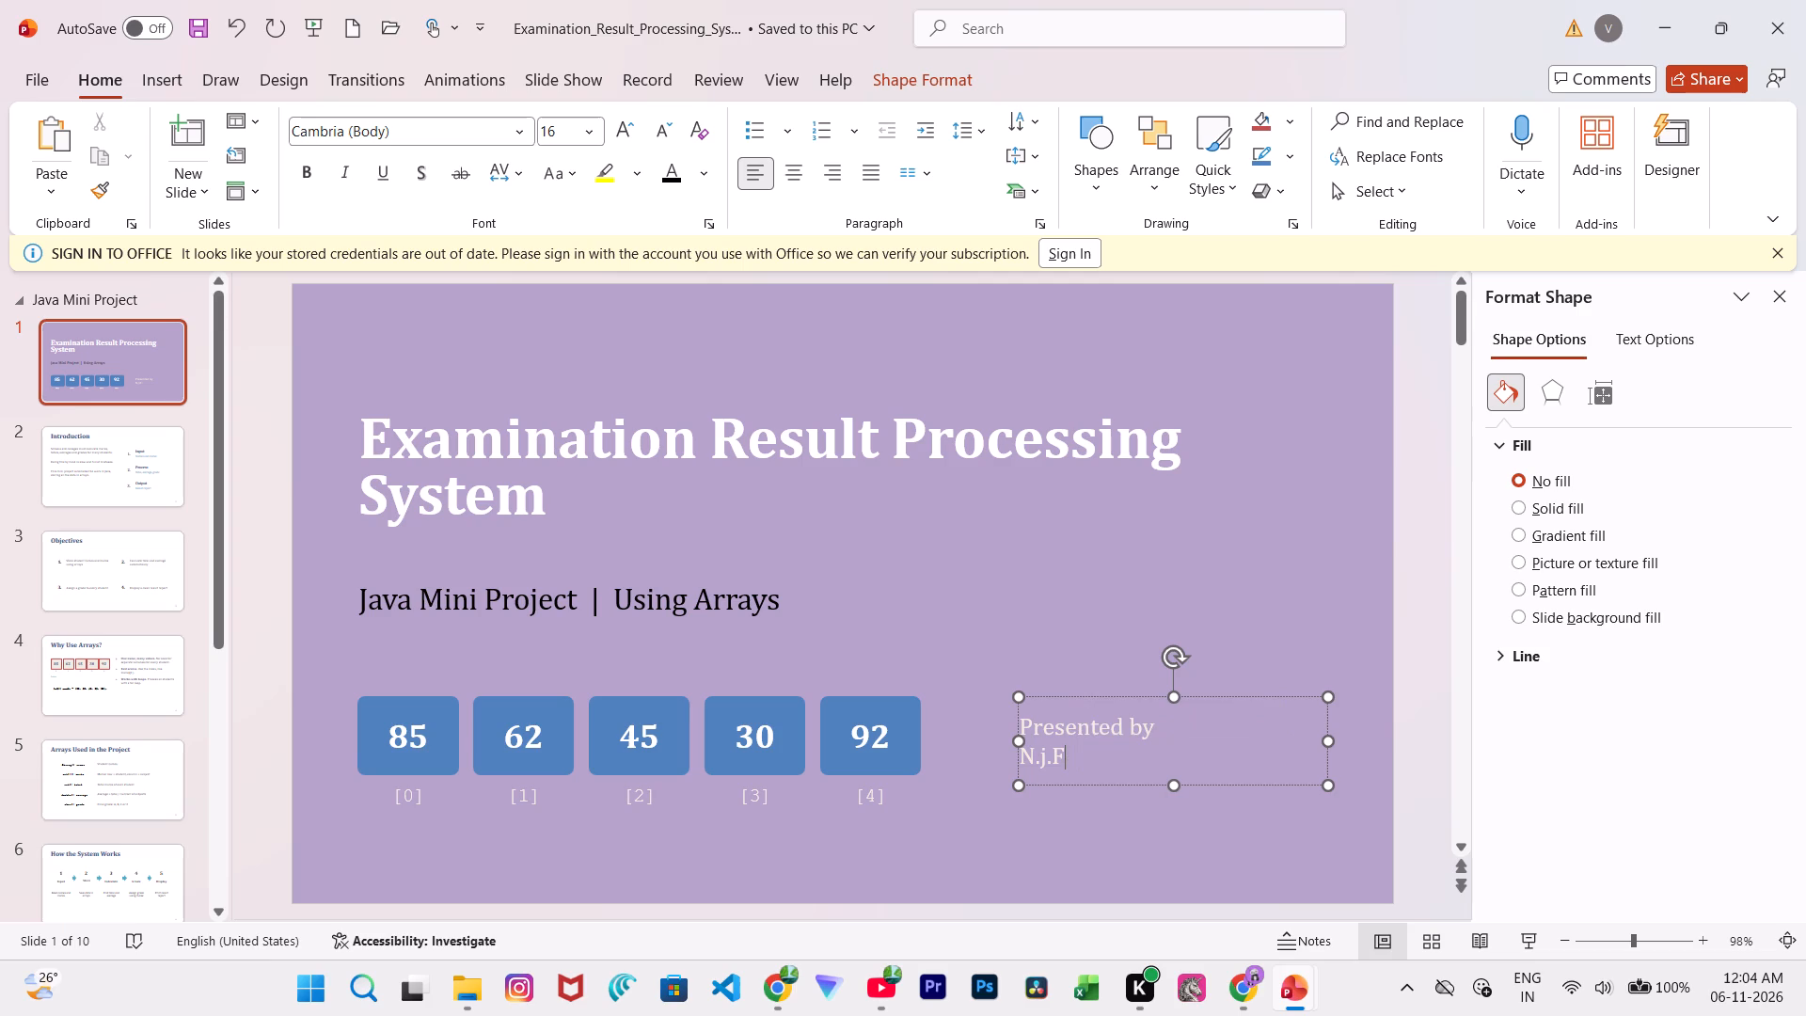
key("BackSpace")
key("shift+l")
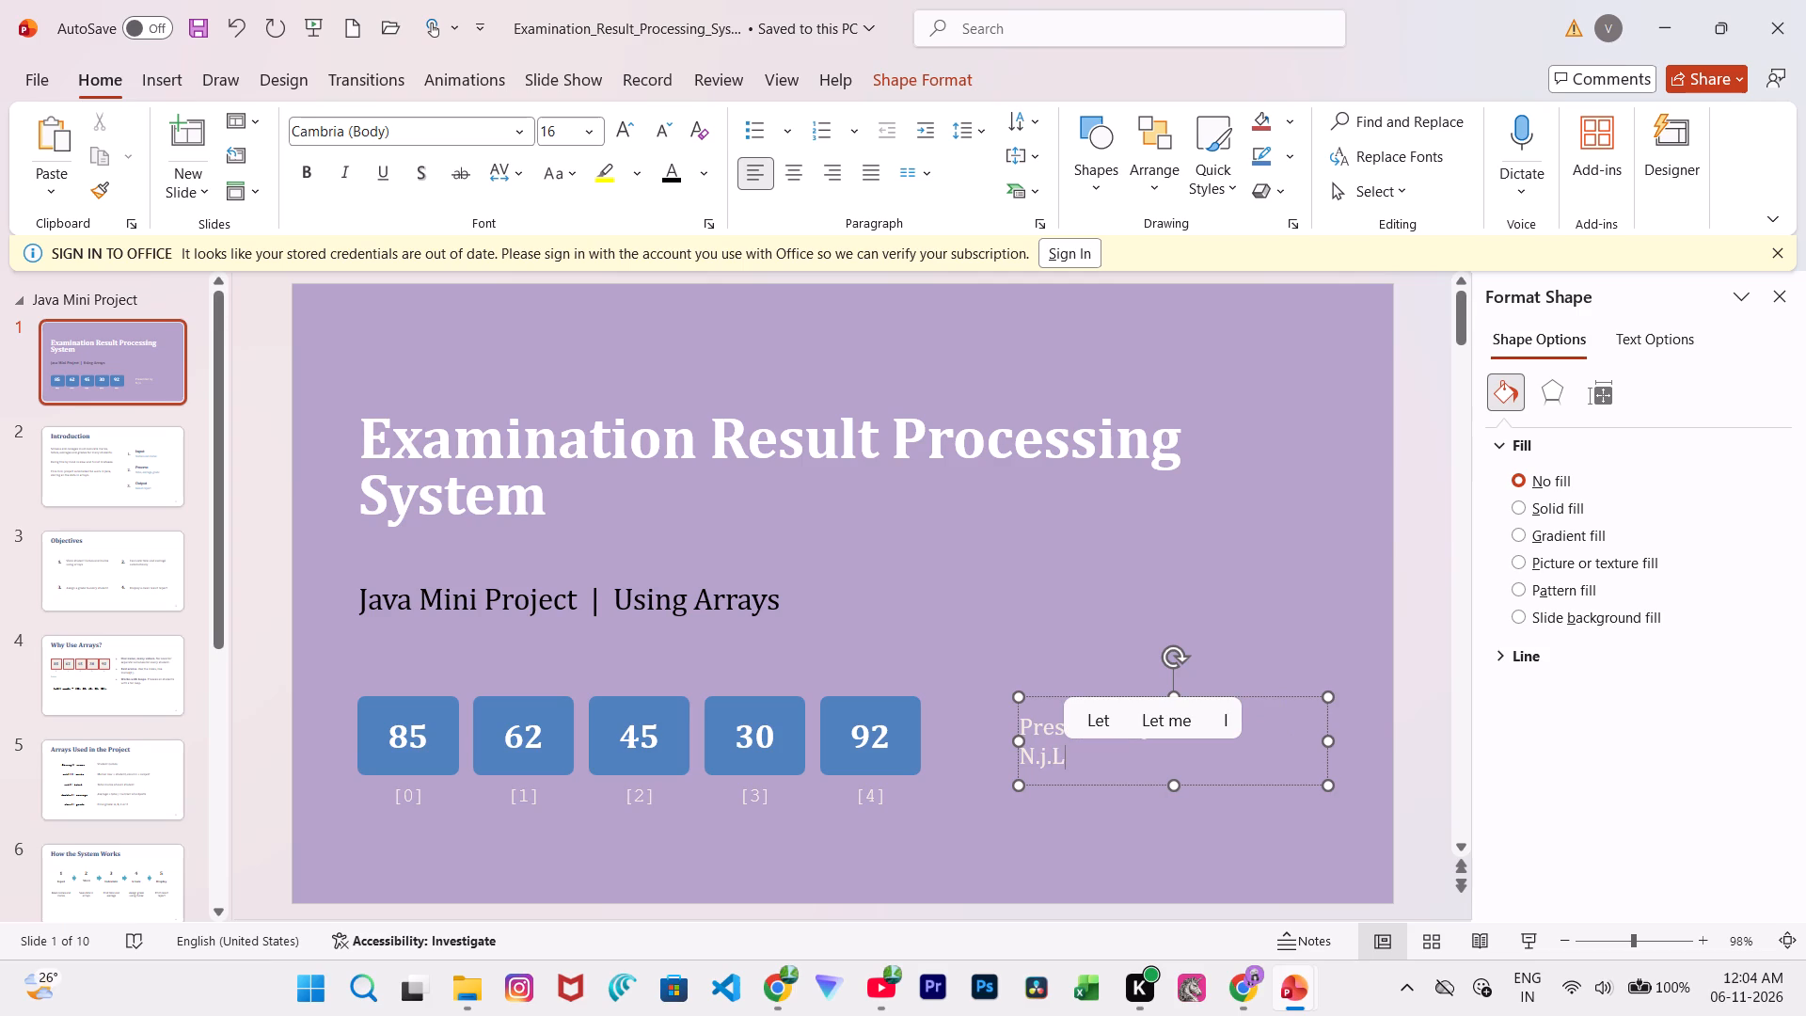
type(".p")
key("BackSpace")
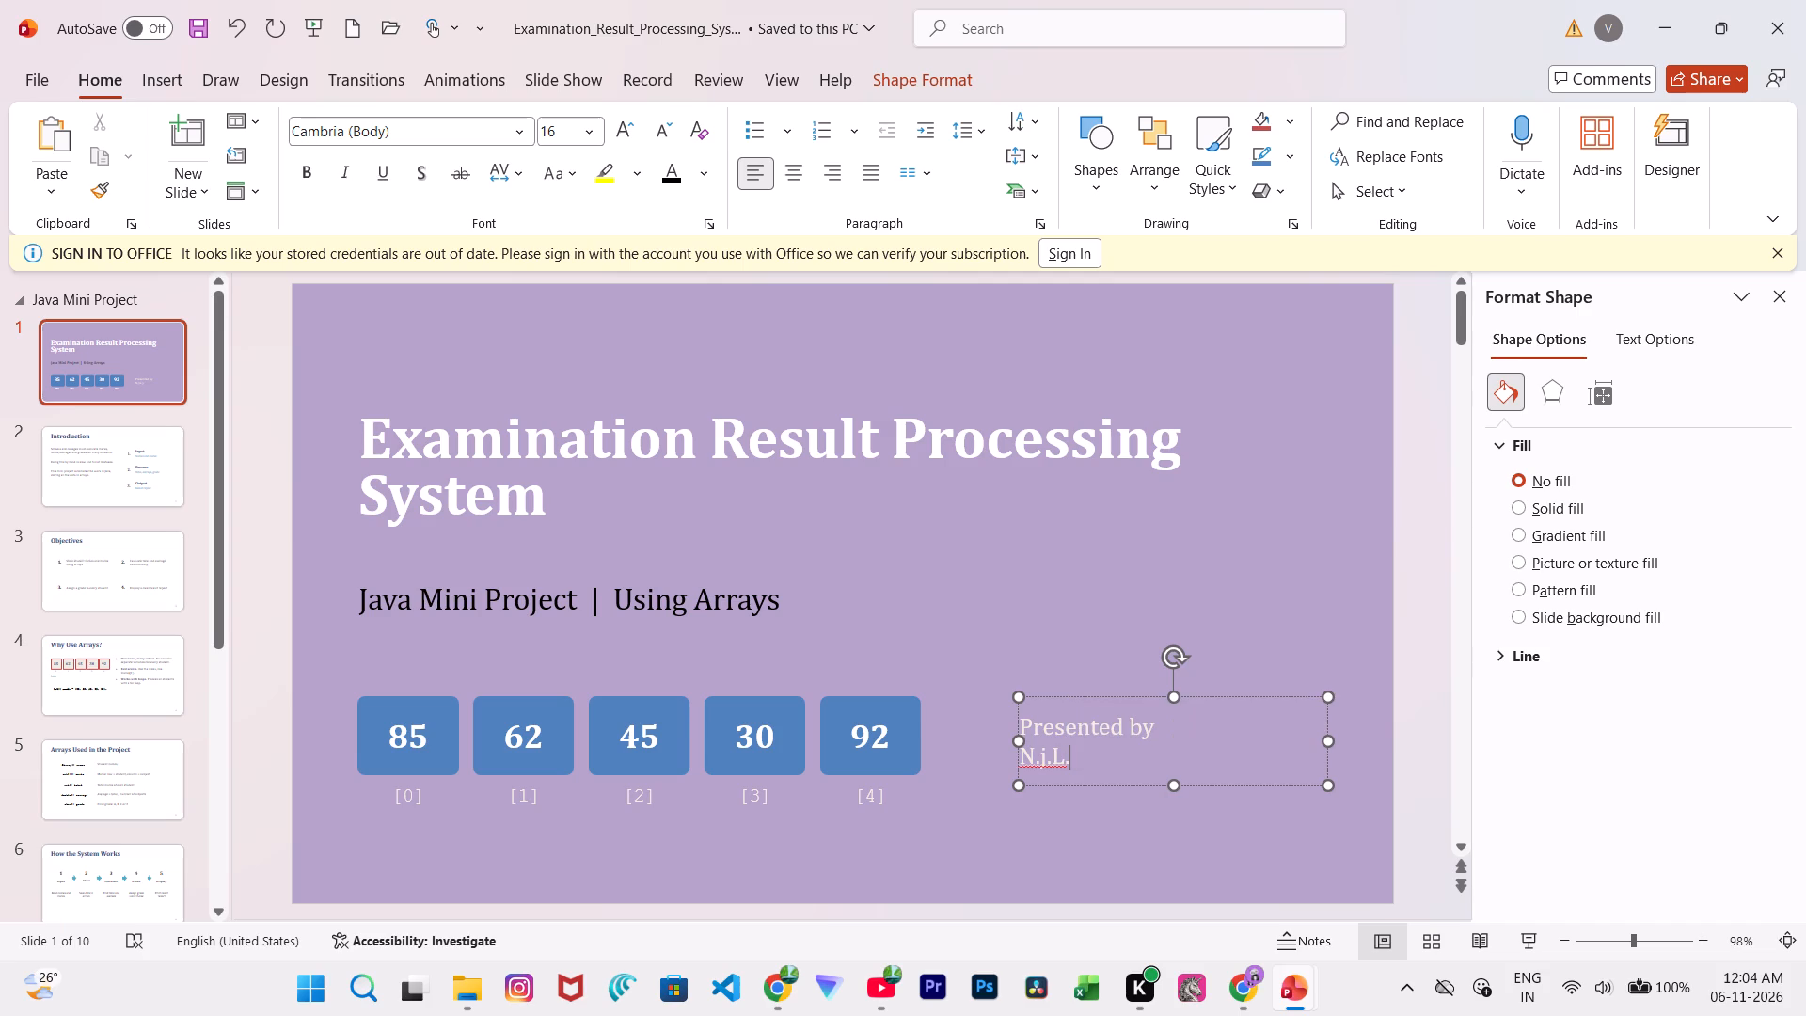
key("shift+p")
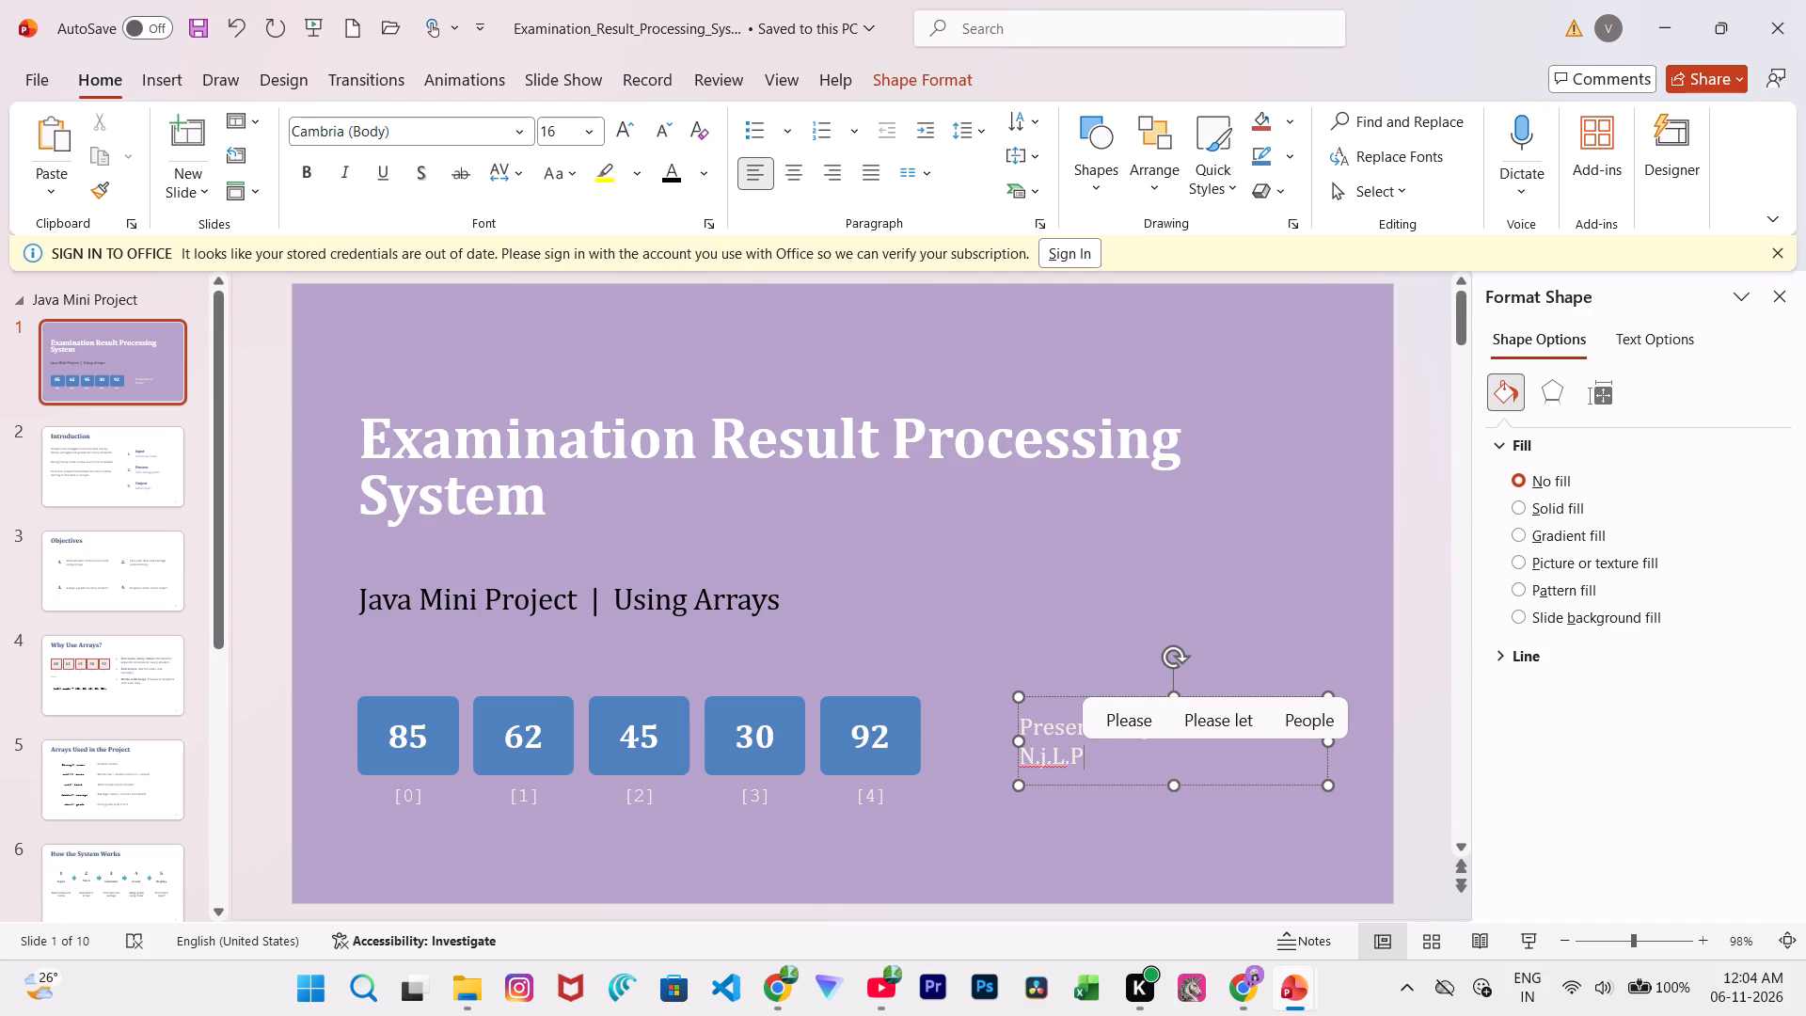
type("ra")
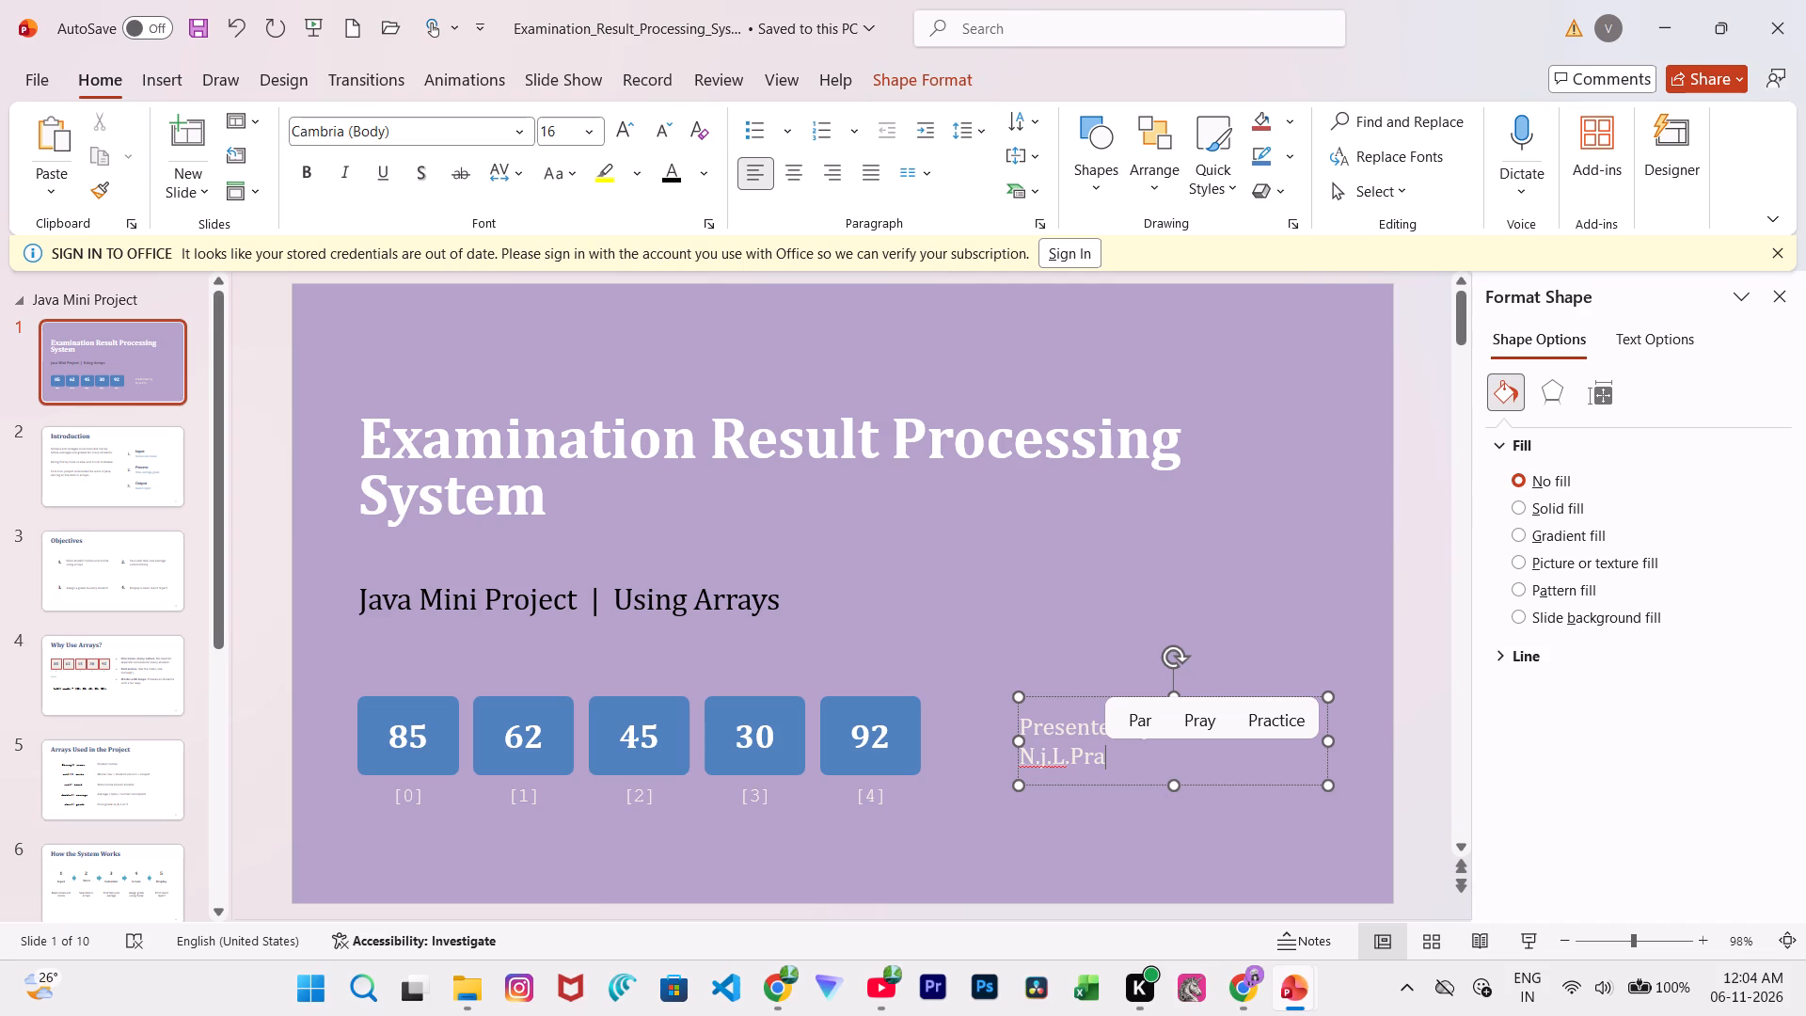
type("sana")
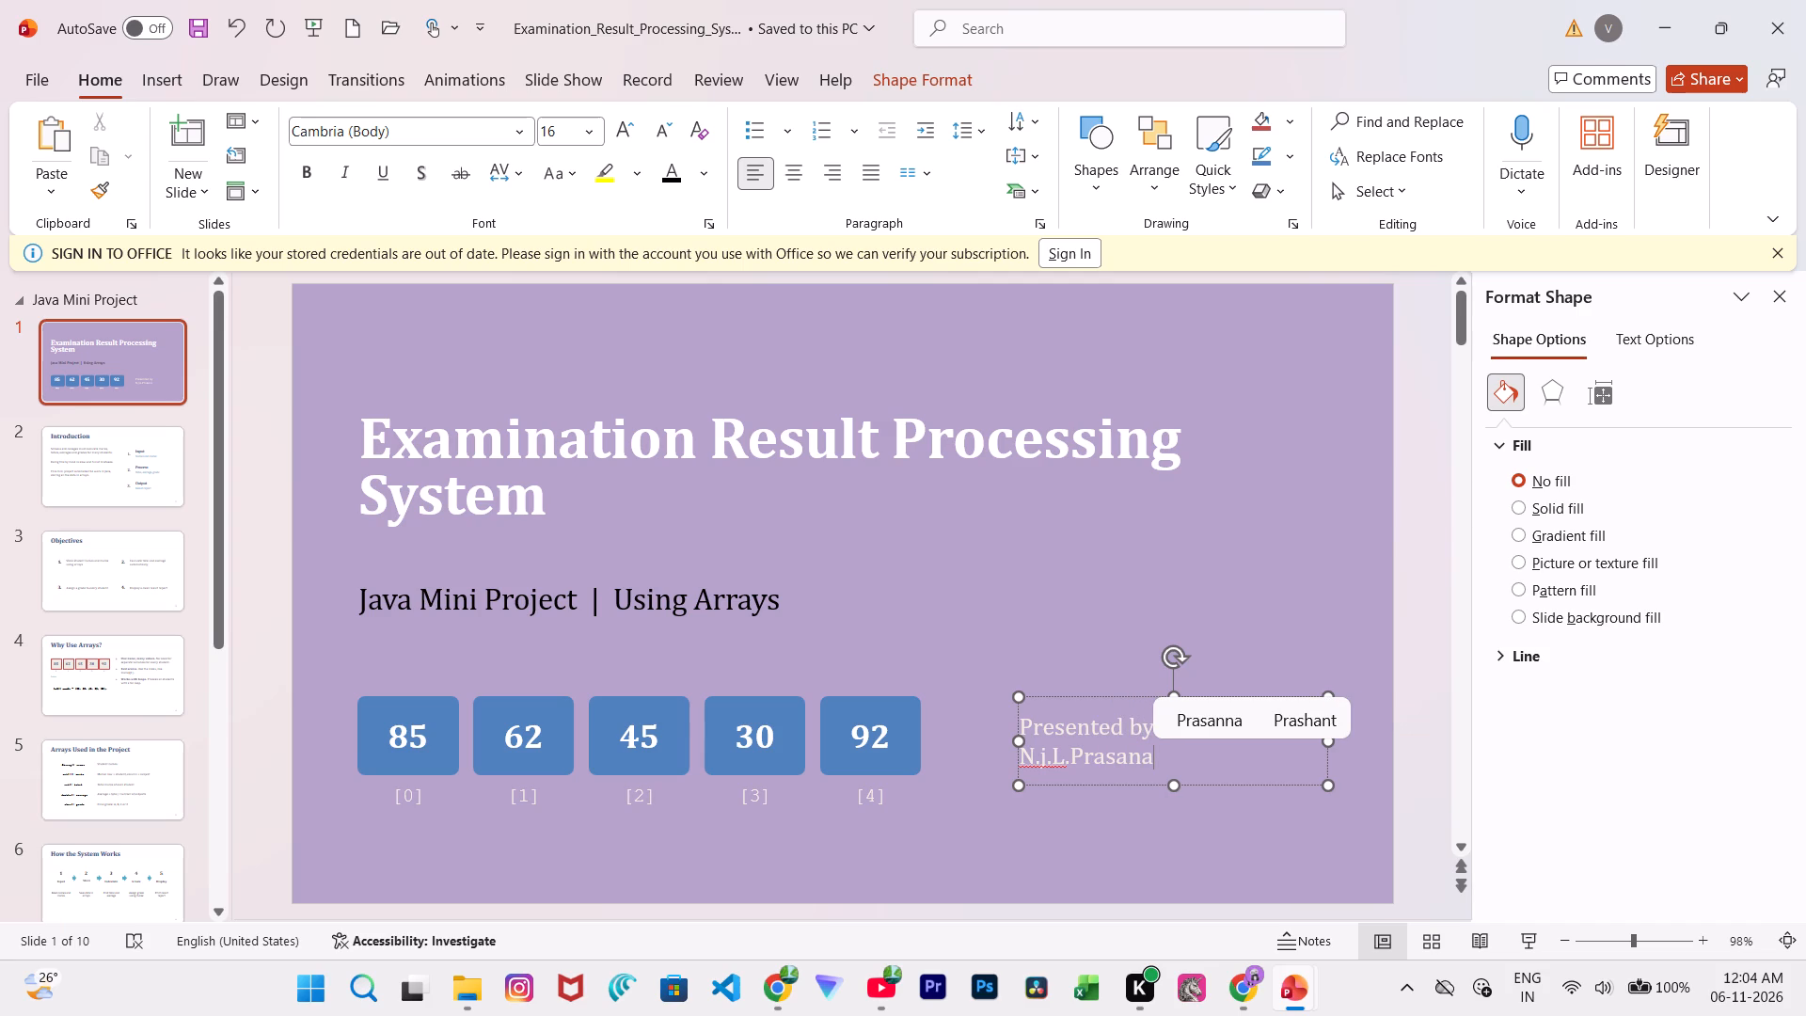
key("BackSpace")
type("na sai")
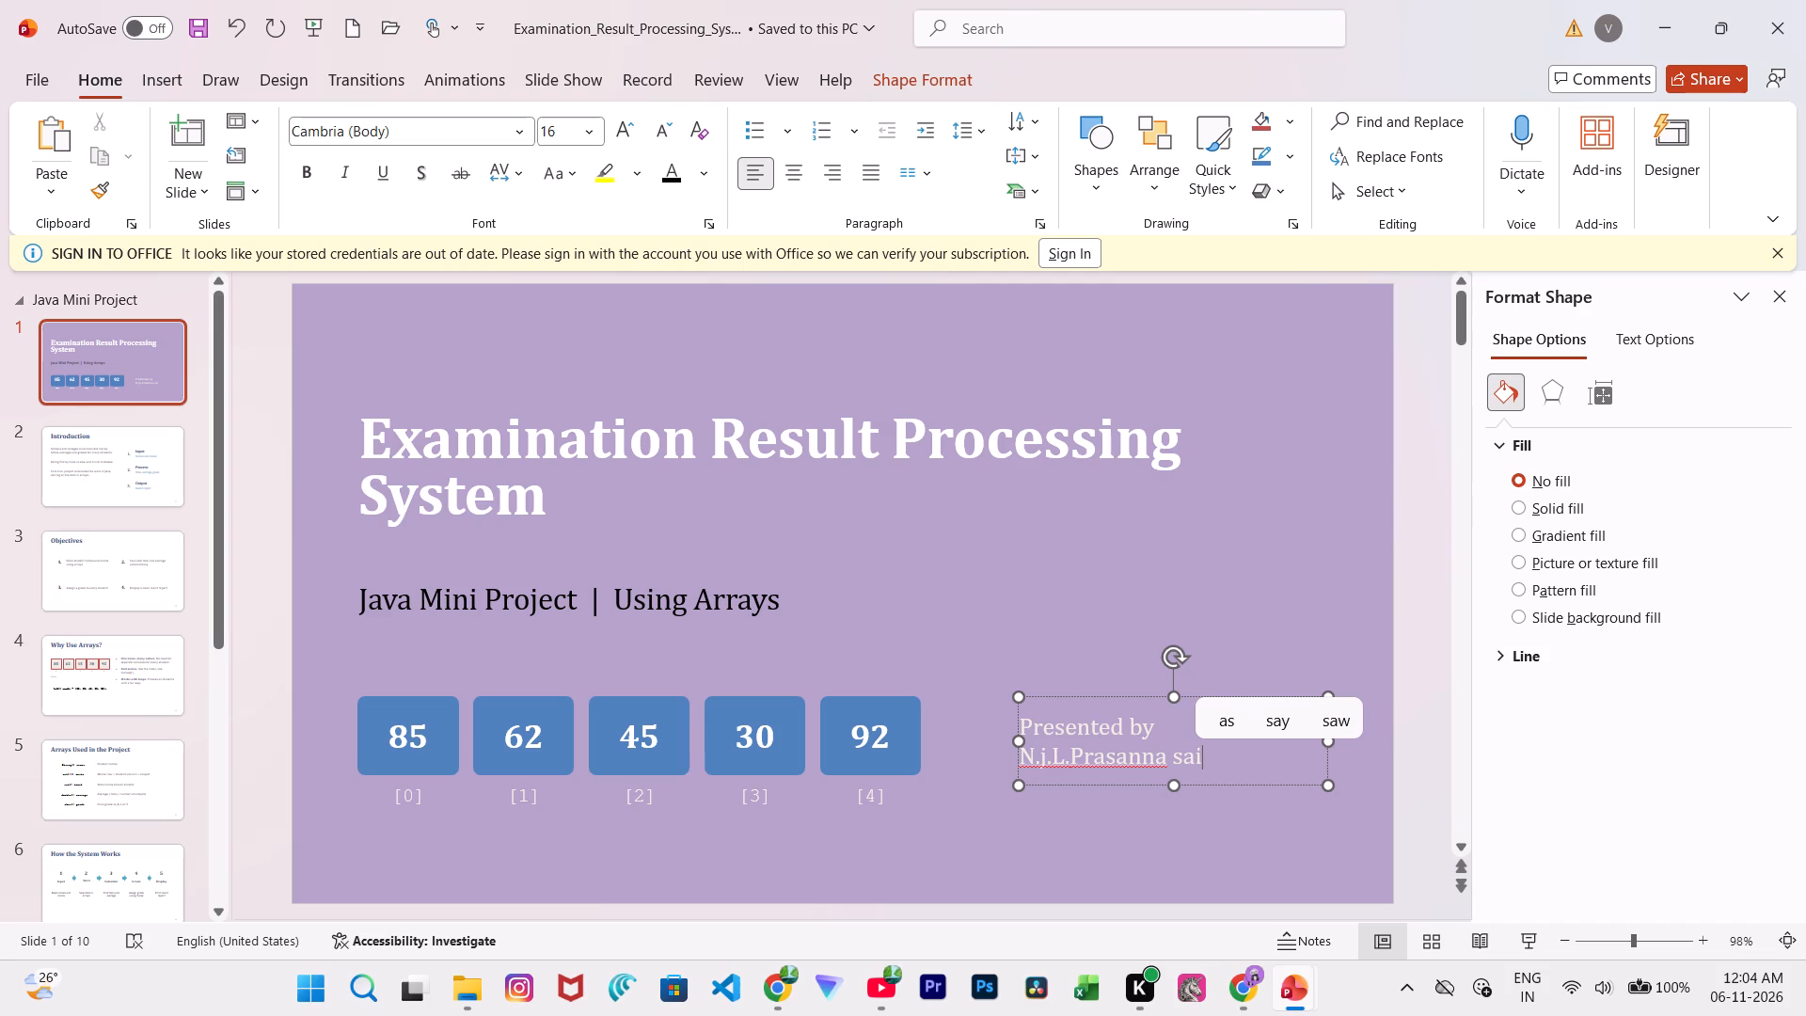
Add the first presenter's registration number on a new line directly below their name.
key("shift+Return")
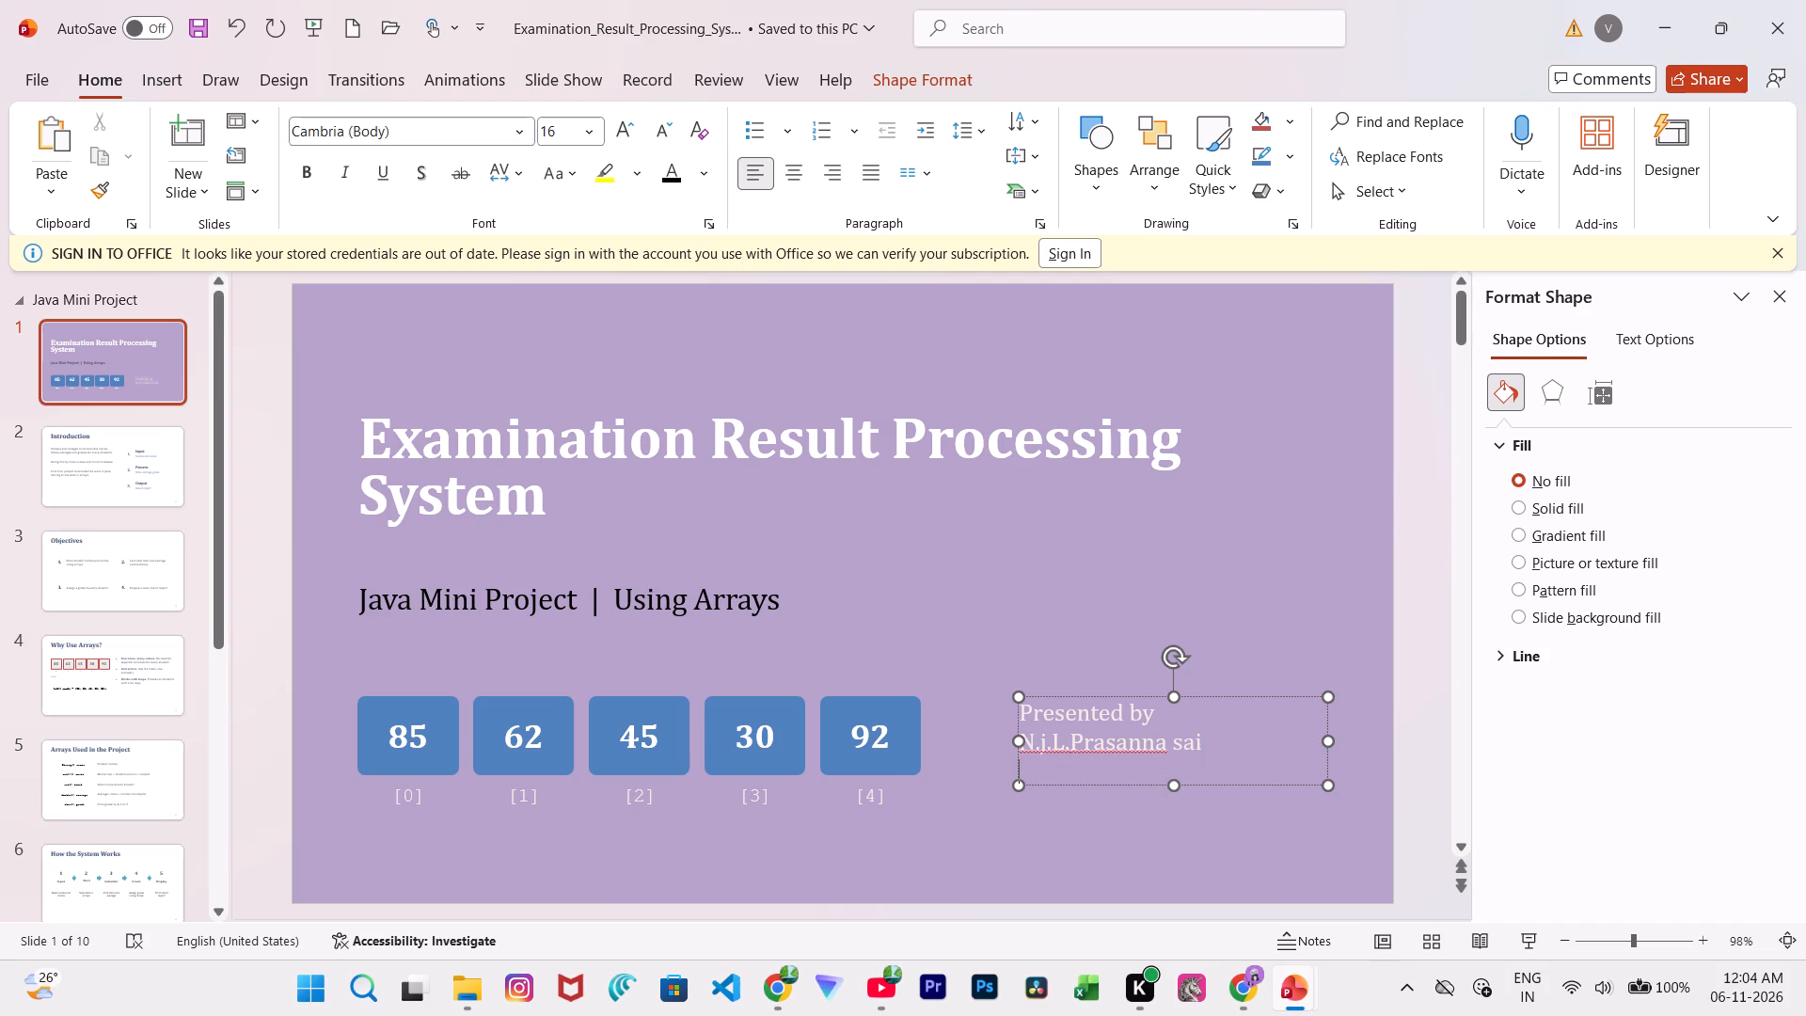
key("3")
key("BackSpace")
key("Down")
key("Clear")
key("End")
left_click(1038, 764)
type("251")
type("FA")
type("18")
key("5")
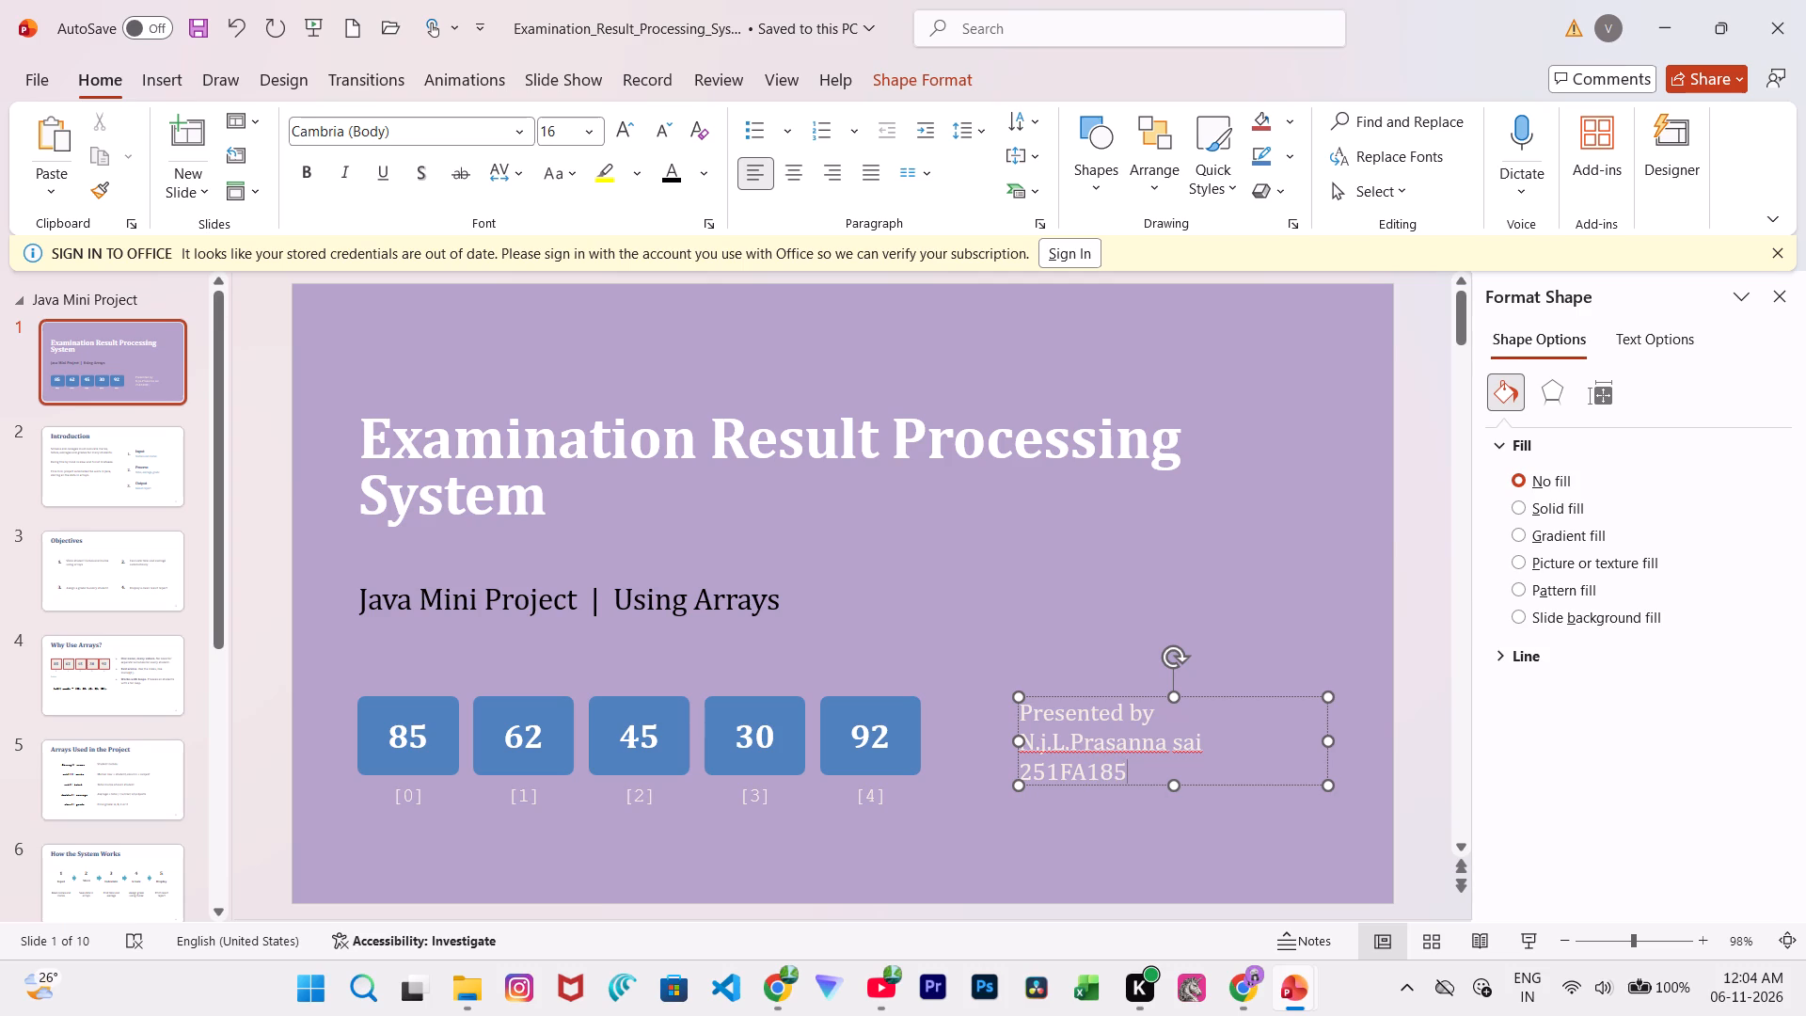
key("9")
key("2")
Add an empty line after the registration number and extend the "Presented by" text box downward and slightly upward to fit four lines.
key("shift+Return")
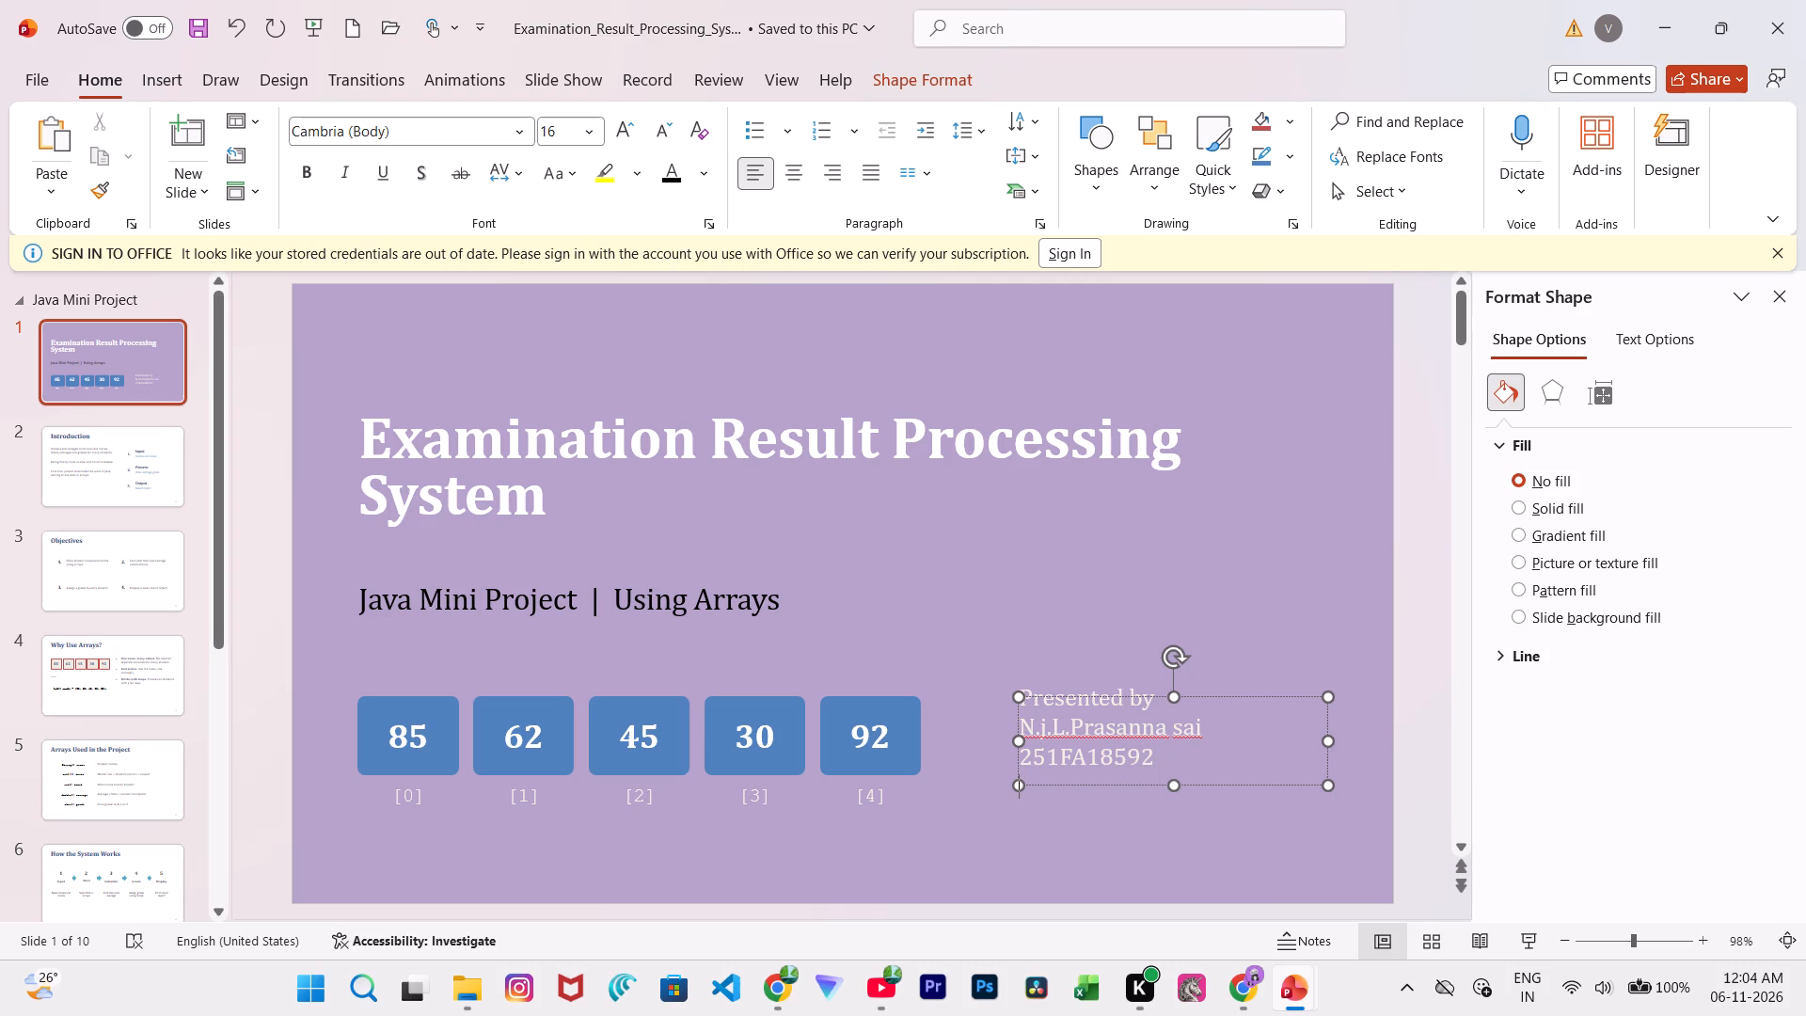
left_click_drag(1171, 782, 1170, 824)
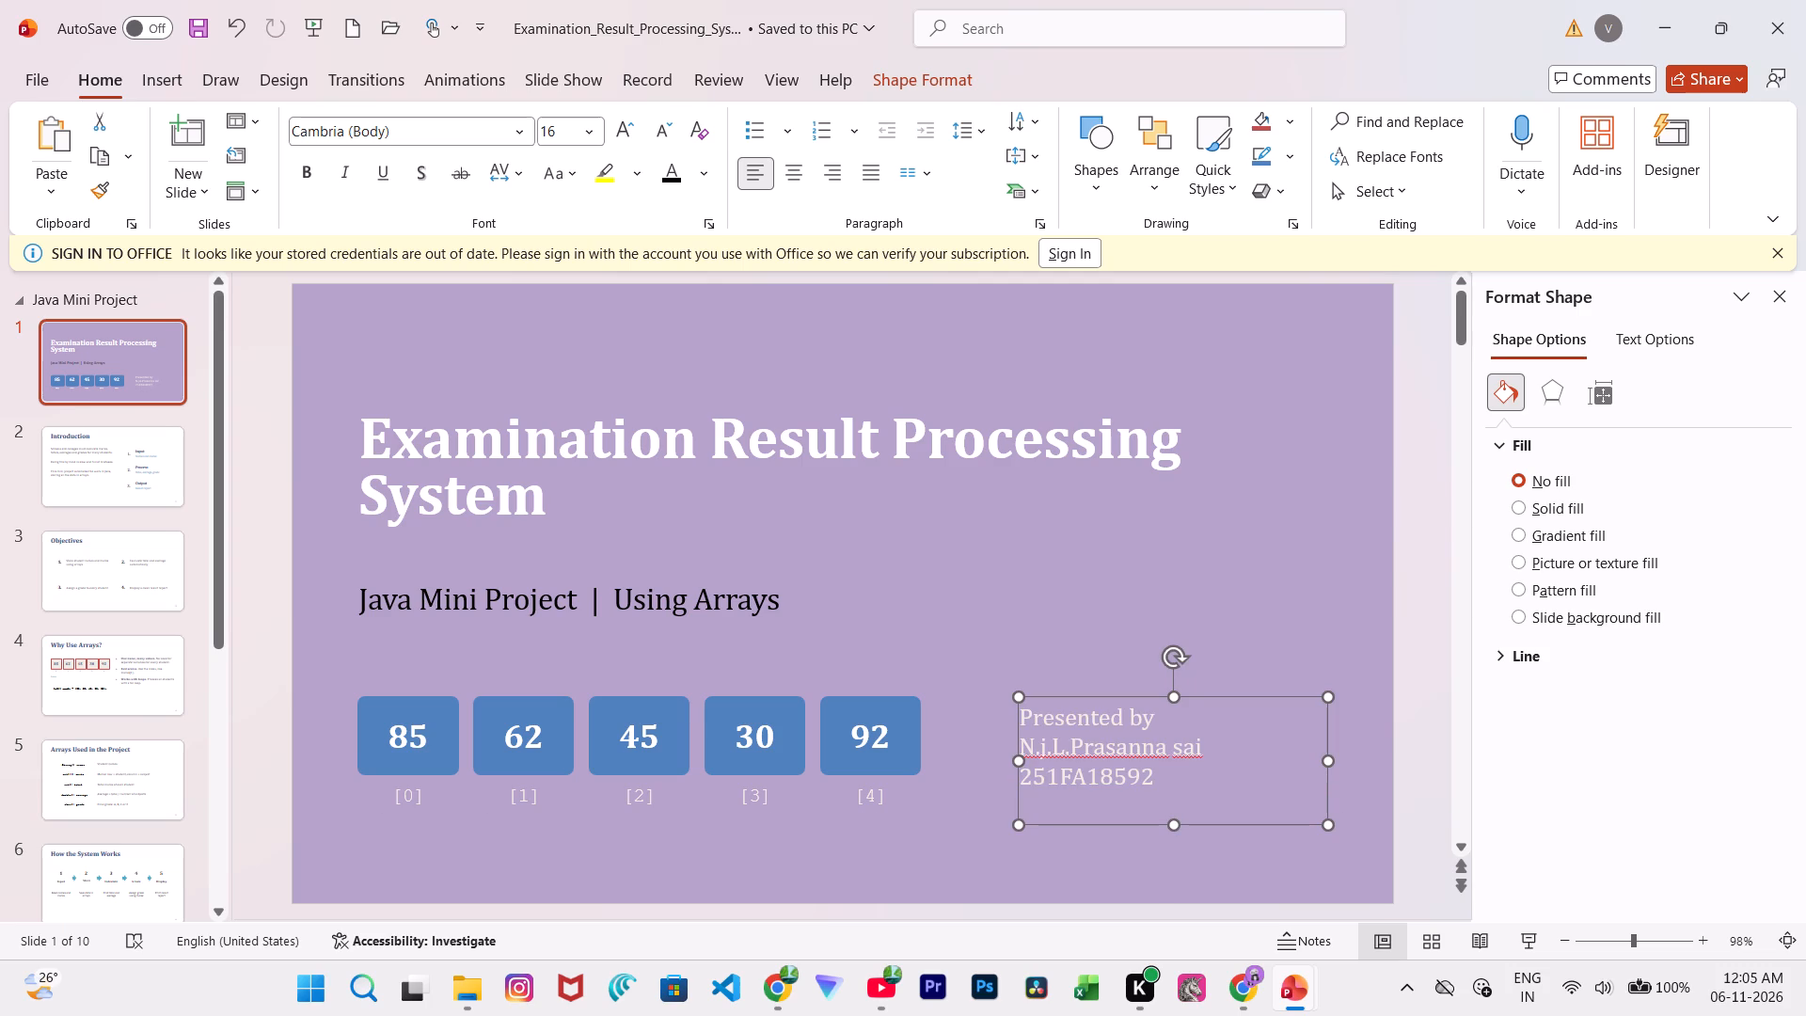
left_click_drag(1178, 699, 1180, 680)
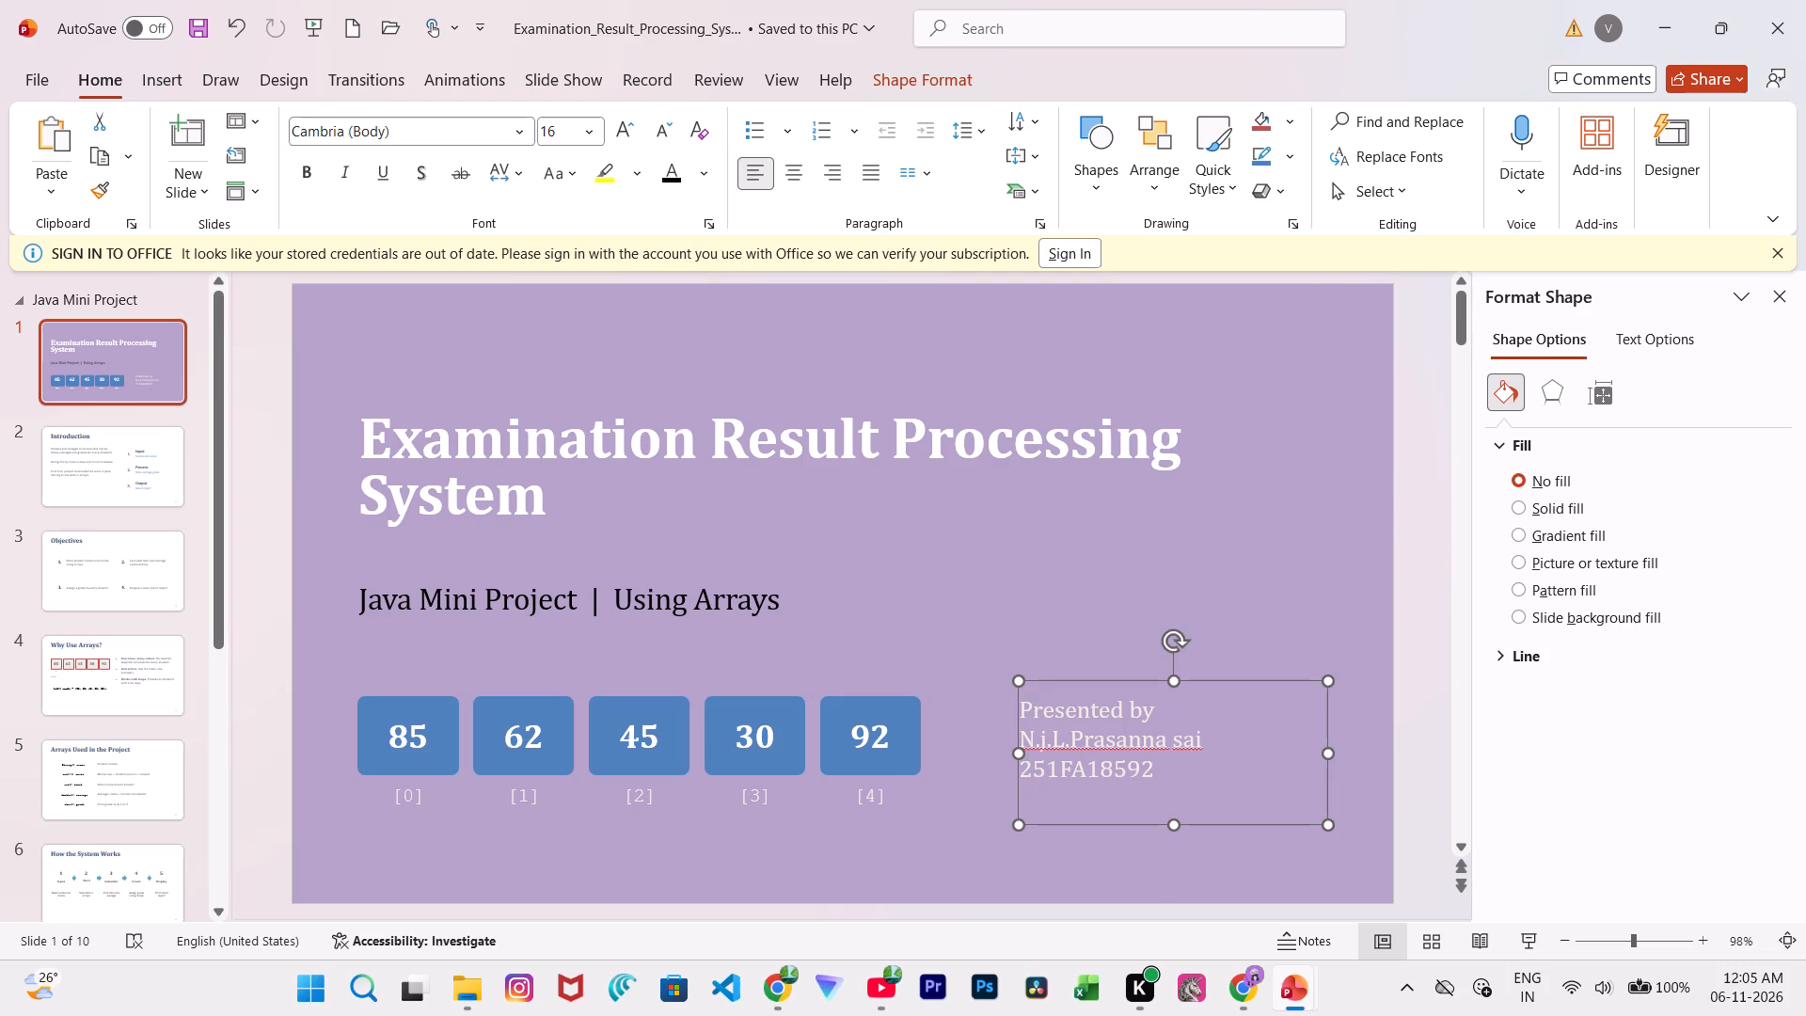
right_click(1131, 750)
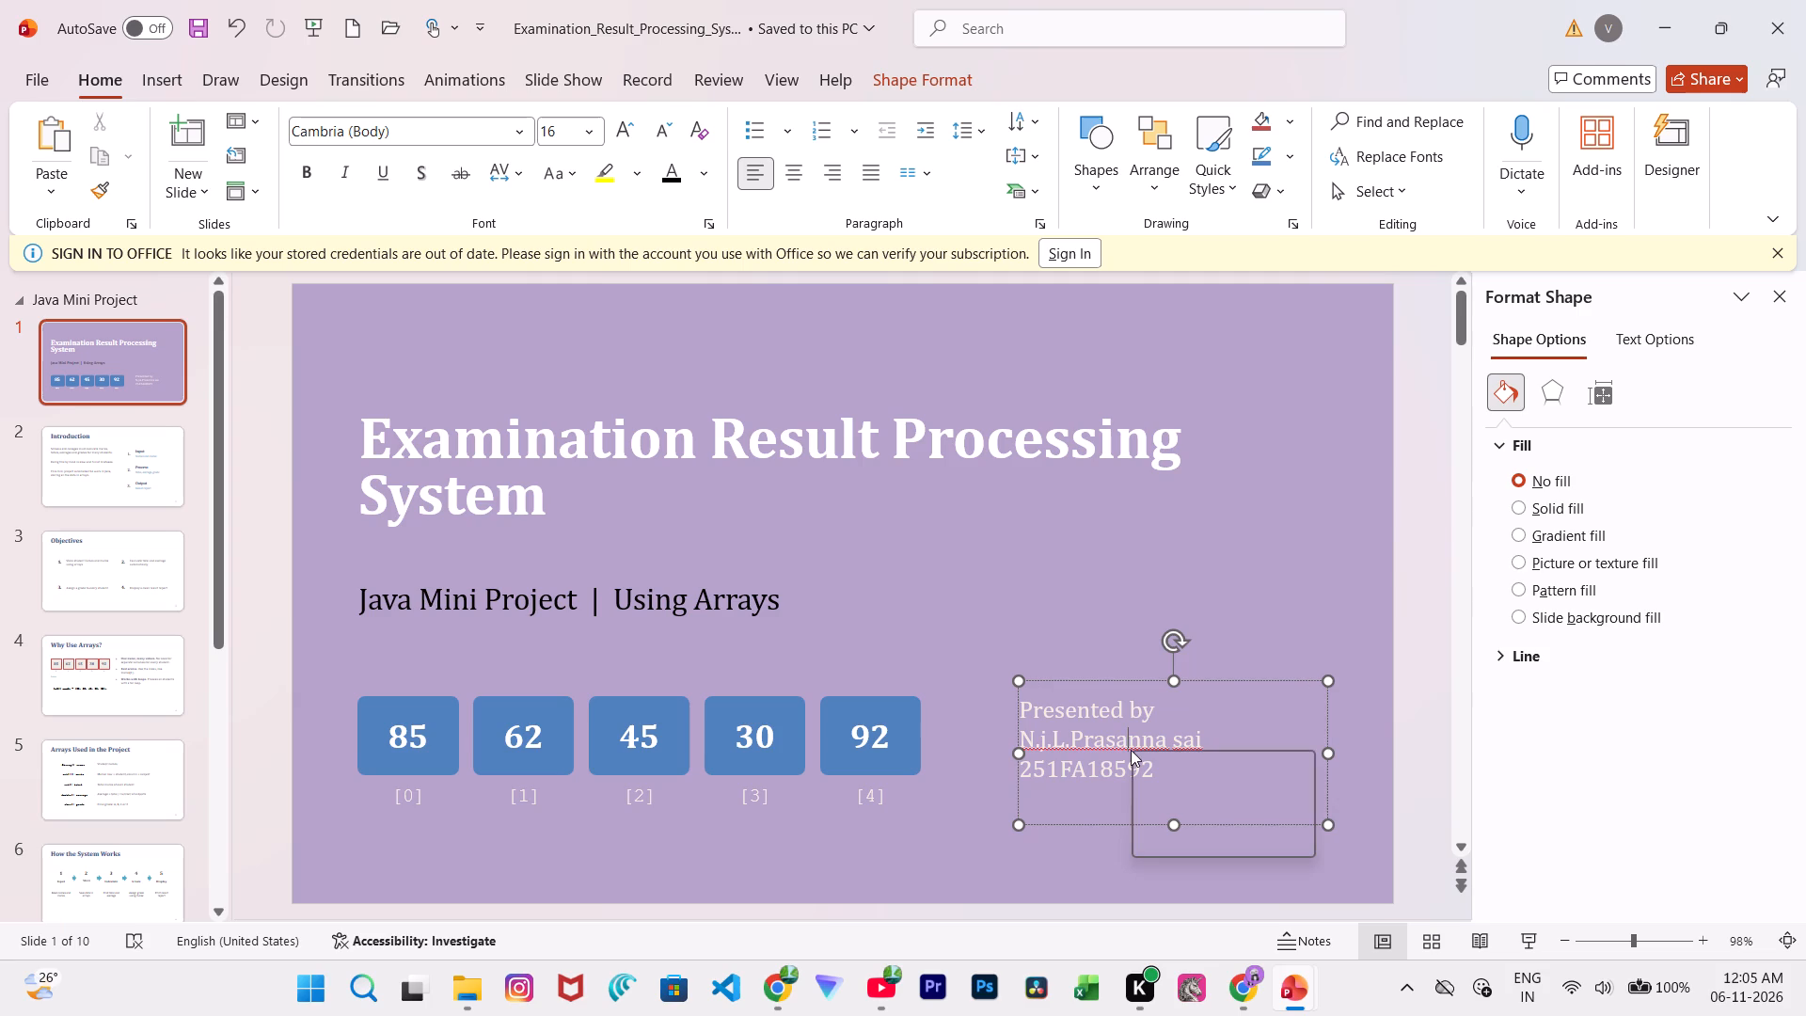
left_click(1169, 796)
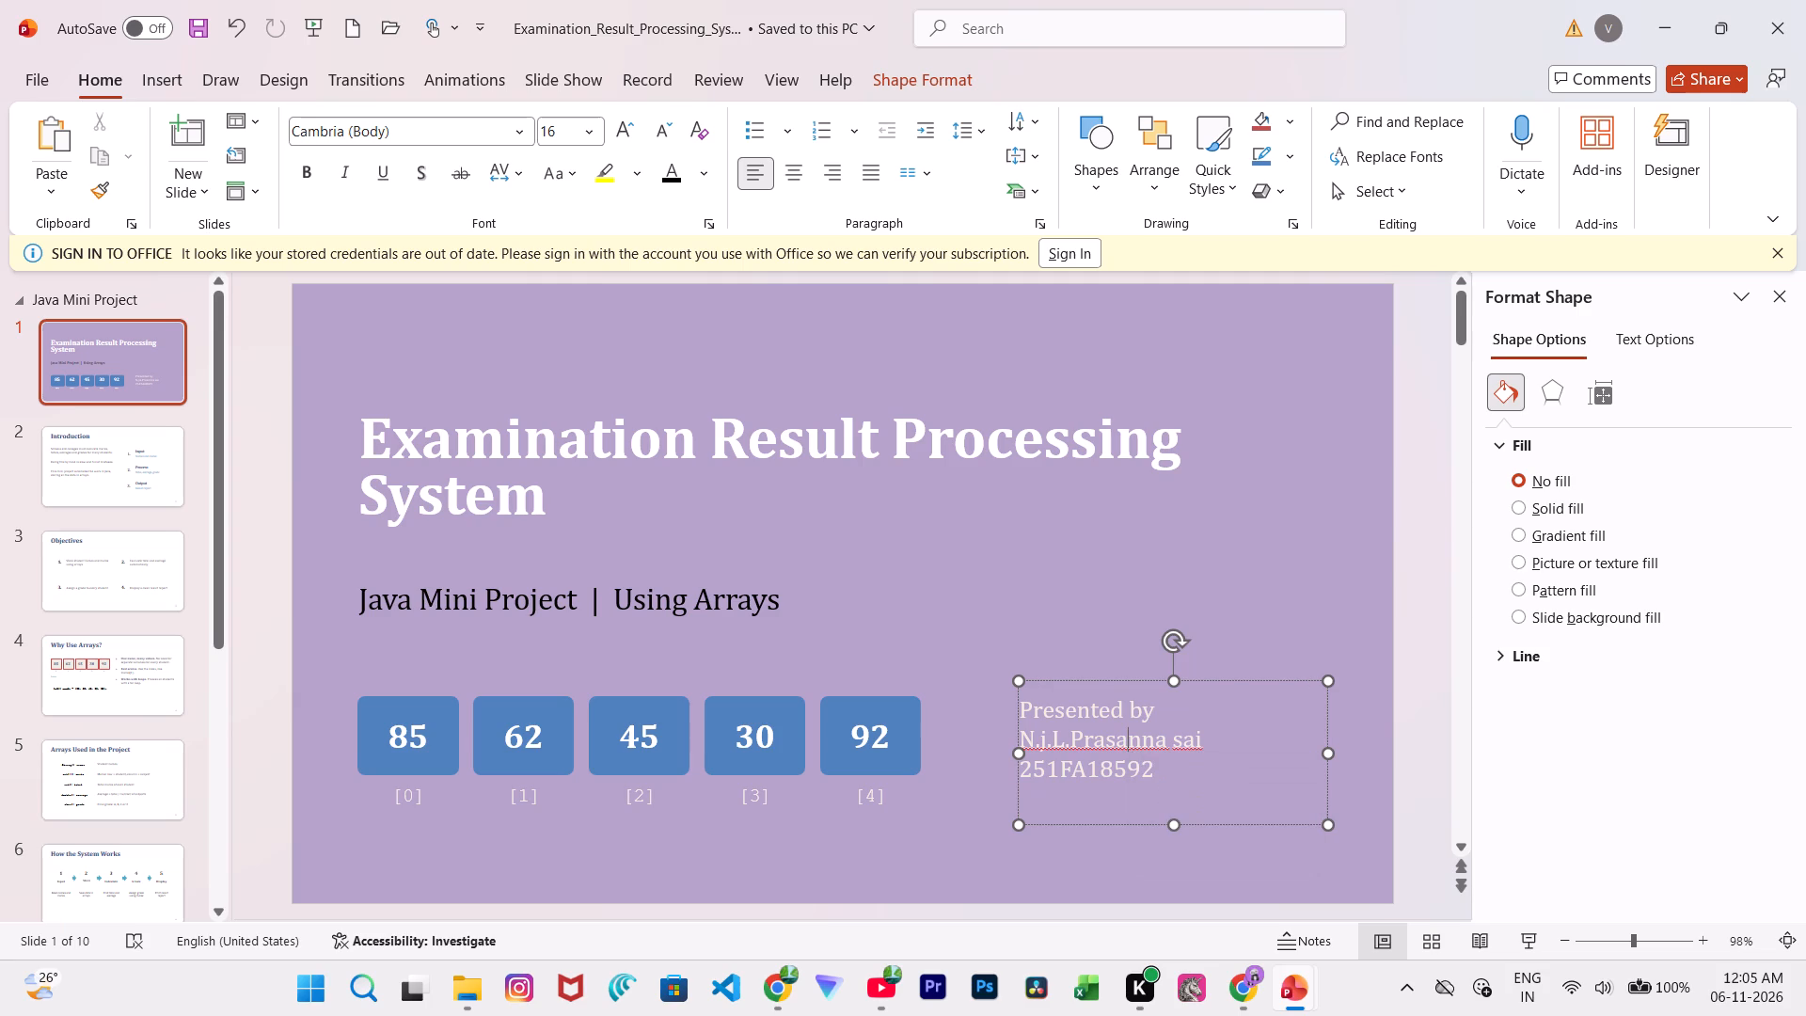
Enter the second presenter's name, preceded by initials, on the empty line below the first registration number on the title slide.
left_click(1113, 791)
left_click(1029, 795)
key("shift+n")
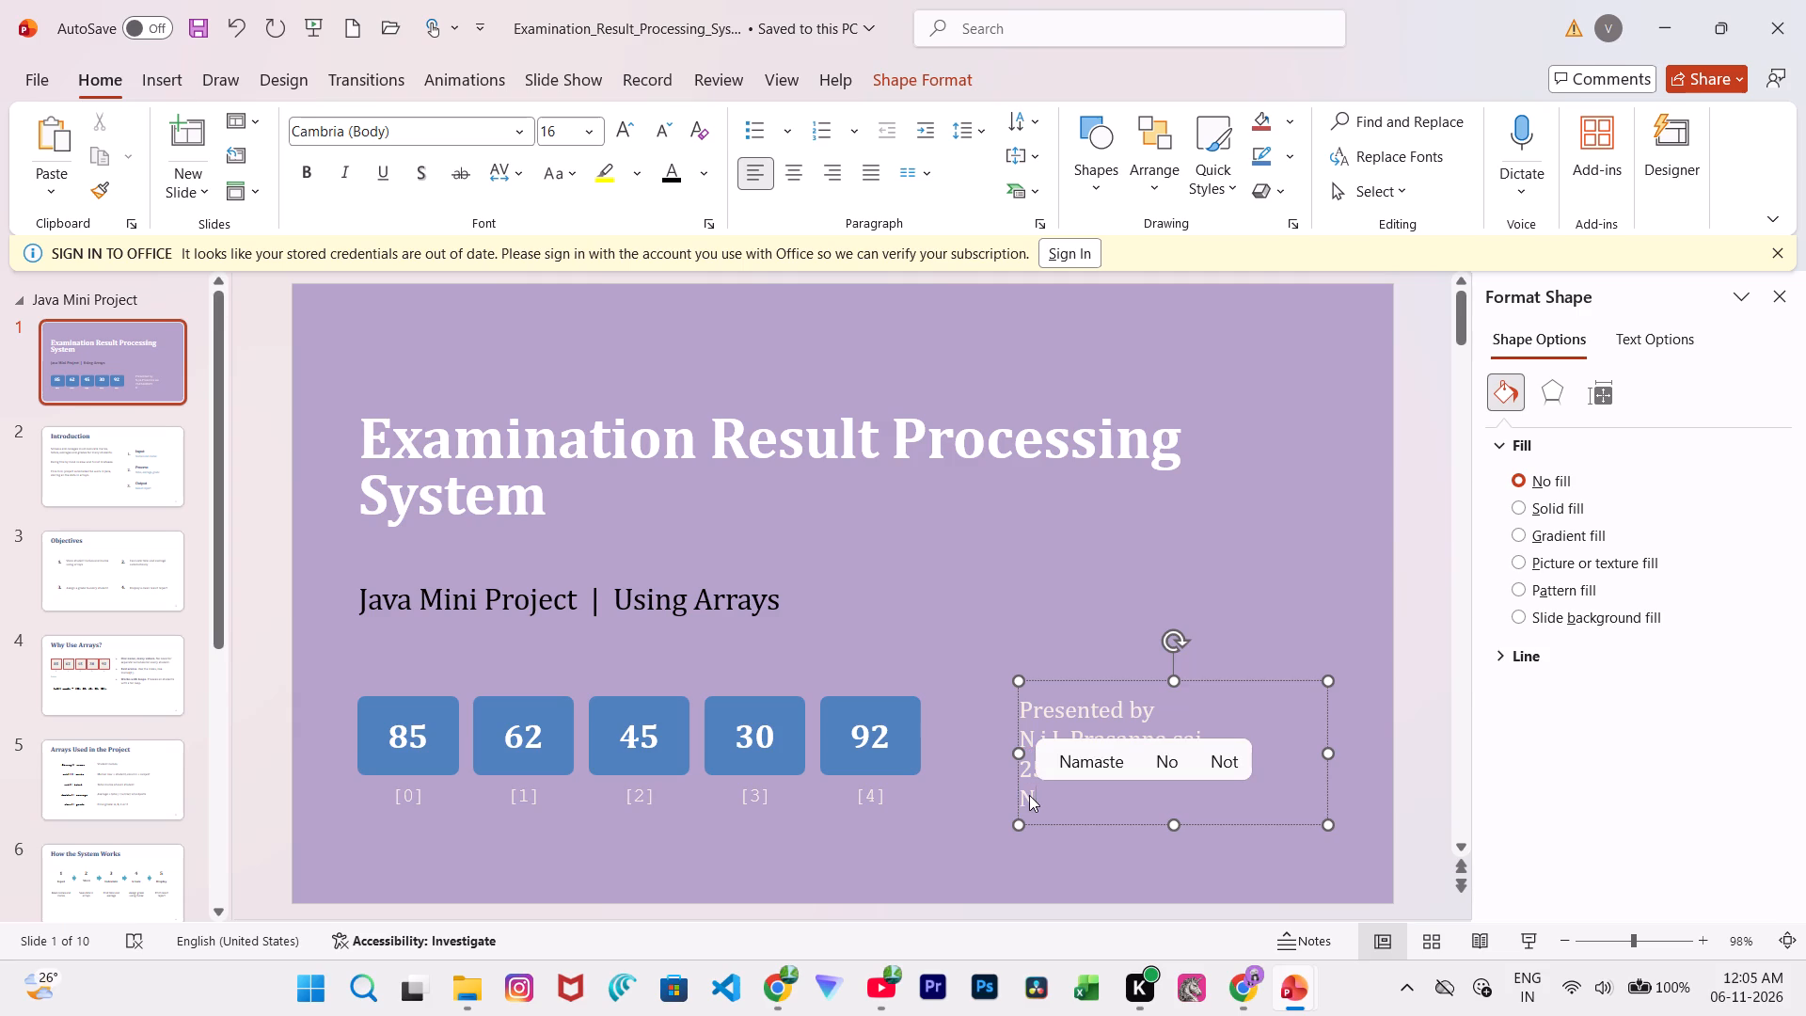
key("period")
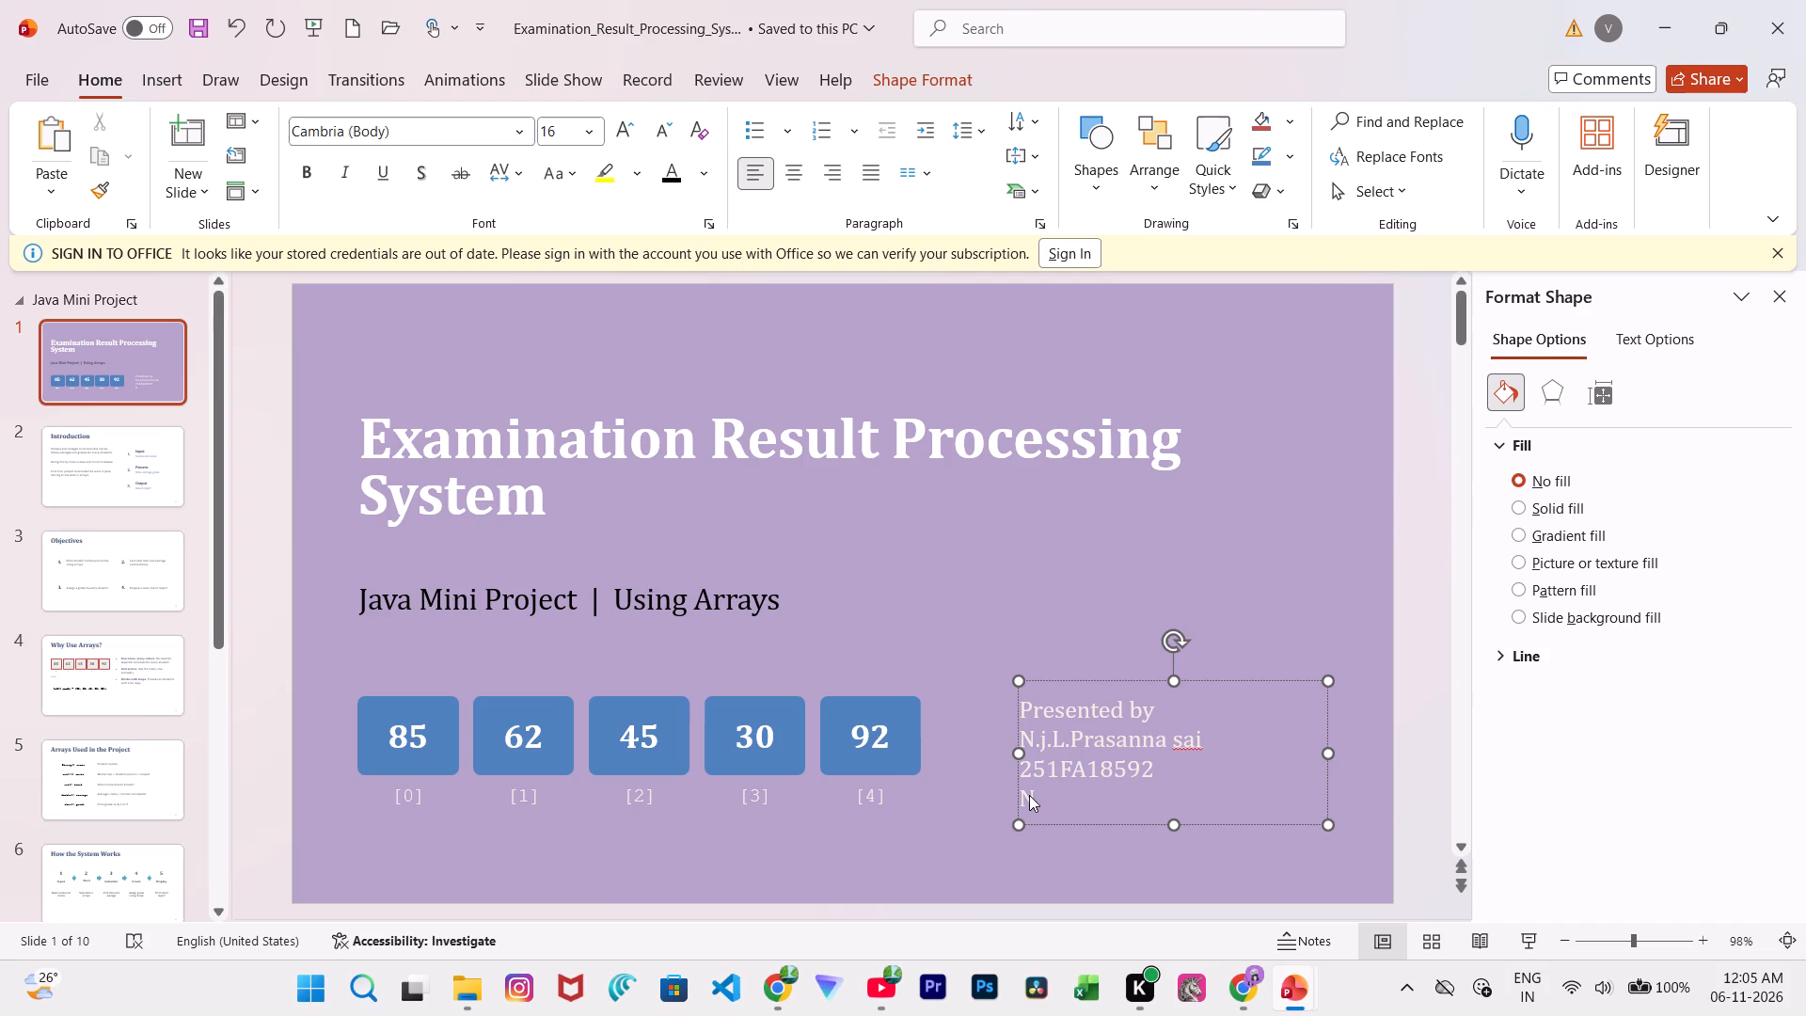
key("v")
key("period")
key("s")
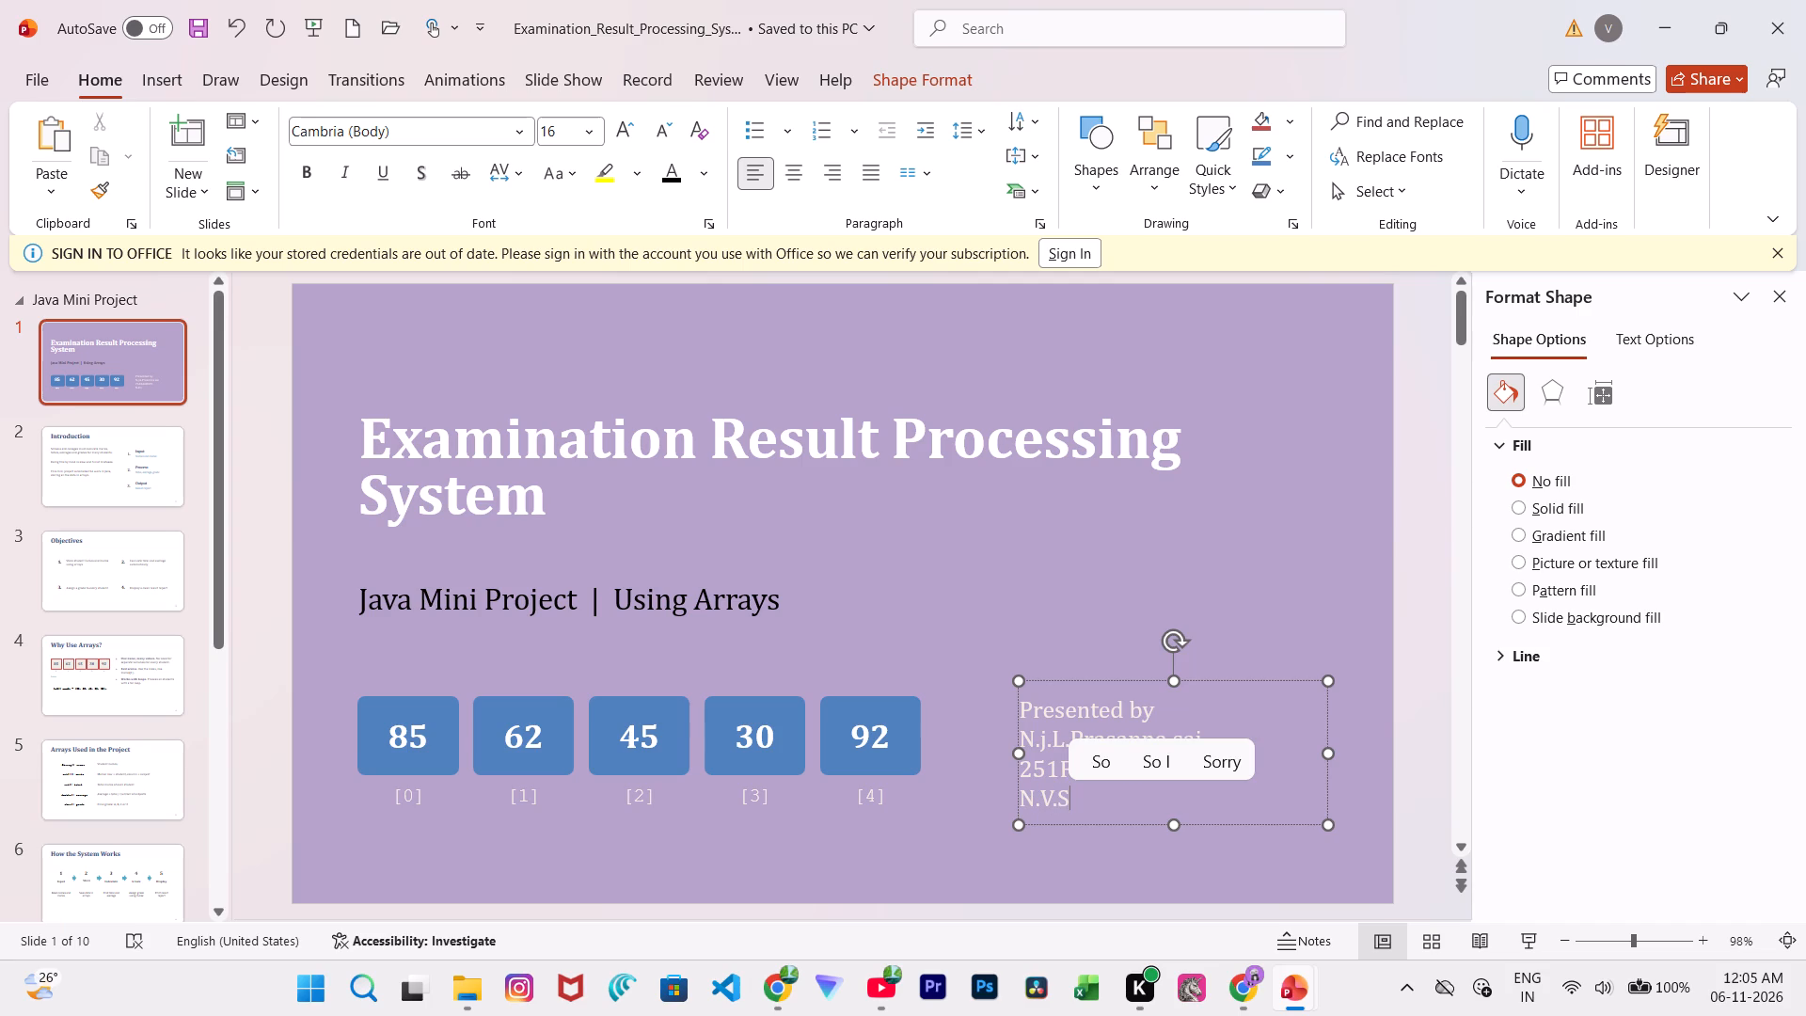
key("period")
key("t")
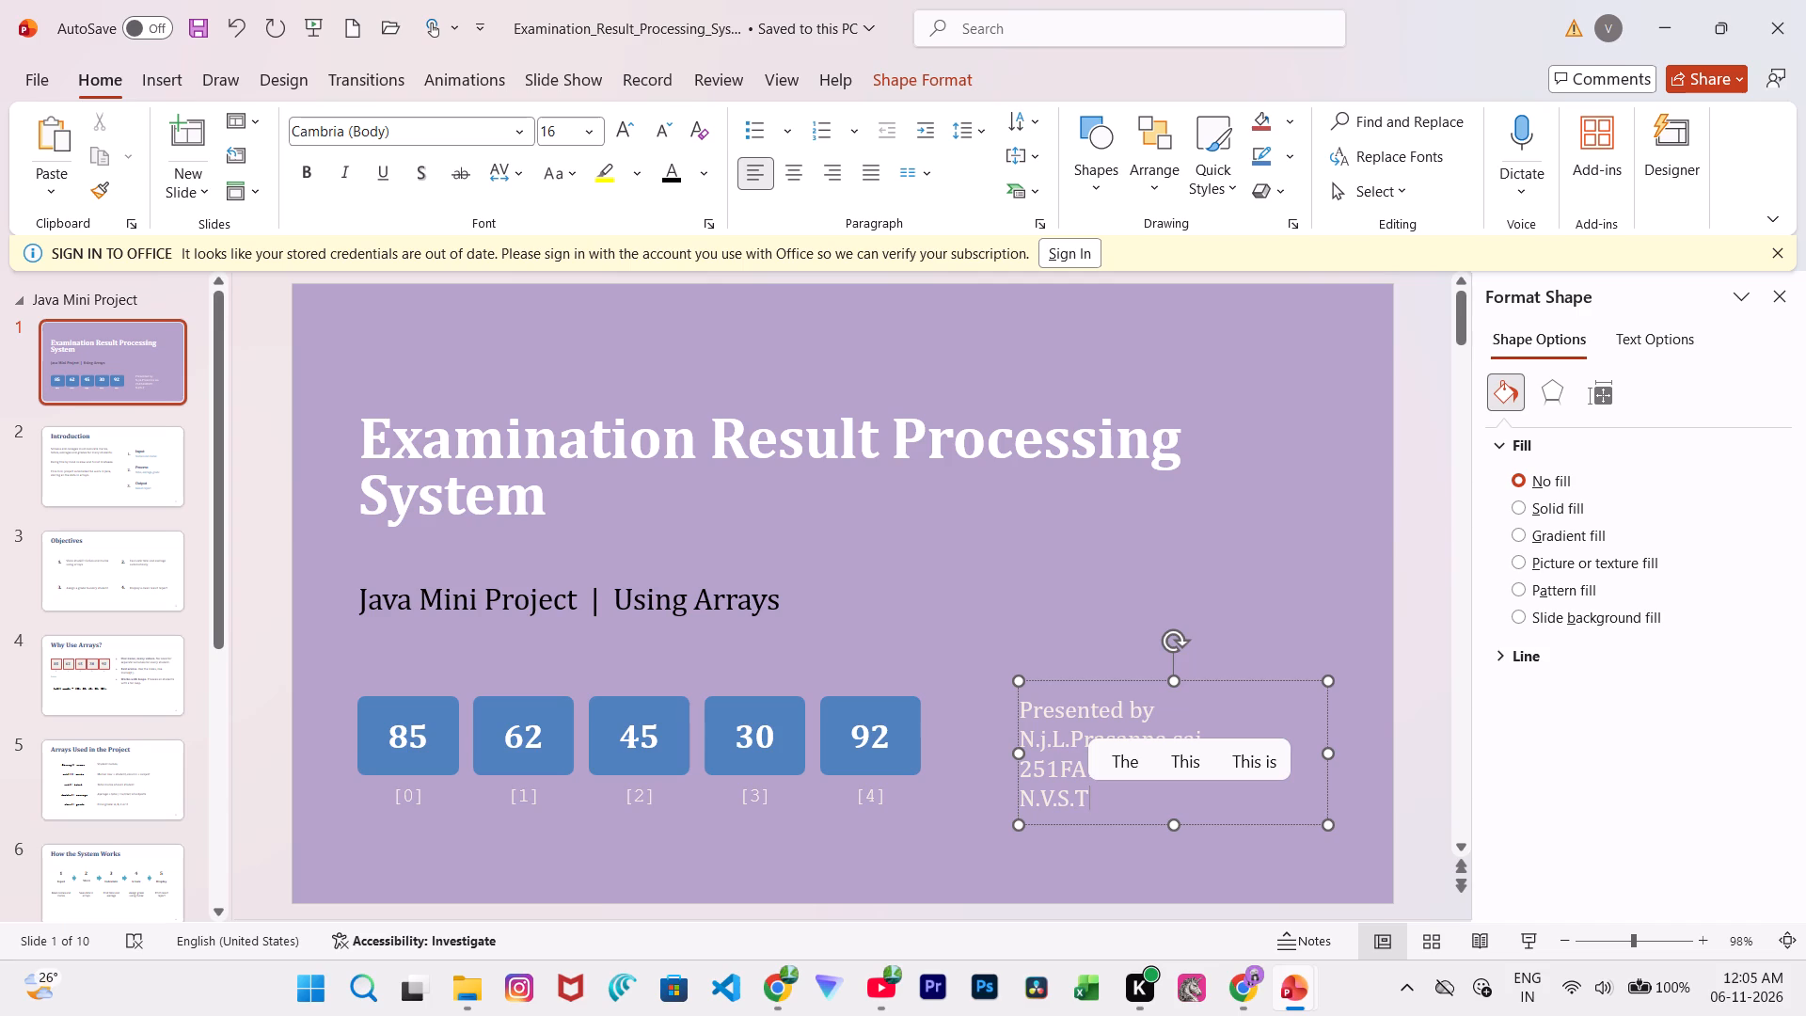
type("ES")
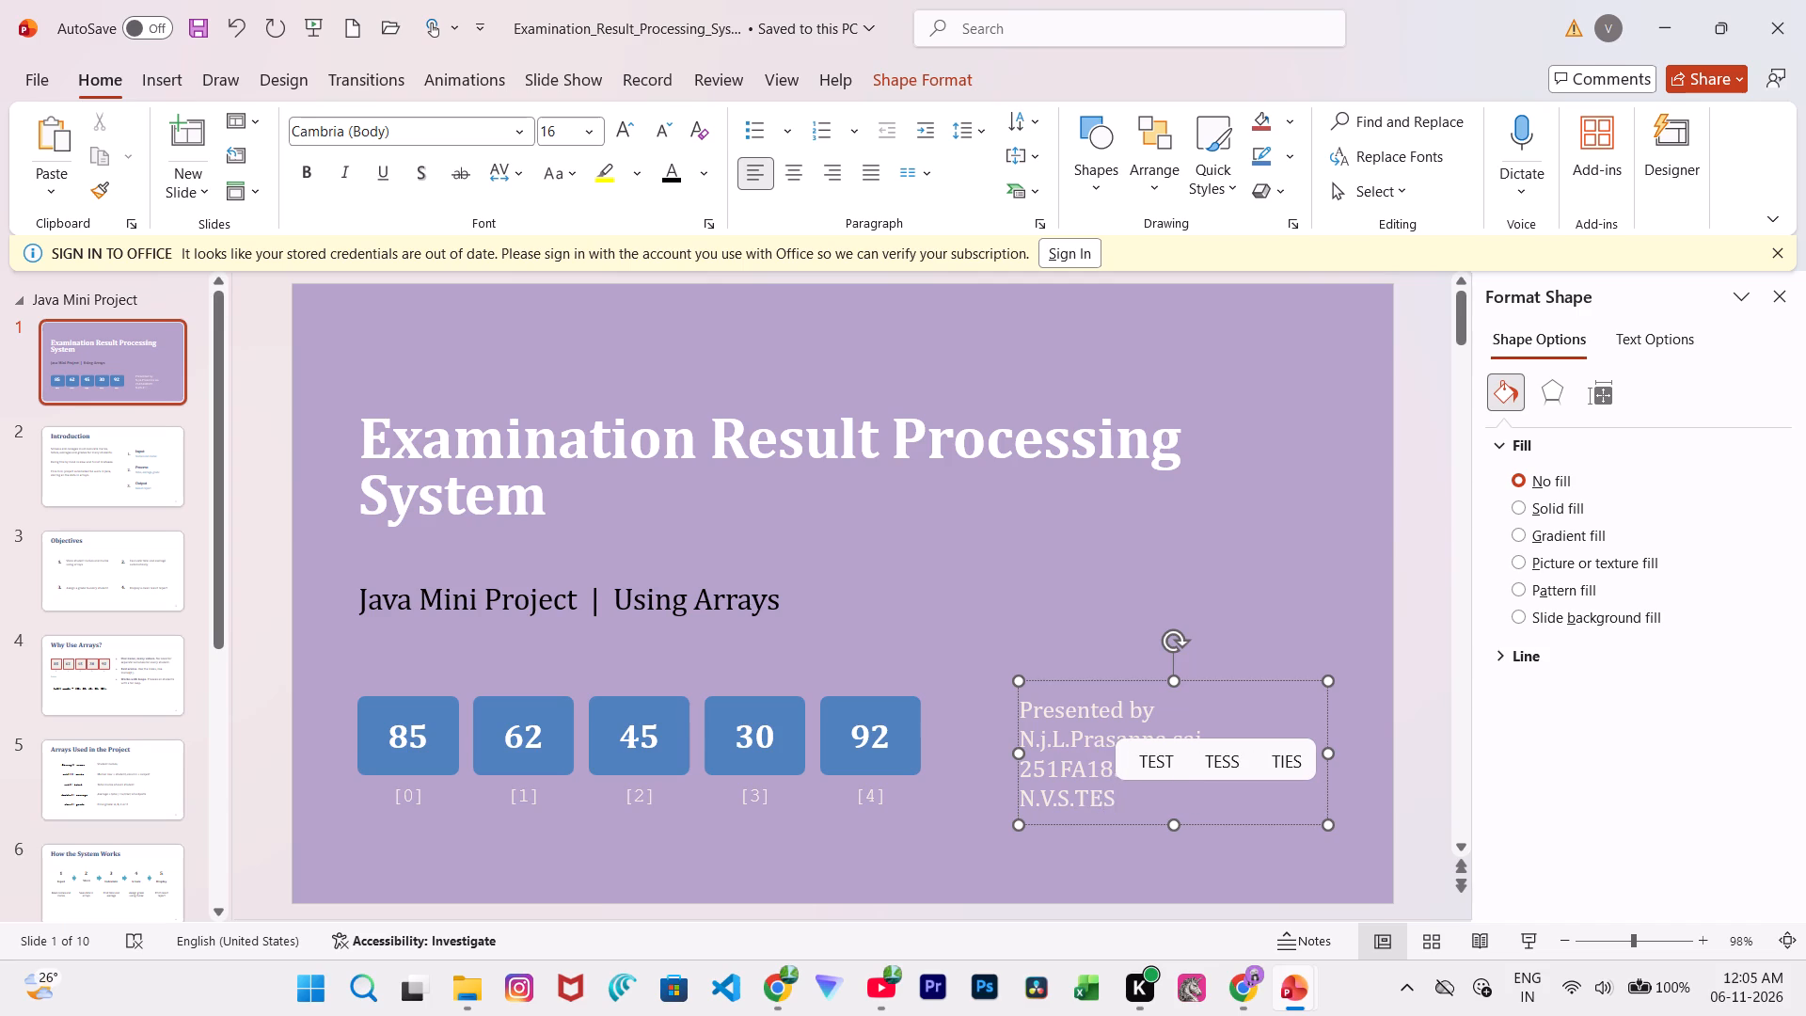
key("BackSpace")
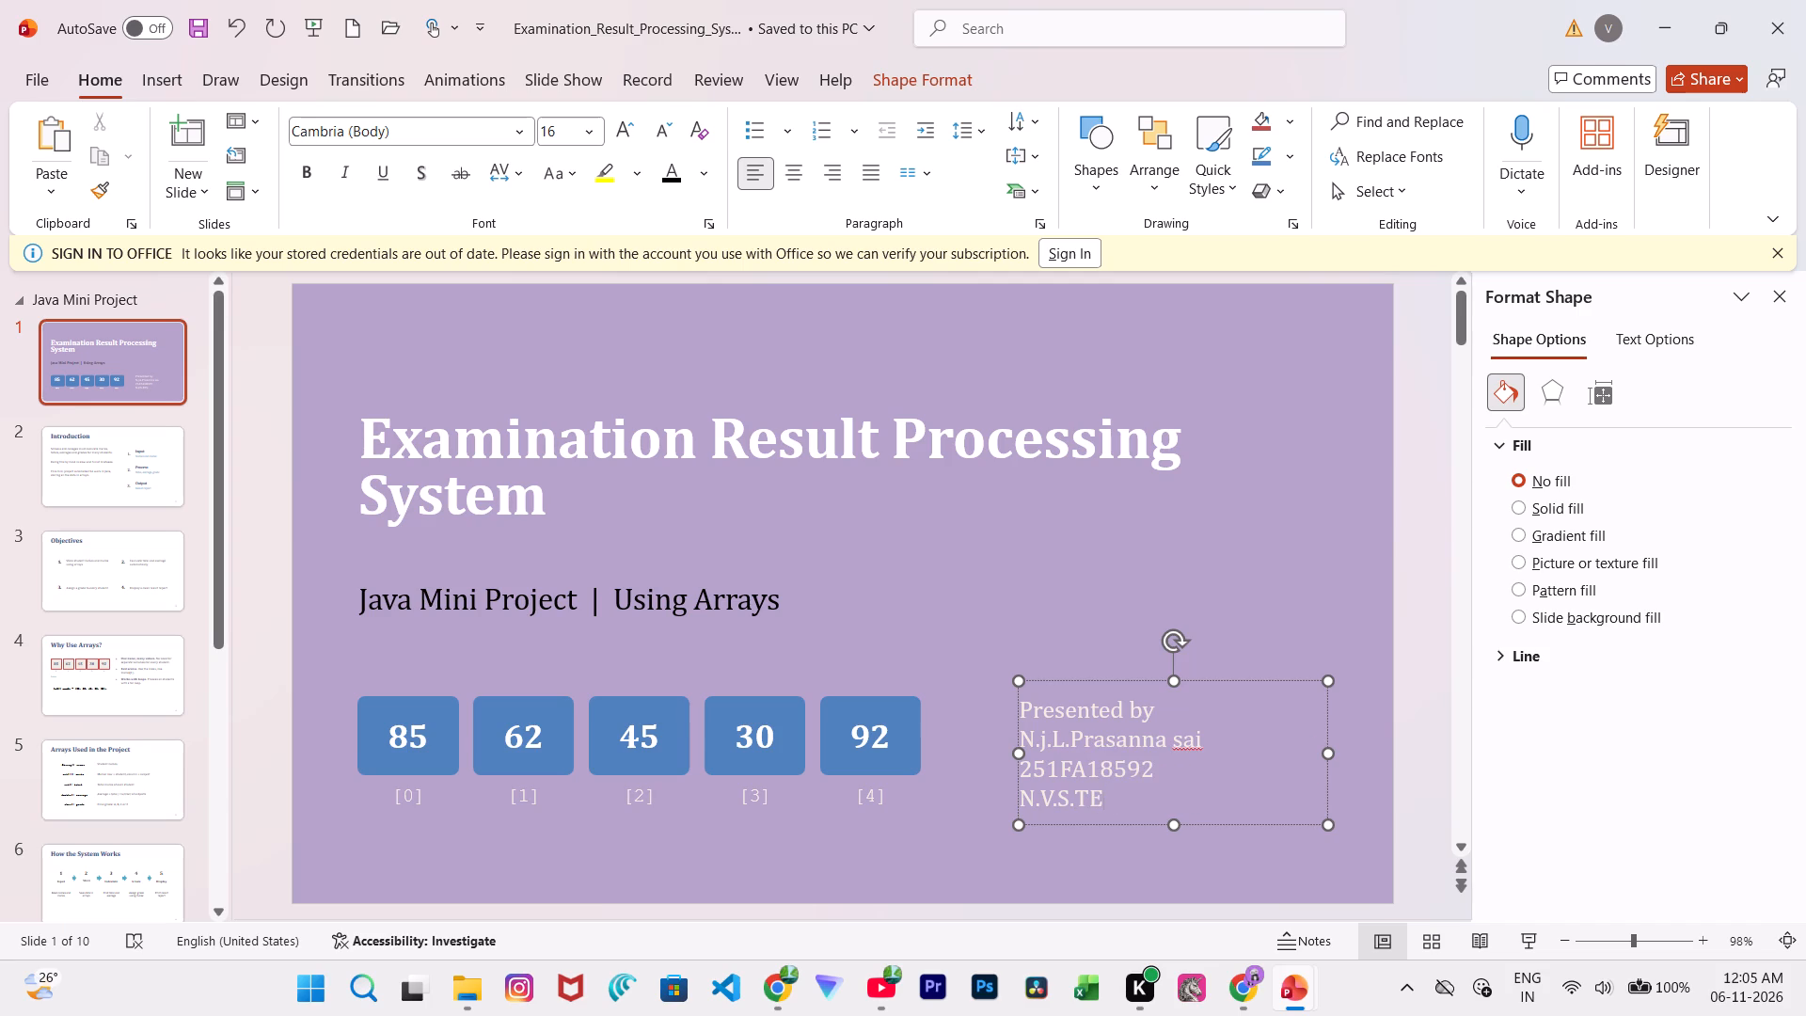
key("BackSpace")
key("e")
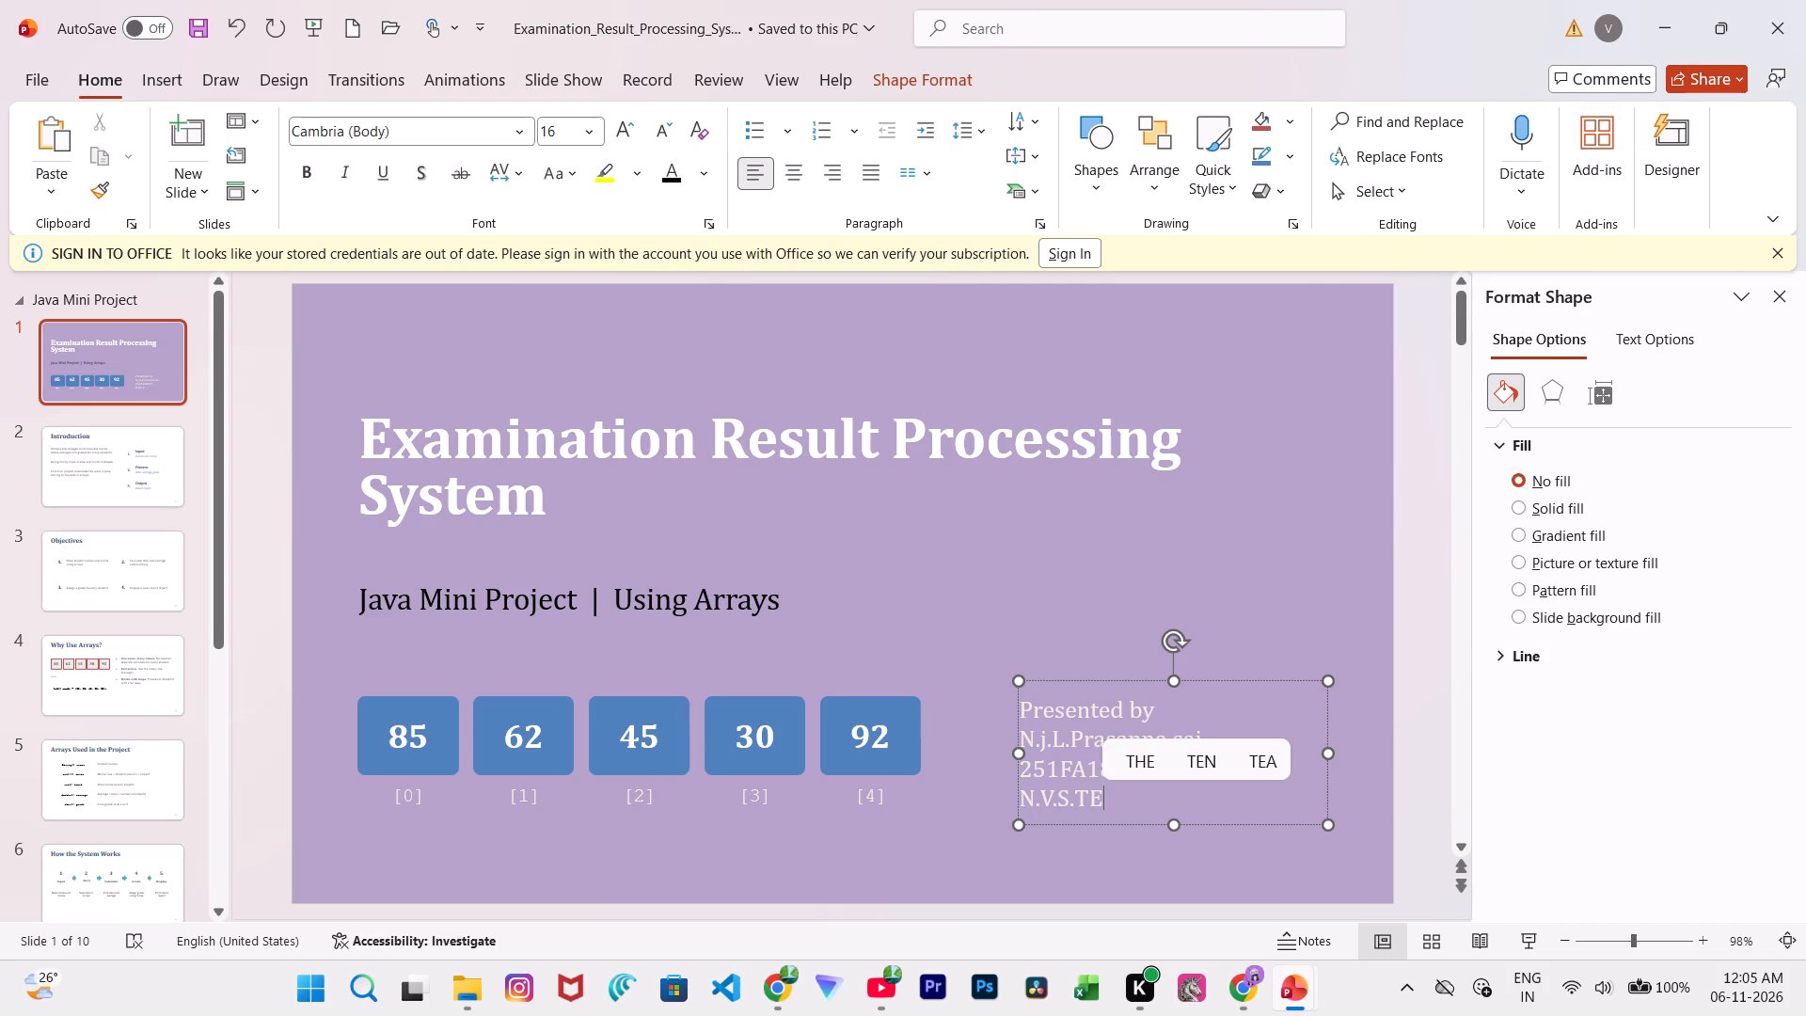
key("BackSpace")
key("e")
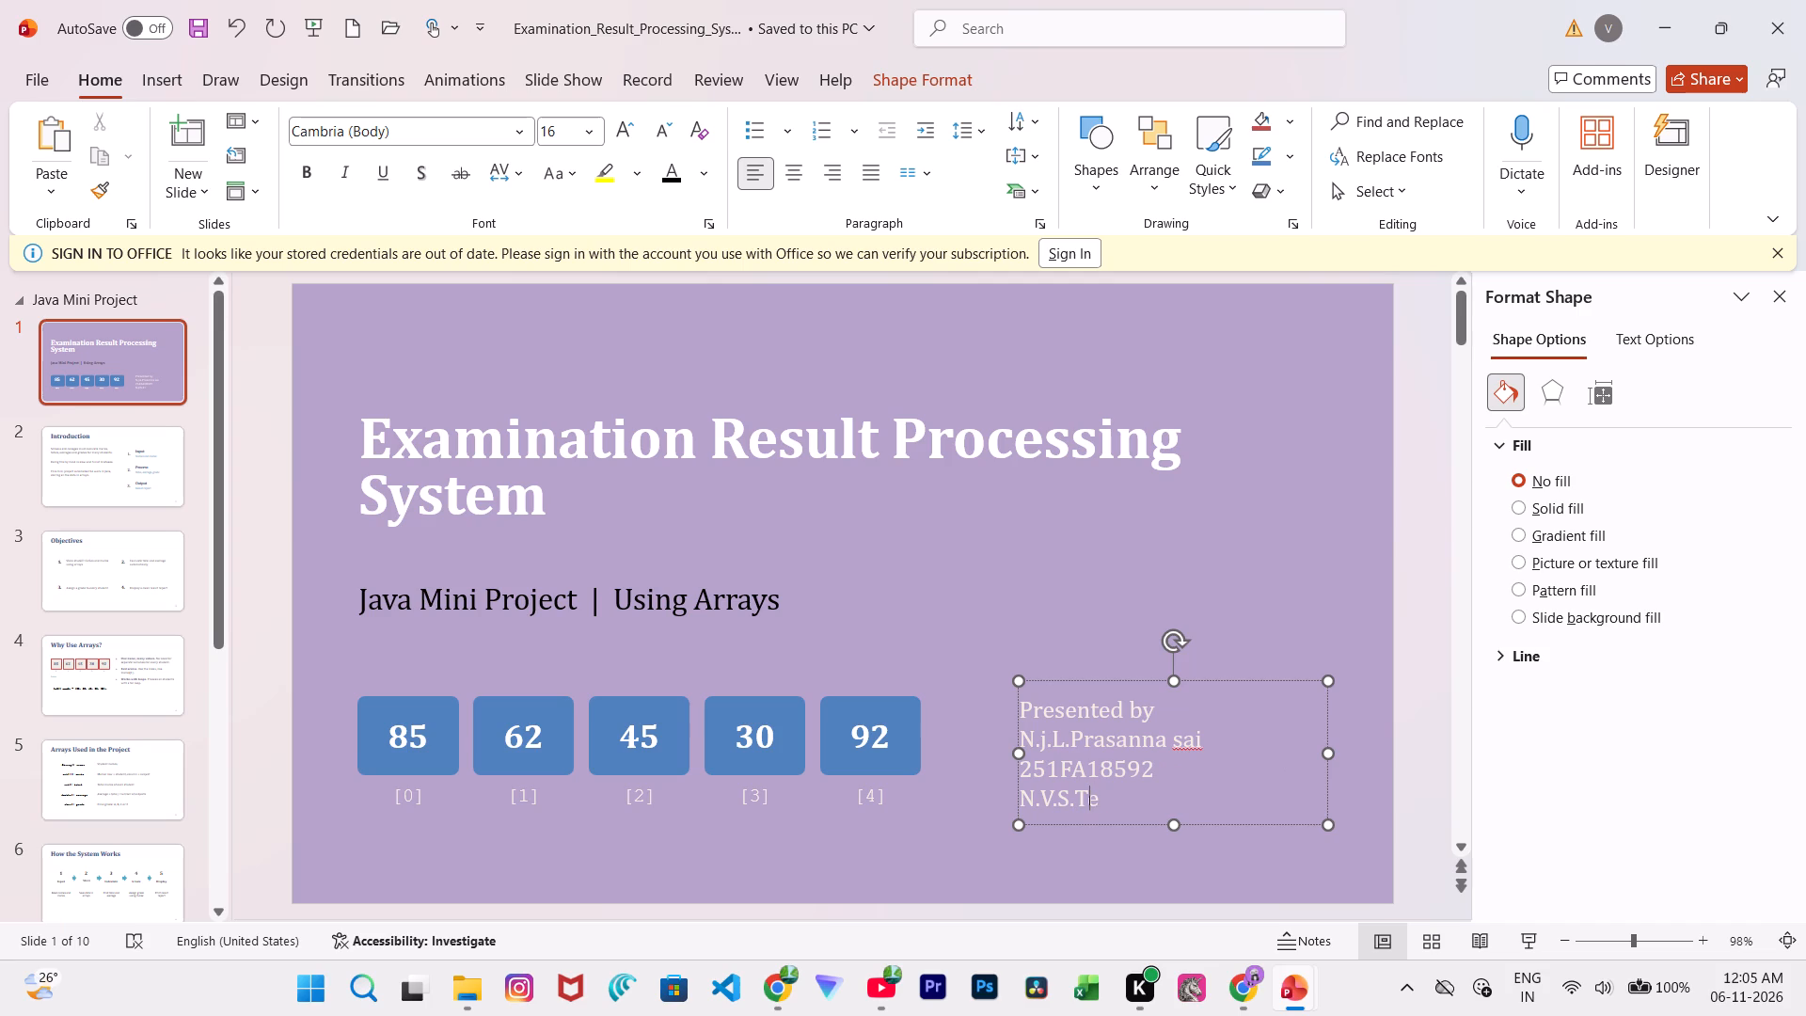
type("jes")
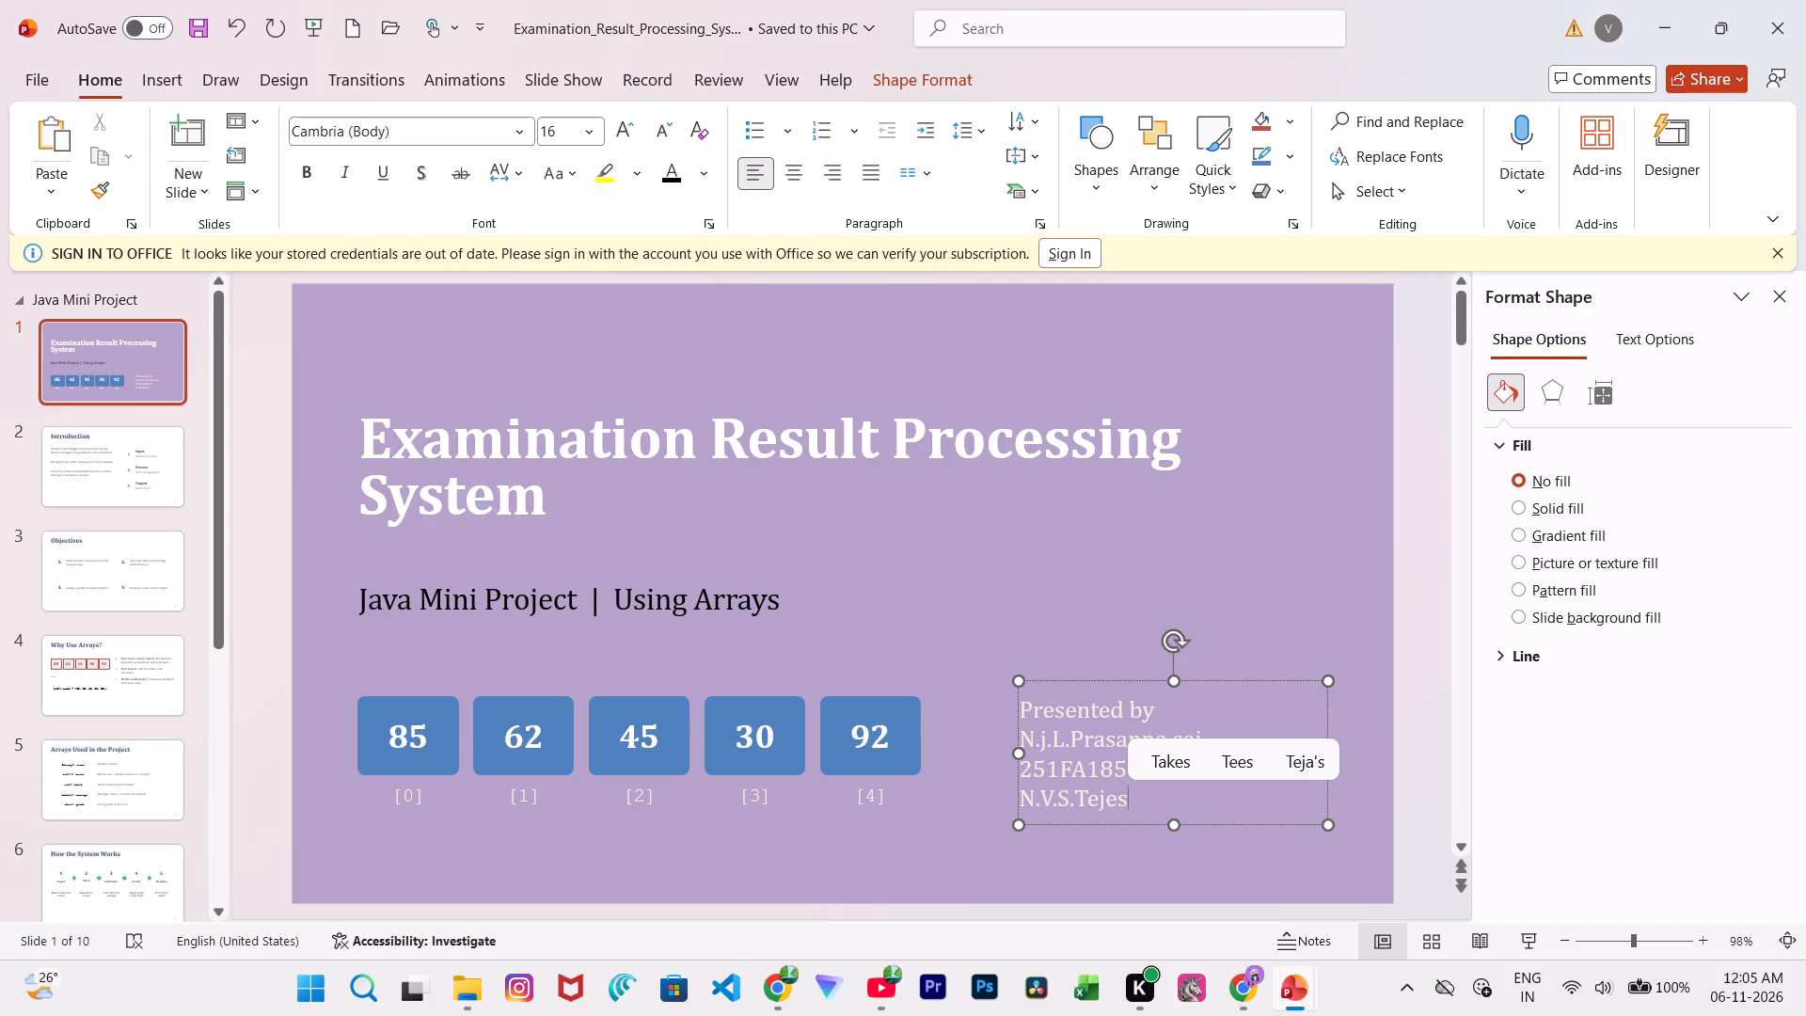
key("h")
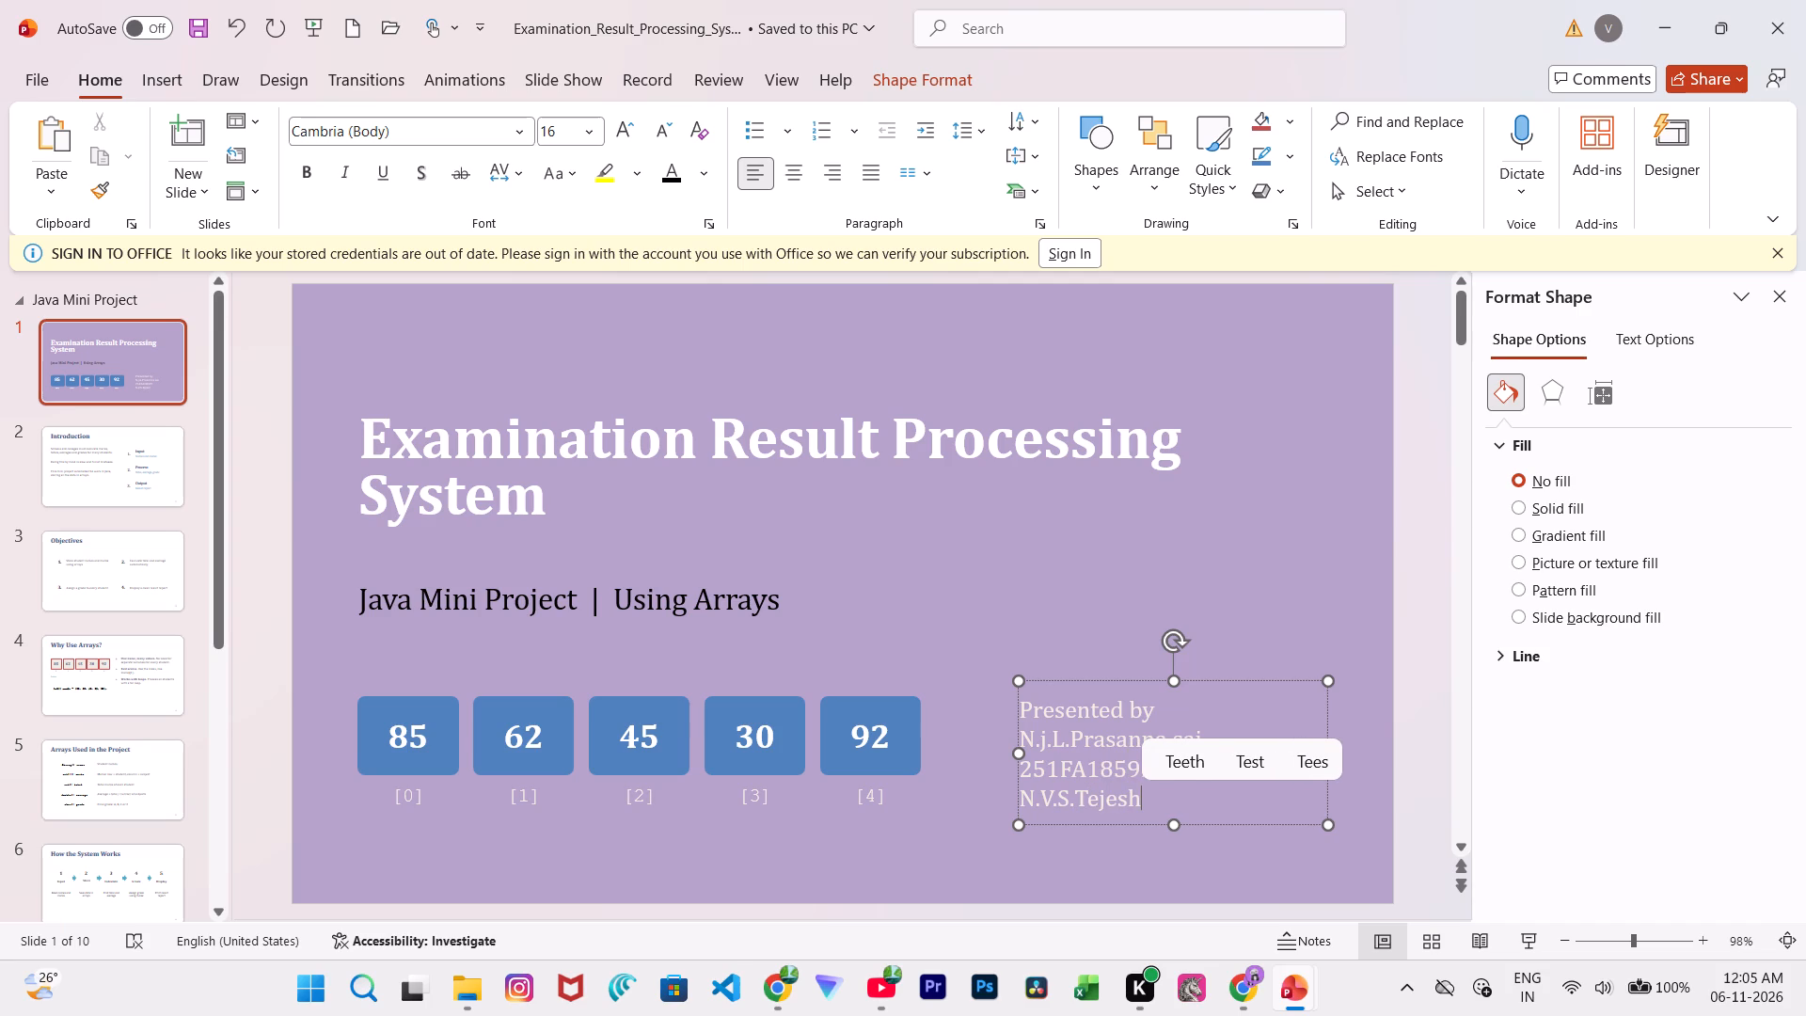
Add the second presenter's registration number on a new line directly below their name.
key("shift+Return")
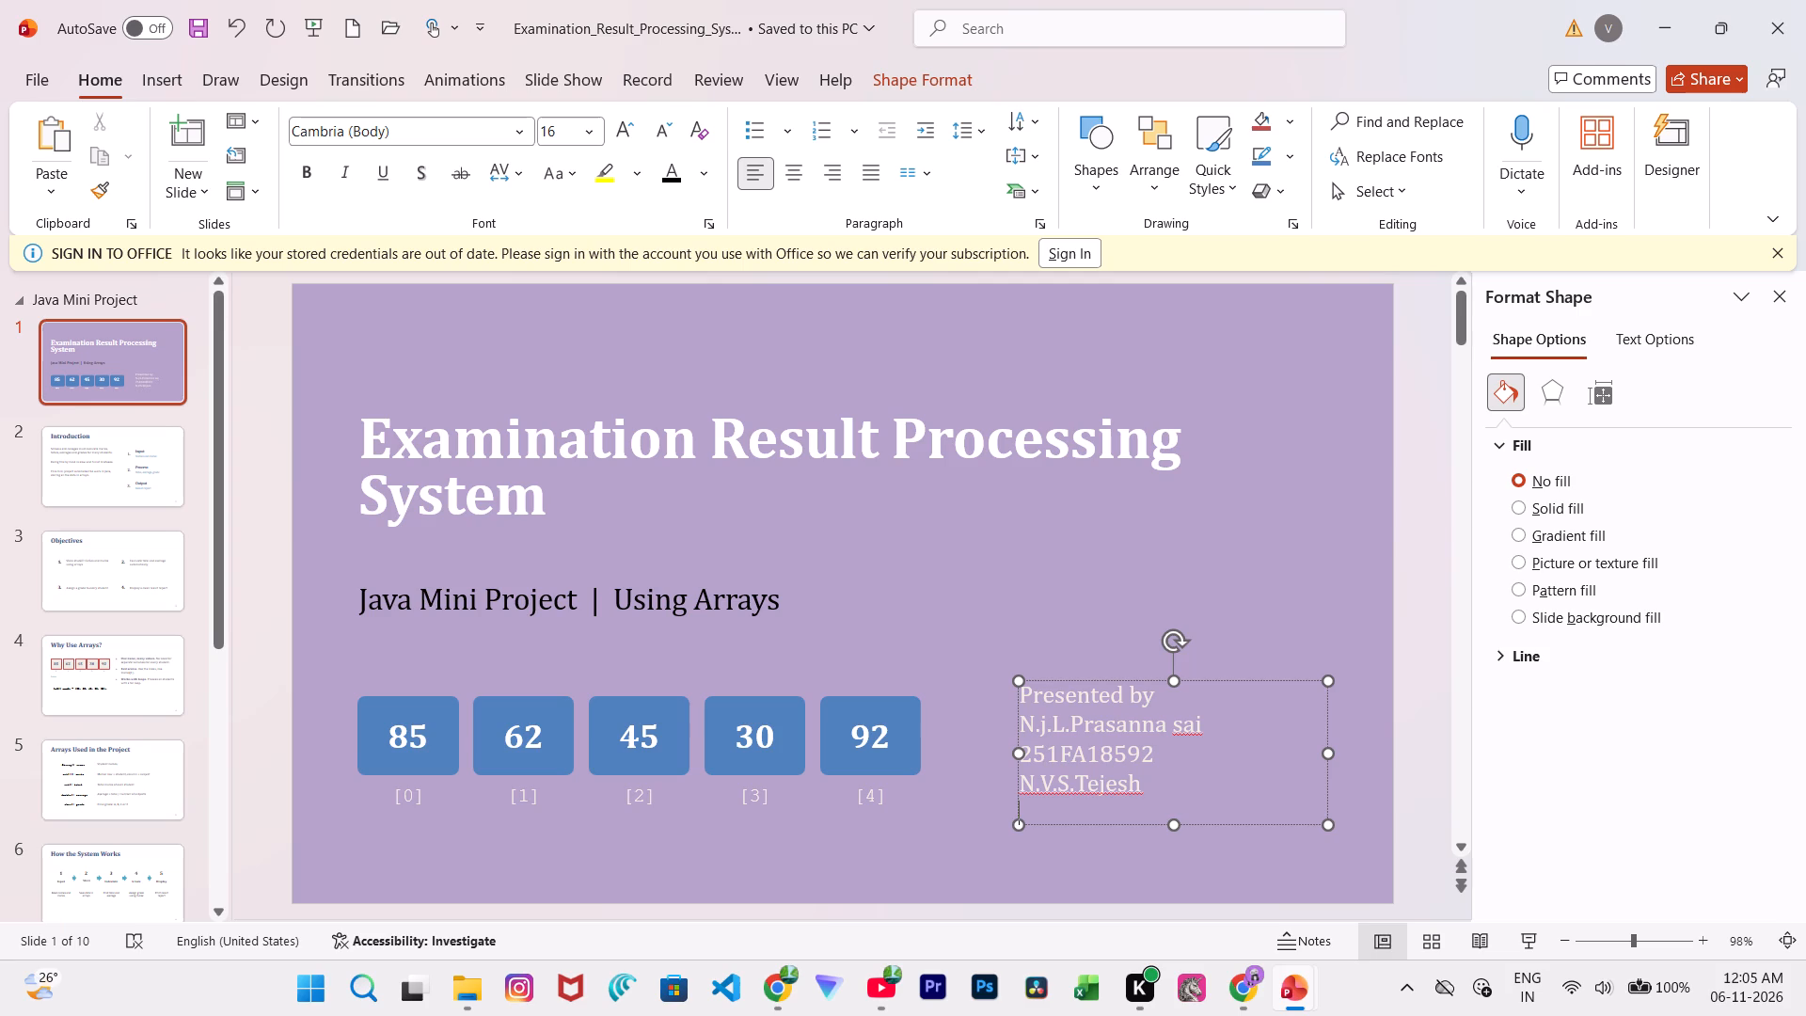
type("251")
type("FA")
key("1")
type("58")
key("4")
Change the font colour of all five lines in the "Presented by" text box to black.
left_click_drag(1137, 814, 1034, 698)
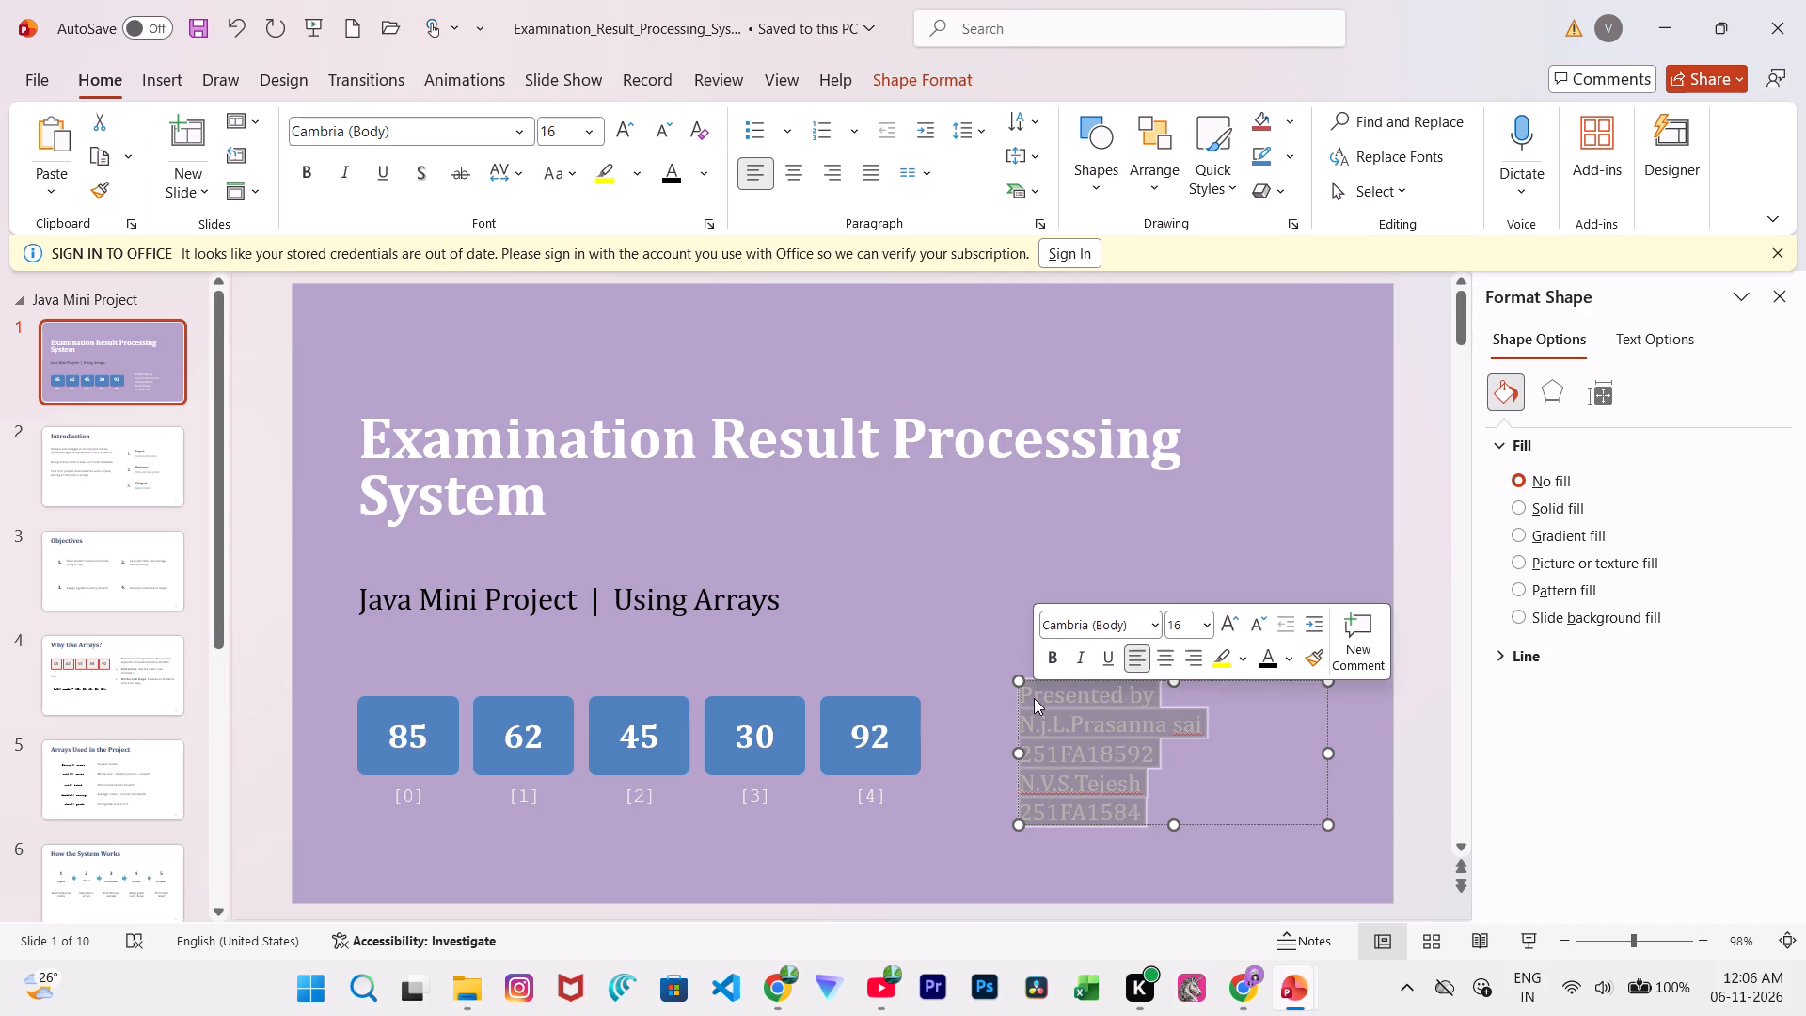
left_click(1266, 661)
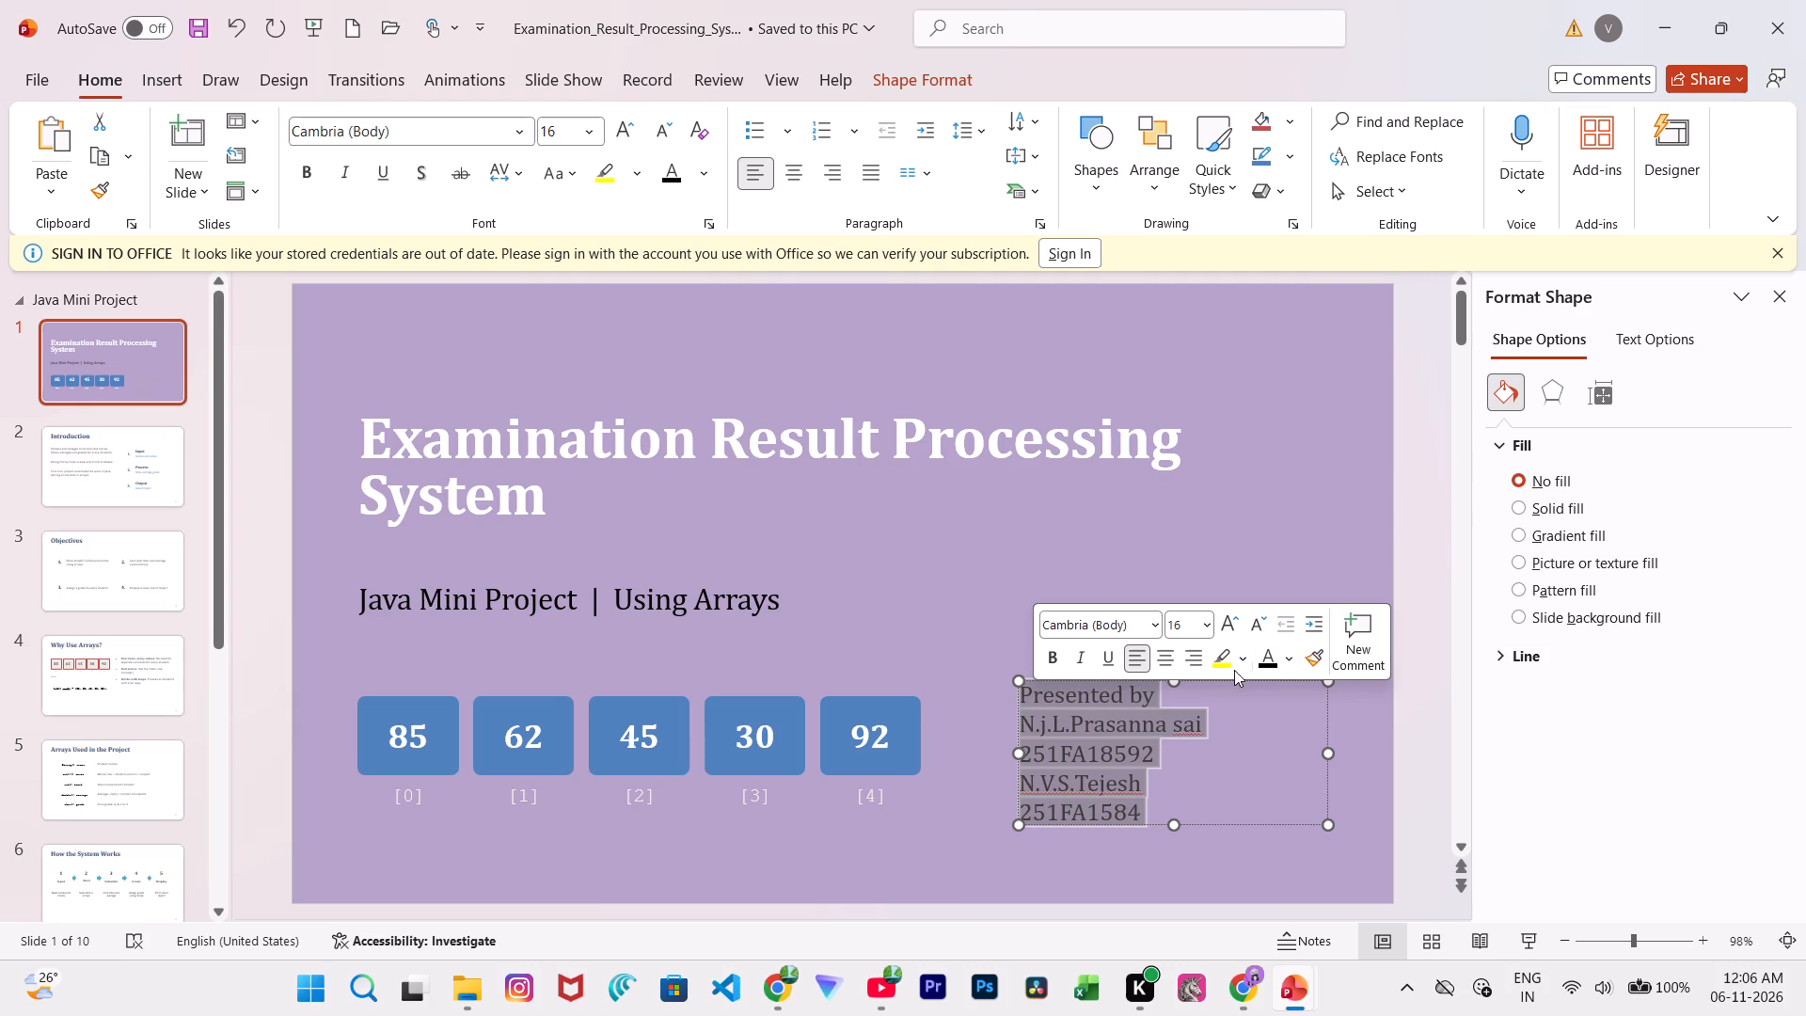
Change the font colour of the whole "Examination Result Processing System" title to black.
left_click(1296, 532)
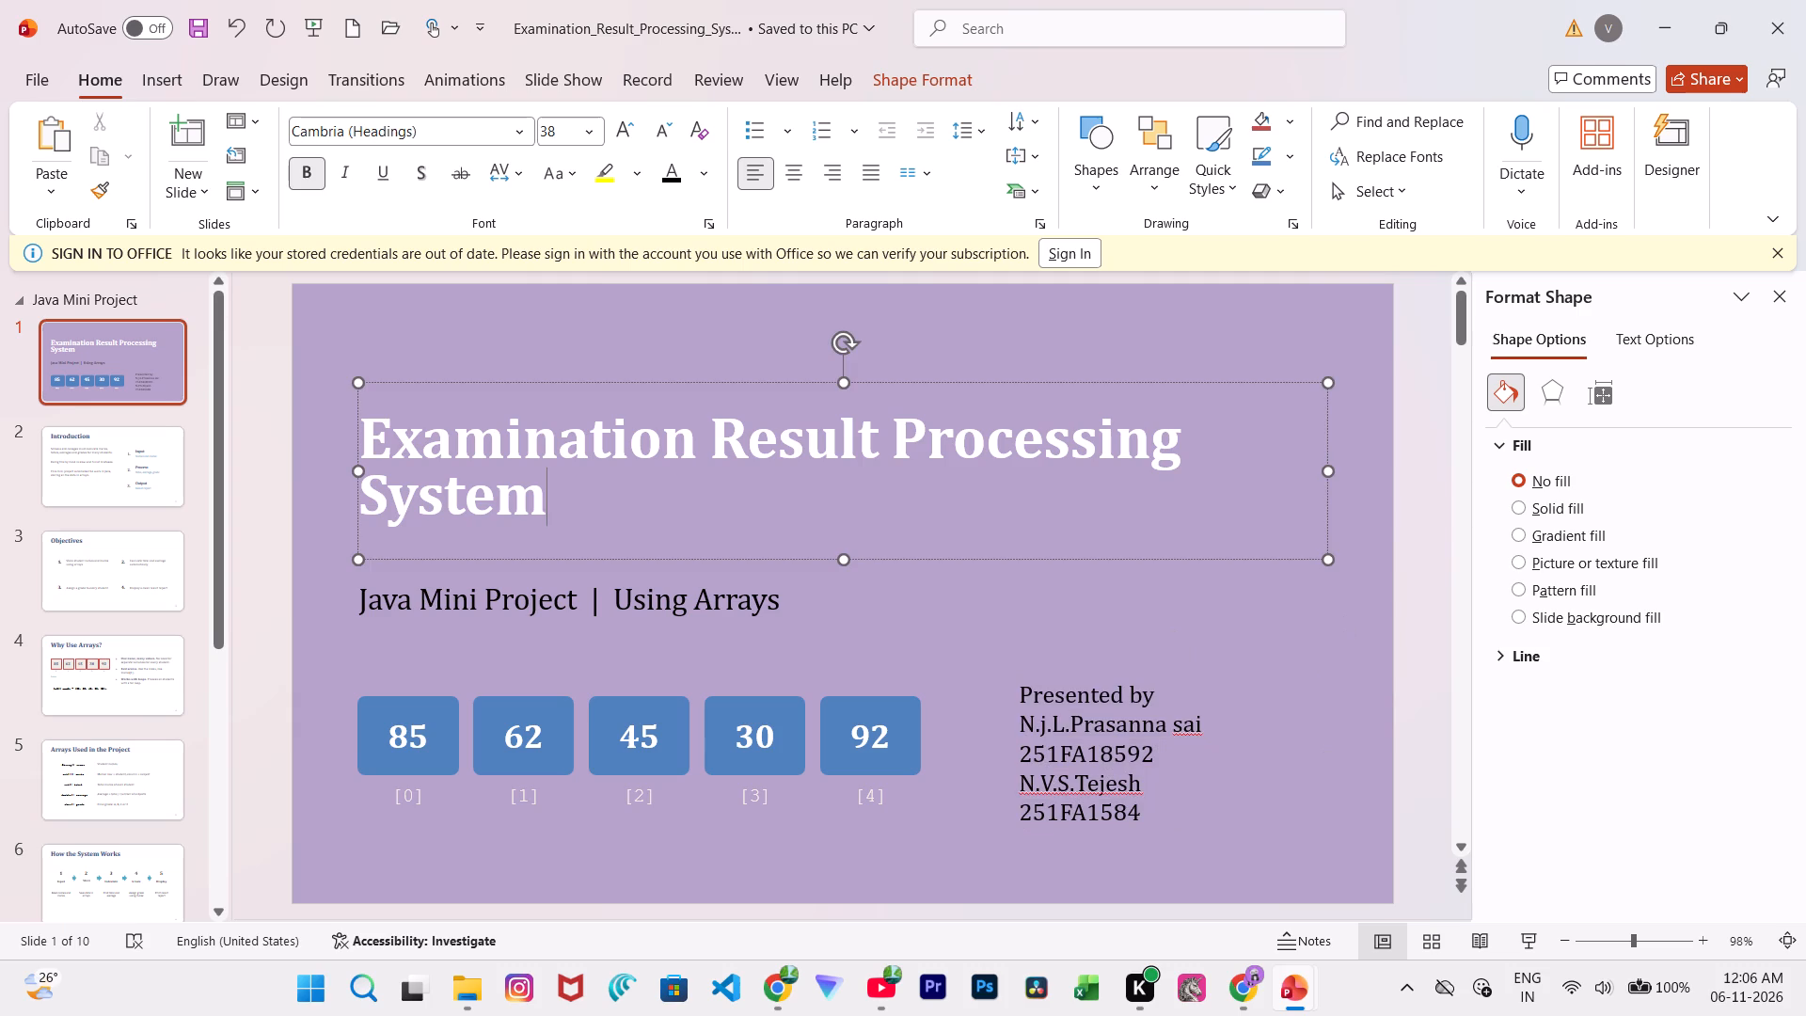
key("ctrl+a")
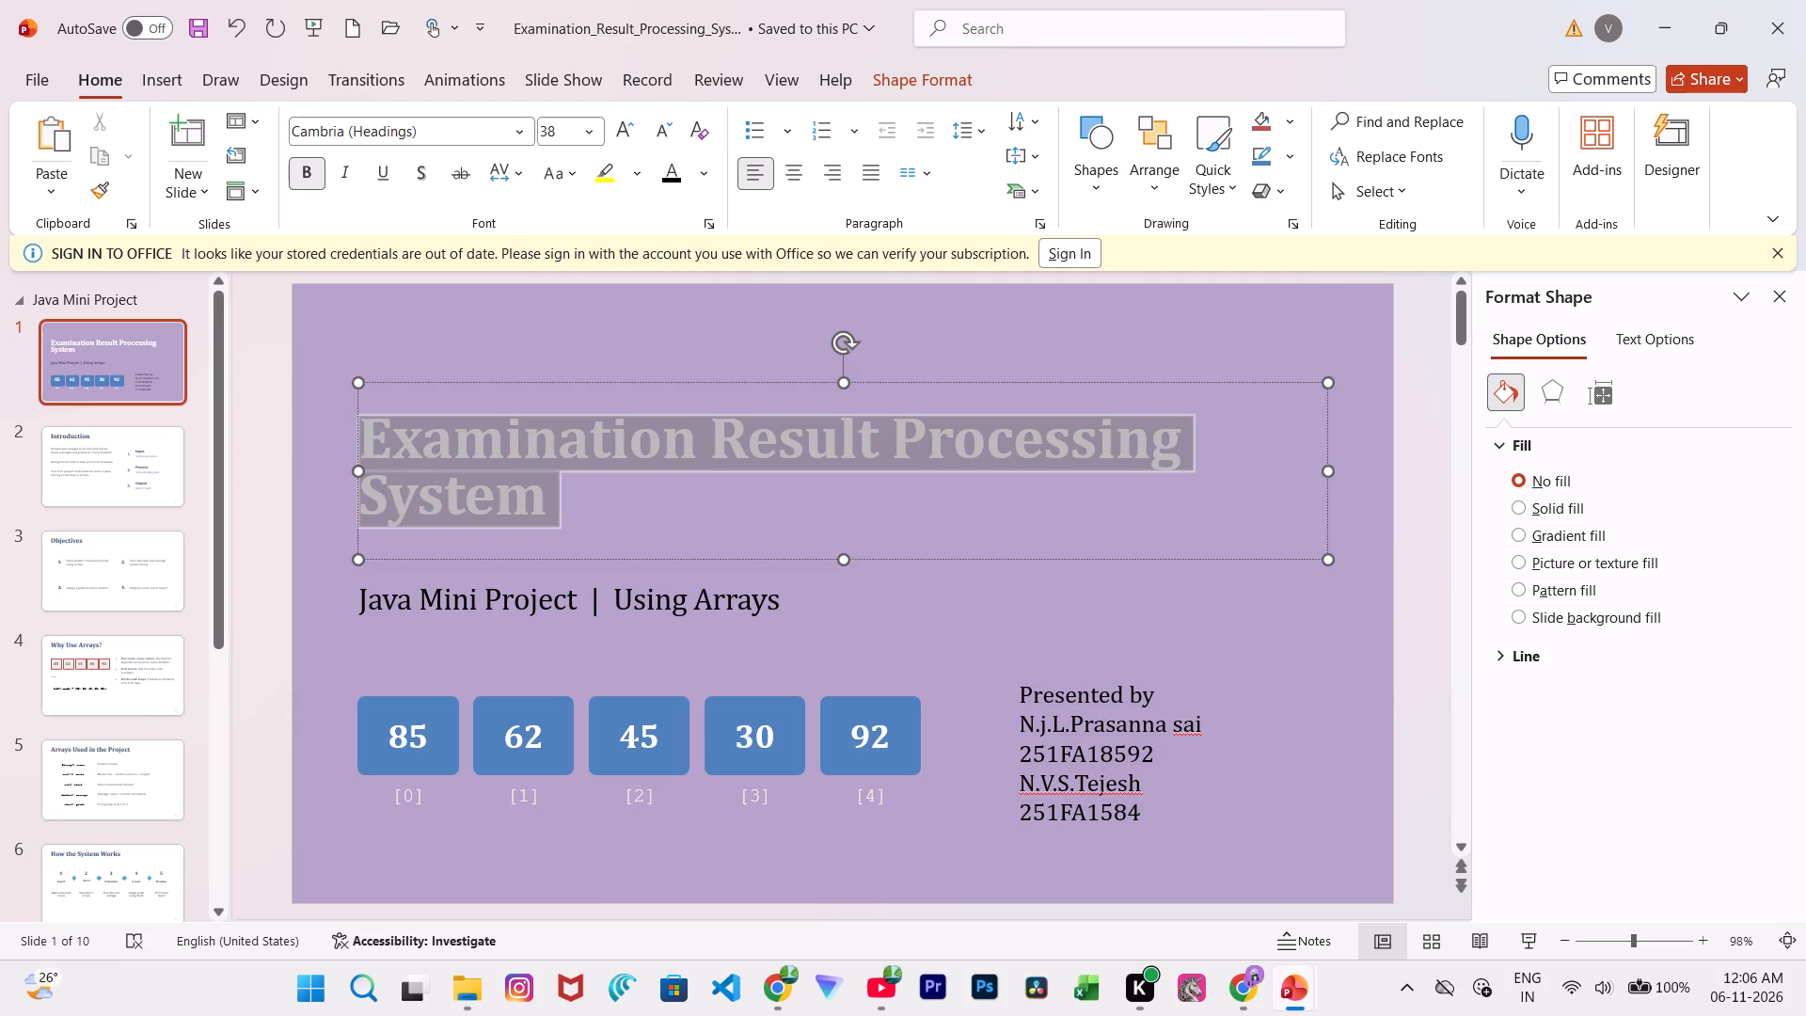
left_click(670, 158)
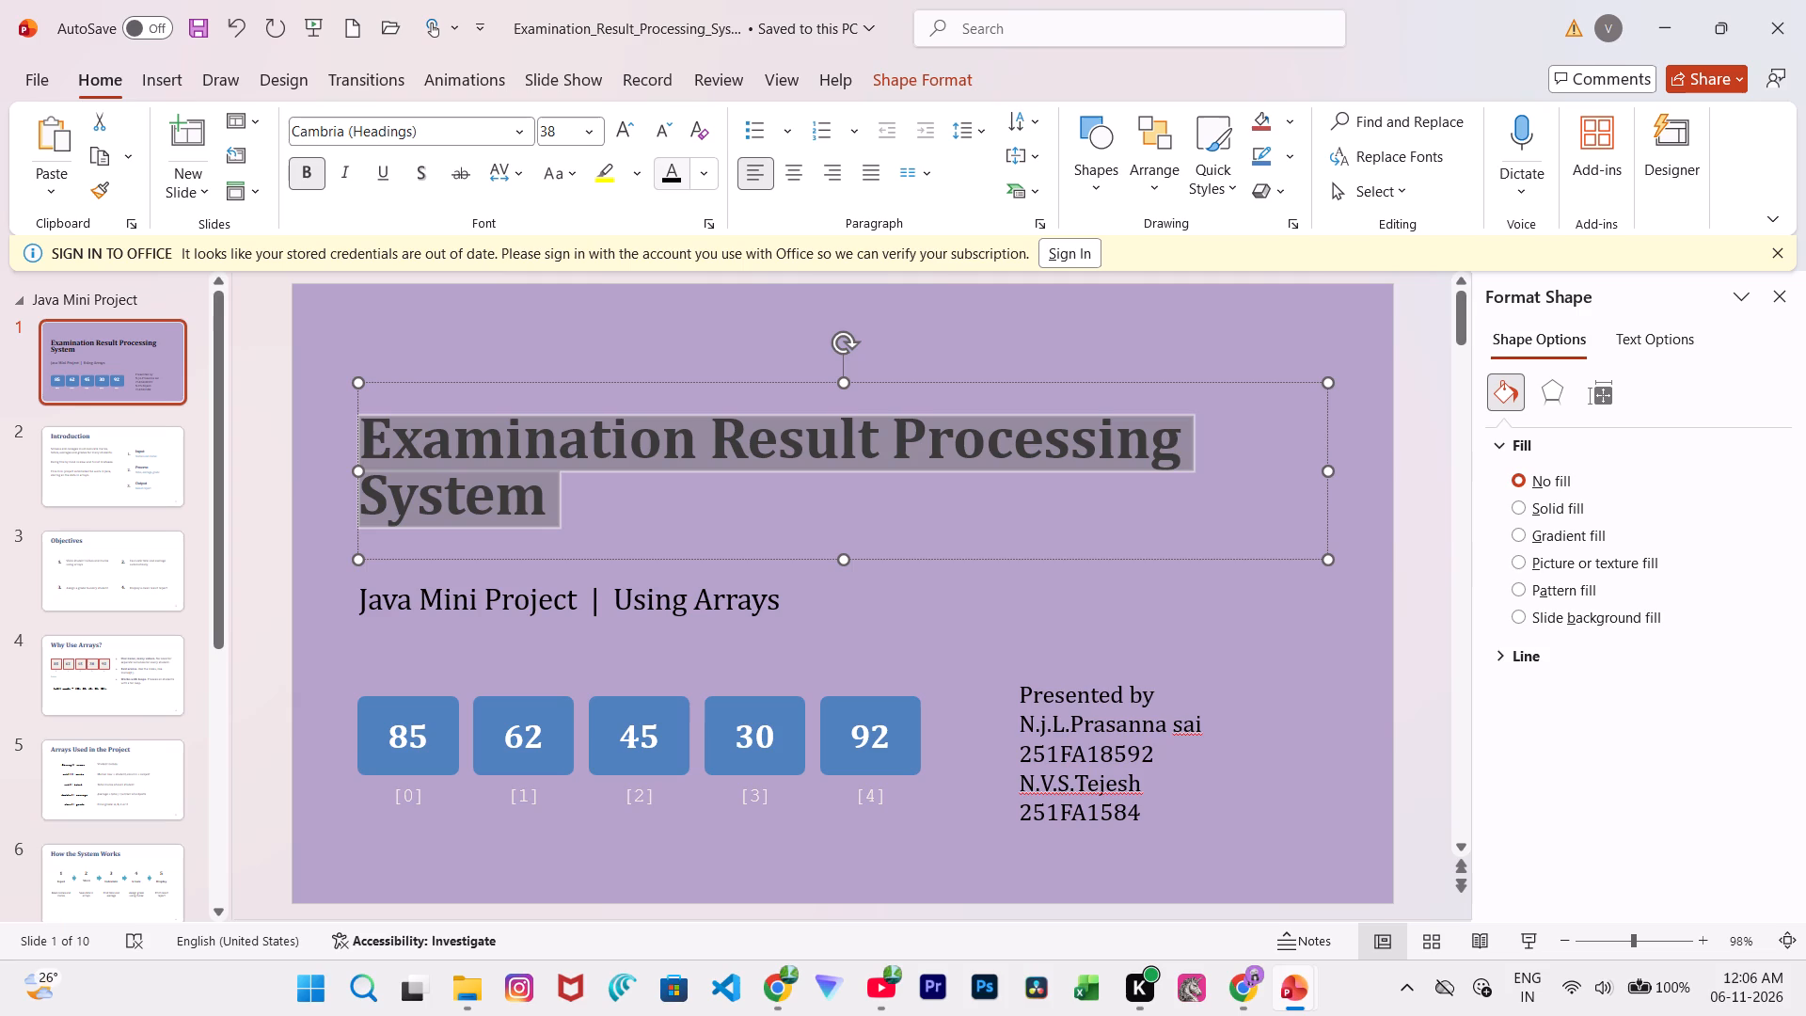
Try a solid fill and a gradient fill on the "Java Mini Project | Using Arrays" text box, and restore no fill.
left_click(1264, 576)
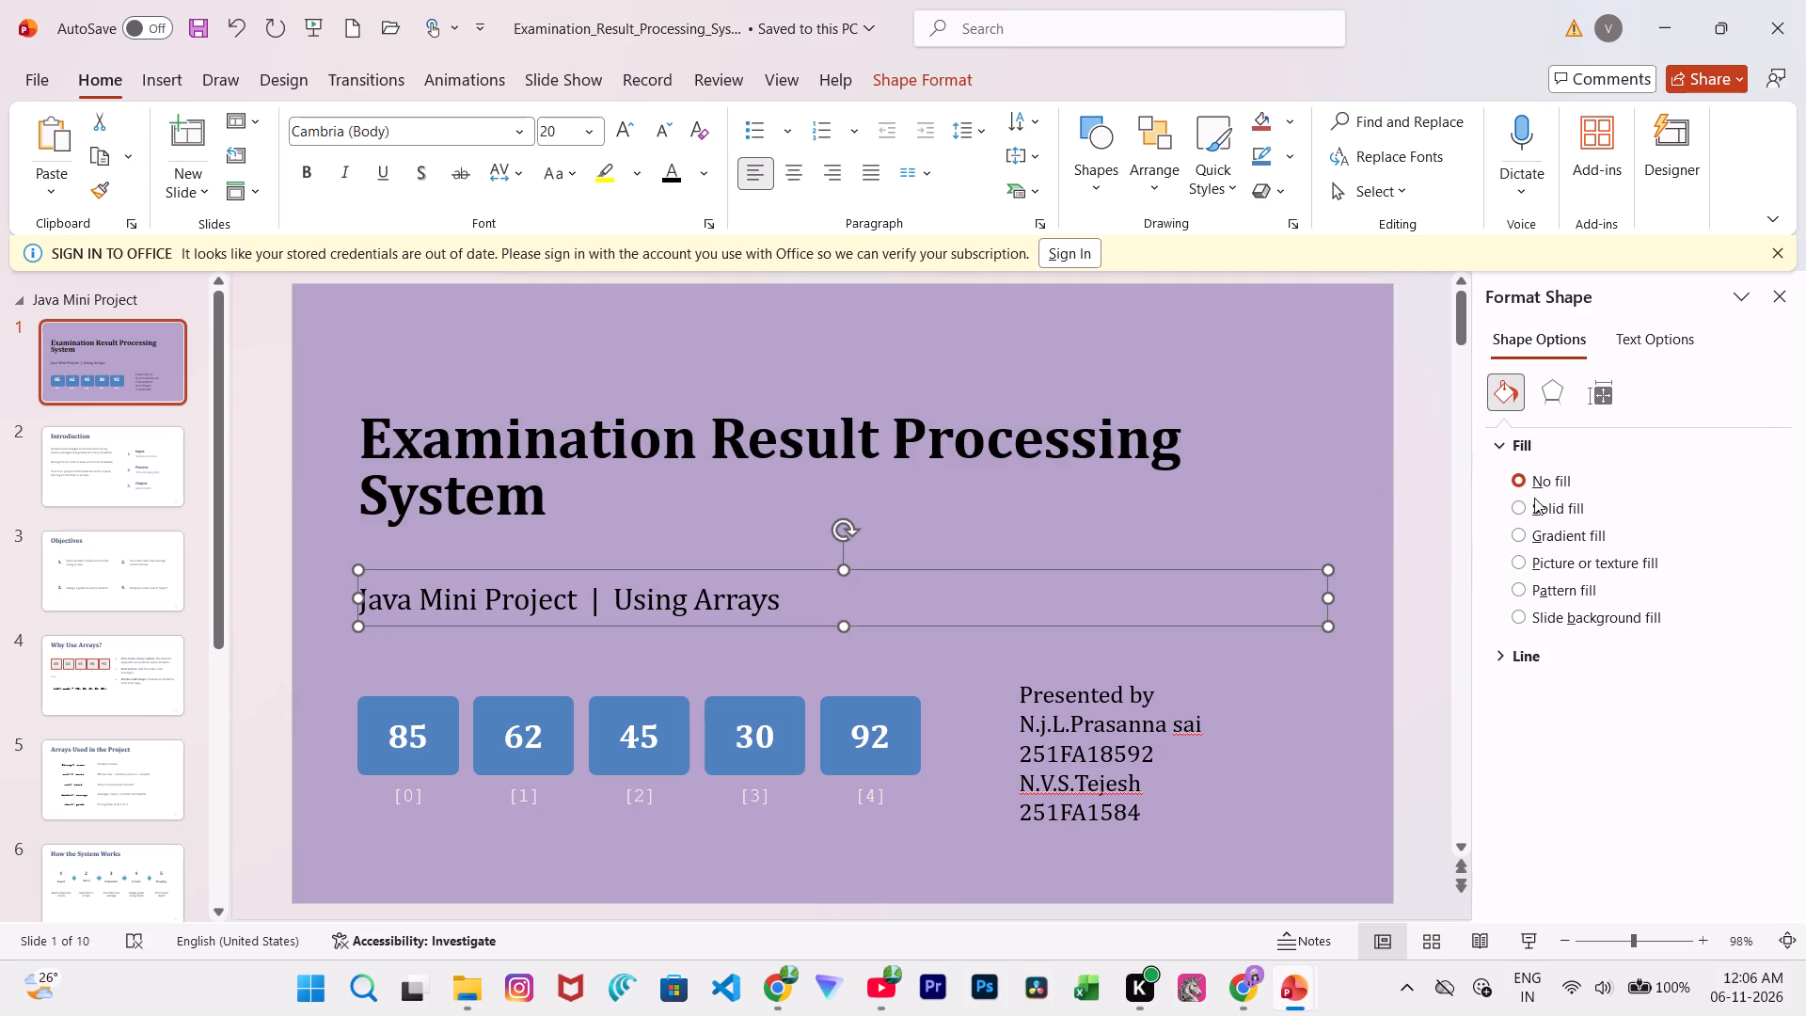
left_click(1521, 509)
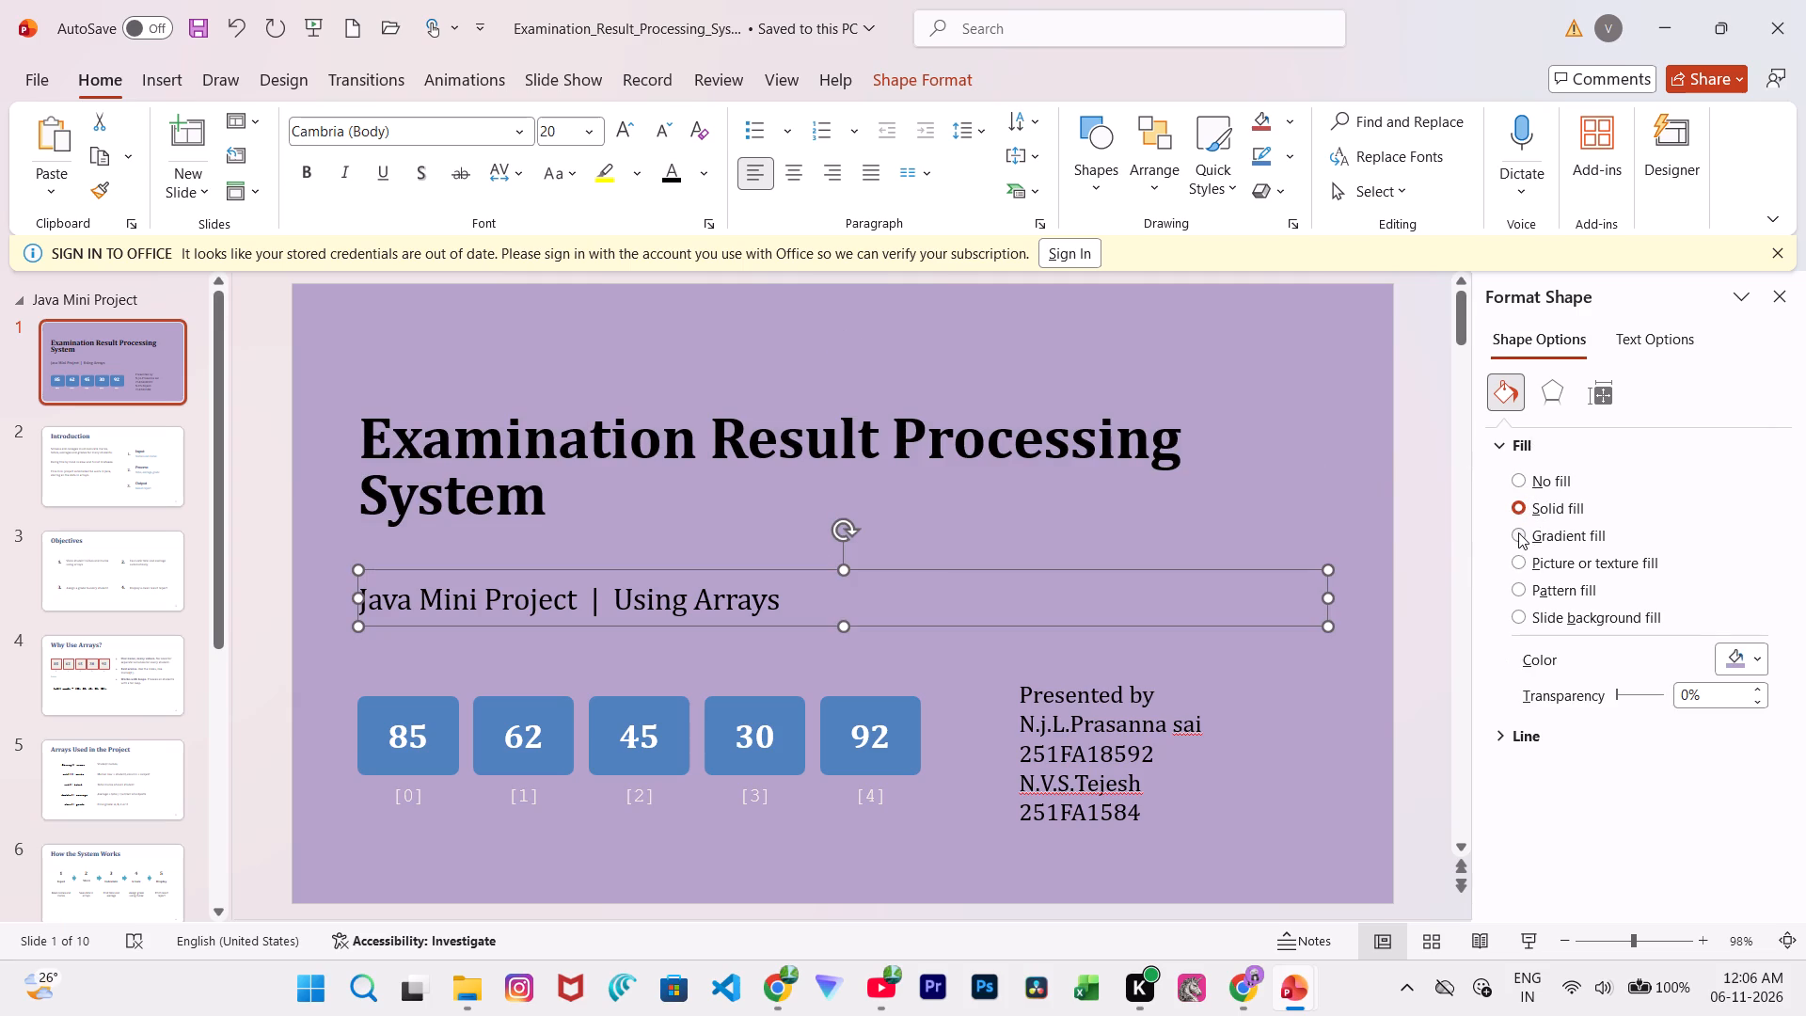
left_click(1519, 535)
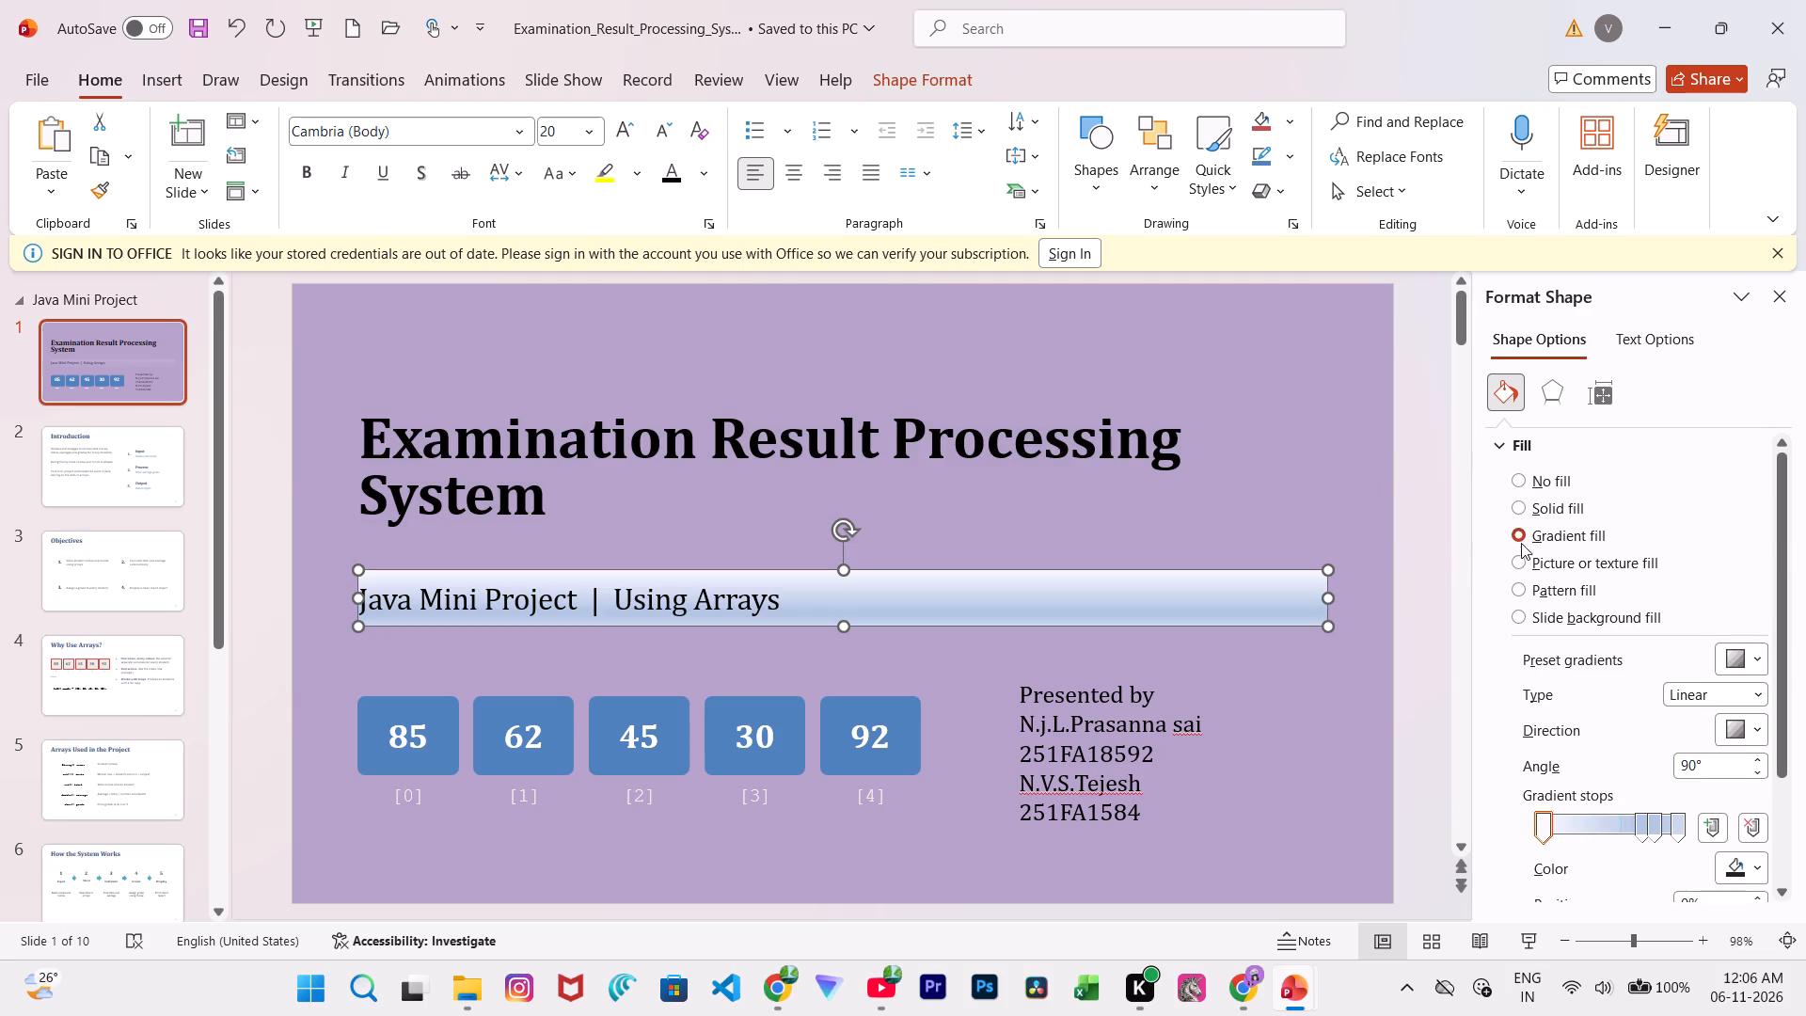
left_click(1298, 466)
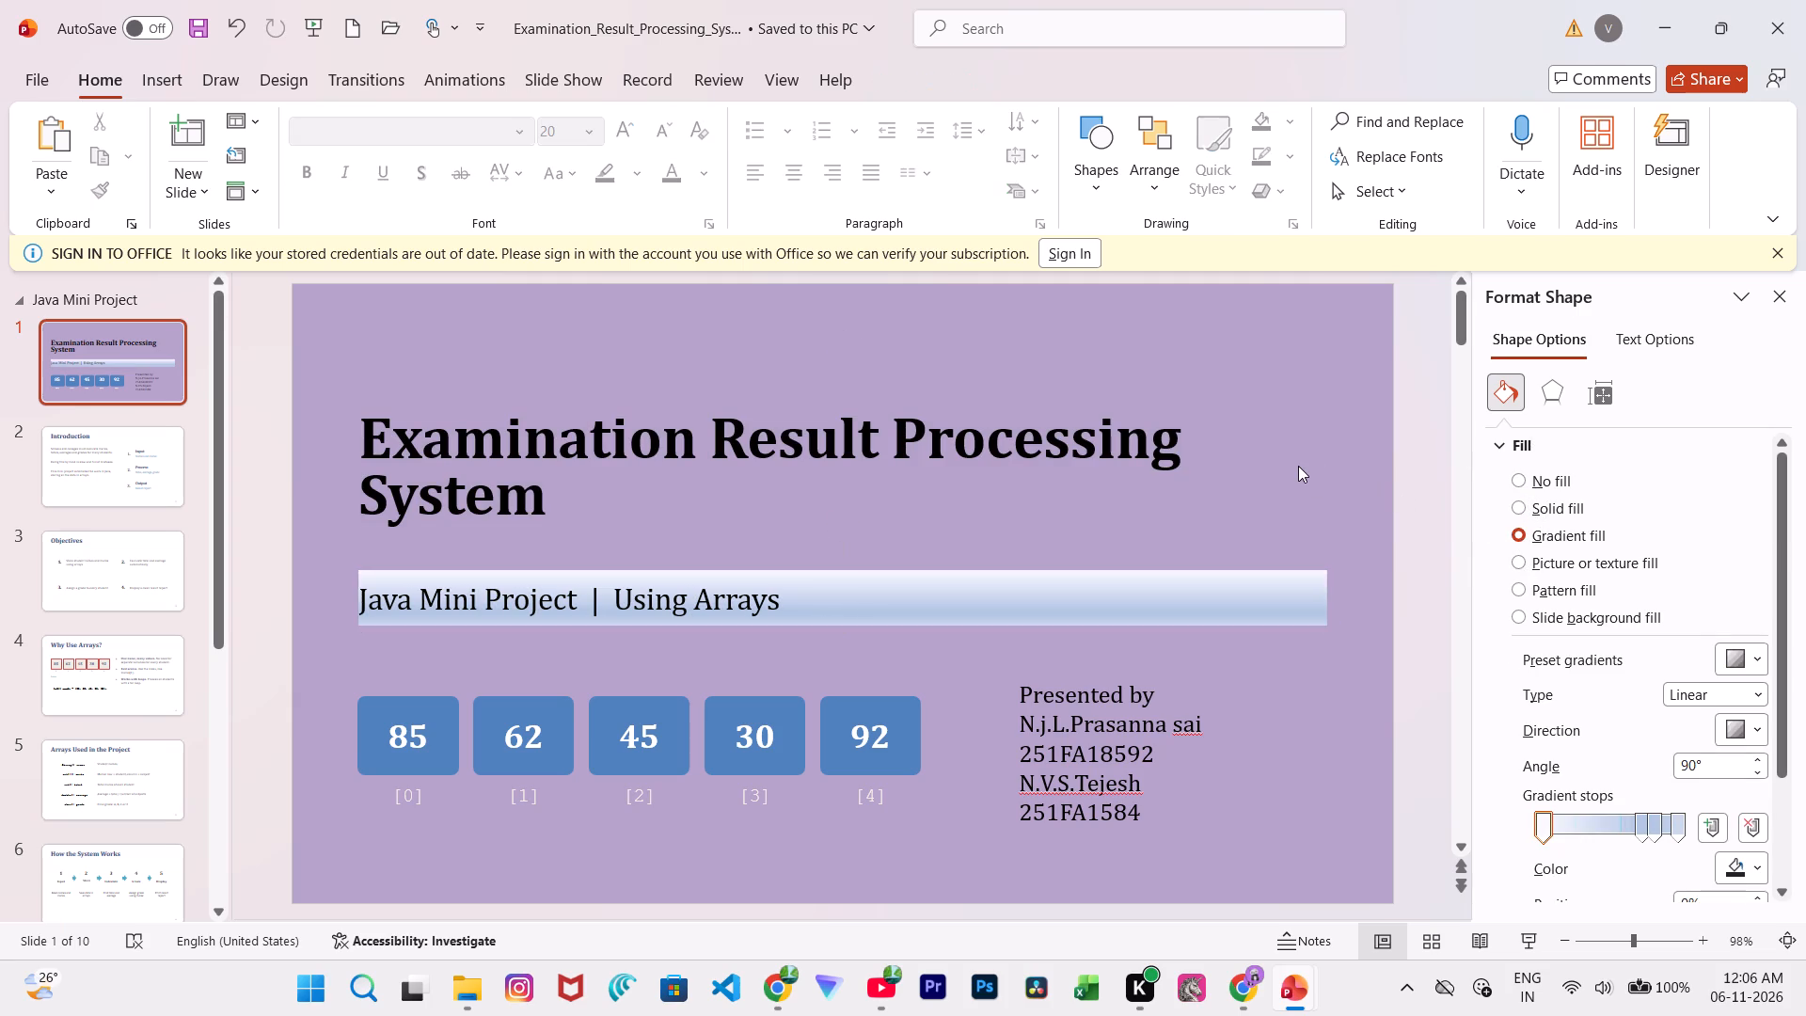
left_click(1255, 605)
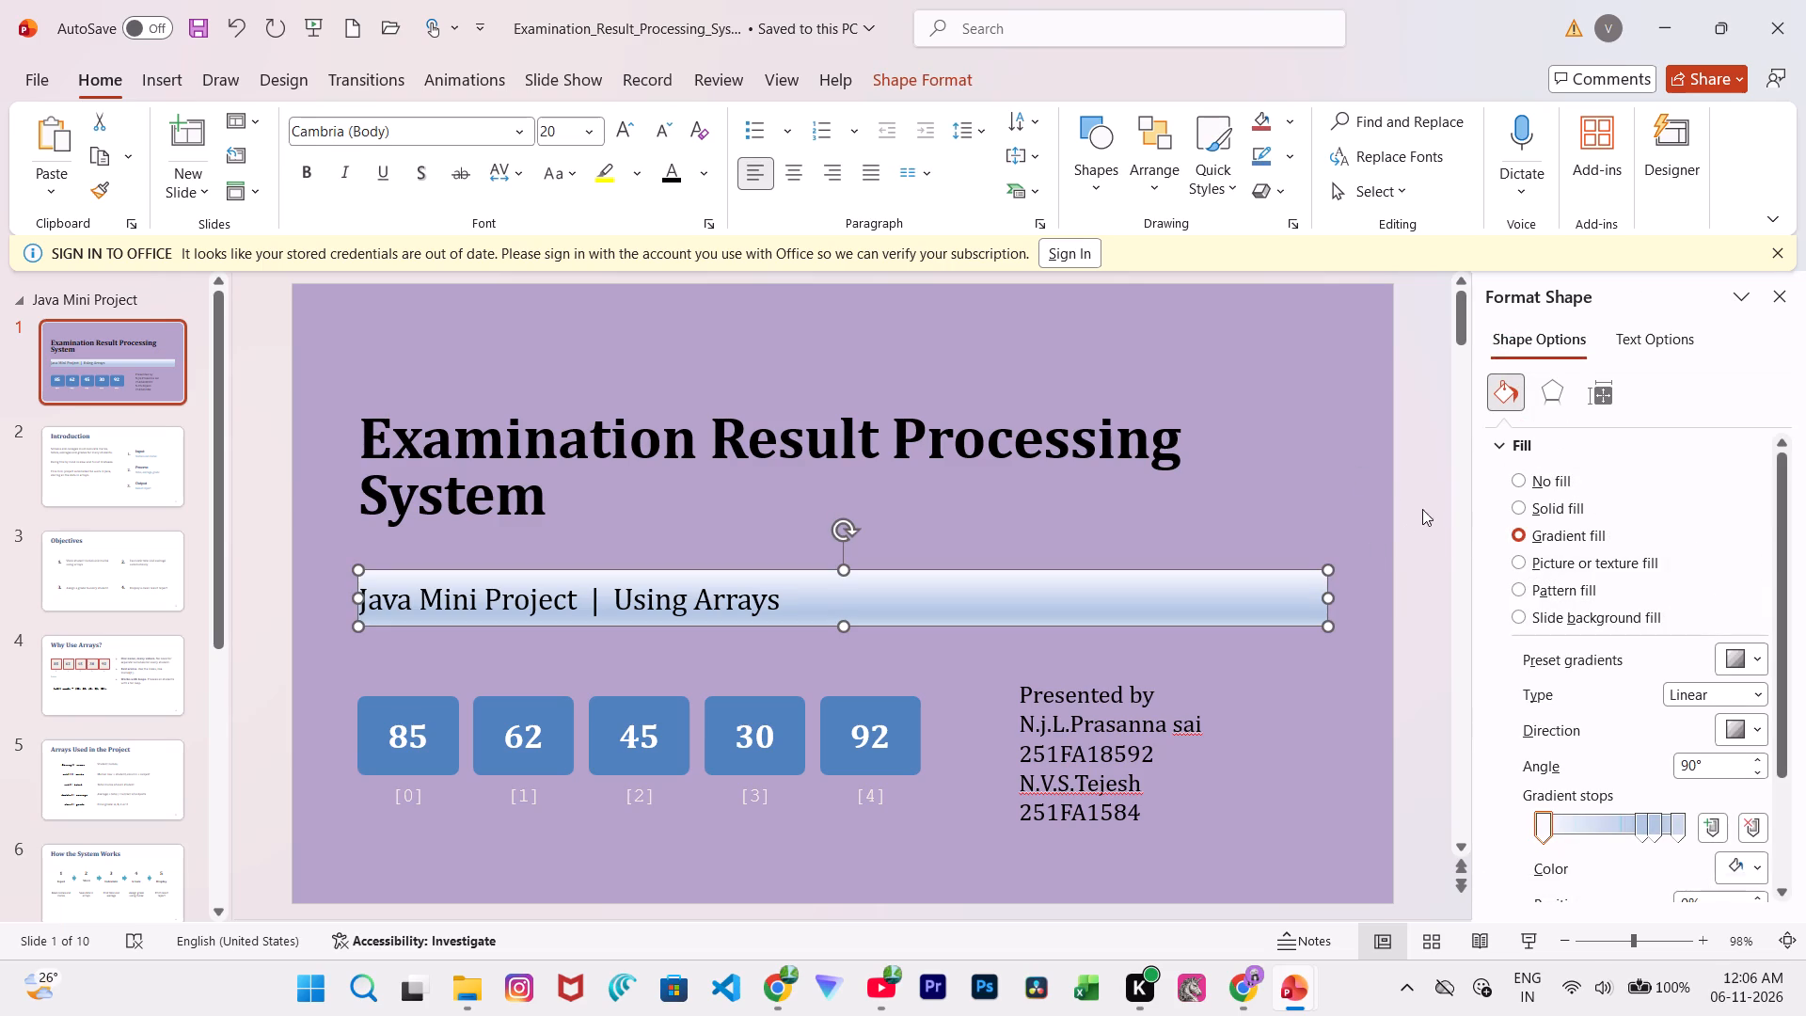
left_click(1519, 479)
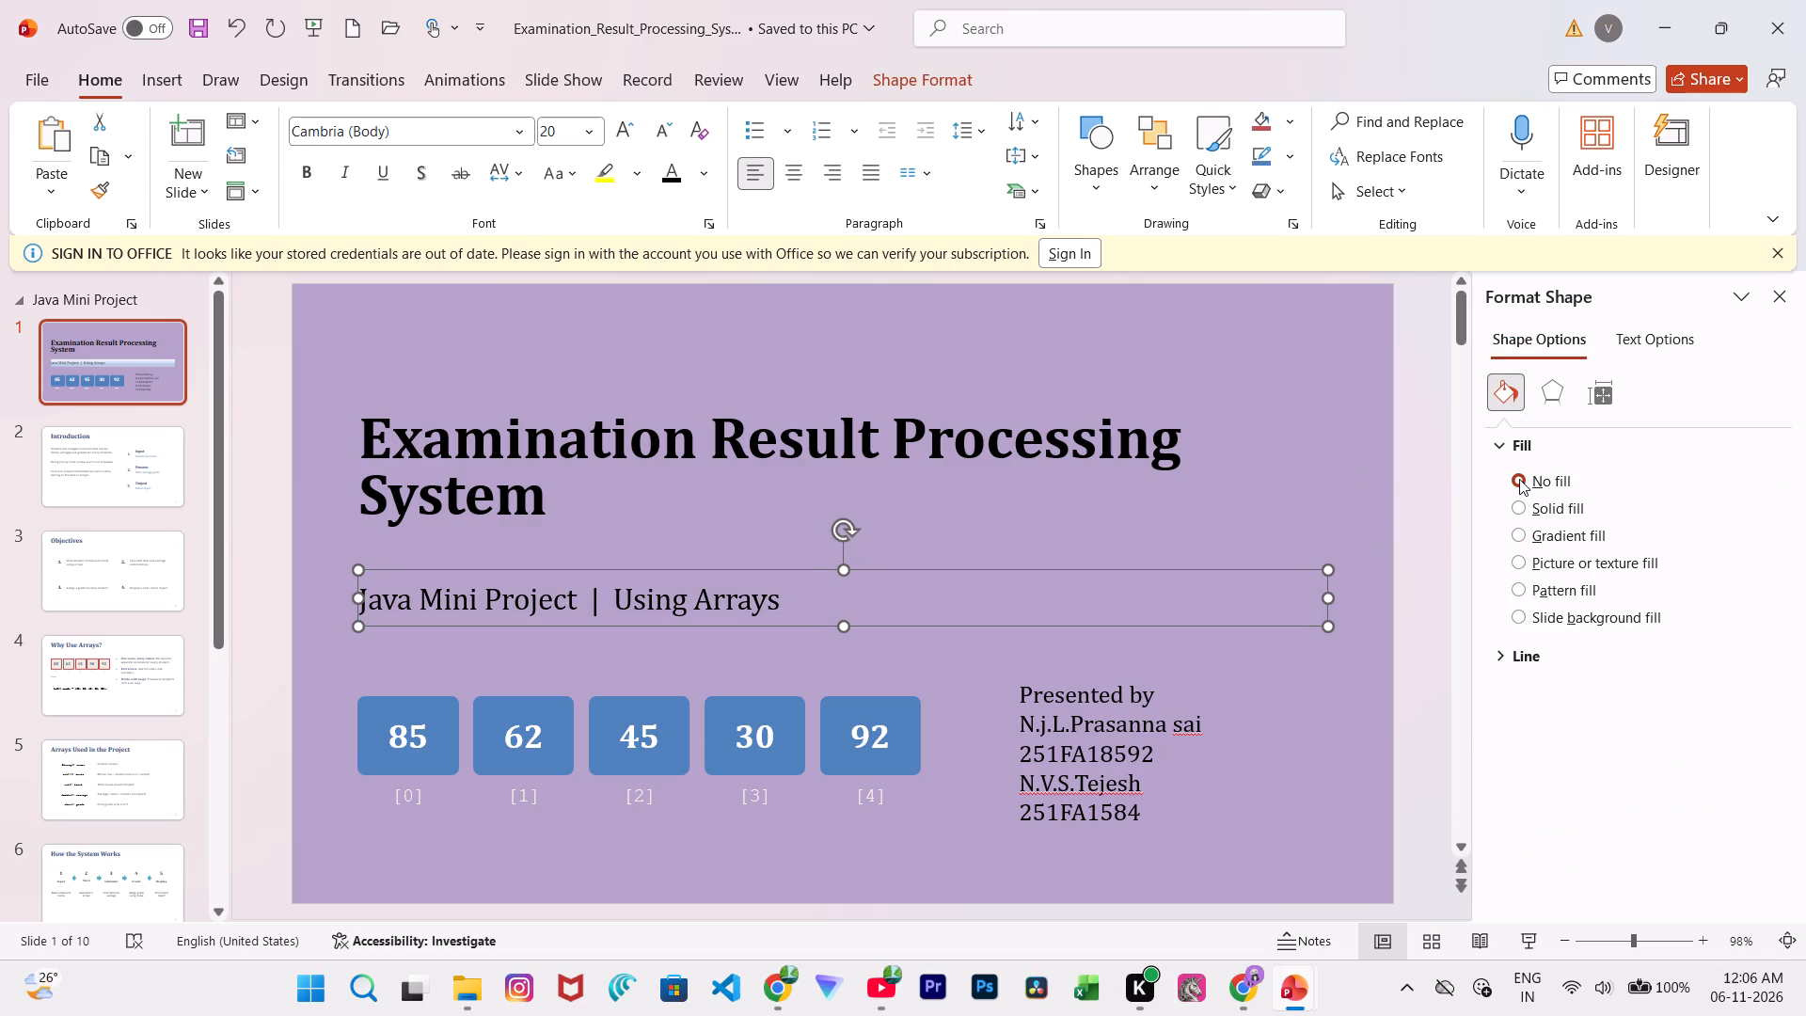
Change the title slide's background to a gradient fill.
left_click(1321, 340)
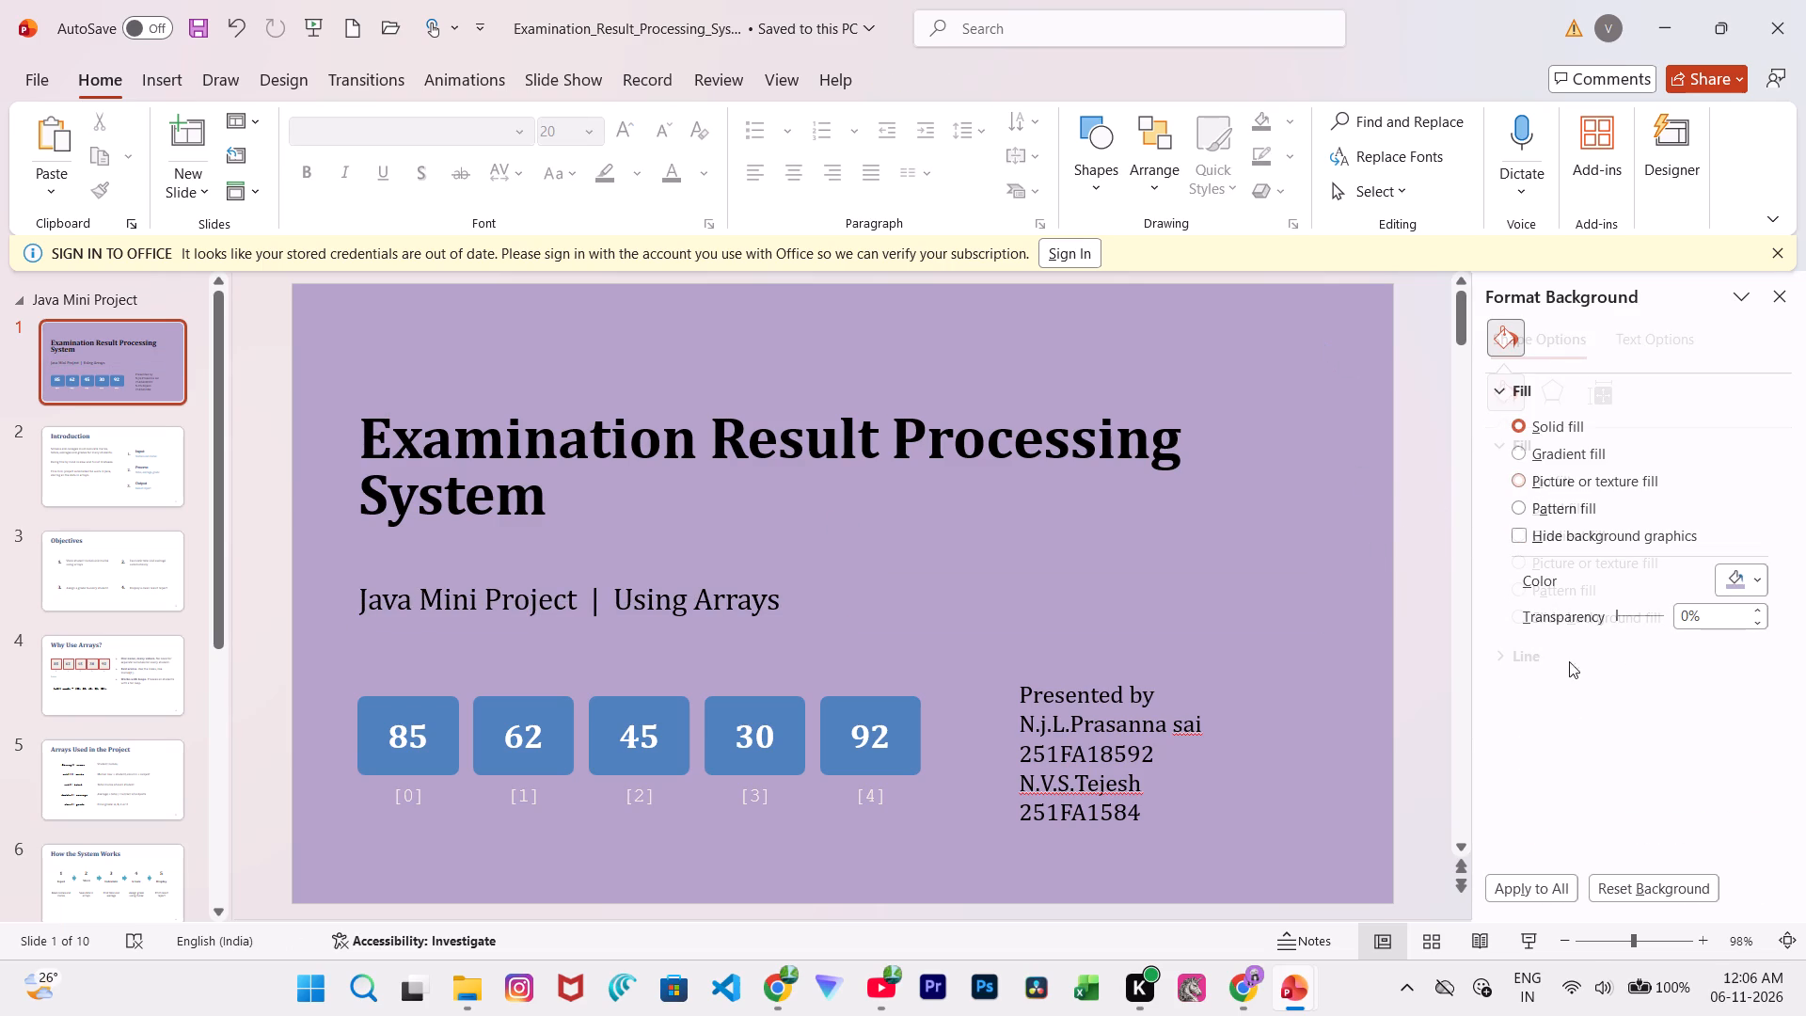
left_click(1519, 456)
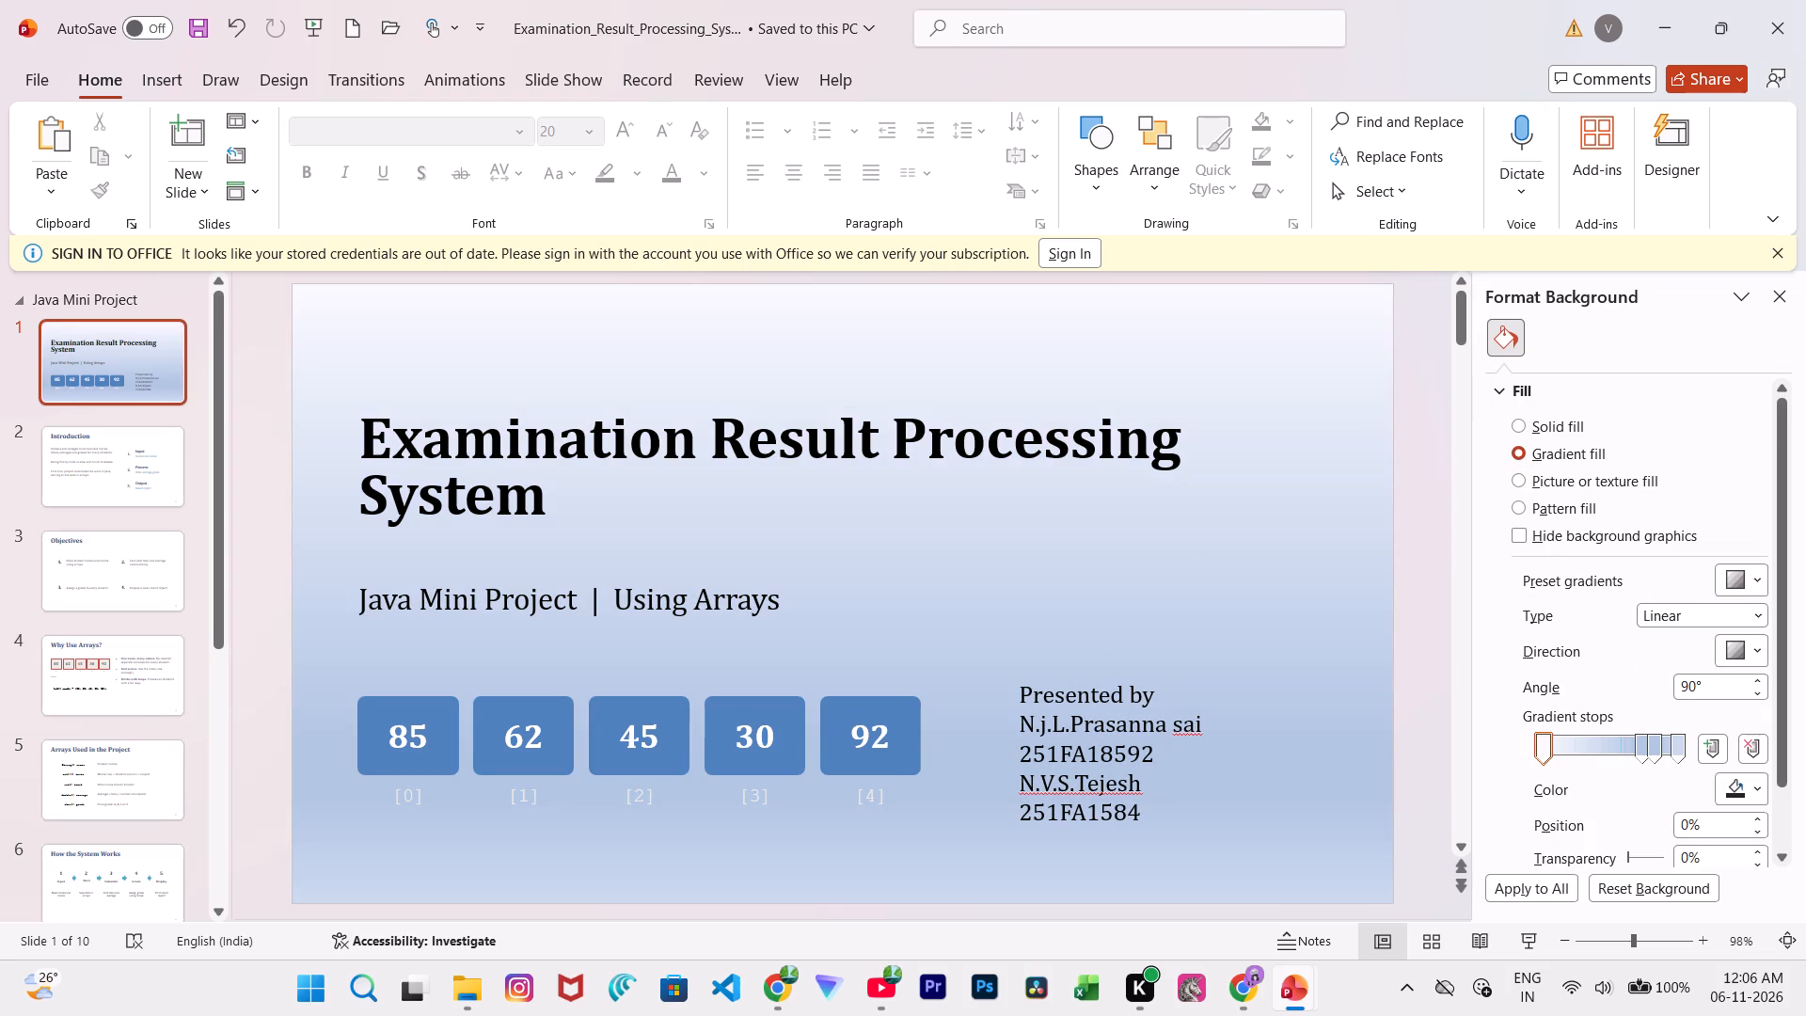
Ignore all occurrences of the flagged spellings in both presenters' names in the "Presented by" text box.
right_click(1115, 788)
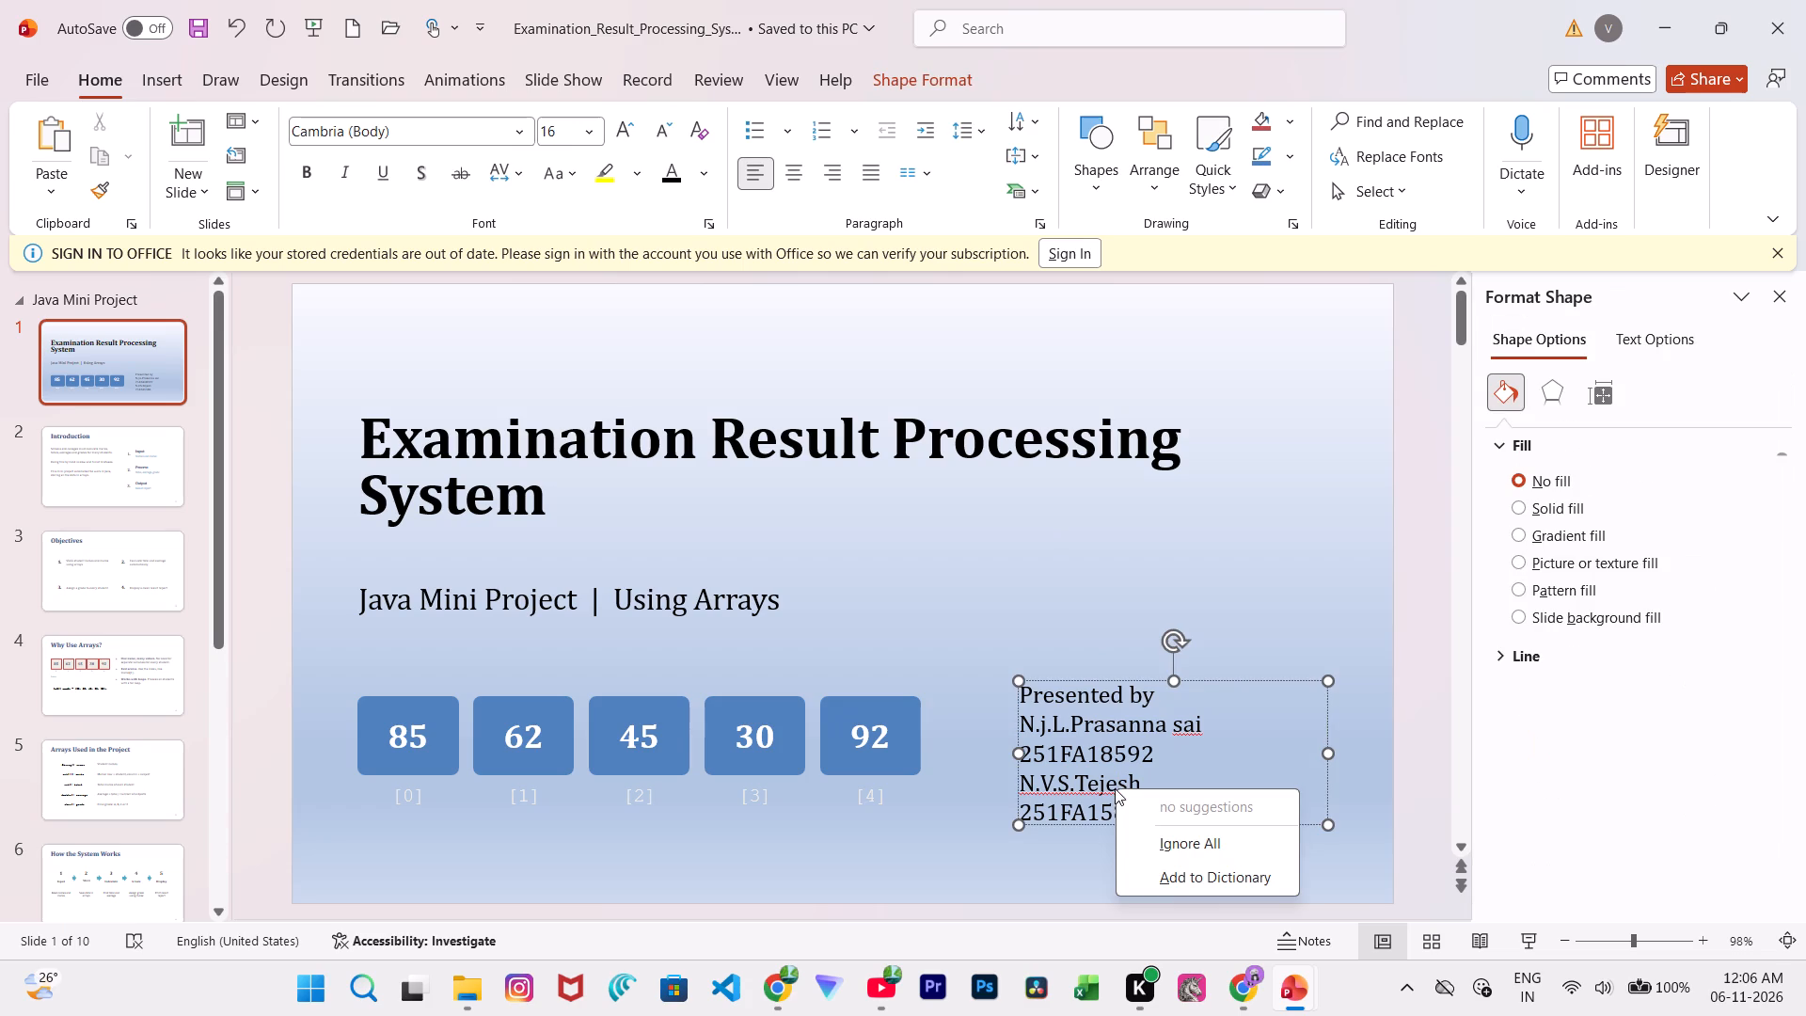
left_click(1142, 841)
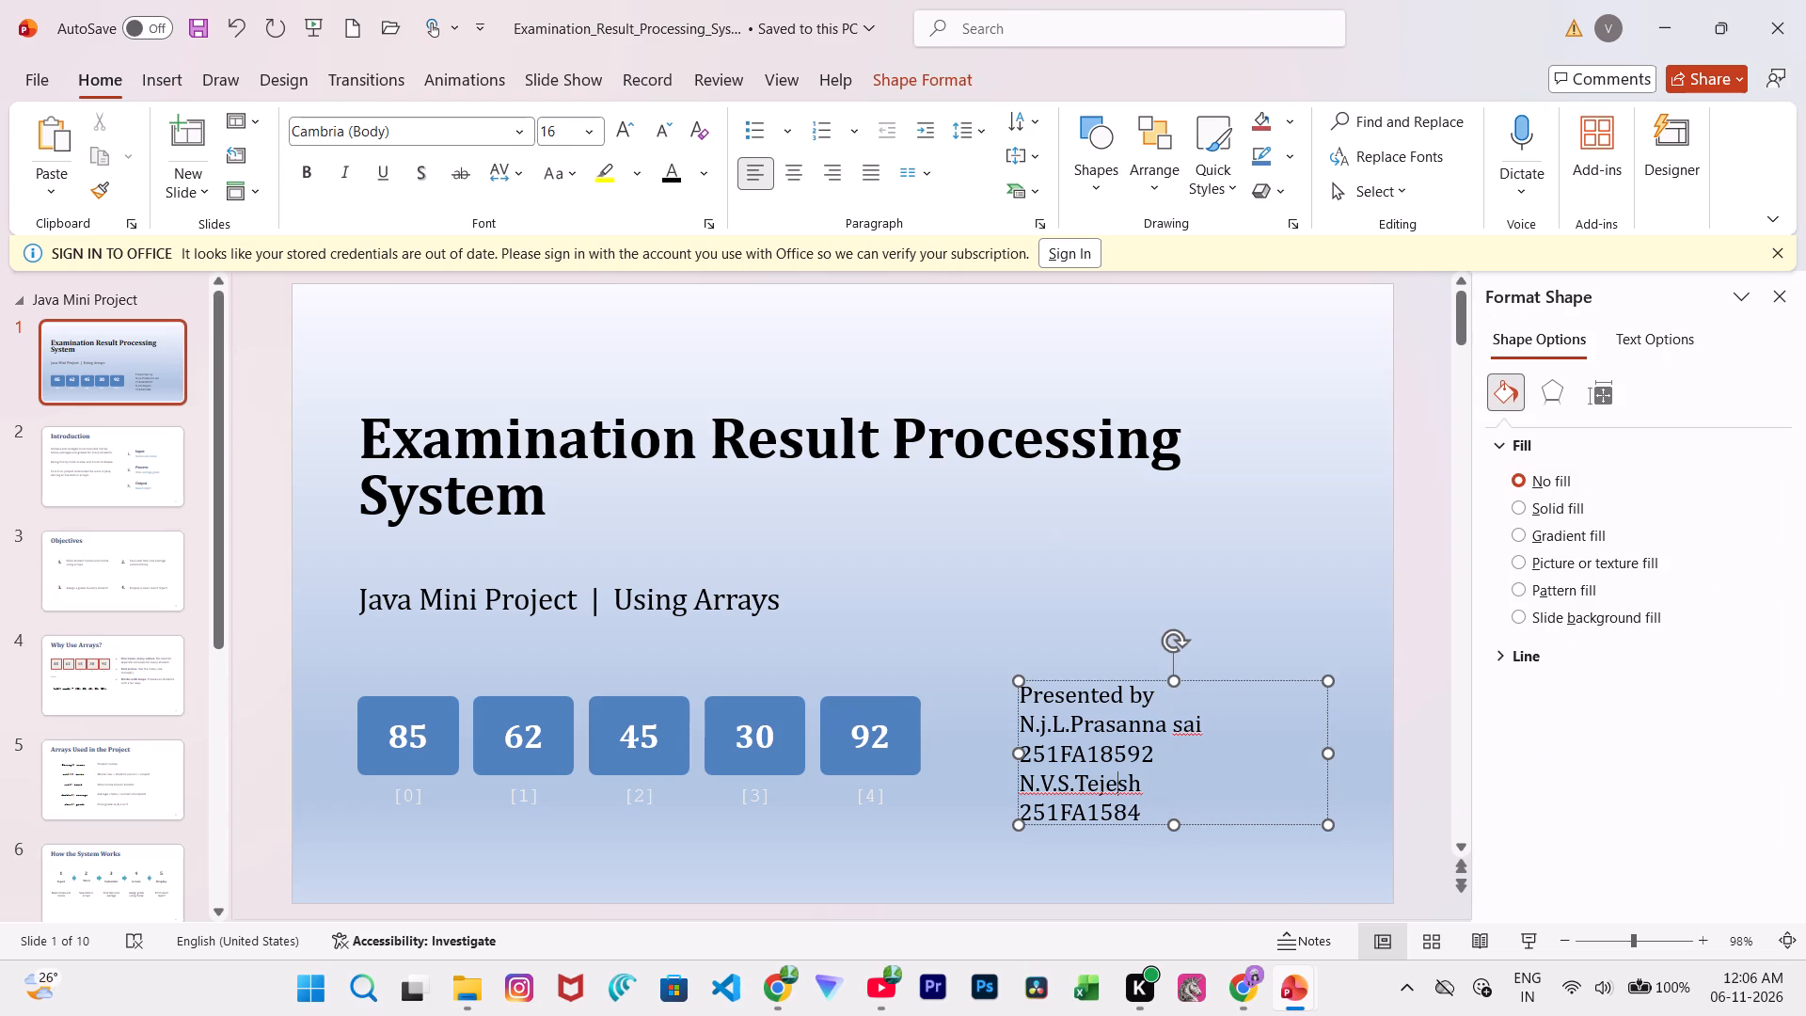
right_click(1184, 729)
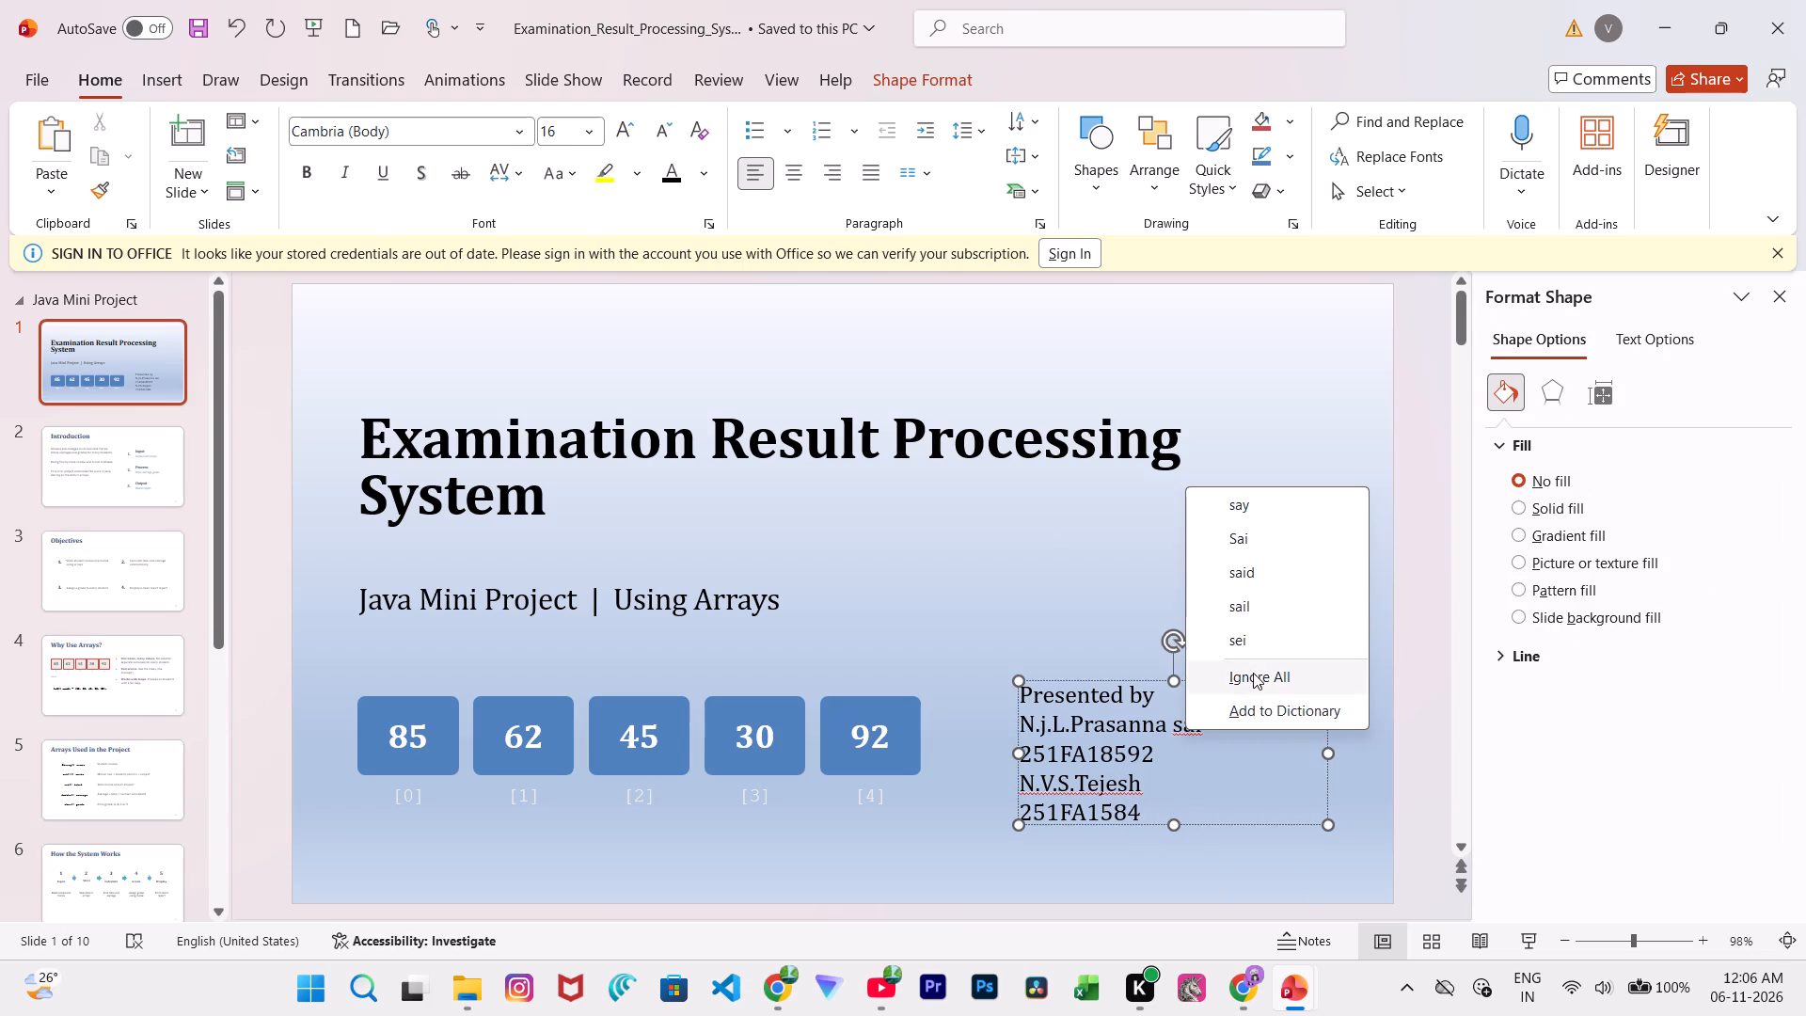
left_click(1255, 683)
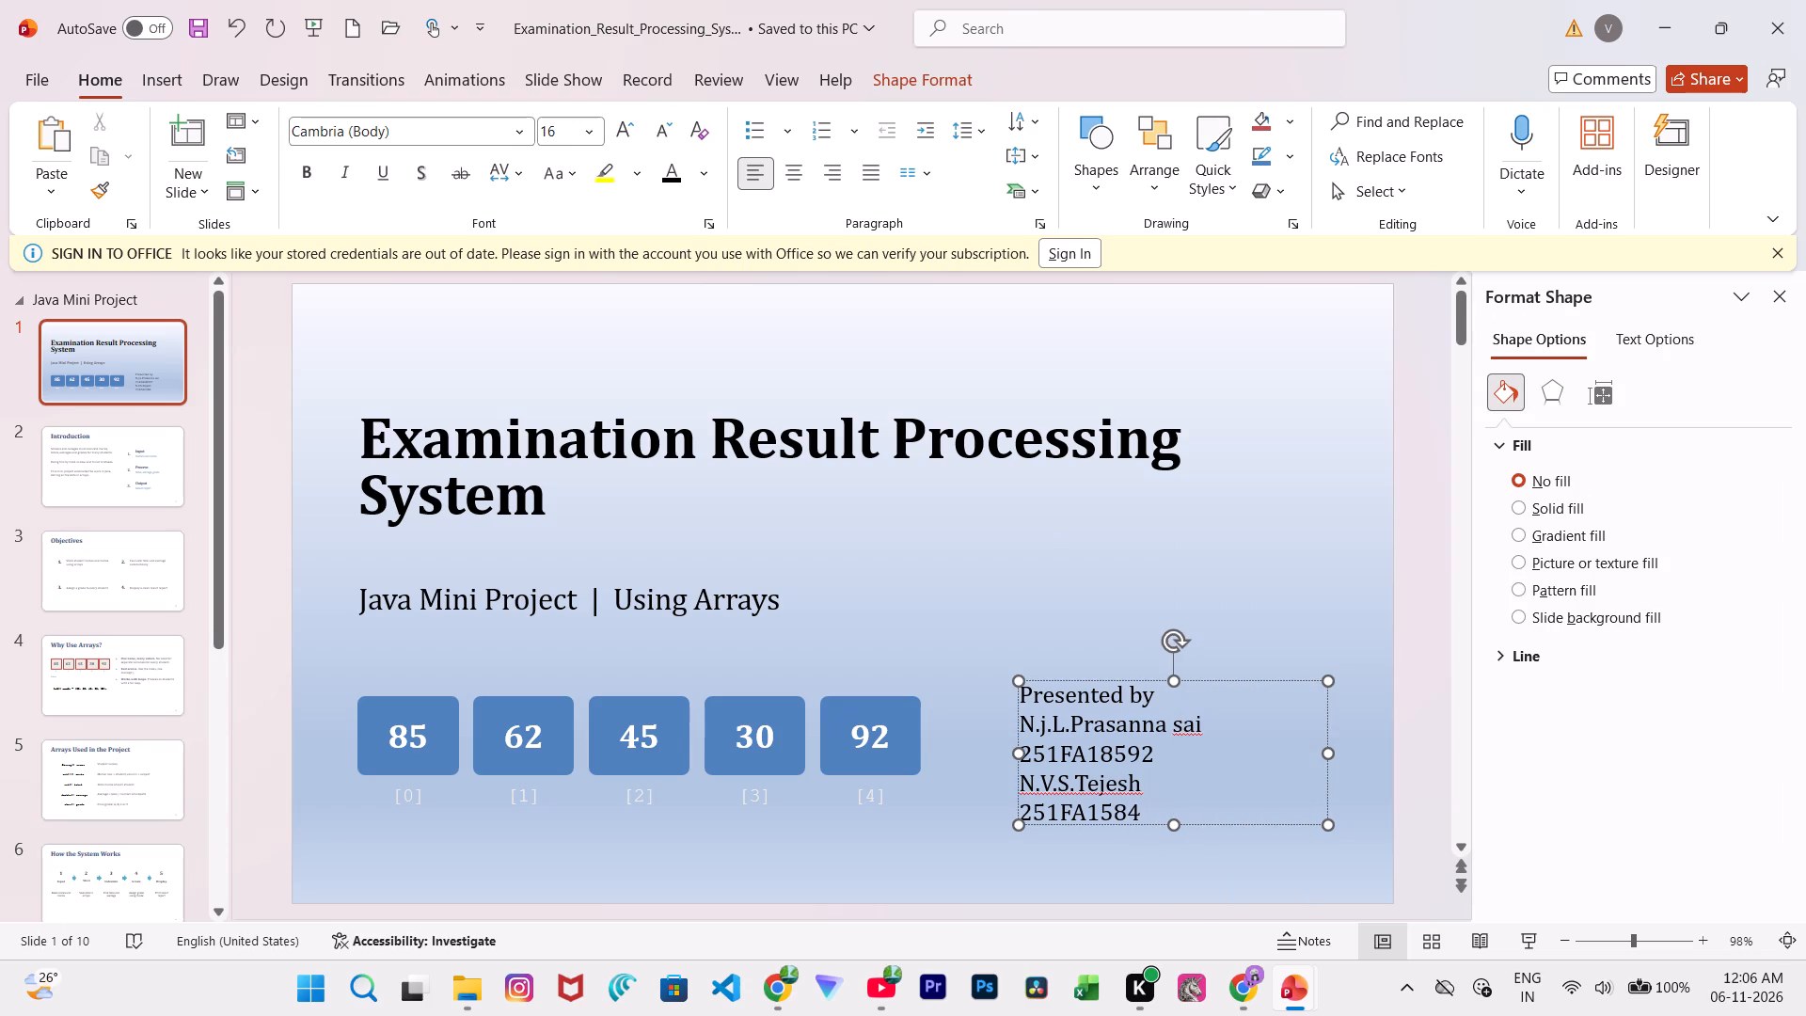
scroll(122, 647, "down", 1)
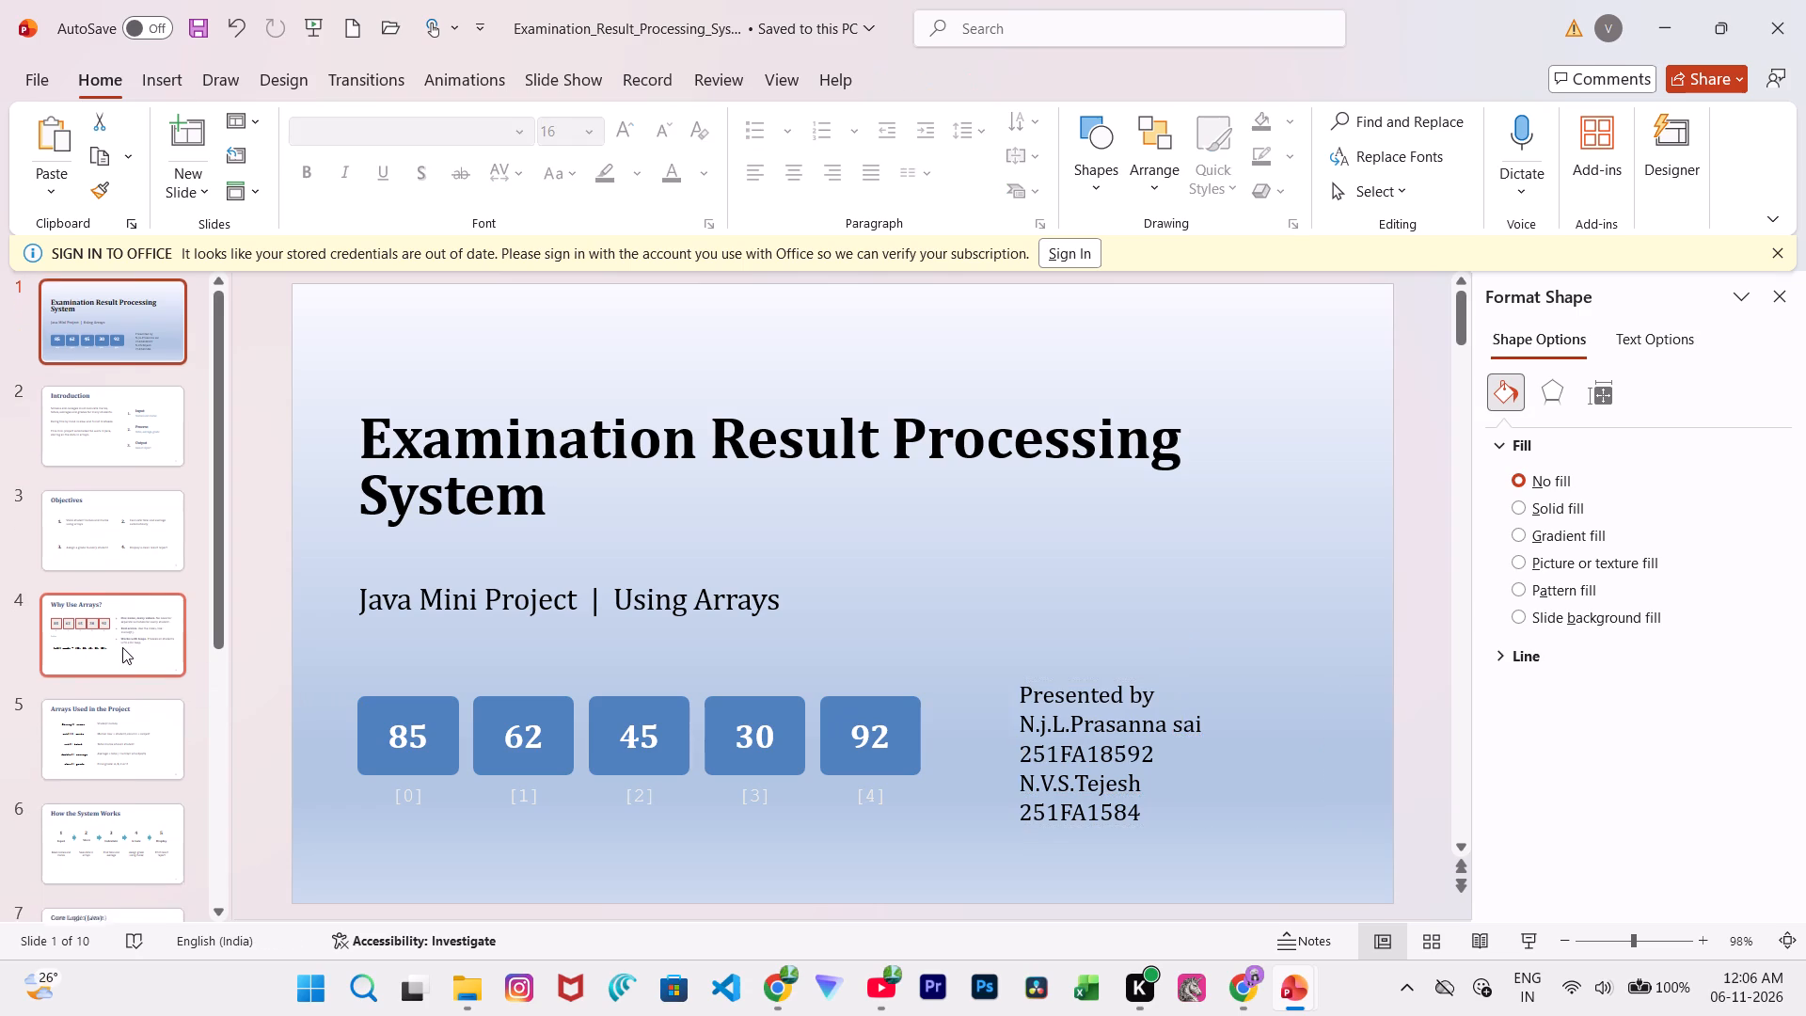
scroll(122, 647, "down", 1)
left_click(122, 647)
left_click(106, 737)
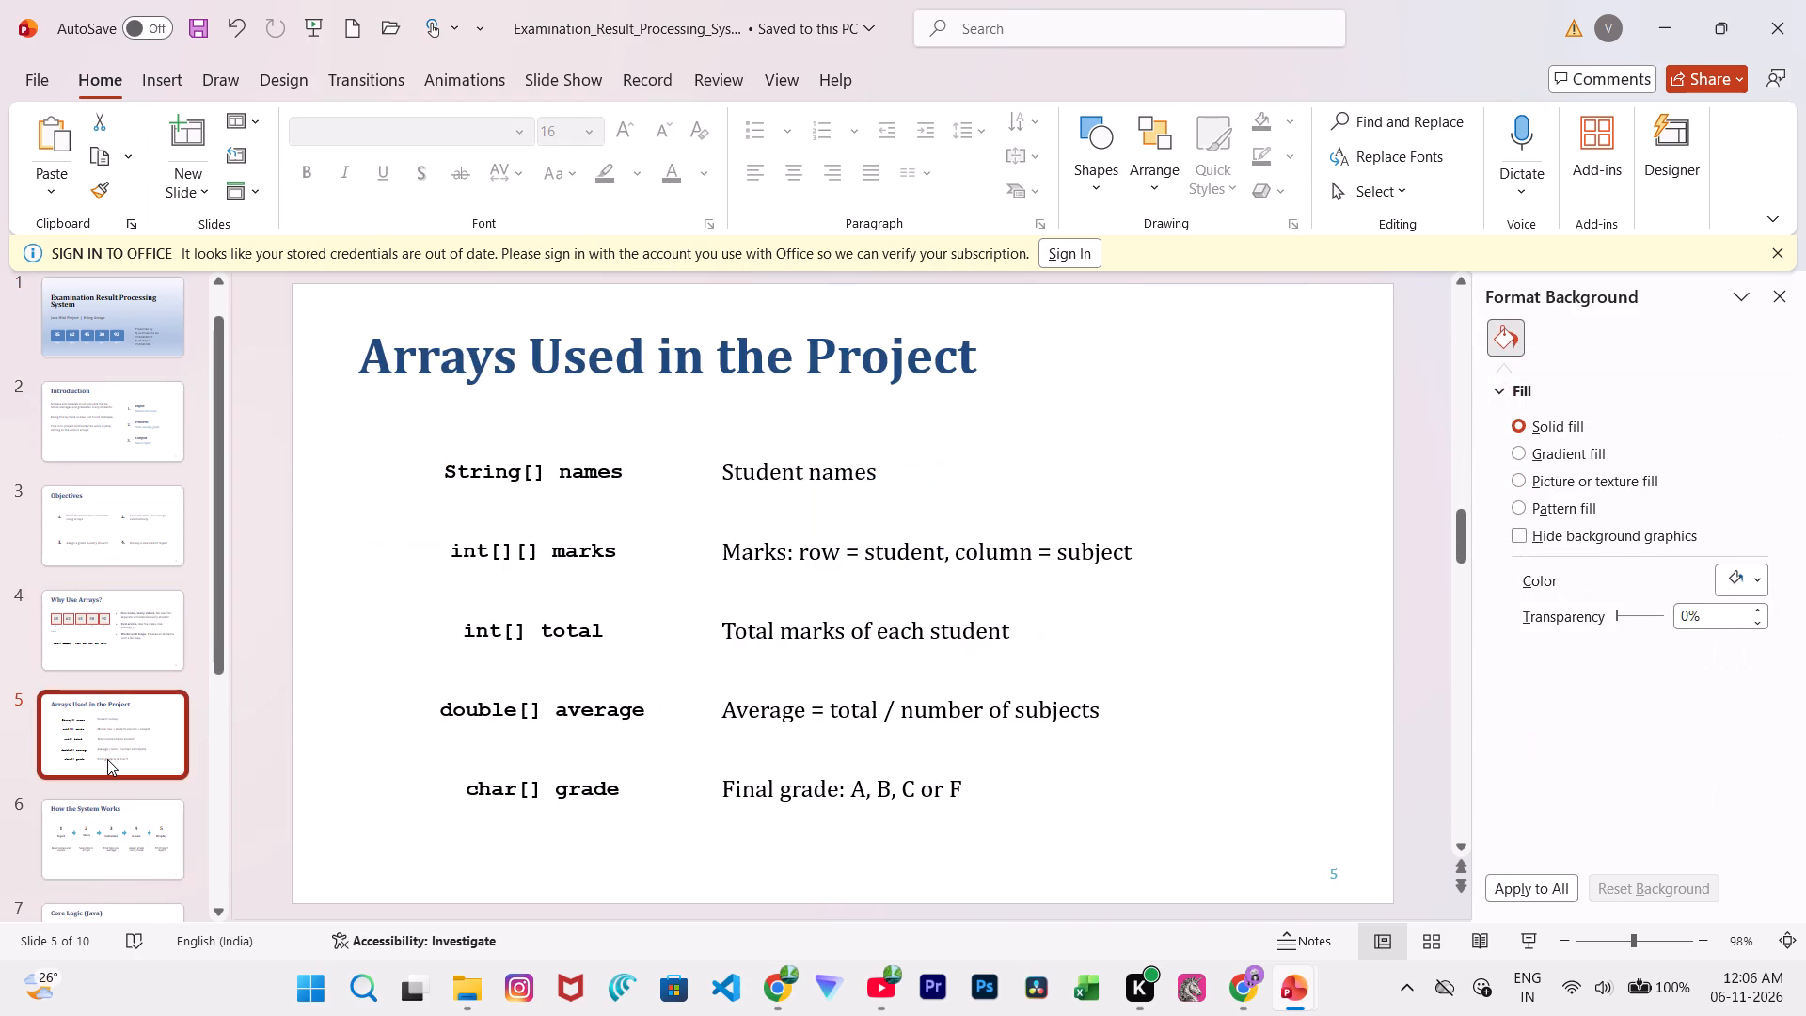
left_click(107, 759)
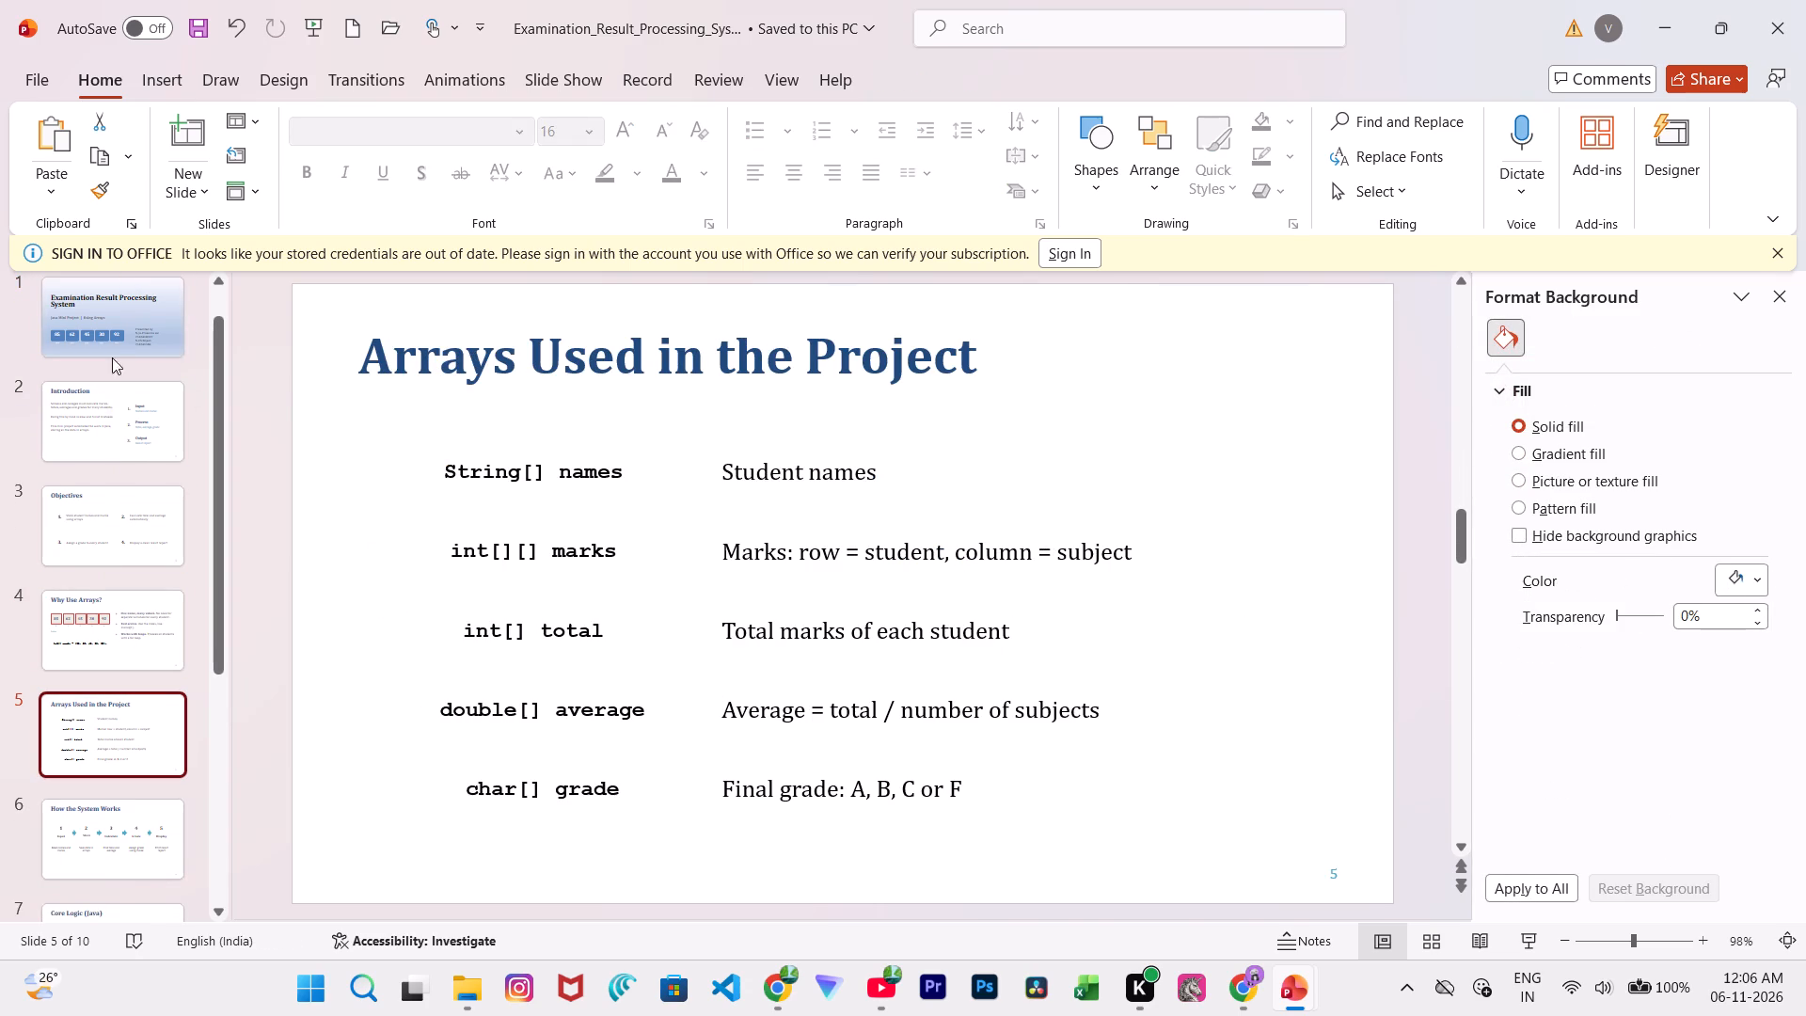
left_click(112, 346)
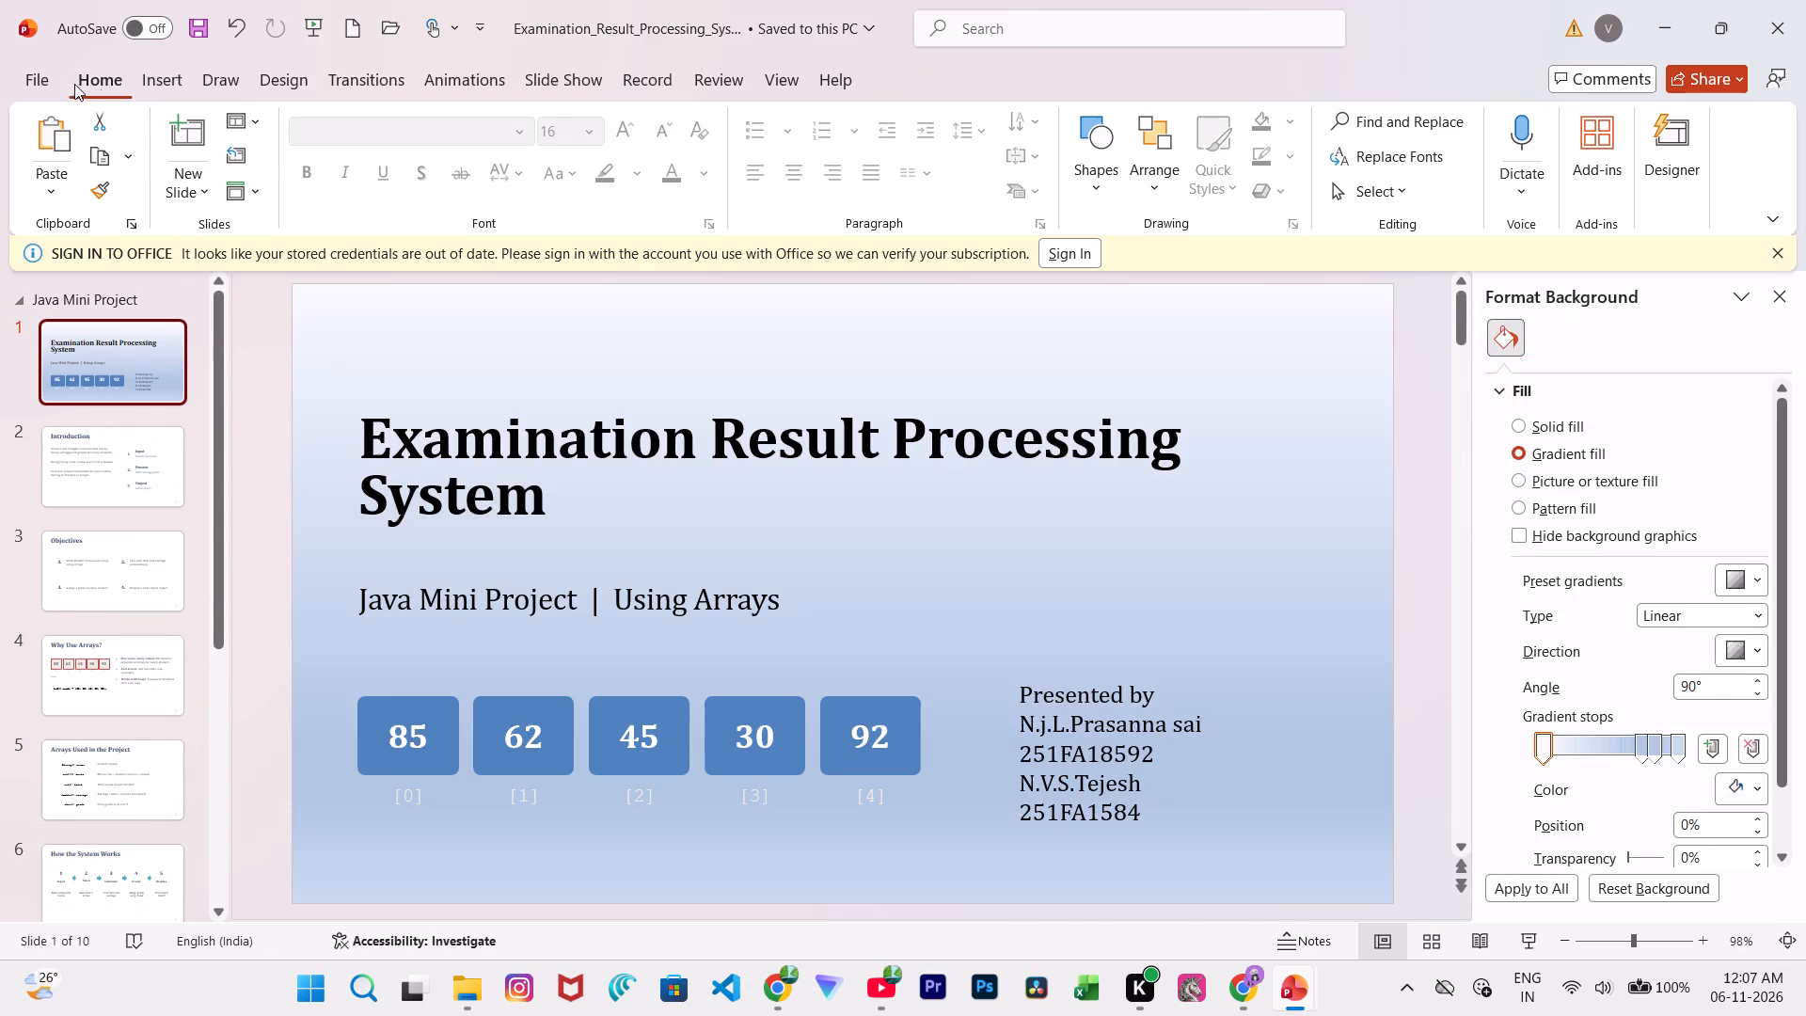
Save a copy of the presentation in the Downloads folder under the name Examination_Result_Processing_System_MINI_Project.
left_click(53, 82)
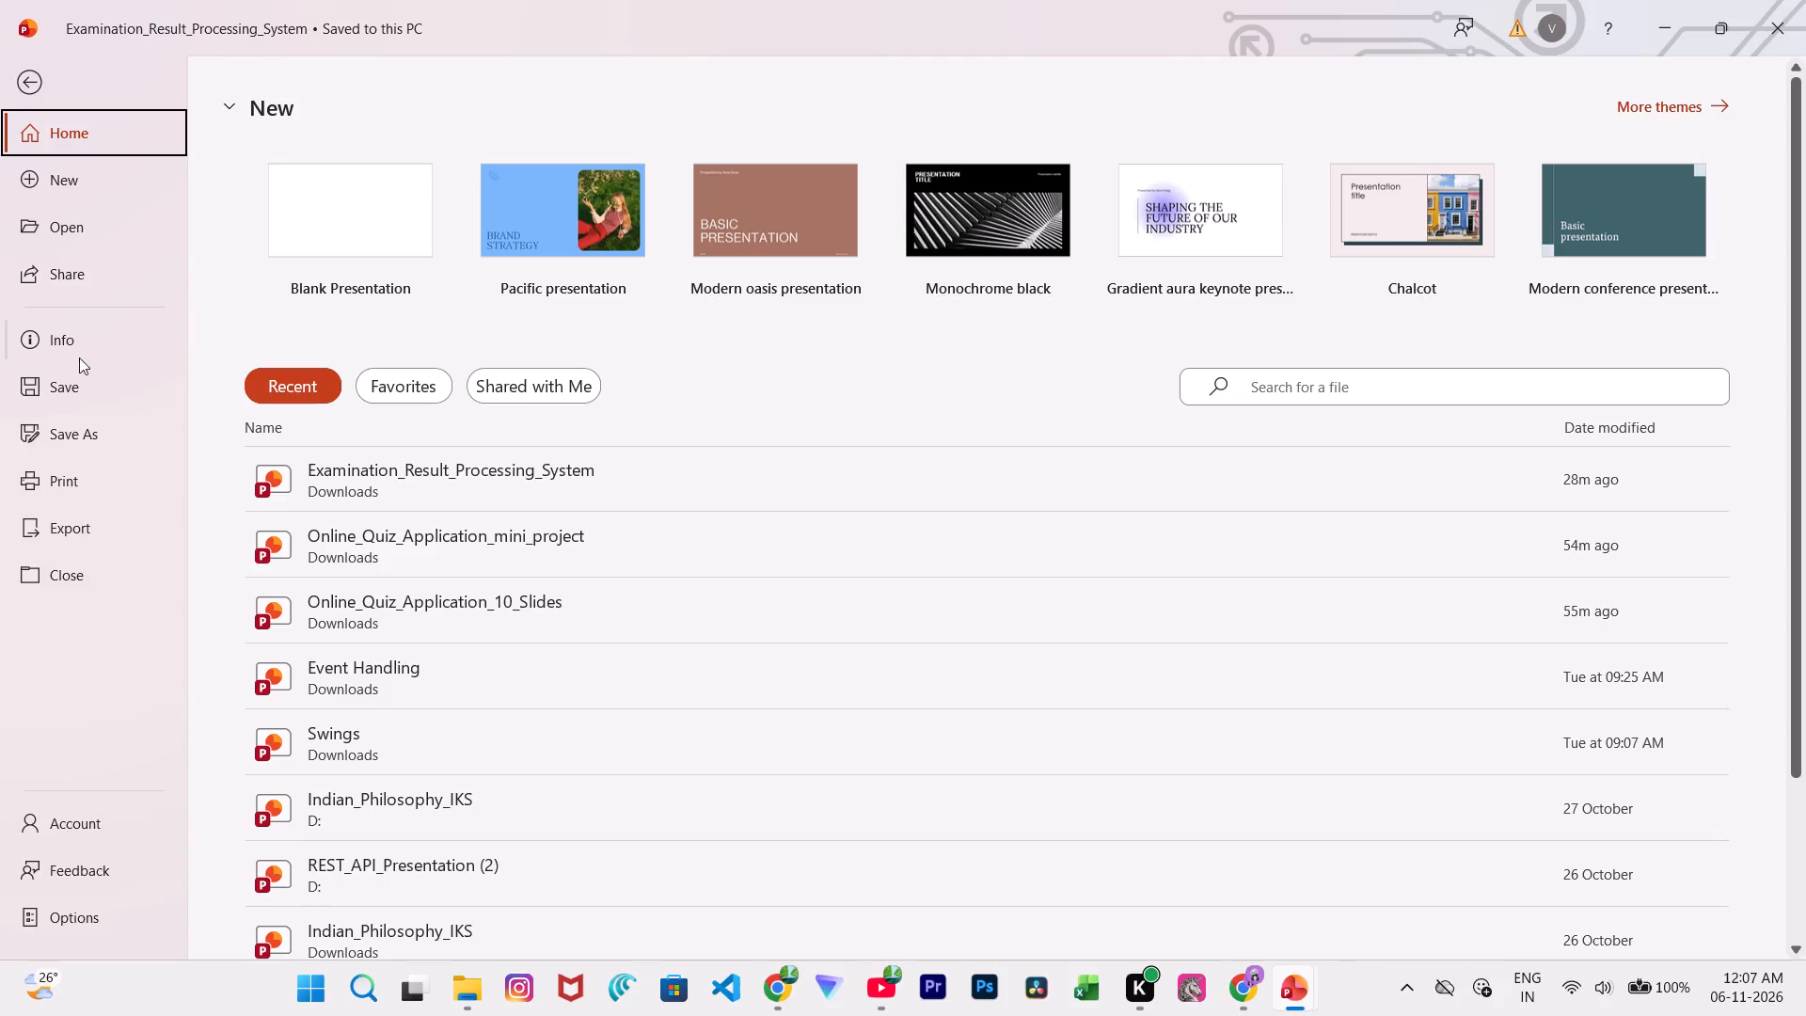
left_click(82, 431)
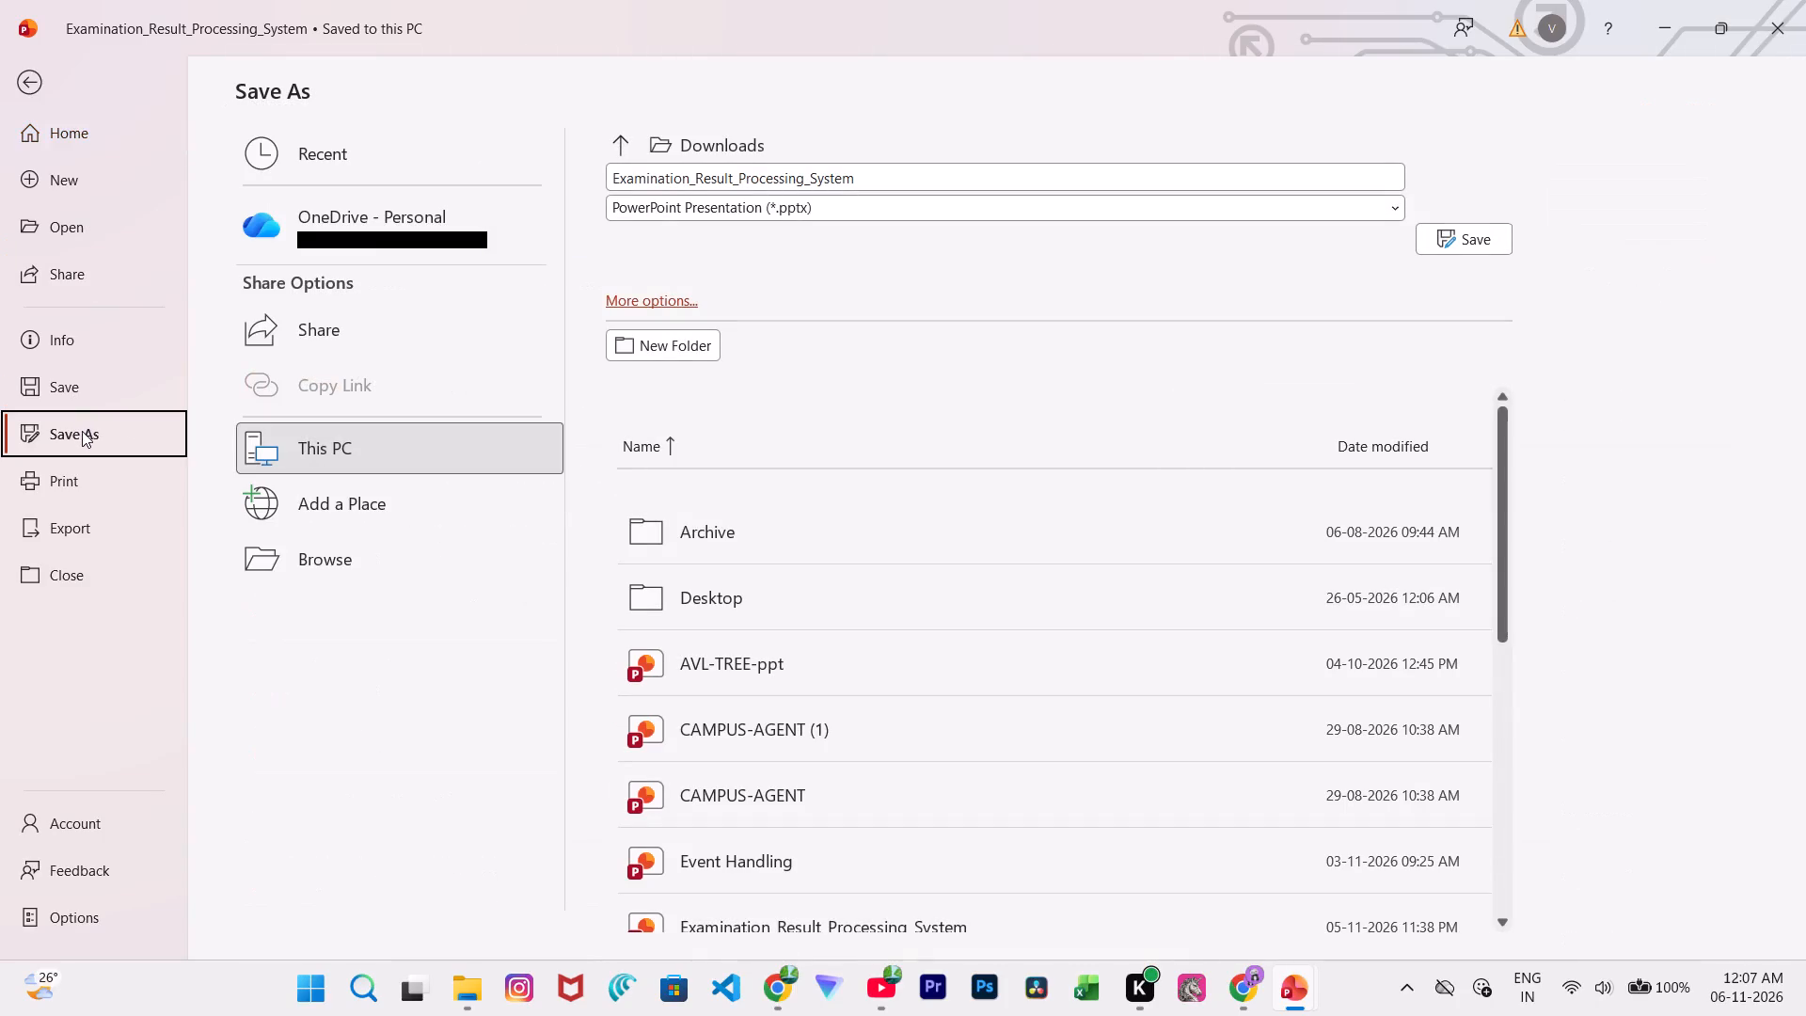
left_click(864, 173)
left_click(864, 173)
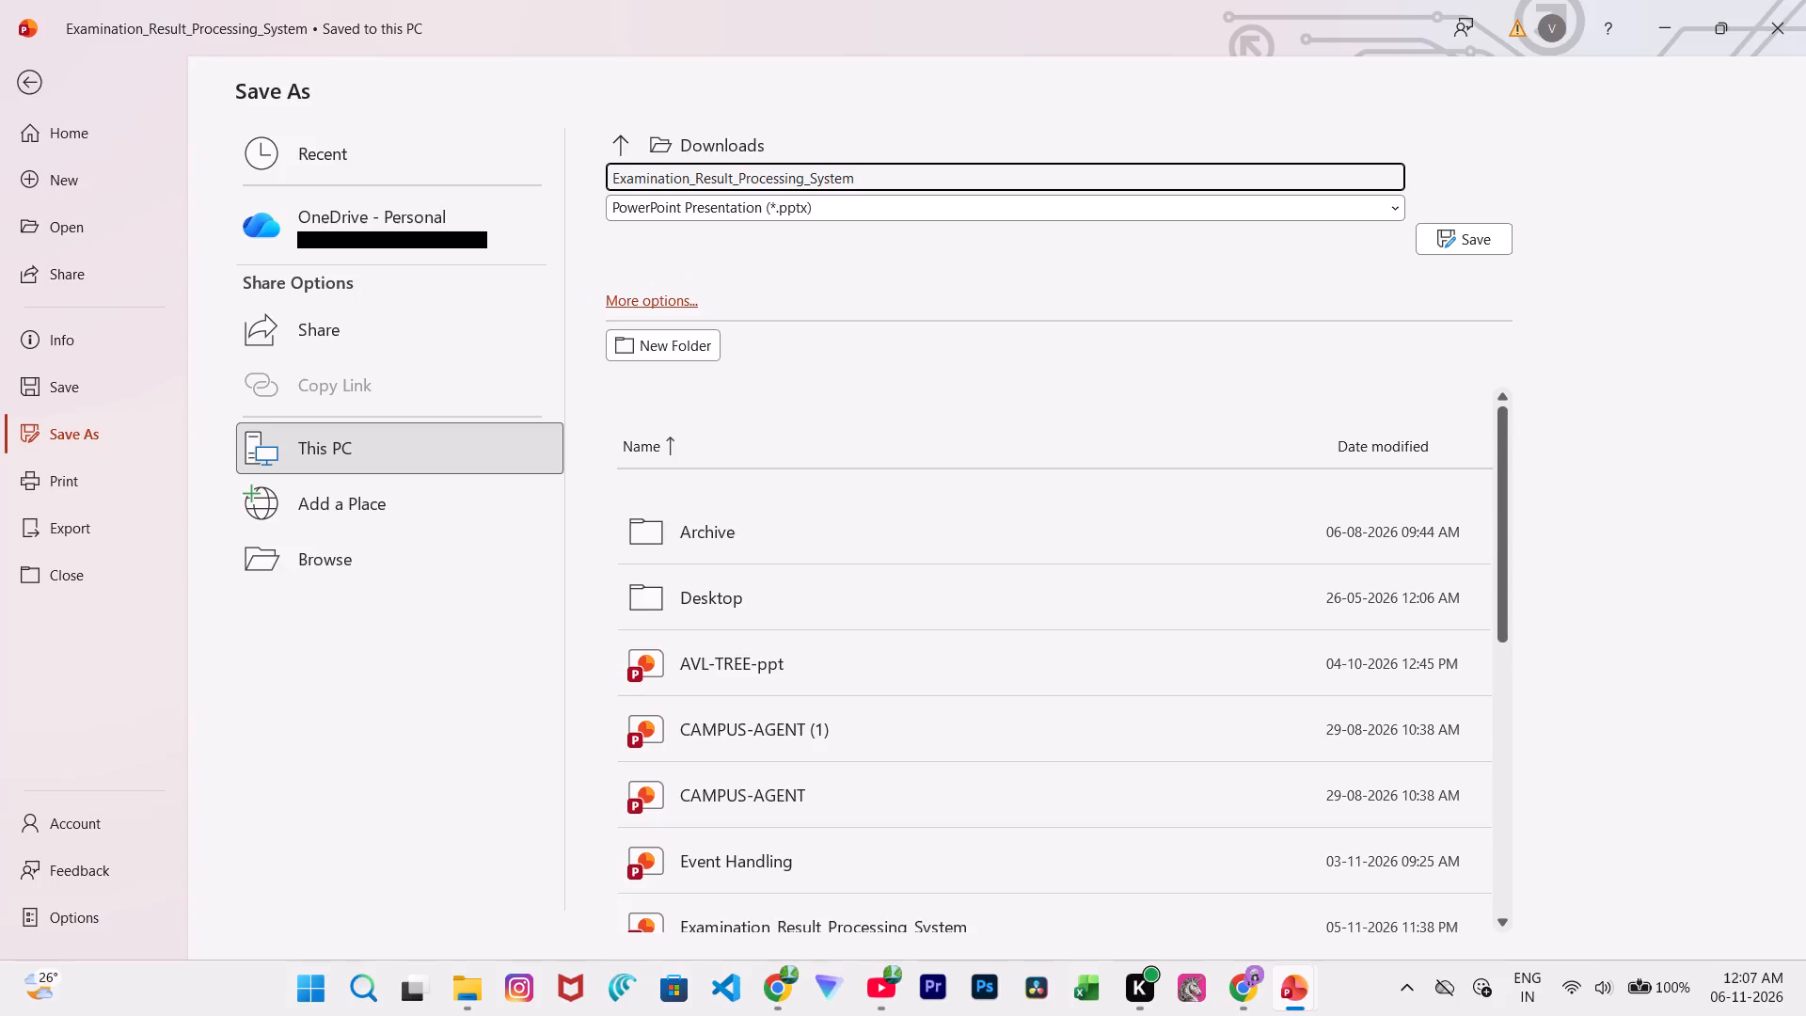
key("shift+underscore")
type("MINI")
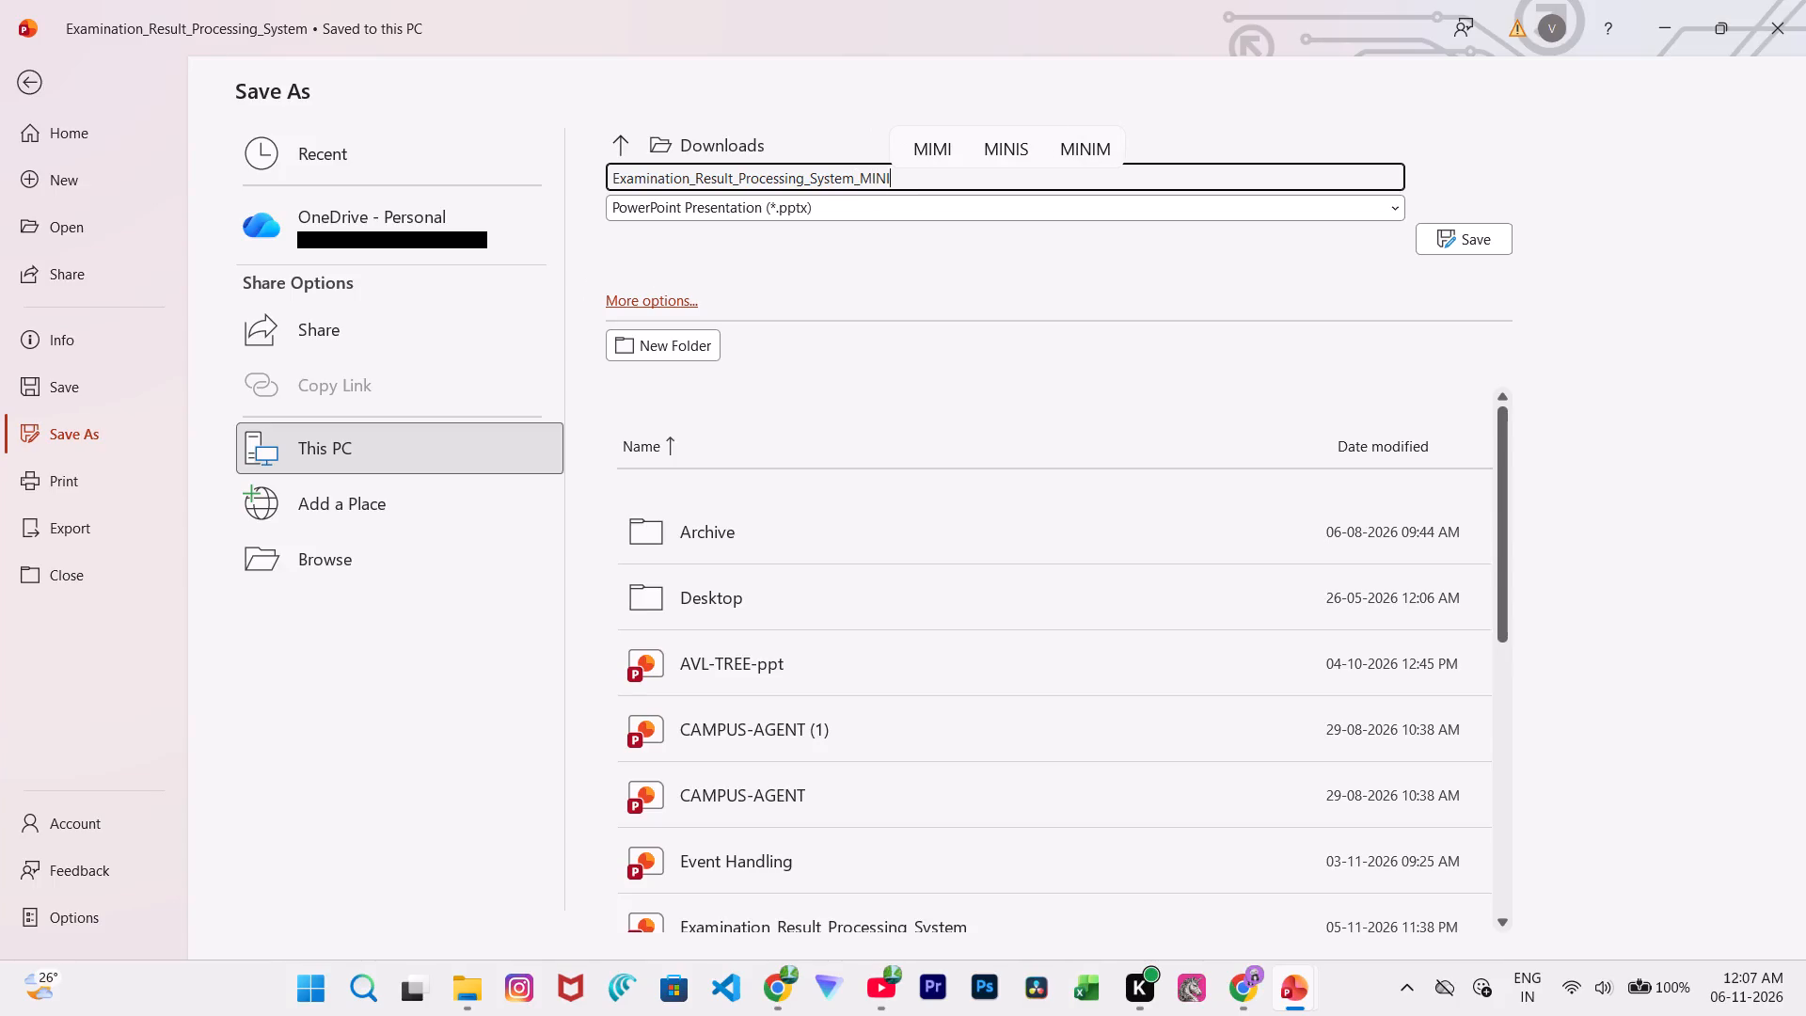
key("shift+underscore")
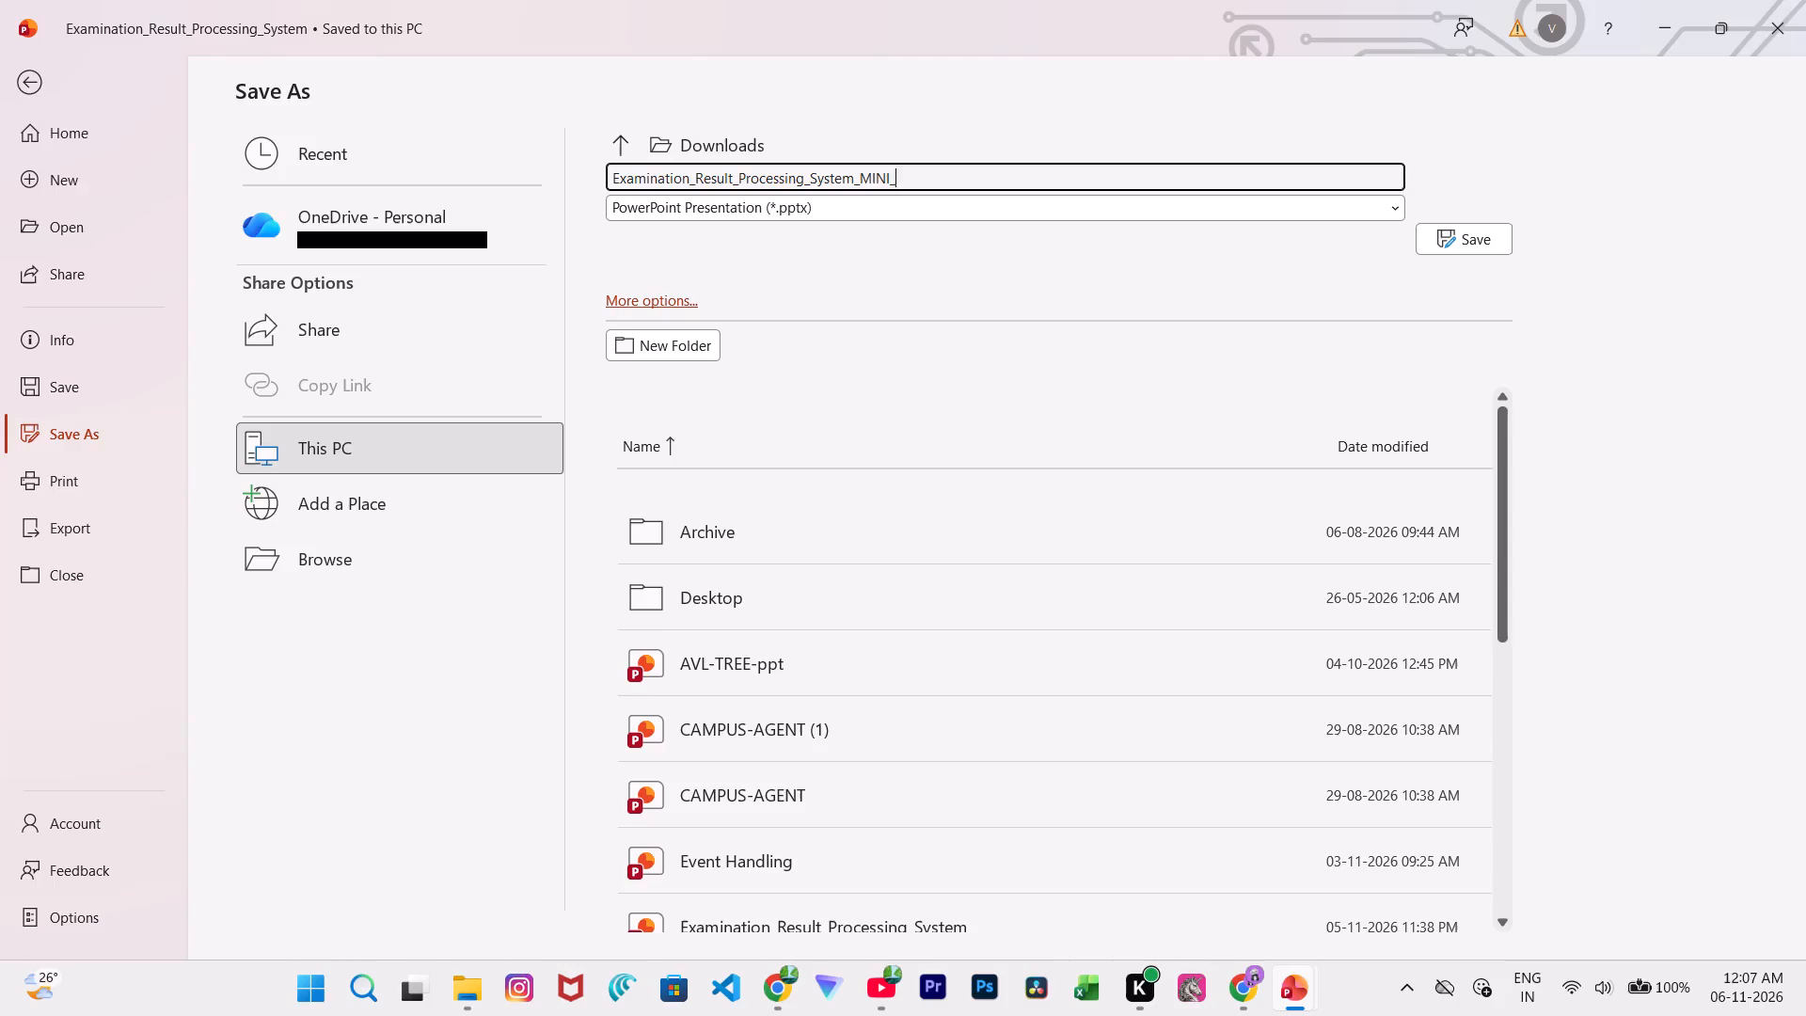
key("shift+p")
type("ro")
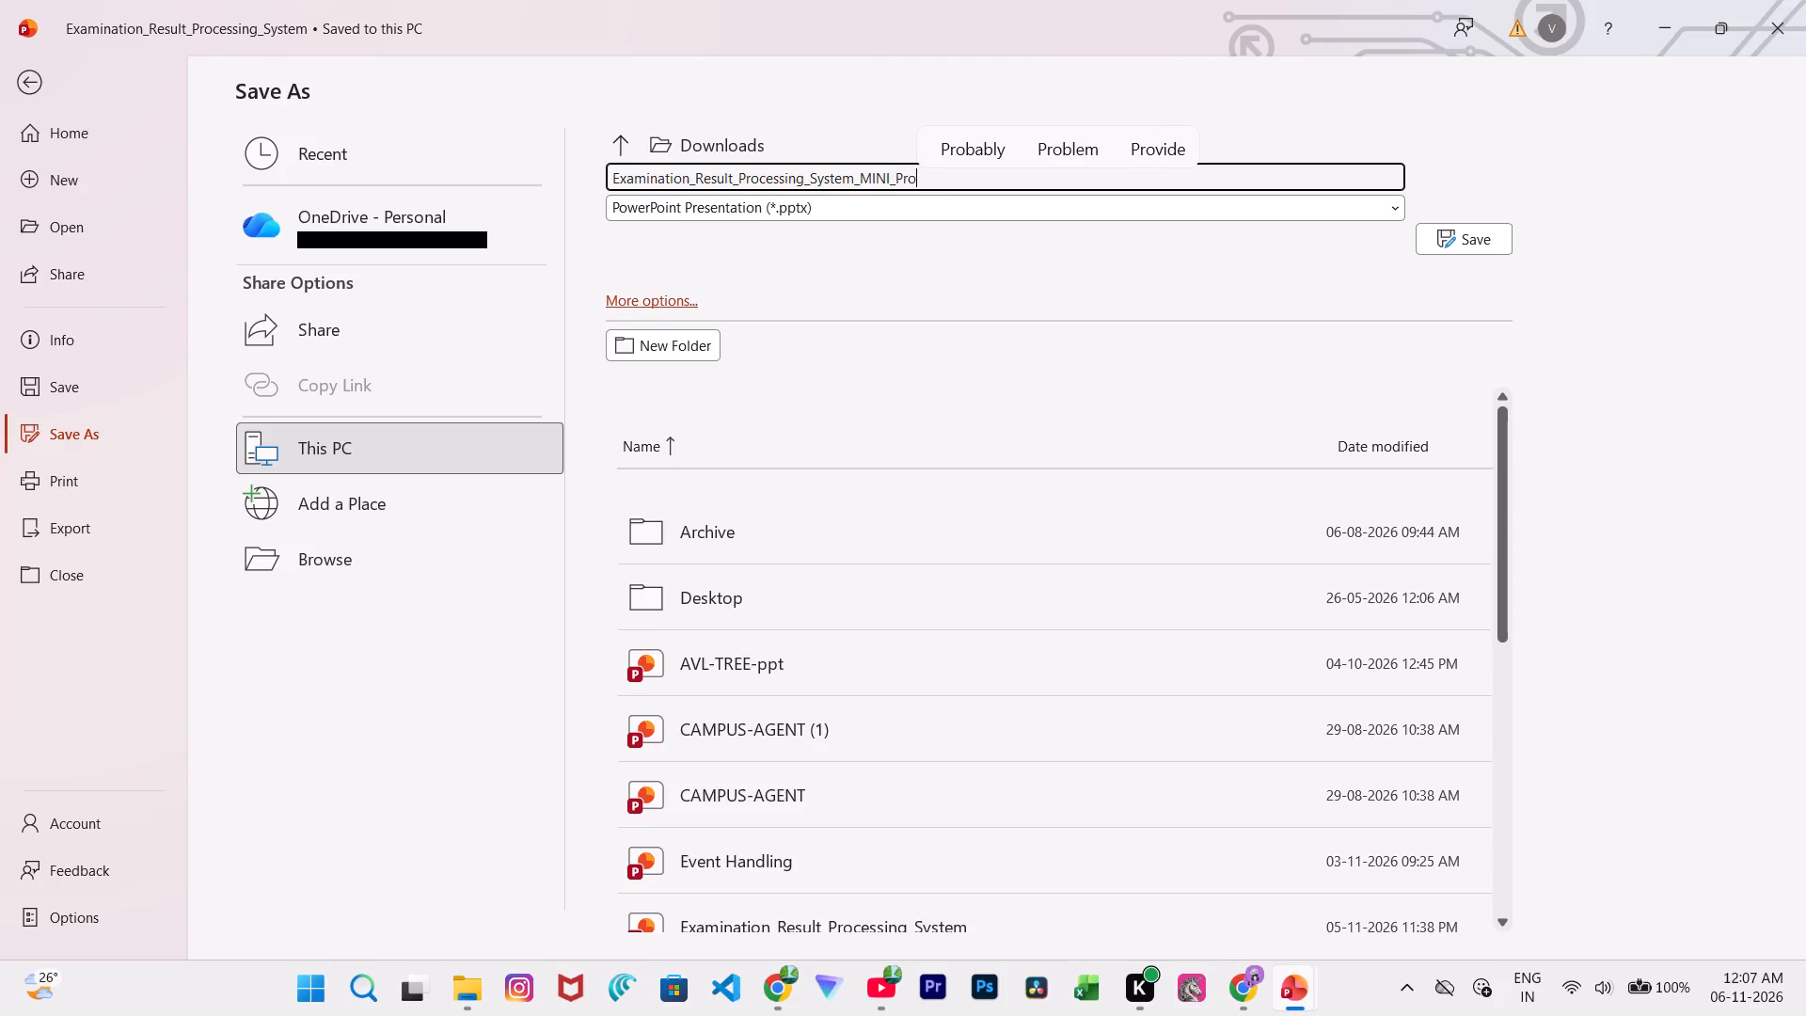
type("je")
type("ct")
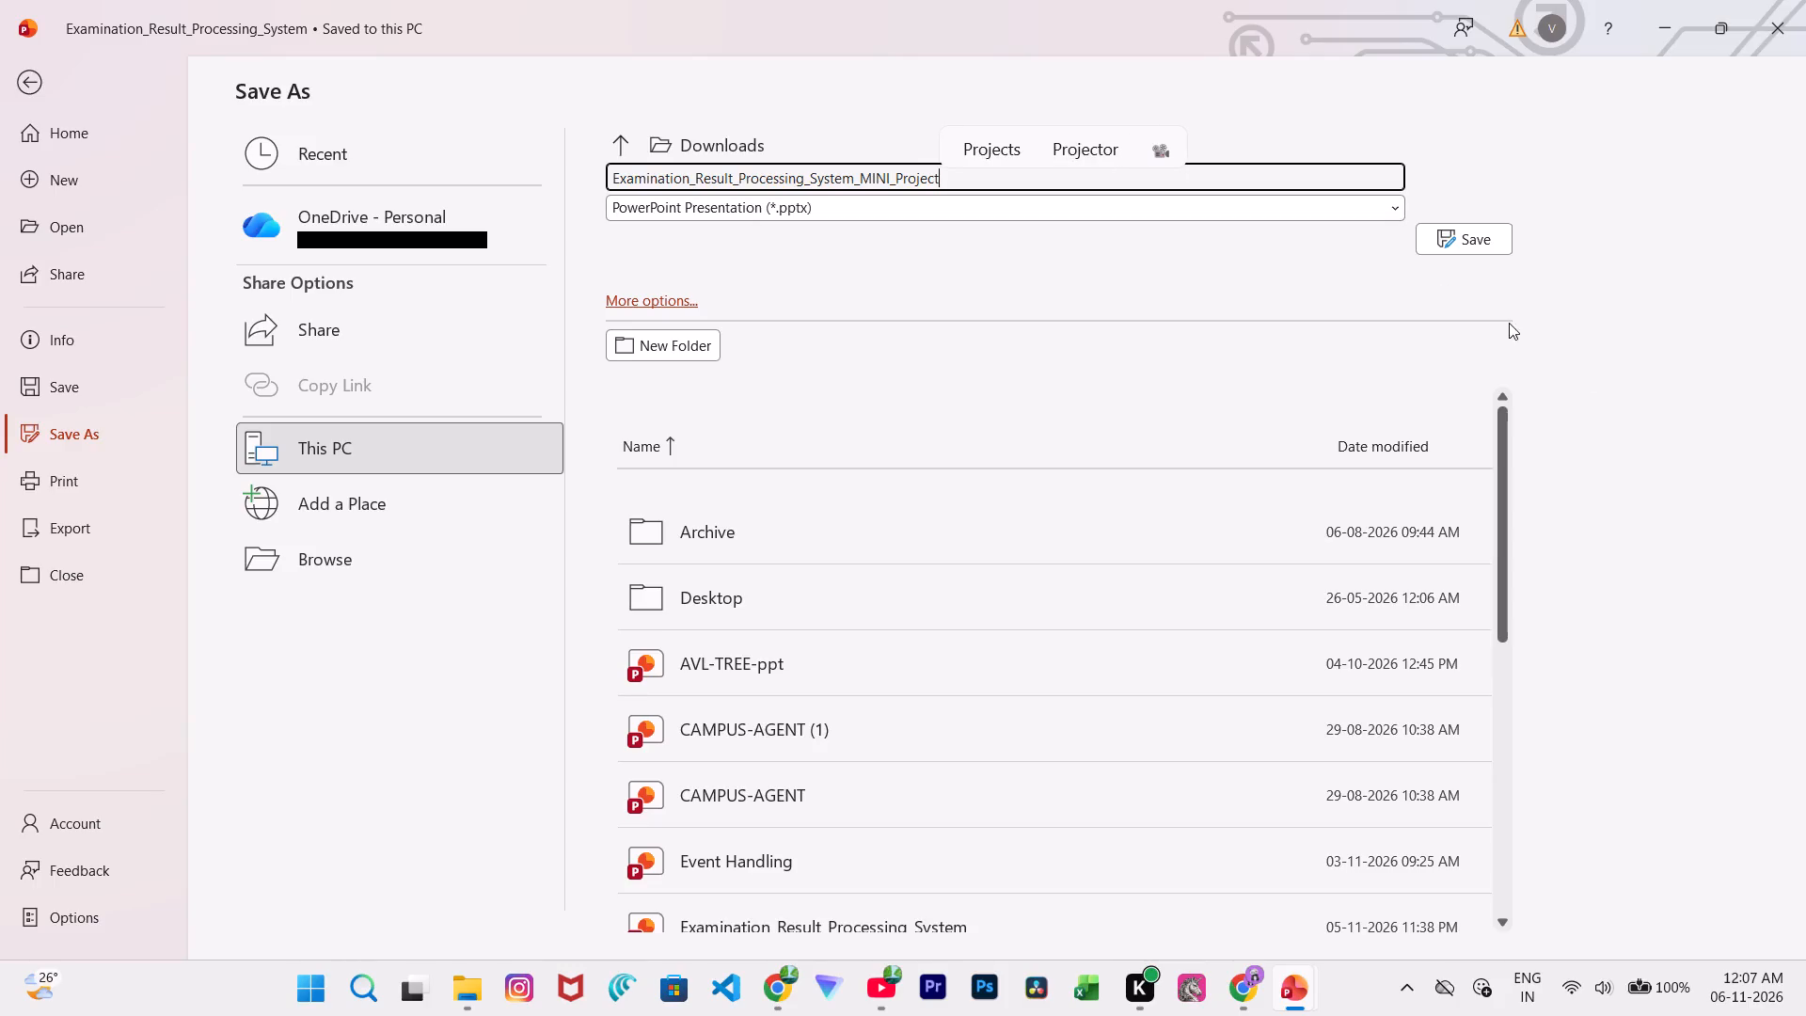